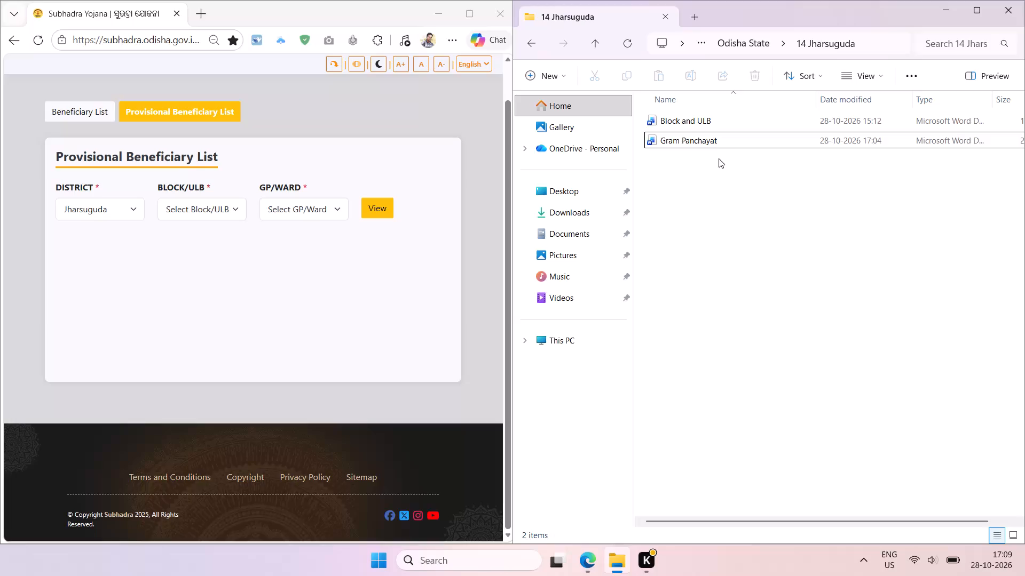
Open the Block and ULB document from the 14 Jharsuguda folder.
{"action": "double_click", "coordinate": [732, 146]}
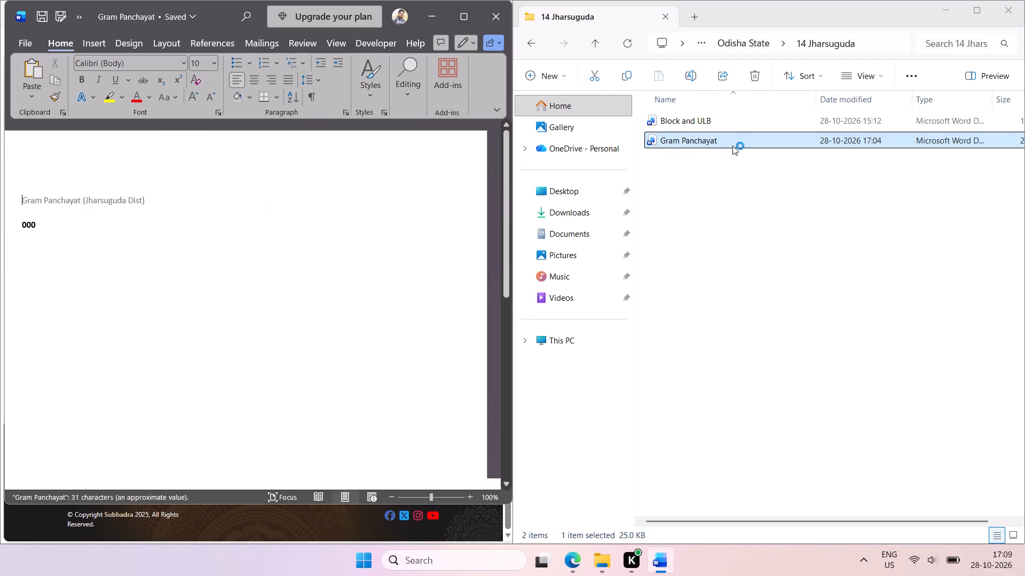
{"action": "left_click", "coordinate": [495, 15]}
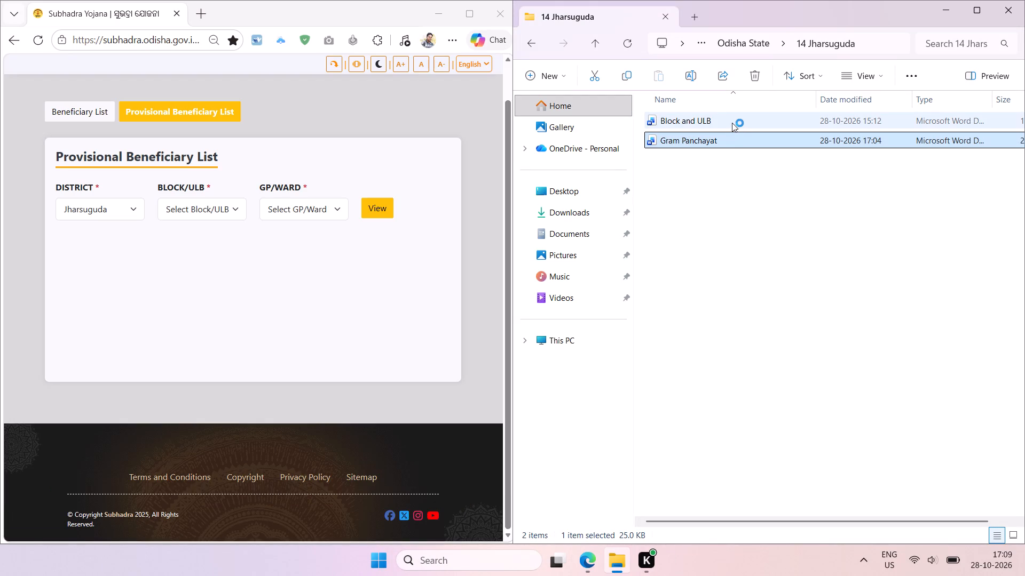
{"action": "double_click", "coordinate": [732, 123]}
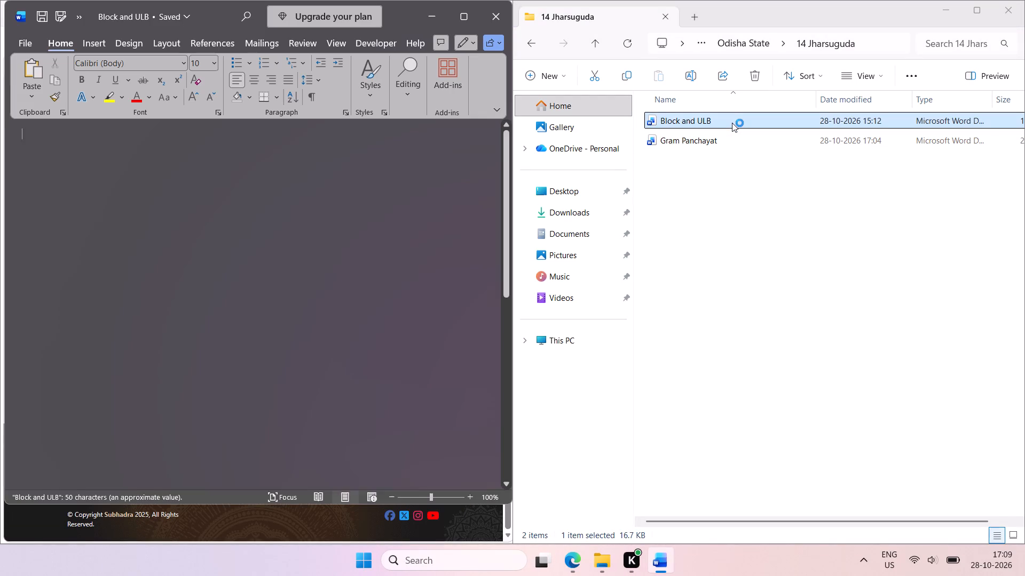
Lower the screen brightness slightly.
{"action": "left_click", "coordinate": [957, 565]}
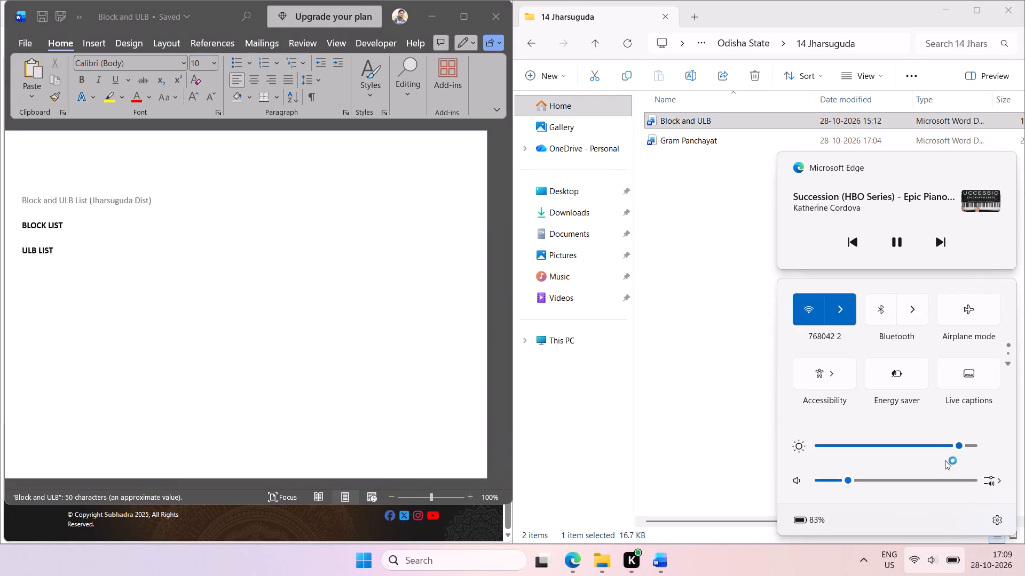
{"action": "left_click", "coordinate": [944, 446]}
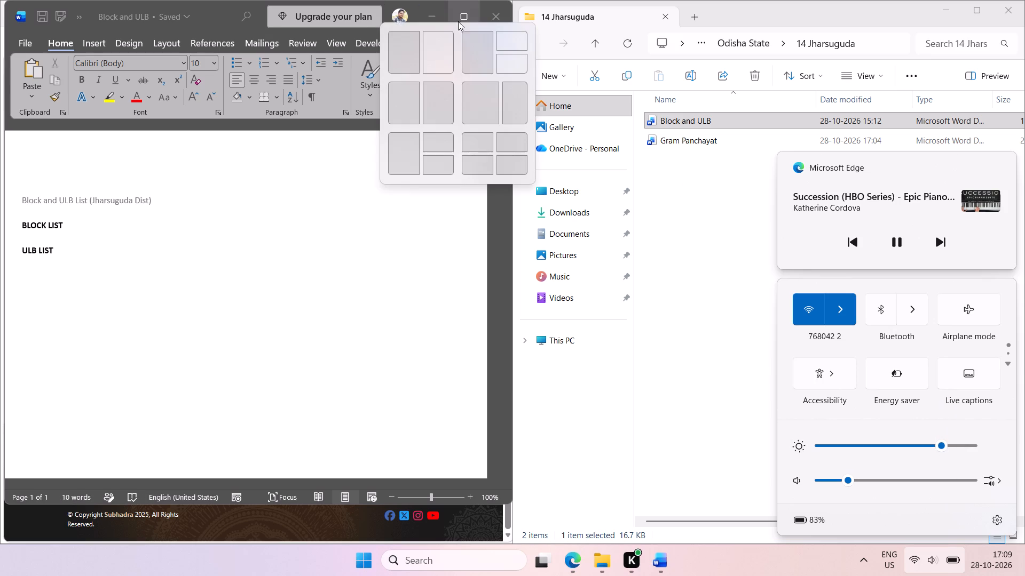
Arrange the Block and ULB document side by side with the browser window, with the document on the right half.
{"action": "left_click", "coordinate": [446, 100]}
{"action": "left_click", "coordinate": [368, 220]}
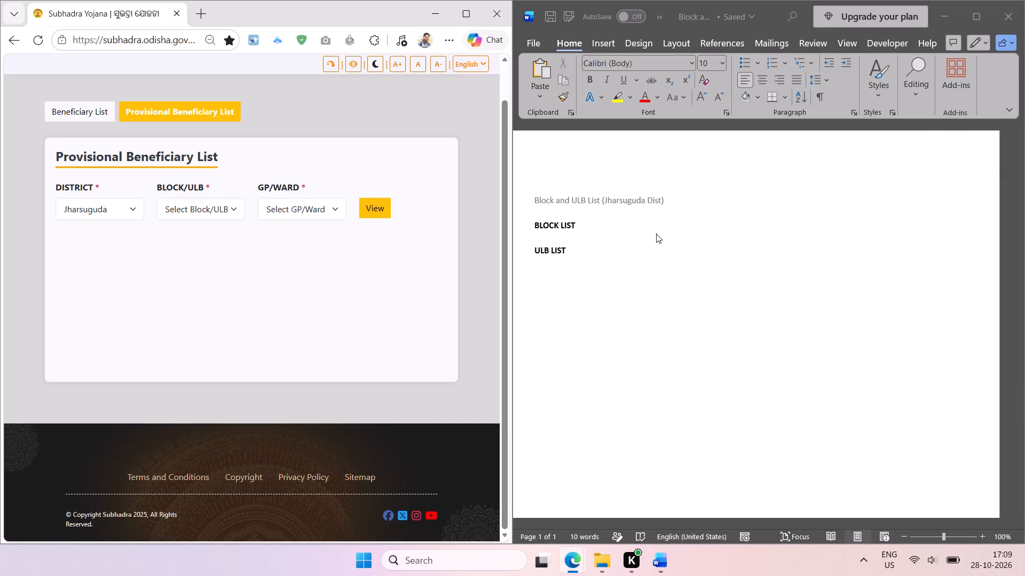
{"action": "scroll", "coordinate": [627, 251], "scroll_direction": "right", "scroll_amount": 1}
{"action": "scroll", "coordinate": [626, 229], "scroll_direction": "up", "scroll_amount": 1}
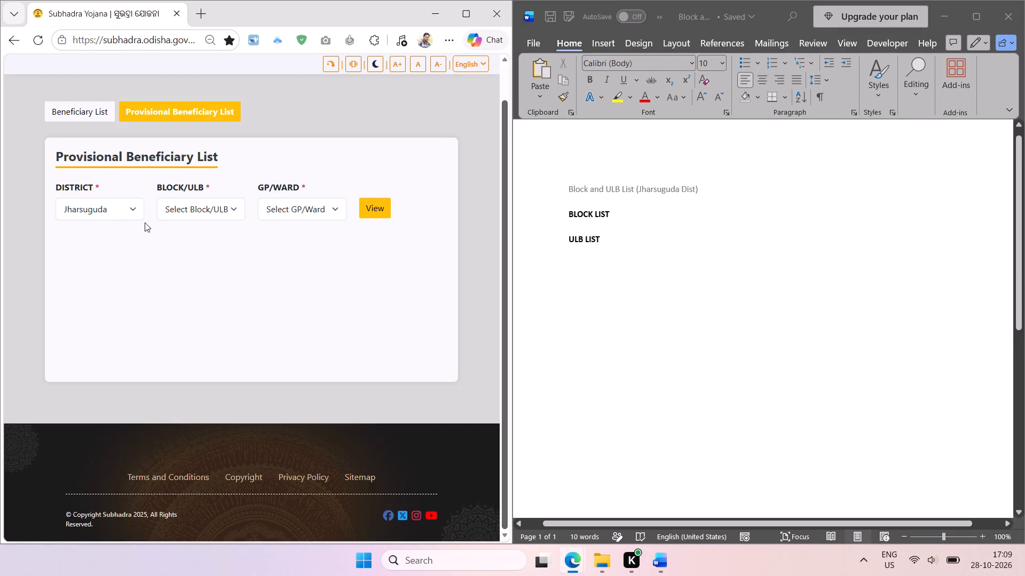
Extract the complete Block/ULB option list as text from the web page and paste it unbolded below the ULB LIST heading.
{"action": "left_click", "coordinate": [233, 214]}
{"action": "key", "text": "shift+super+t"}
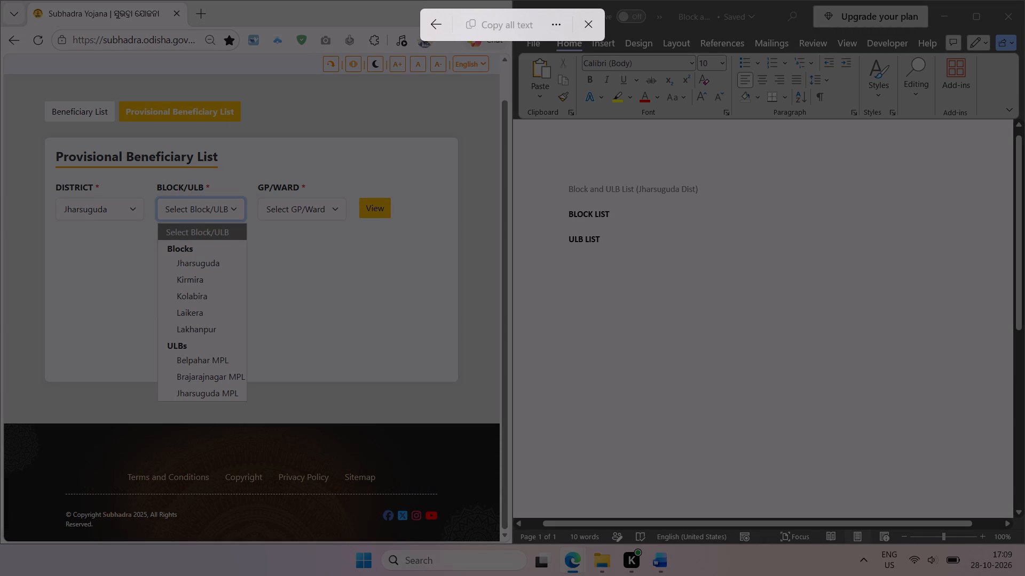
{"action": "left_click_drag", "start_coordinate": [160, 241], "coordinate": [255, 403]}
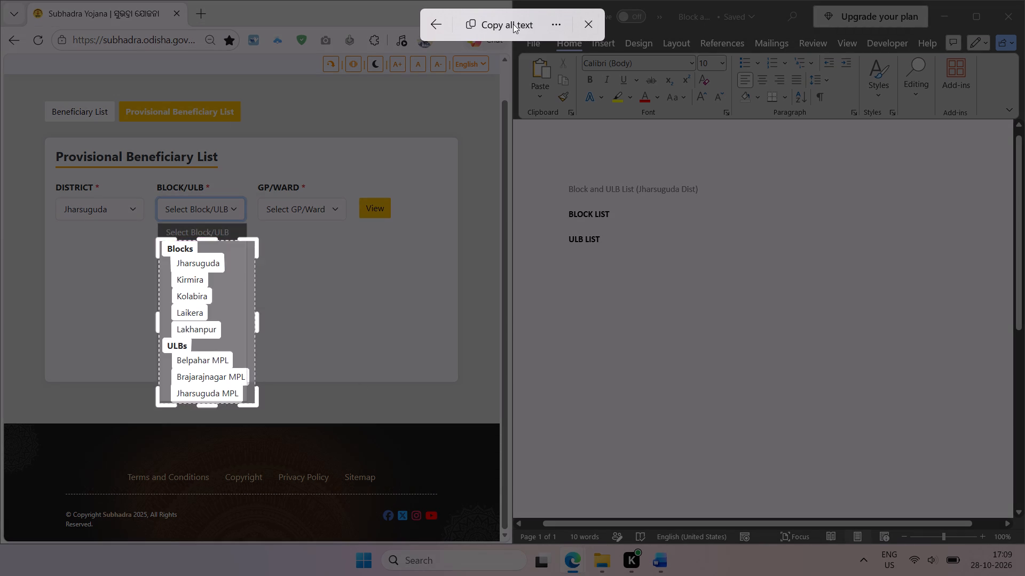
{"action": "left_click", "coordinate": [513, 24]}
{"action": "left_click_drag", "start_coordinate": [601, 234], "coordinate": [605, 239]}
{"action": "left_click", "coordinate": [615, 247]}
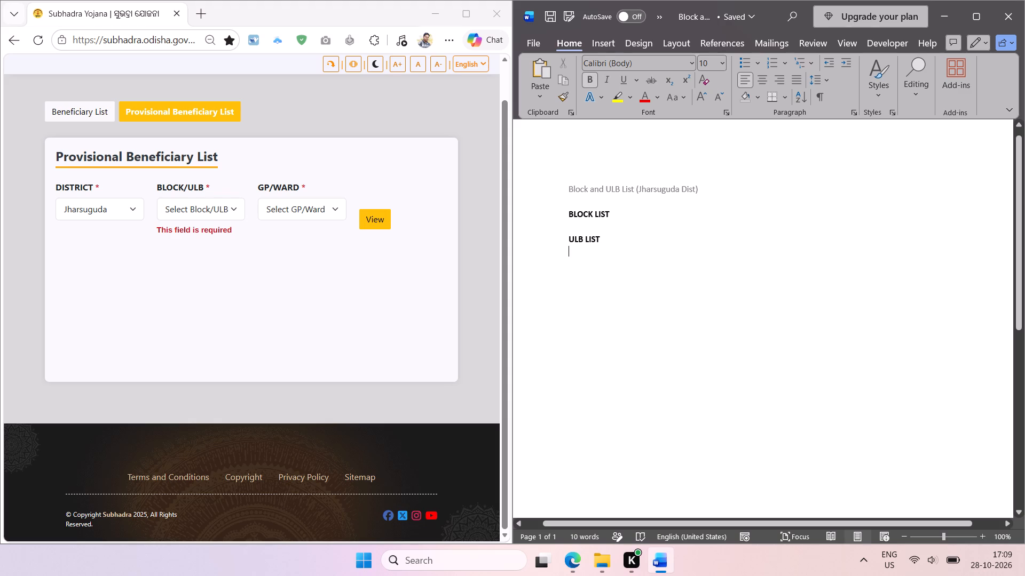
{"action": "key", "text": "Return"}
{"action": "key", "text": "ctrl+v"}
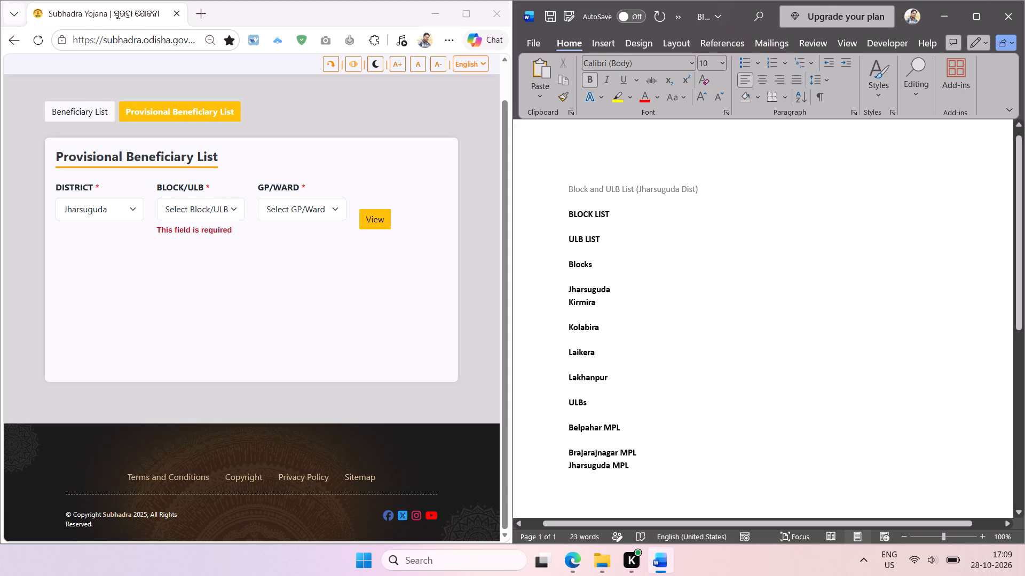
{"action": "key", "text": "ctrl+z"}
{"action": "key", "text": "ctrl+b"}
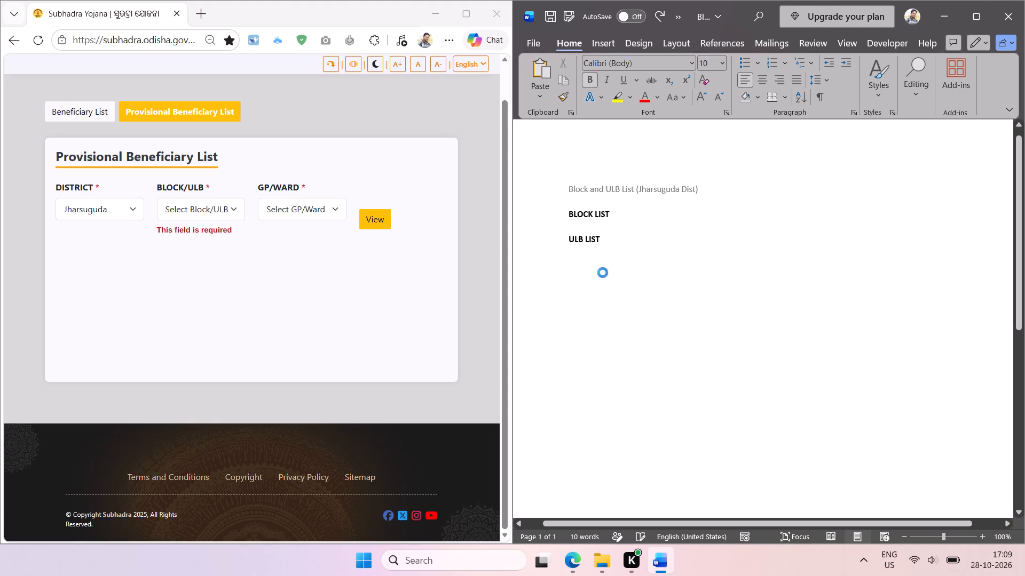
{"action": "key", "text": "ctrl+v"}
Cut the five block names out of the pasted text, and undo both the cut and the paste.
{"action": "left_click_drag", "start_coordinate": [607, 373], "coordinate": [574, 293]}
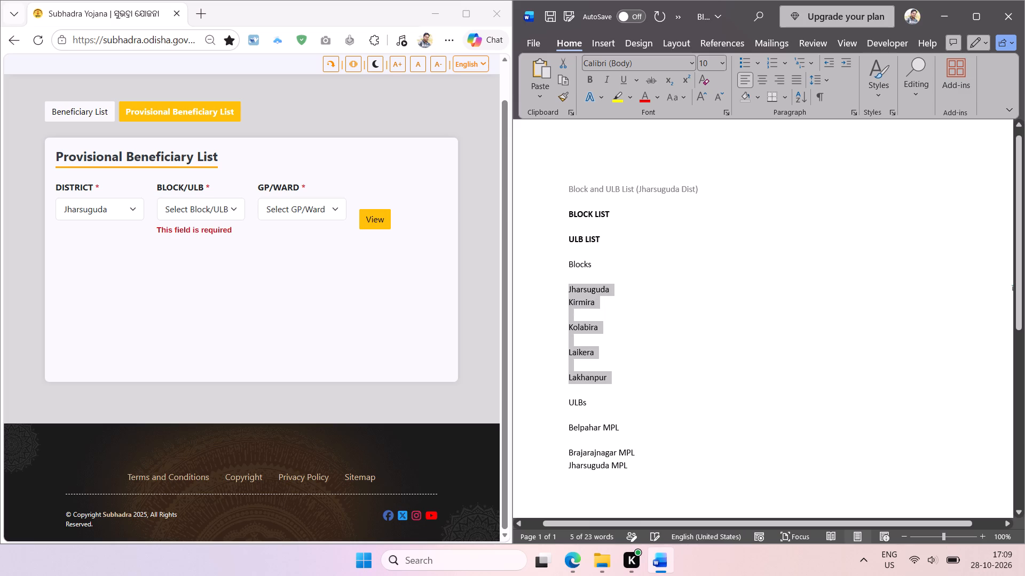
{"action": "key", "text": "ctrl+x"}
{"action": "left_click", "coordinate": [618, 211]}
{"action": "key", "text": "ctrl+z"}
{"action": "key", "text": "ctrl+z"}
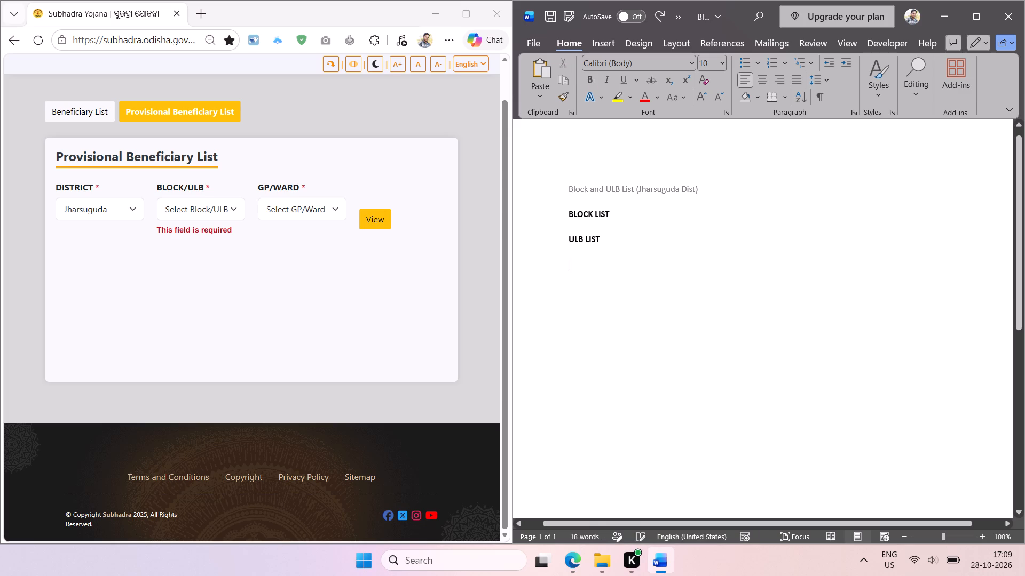
Extract the names Jharsuguda to Lakhanpur from the page's Block/ULB options as text and paste them unbolded under the BLOCK LIST heading.
{"action": "left_click", "coordinate": [236, 205]}
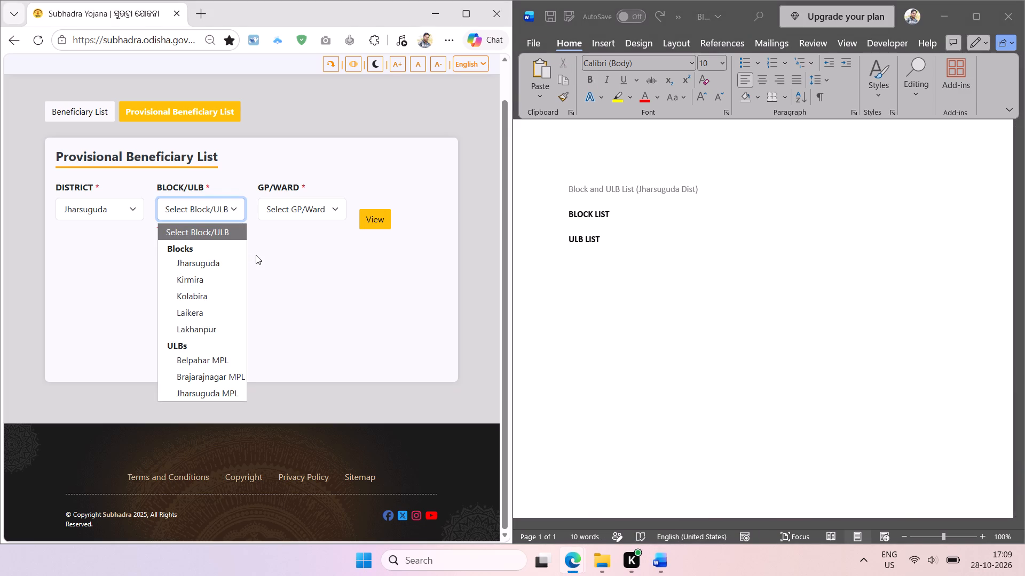
{"action": "key", "text": "shift+super+t"}
{"action": "left_click_drag", "start_coordinate": [164, 254], "coordinate": [216, 292]}
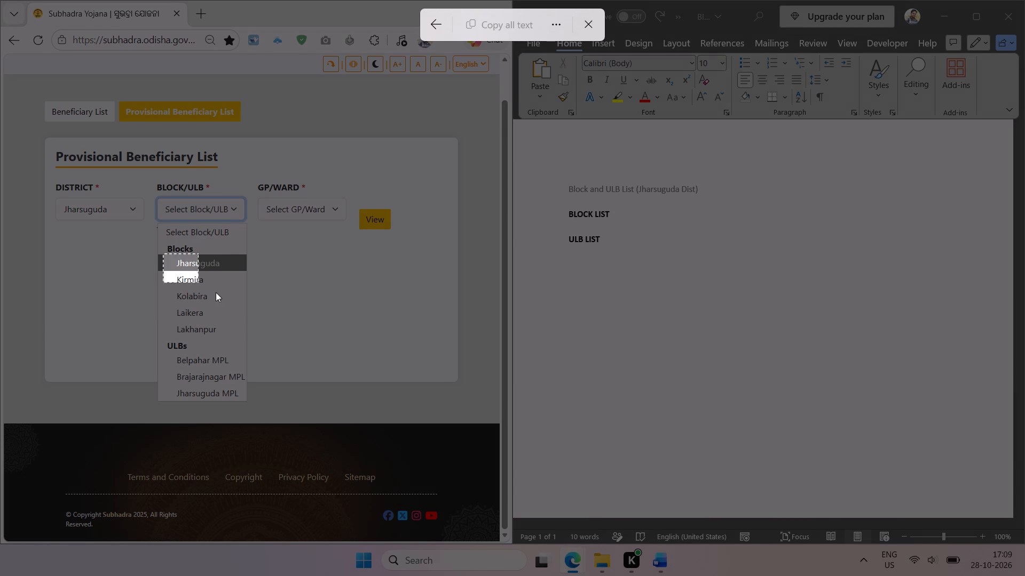
{"action": "left_click_drag", "start_coordinate": [216, 292], "coordinate": [259, 335]}
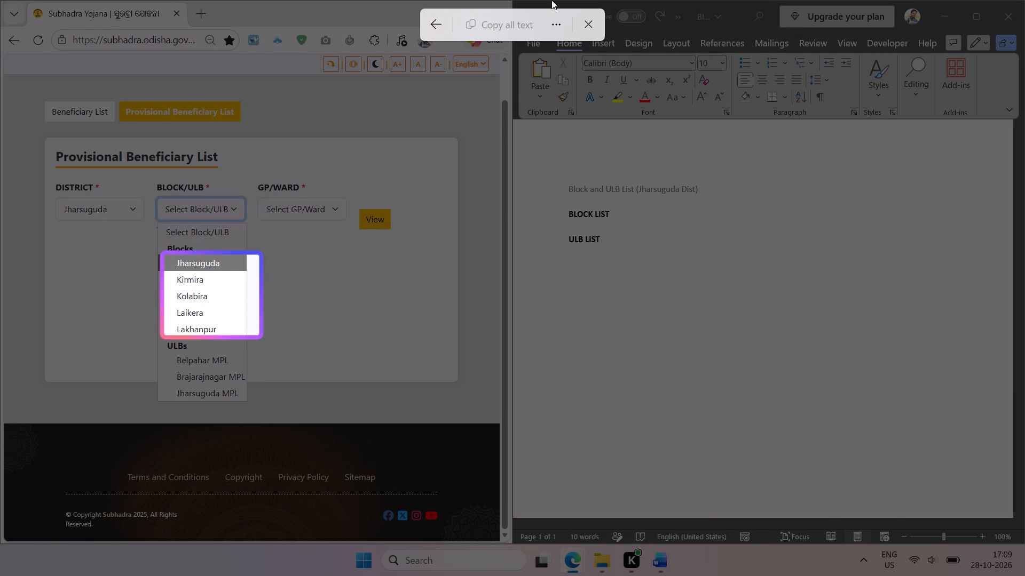
{"action": "left_click", "coordinate": [507, 21]}
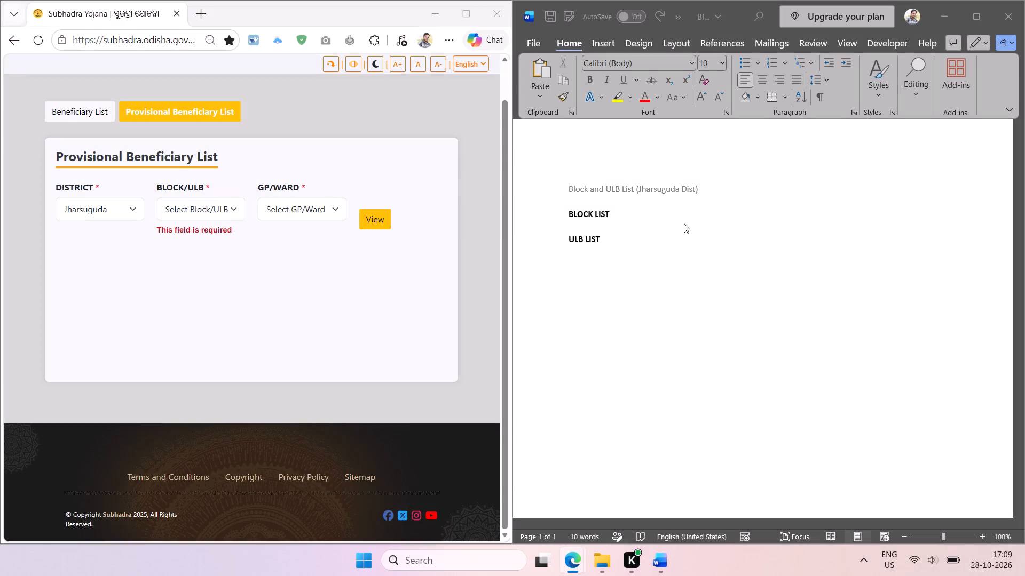
{"action": "left_click", "coordinate": [609, 210]}
{"action": "left_click", "coordinate": [614, 217]}
{"action": "key", "text": "Return"}
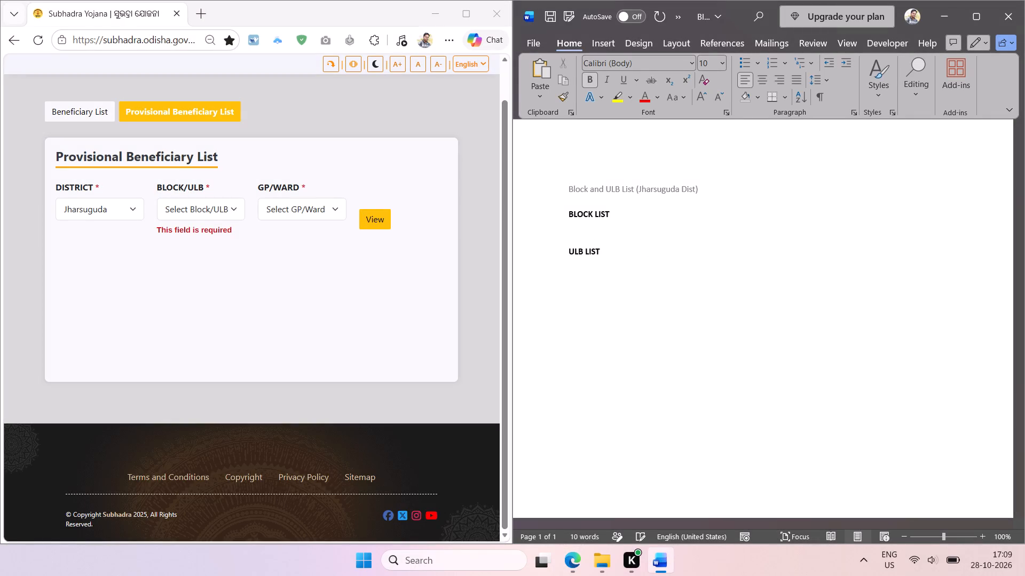
{"action": "key", "text": "ctrl+b"}
{"action": "key", "text": "ctrl+v"}
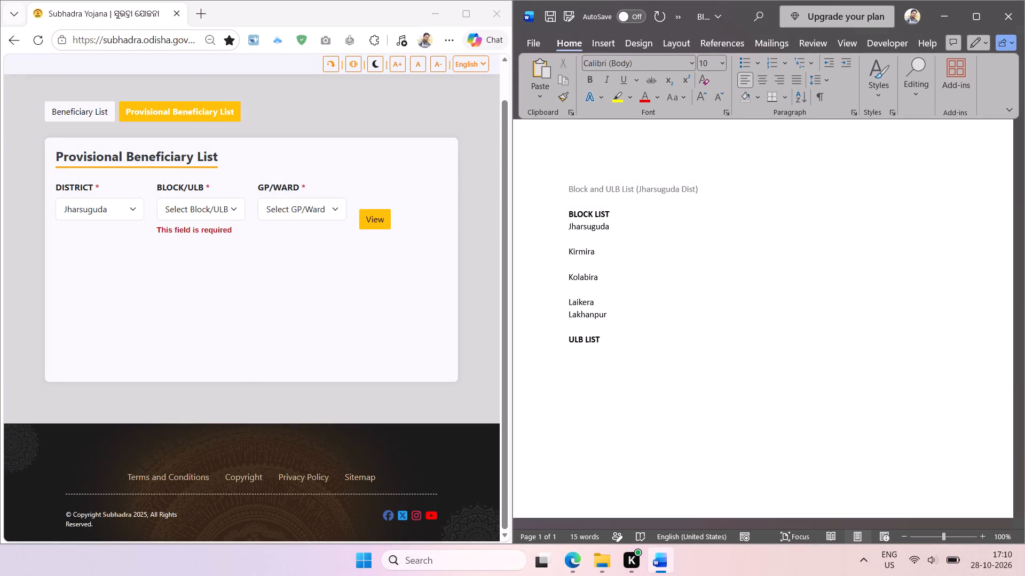
Extract the three MPL names from the page's Block/ULB options as text and paste them unbolded under the ULB LIST heading.
{"action": "left_click", "coordinate": [236, 212]}
{"action": "key", "text": "shift+super+t"}
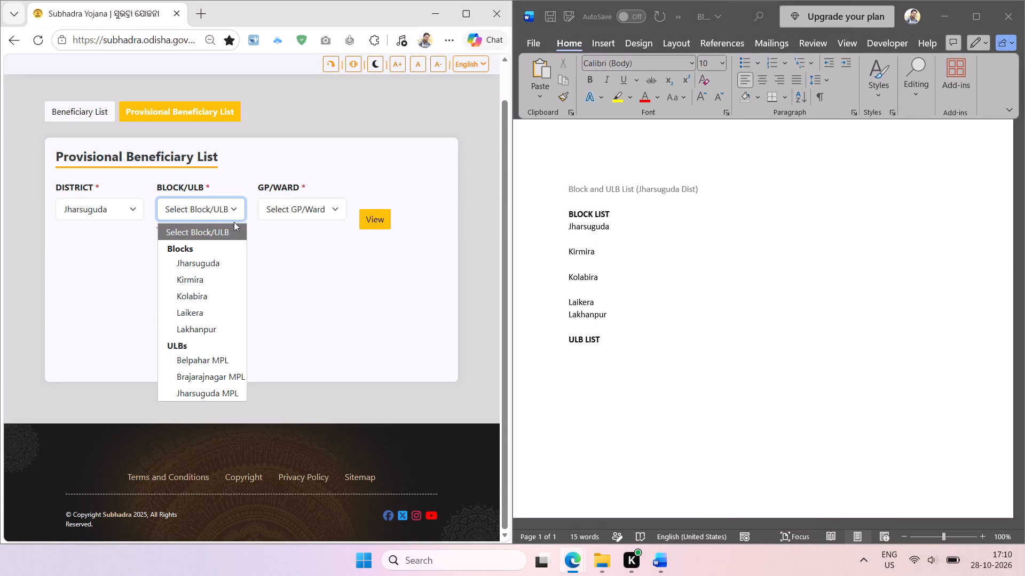
{"action": "left_click_drag", "start_coordinate": [169, 354], "coordinate": [261, 401]}
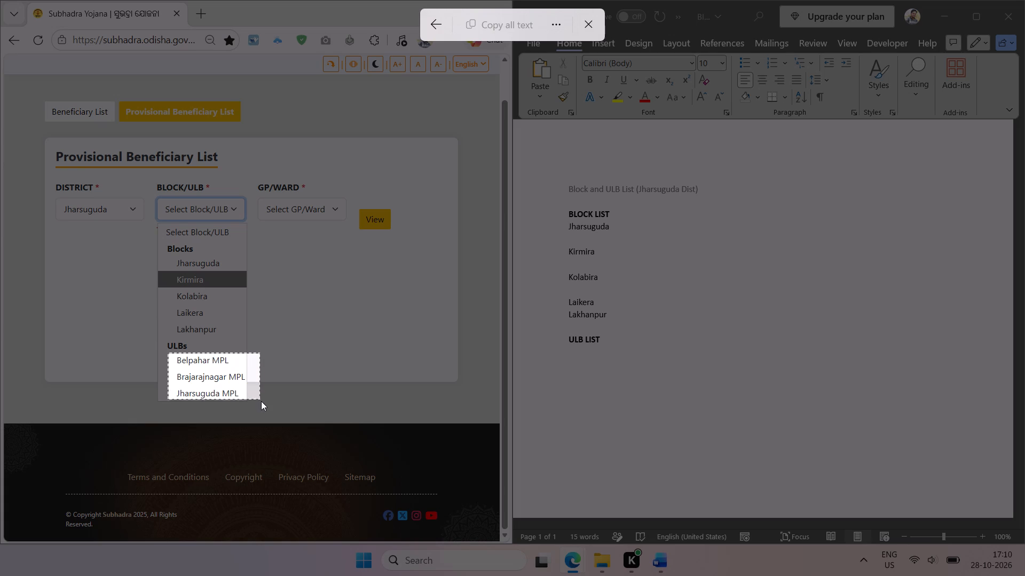
{"action": "left_click_drag", "start_coordinate": [261, 401], "coordinate": [262, 406]}
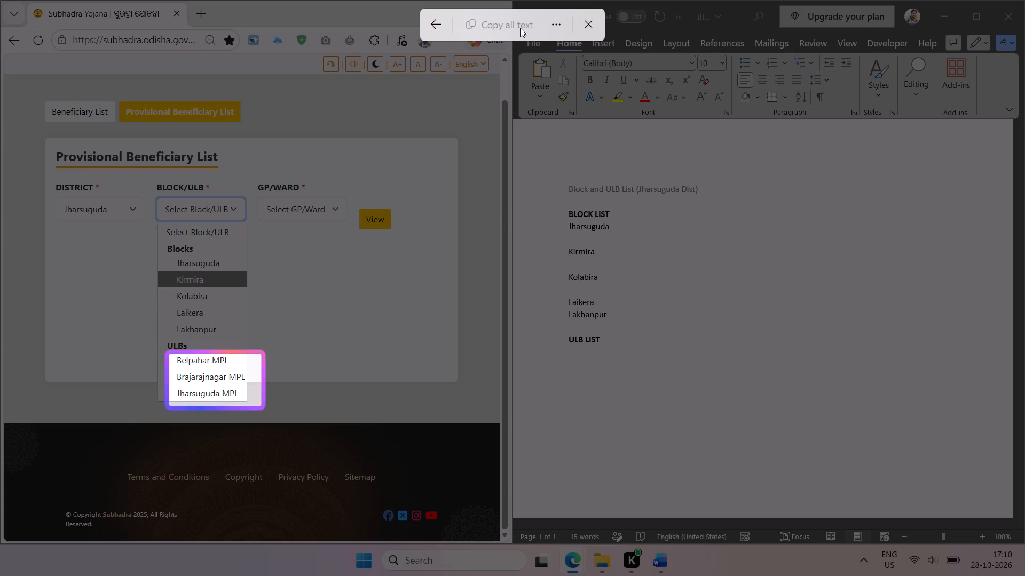
{"action": "left_click", "coordinate": [517, 25]}
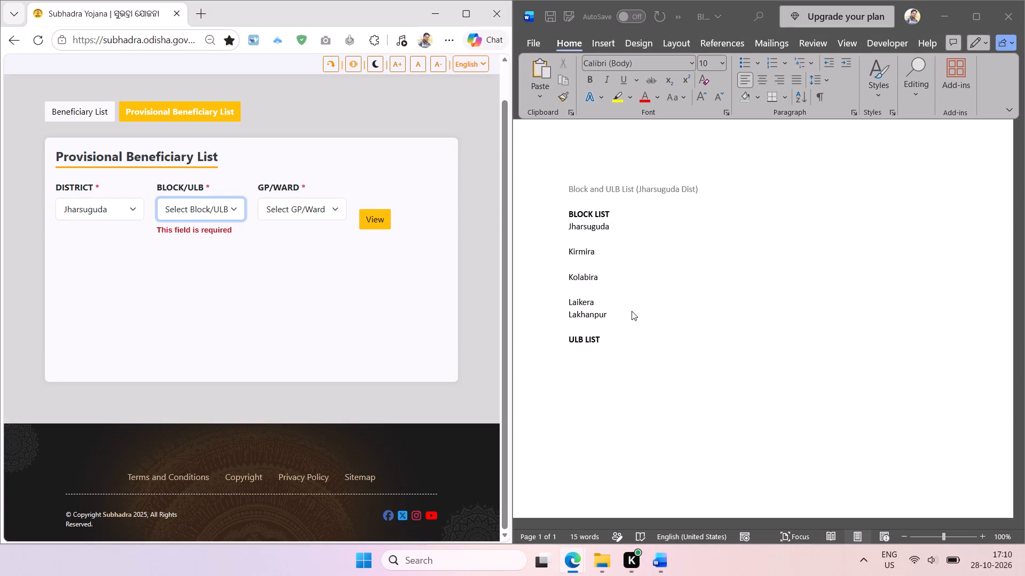
{"action": "left_click", "coordinate": [611, 333]}
{"action": "left_click", "coordinate": [606, 345]}
{"action": "key", "text": "Return"}
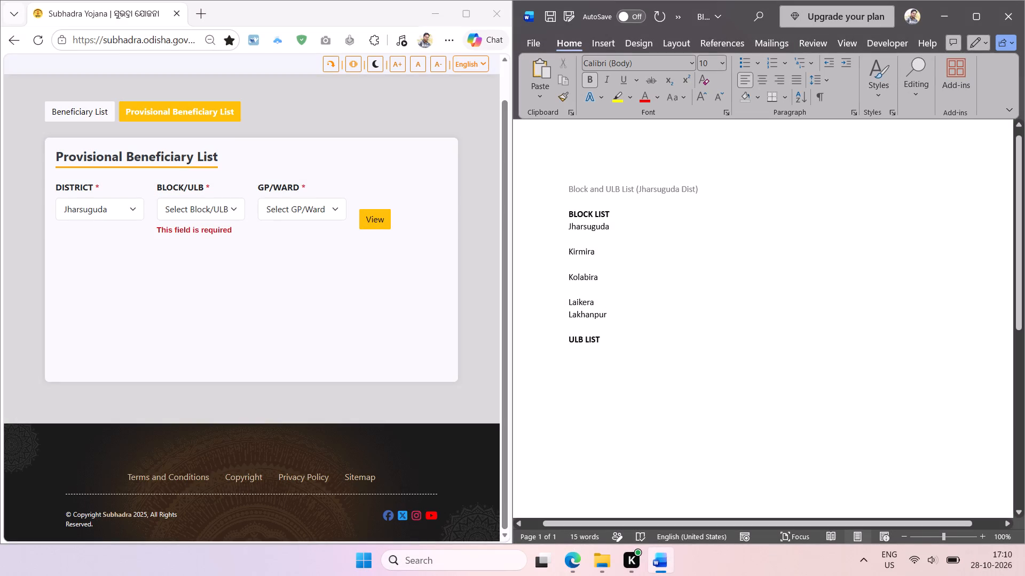
{"action": "key", "text": "ctrl+b"}
{"action": "key", "text": "ctrl+v"}
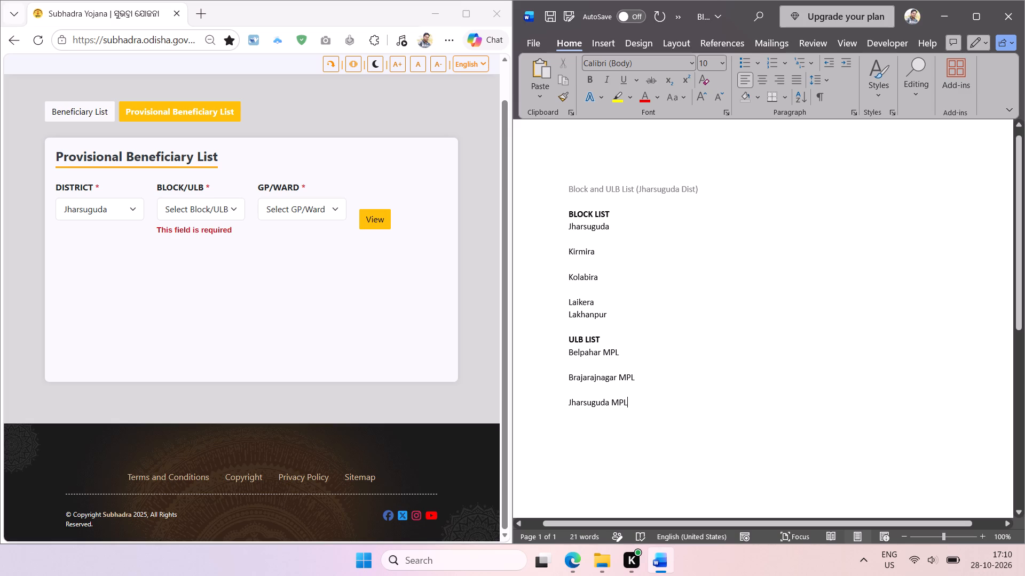
Delete the blank lines between the block names under BLOCK LIST.
{"action": "left_click", "coordinate": [583, 290]}
{"action": "key", "text": "BackSpace"}
{"action": "left_click", "coordinate": [584, 268]}
{"action": "key", "text": "BackSpace"}
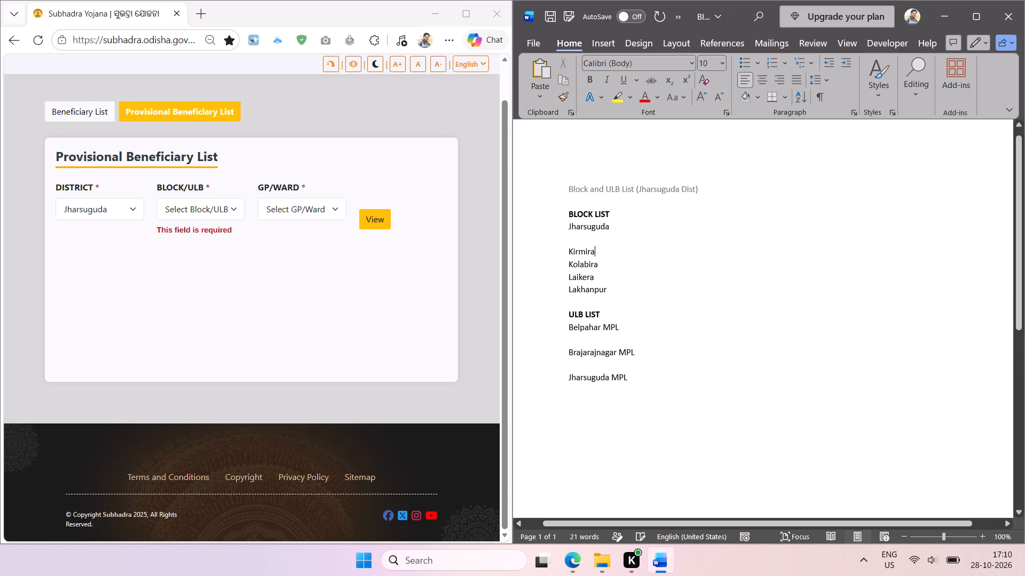
{"action": "left_click", "coordinate": [581, 238]}
{"action": "key", "text": "BackSpace"}
Sort the five block names alphabetically and format them as a numbered list with its indent reduced to the margin.
{"action": "left_click_drag", "start_coordinate": [610, 279], "coordinate": [569, 226]}
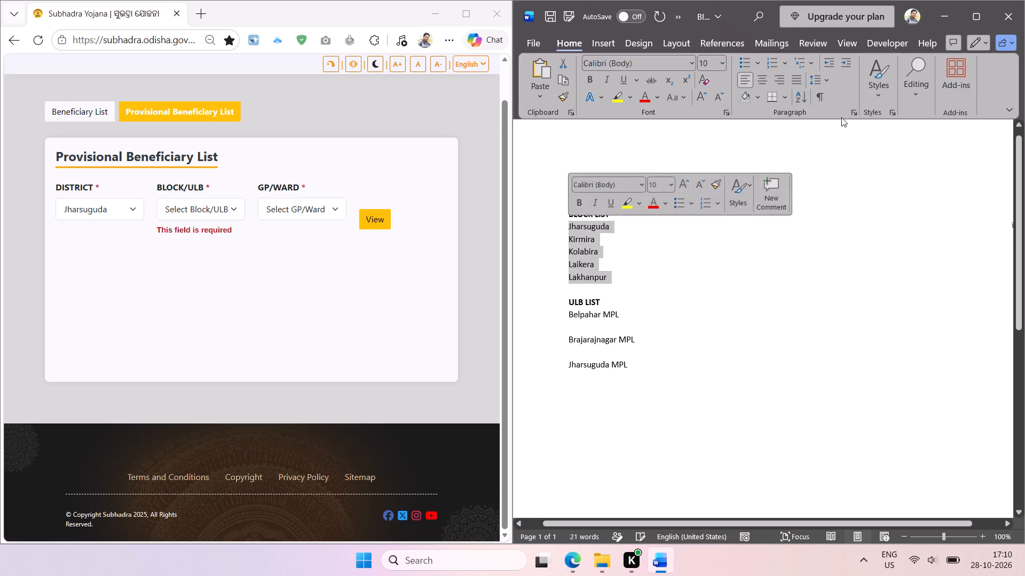
{"action": "left_click", "coordinate": [797, 95]}
{"action": "key", "text": "Return"}
{"action": "left_click", "coordinate": [770, 67]}
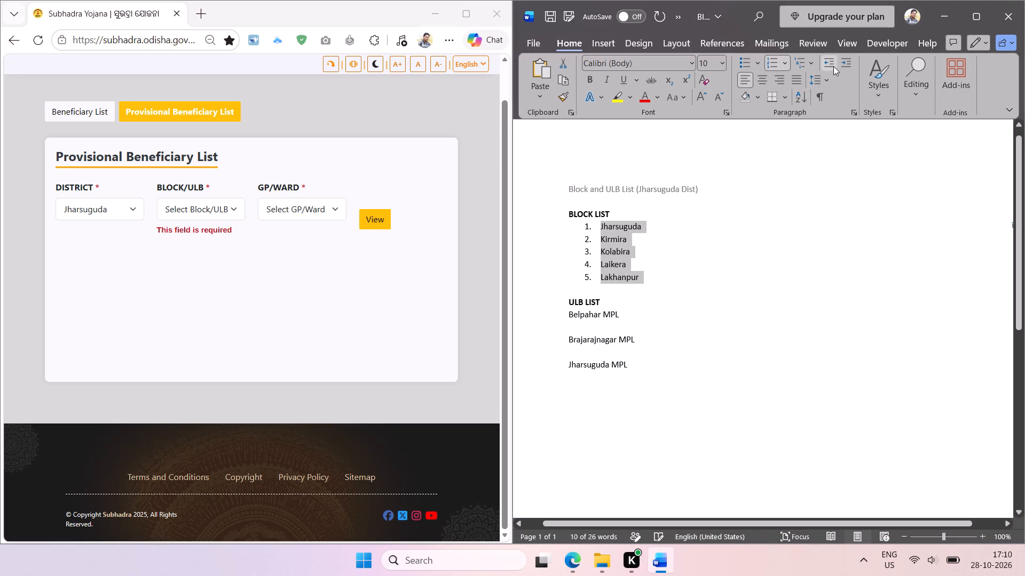
{"action": "left_click", "coordinate": [833, 66]}
{"action": "left_click", "coordinate": [729, 315]}
Delete the blank lines between the names under ULB LIST.
{"action": "left_click", "coordinate": [627, 349]}
{"action": "key", "text": "BackSpace"}
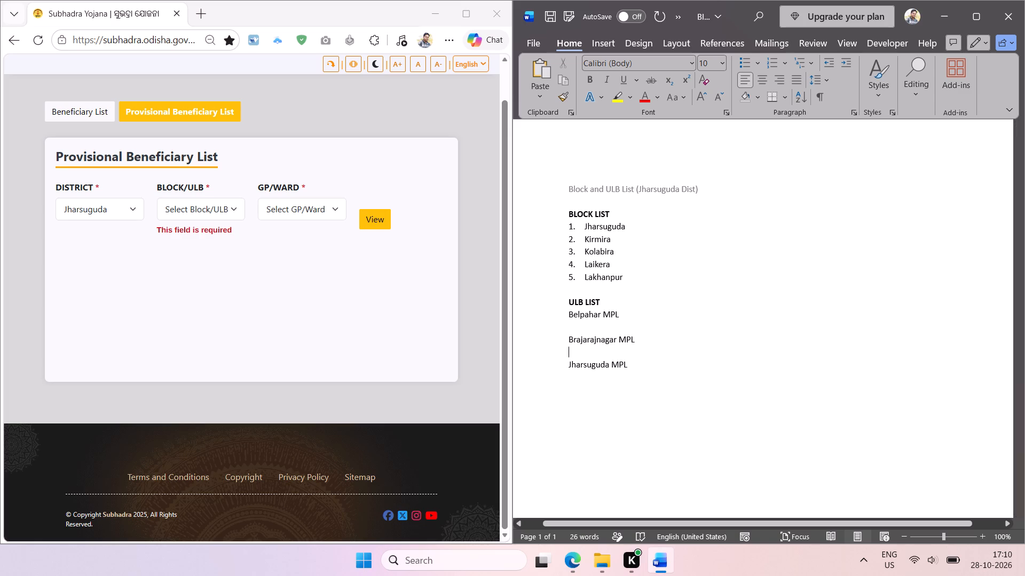
{"action": "left_click", "coordinate": [598, 327]}
{"action": "key", "text": "BackSpace"}
Sort the three ULB names alphabetically and format them as a numbered list with its indent reduced to the margin.
{"action": "left_click_drag", "start_coordinate": [631, 345], "coordinate": [566, 316]}
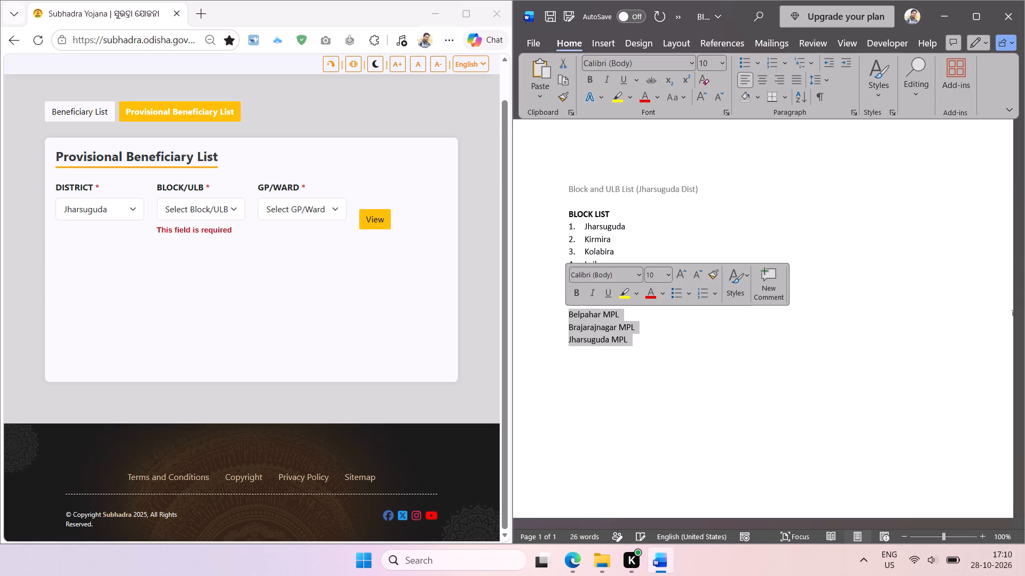
{"action": "left_click", "coordinate": [797, 95]}
{"action": "key", "text": "Return"}
{"action": "left_click", "coordinate": [774, 65]}
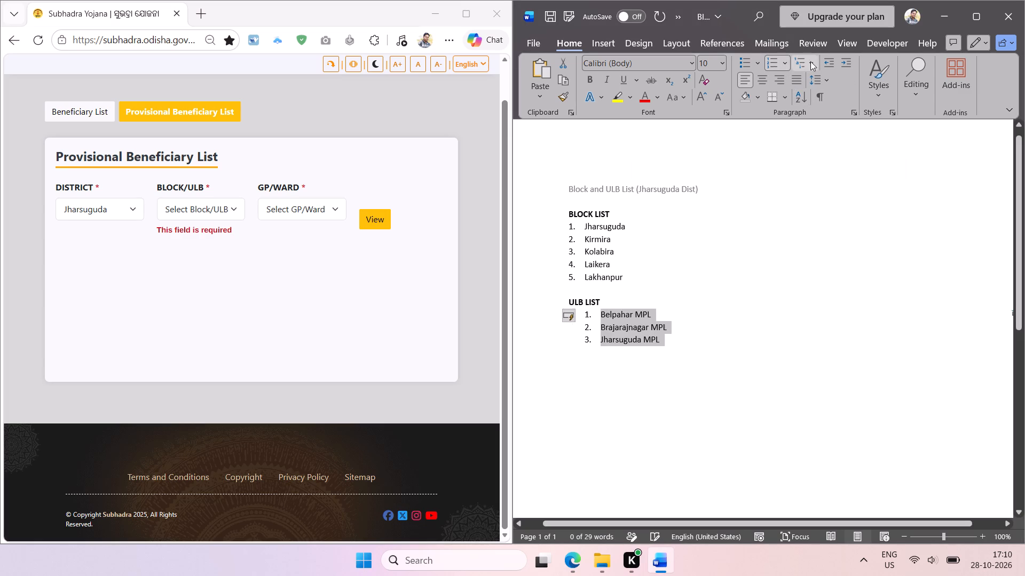
{"action": "left_click", "coordinate": [805, 61]}
{"action": "left_click", "coordinate": [832, 58]}
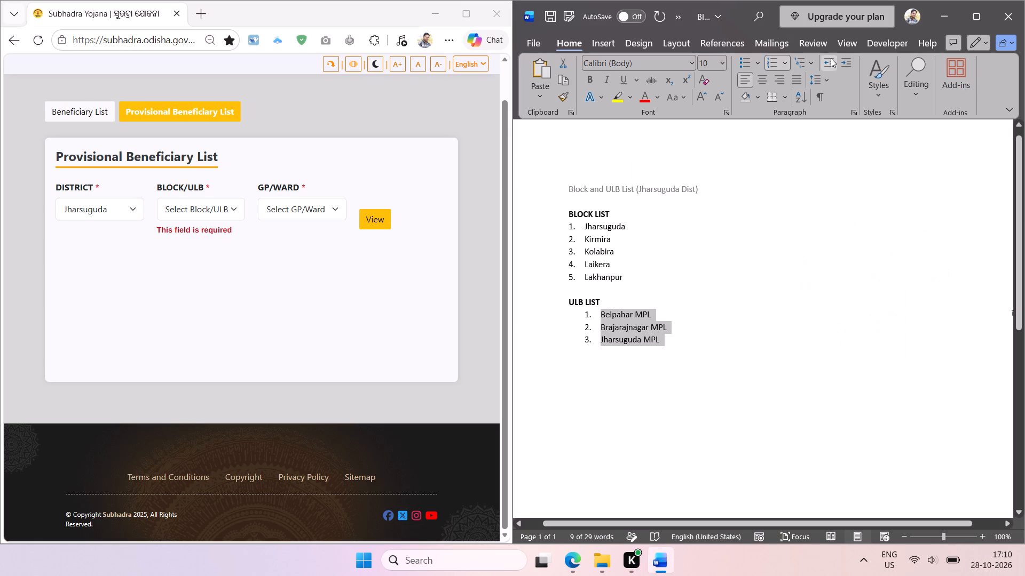
{"action": "left_click", "coordinate": [831, 58]}
{"action": "left_click", "coordinate": [719, 265]}
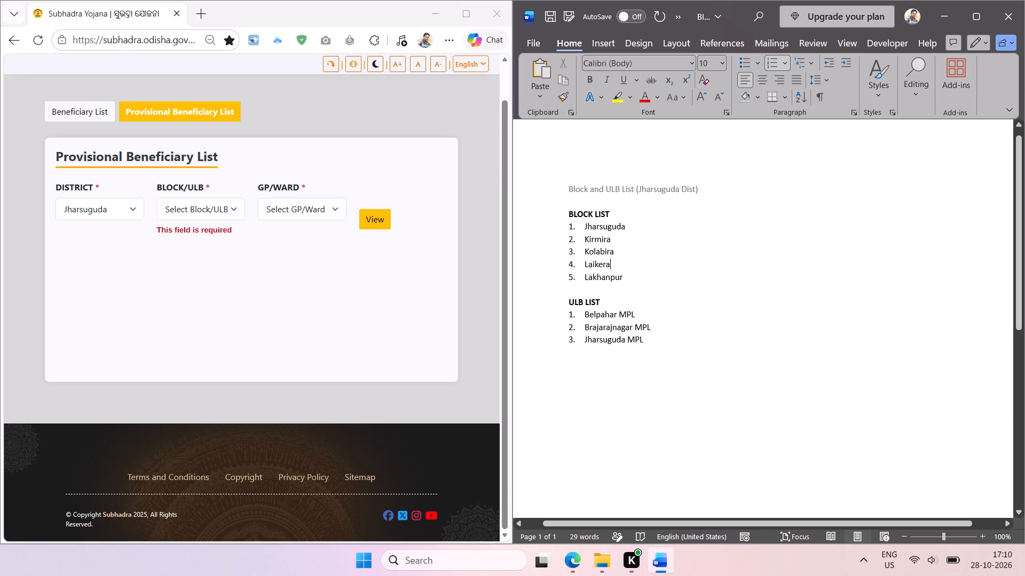
Save the Block and ULB document.
{"action": "key", "text": "ctrl+s"}
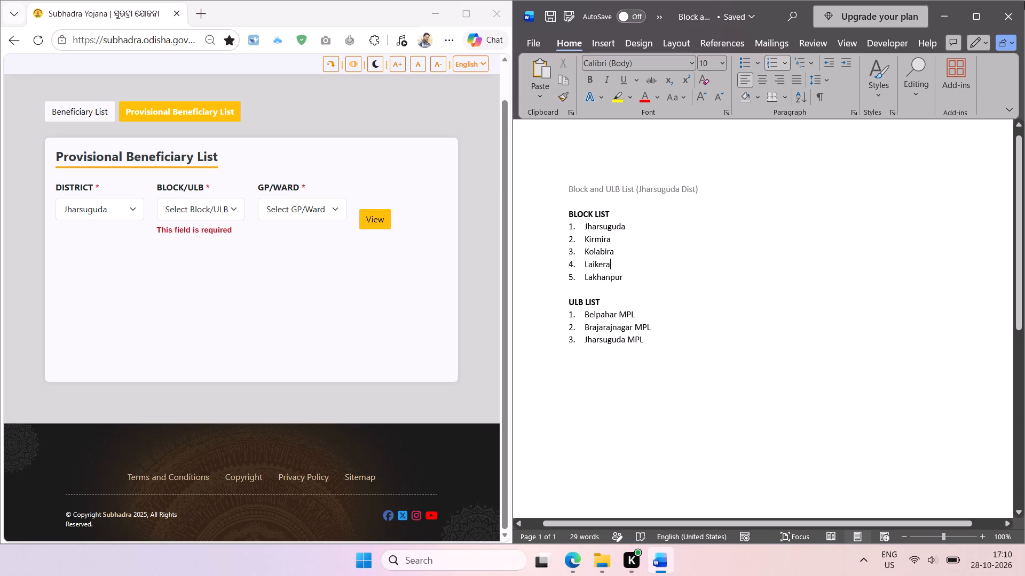
Close the Block and ULB document and open the Gram Panchayat document from the 14 Jharsuguda folder, placed beside the browser.
{"action": "left_click", "coordinate": [1004, 21]}
{"action": "left_click", "coordinate": [717, 158]}
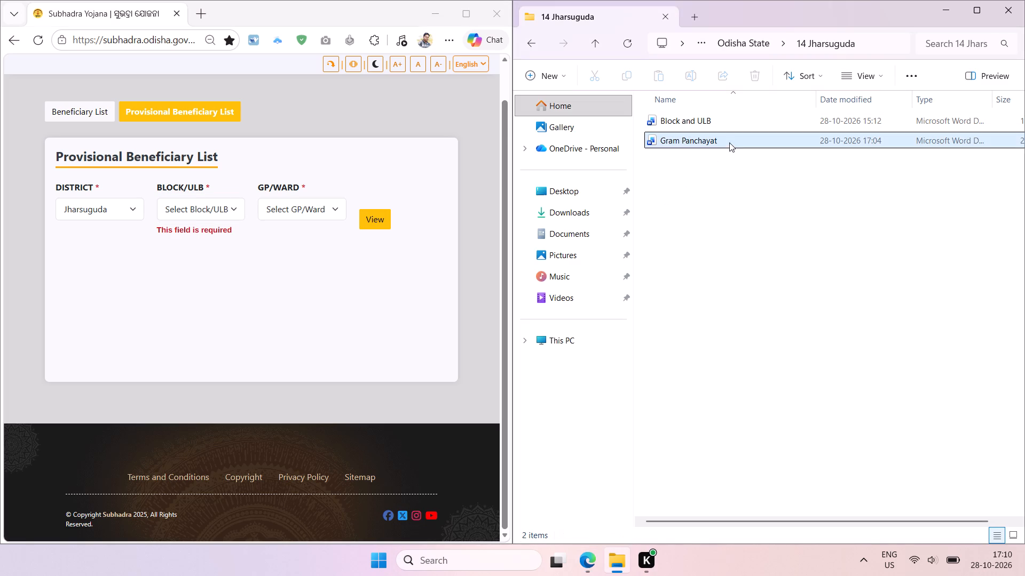
{"action": "left_click", "coordinate": [729, 142]}
{"action": "double_click", "coordinate": [764, 139]}
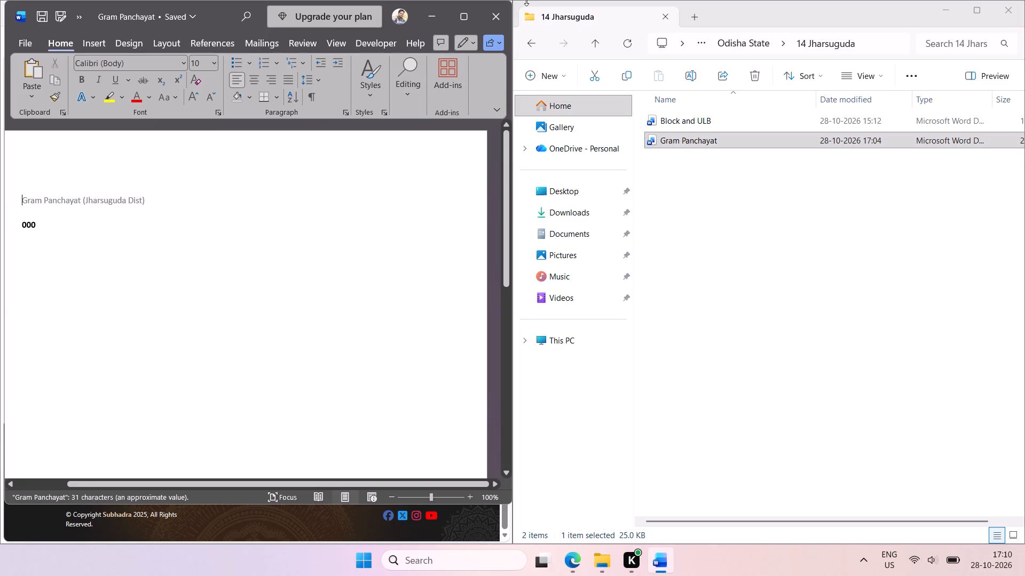
{"action": "left_click", "coordinate": [440, 97]}
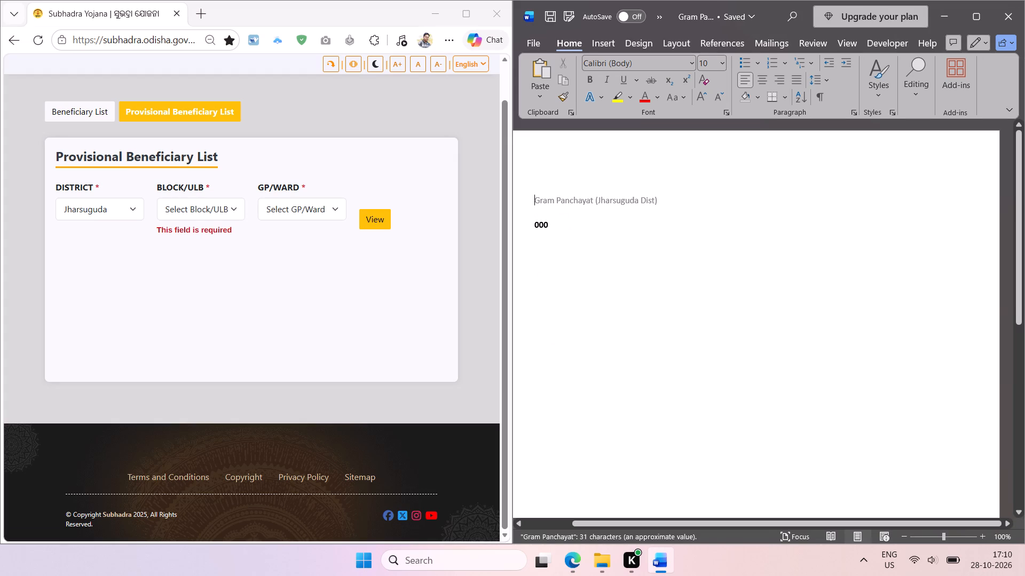
Select the Jharsuguda block on the website, extract its name as text and replace the 000 placeholder with it as an uppercase heading.
{"action": "left_click", "coordinate": [225, 211]}
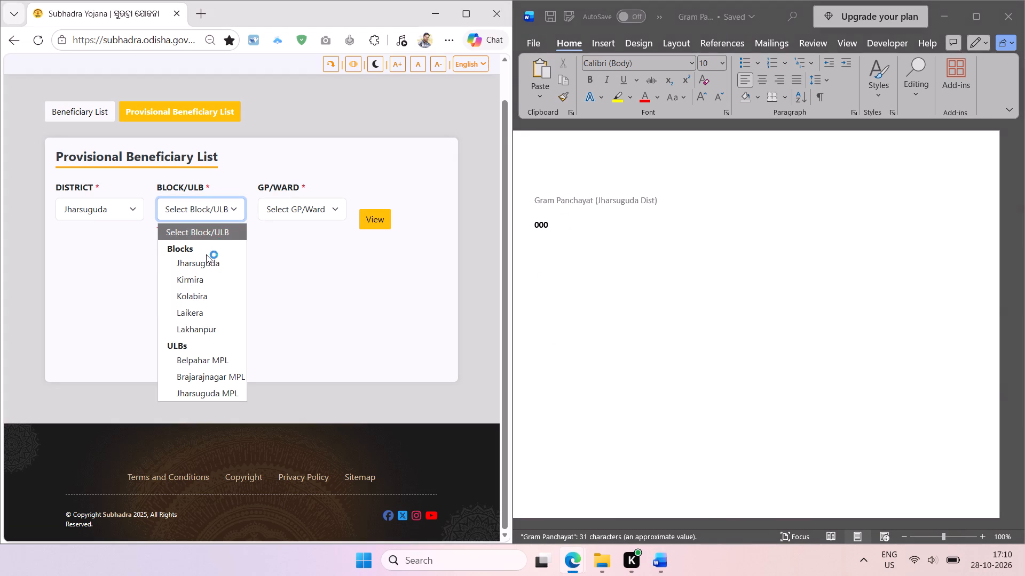
{"action": "left_click", "coordinate": [204, 259]}
{"action": "left_click", "coordinate": [224, 260]}
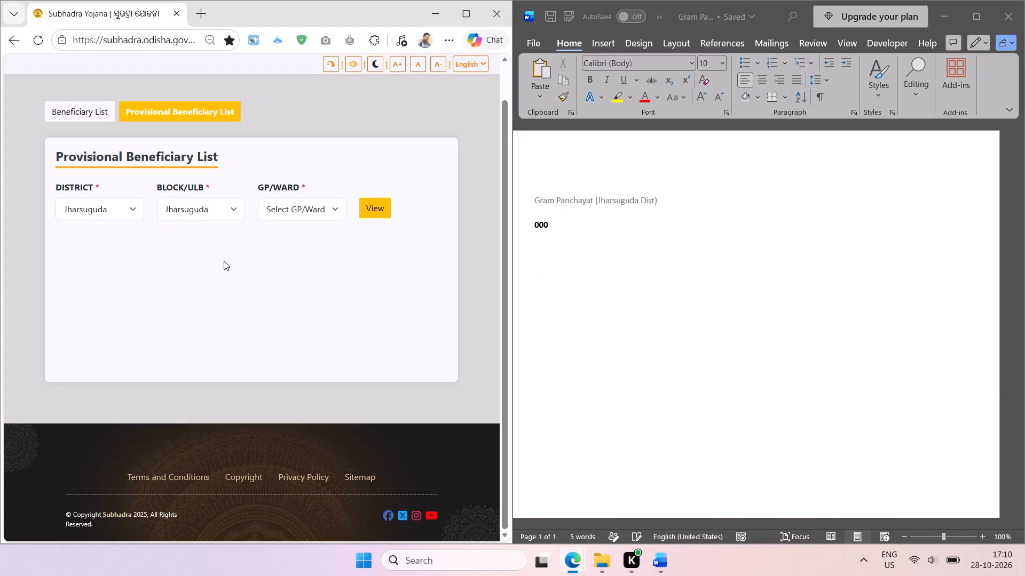
{"action": "key", "text": "shift+super+t"}
{"action": "left_click_drag", "start_coordinate": [159, 199], "coordinate": [212, 231]}
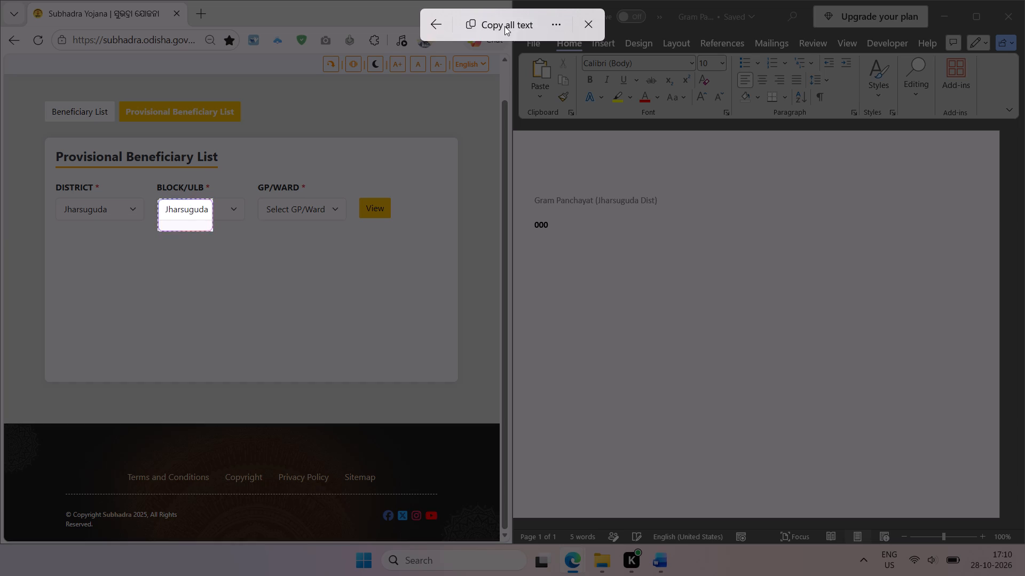
{"action": "left_click", "coordinate": [504, 26]}
{"action": "left_click", "coordinate": [558, 234]}
{"action": "double_click", "coordinate": [543, 226]}
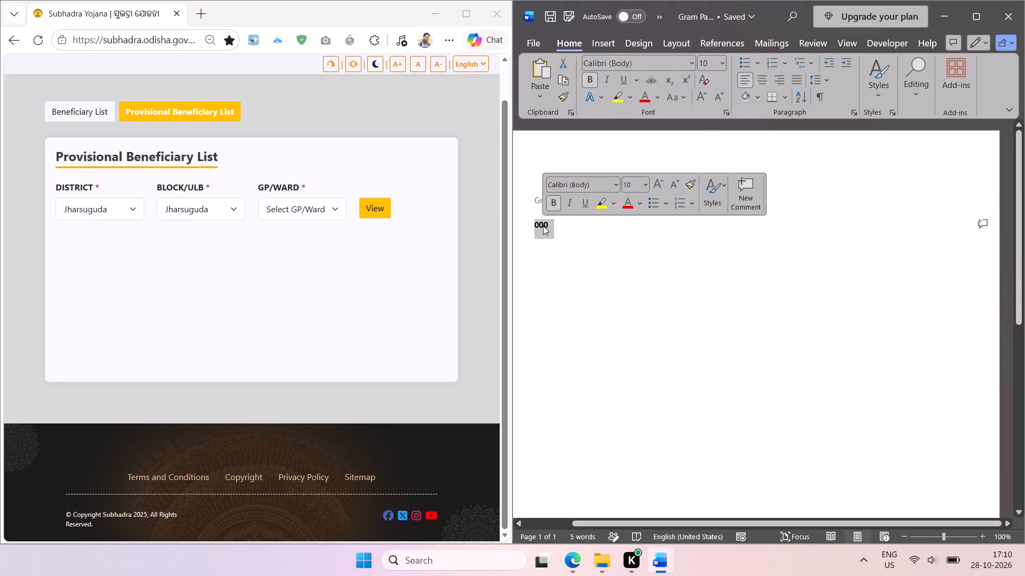
{"action": "key", "text": "ctrl+v"}
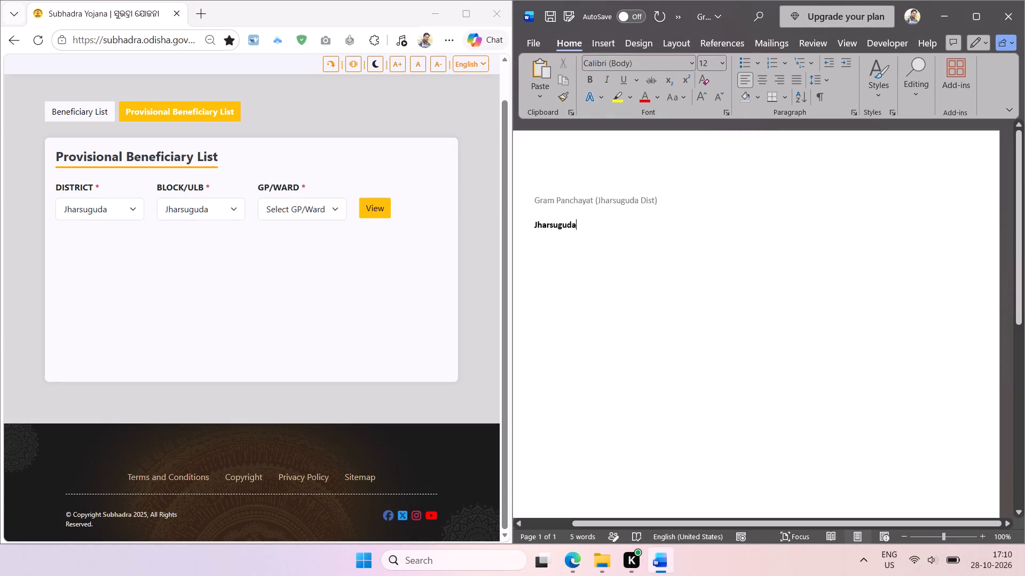
{"action": "key", "text": "shift+F3"}
{"action": "key", "text": "Return"}
Extract all the GP/Ward names for the Jharsuguda block from the website as text and paste them under the JHARSUGUDA heading.
{"action": "left_click", "coordinate": [335, 210]}
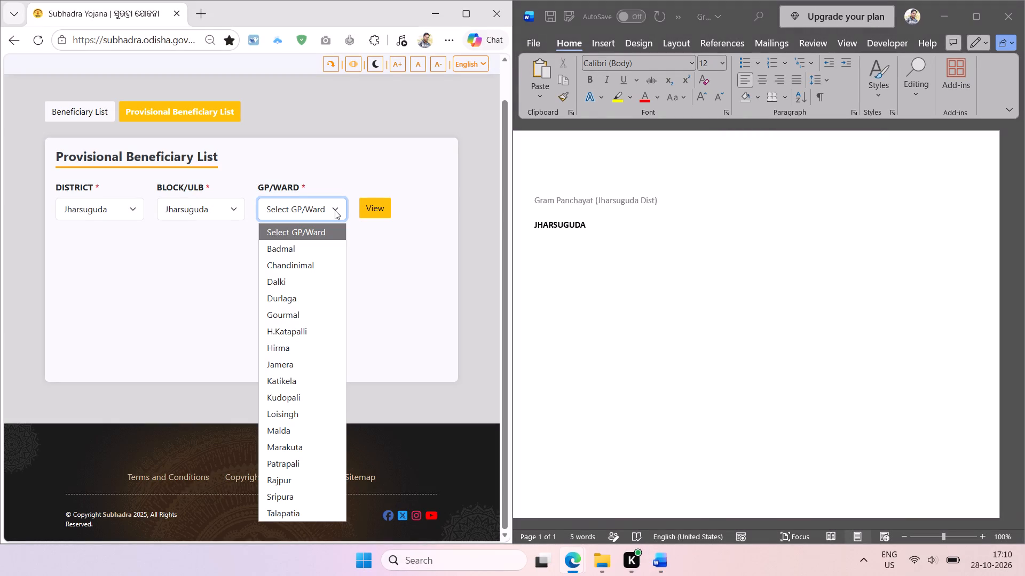
{"action": "key", "text": "shift+super+t"}
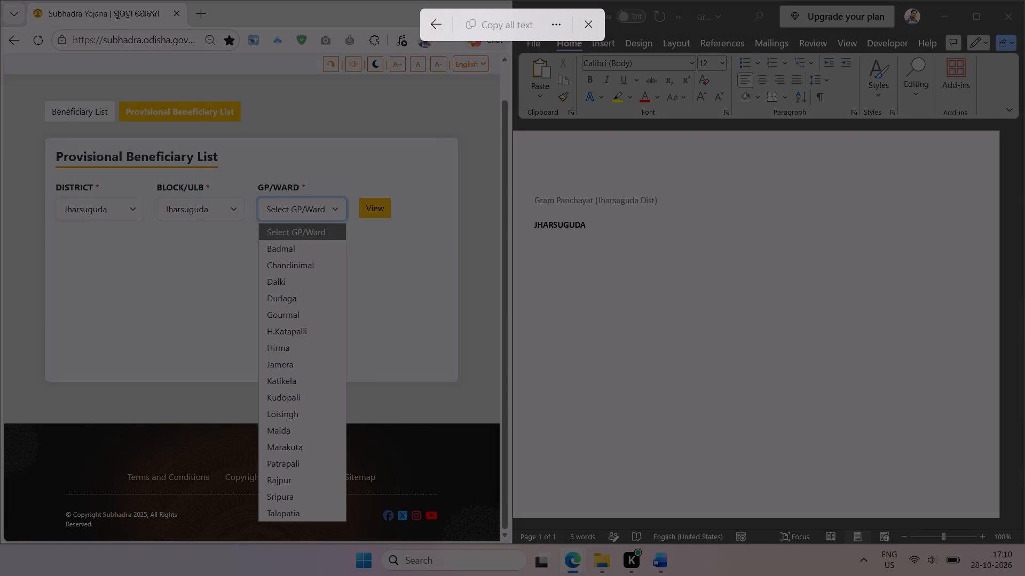
{"action": "left_click_drag", "start_coordinate": [258, 242], "coordinate": [356, 522]}
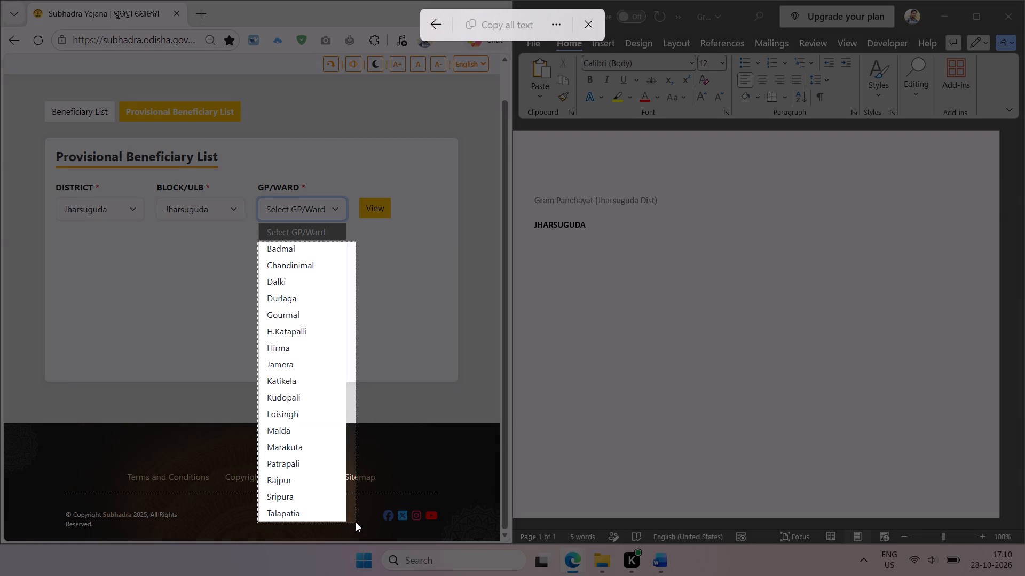
{"action": "left_click_drag", "start_coordinate": [356, 522], "coordinate": [352, 523]}
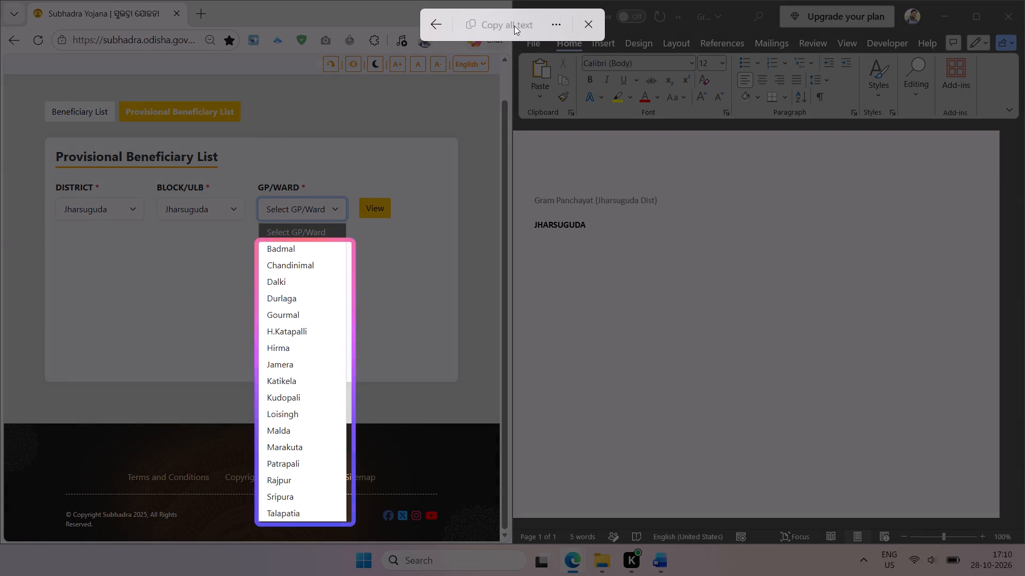
{"action": "left_click", "coordinate": [515, 22]}
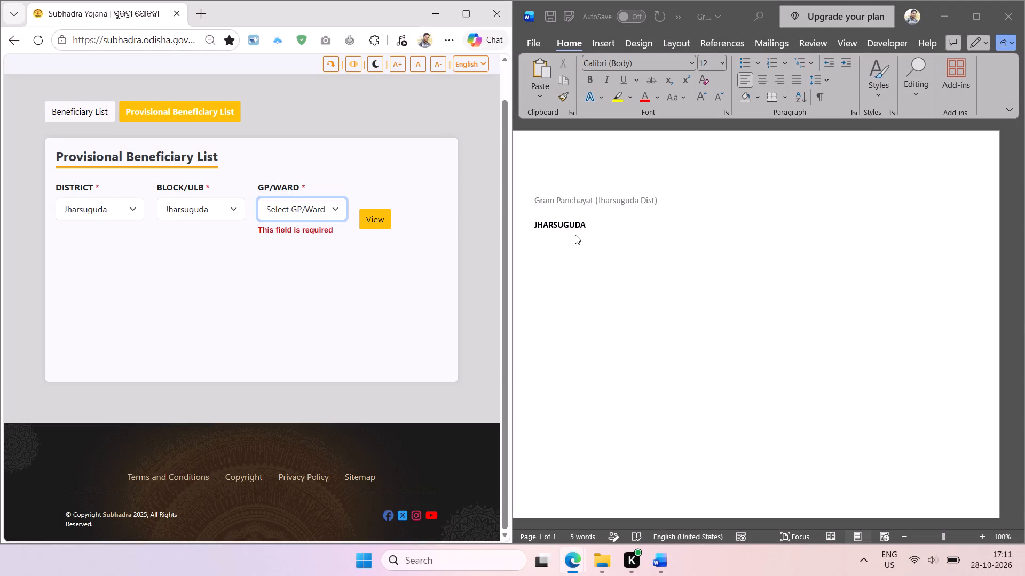
{"action": "left_click", "coordinate": [574, 235]}
{"action": "key", "text": "ctrl+v"}
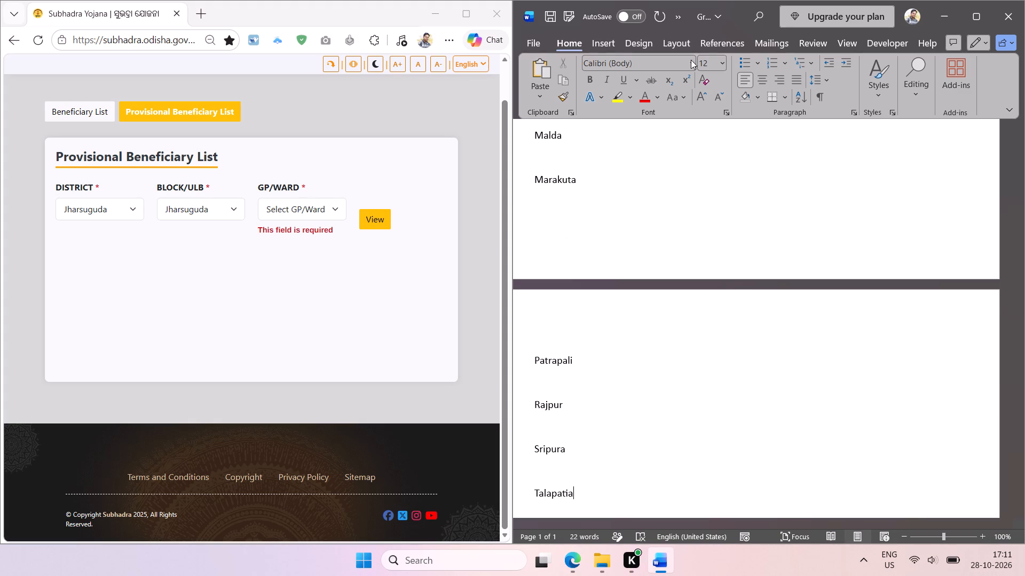
Set the whole document's font size to 10 and remove the extra spacing around the paragraphs.
{"action": "key", "text": "ctrl+a"}
{"action": "left_click", "coordinate": [720, 62]}
{"action": "left_click", "coordinate": [715, 119]}
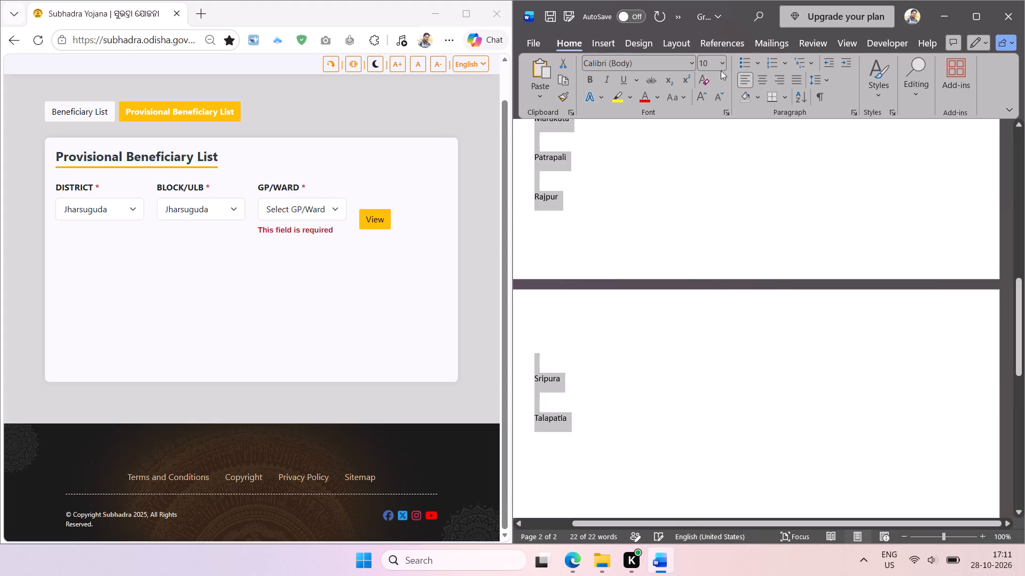
{"action": "left_click", "coordinate": [829, 83]}
{"action": "left_click", "coordinate": [837, 247]}
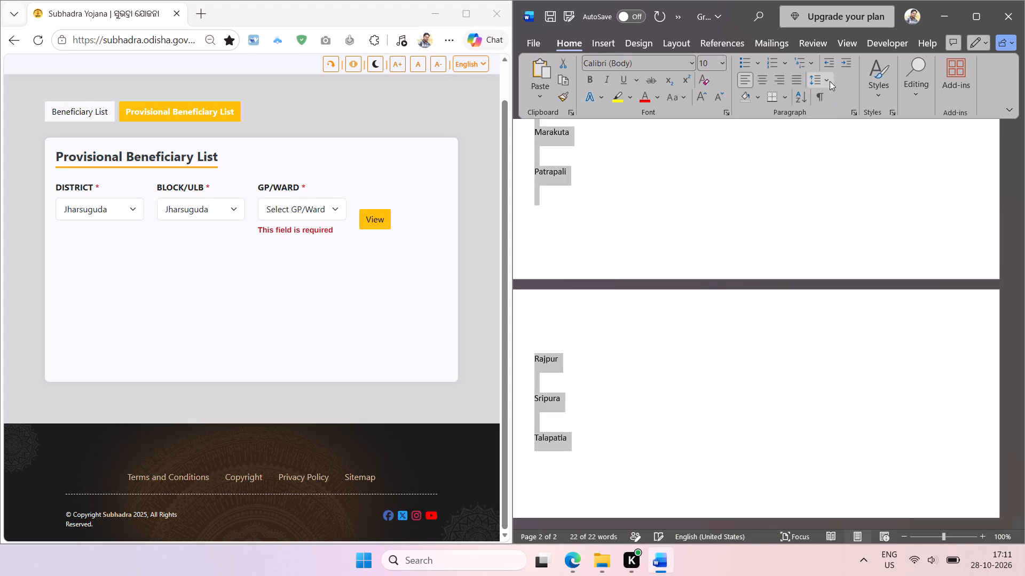
{"action": "left_click", "coordinate": [827, 77]}
{"action": "left_click", "coordinate": [849, 241]}
{"action": "left_click", "coordinate": [759, 240]}
Delete the blank lines between the names from Rajpur back up to H.Katapalli.
{"action": "scroll", "coordinate": [722, 246], "scroll_direction": "up", "scroll_amount": 1}
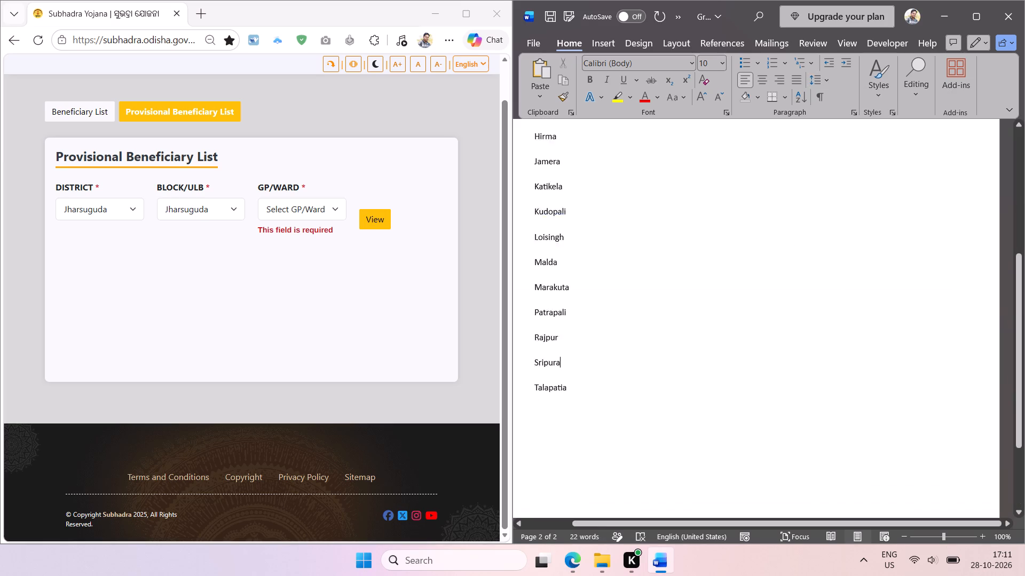
{"action": "scroll", "coordinate": [722, 246], "scroll_direction": "up", "scroll_amount": 2}
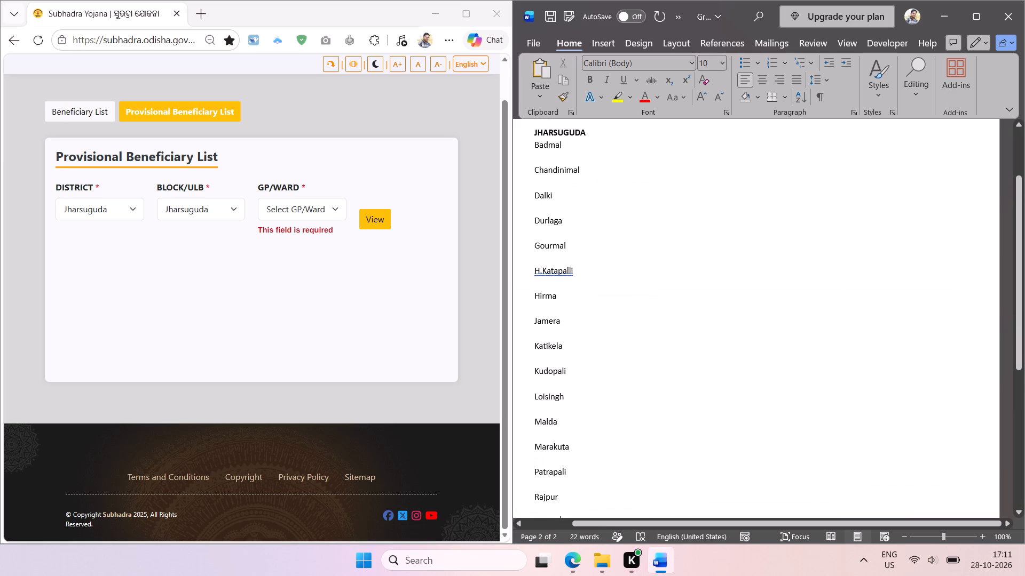
{"action": "left_click", "coordinate": [551, 490]}
{"action": "key", "text": "BackSpace"}
{"action": "key", "text": "Up"}
{"action": "key", "text": "BackSpace"}
{"action": "key", "text": "Up"}
{"action": "key", "text": "BackSpace"}
{"action": "key", "text": "Up"}
{"action": "key", "text": "BackSpace"}
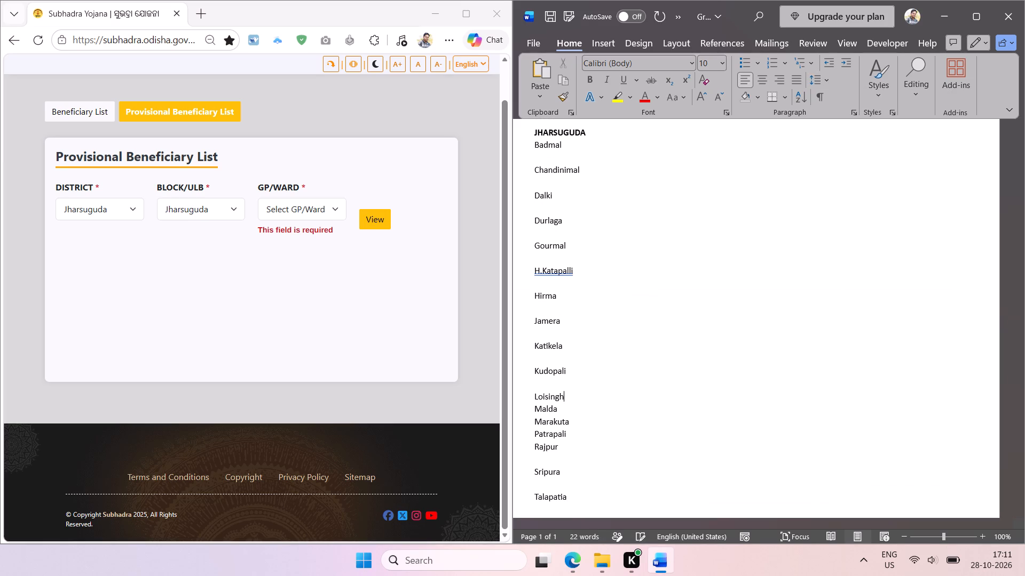
{"action": "key", "text": "Up"}
{"action": "key", "text": "BackSpace"}
{"action": "key", "text": "Up"}
{"action": "key", "text": "BackSpace"}
{"action": "key", "text": "Up"}
{"action": "key", "text": "BackSpace"}
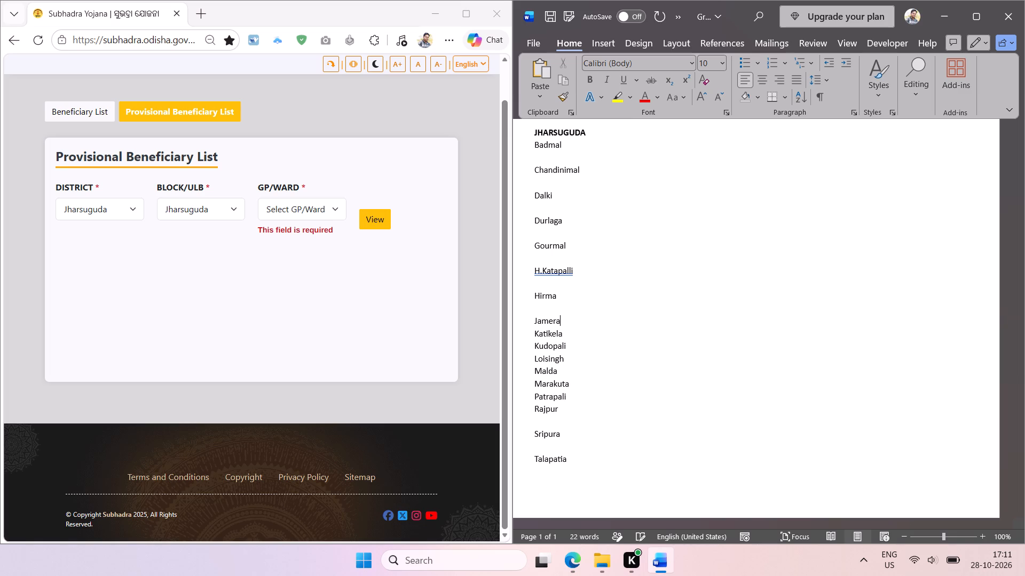
{"action": "key", "text": "Up"}
{"action": "key", "text": "BackSpace"}
{"action": "key", "text": "Up"}
{"action": "key", "text": "BackSpace"}
{"action": "key", "text": "Left"}
{"action": "key", "text": "Left"}
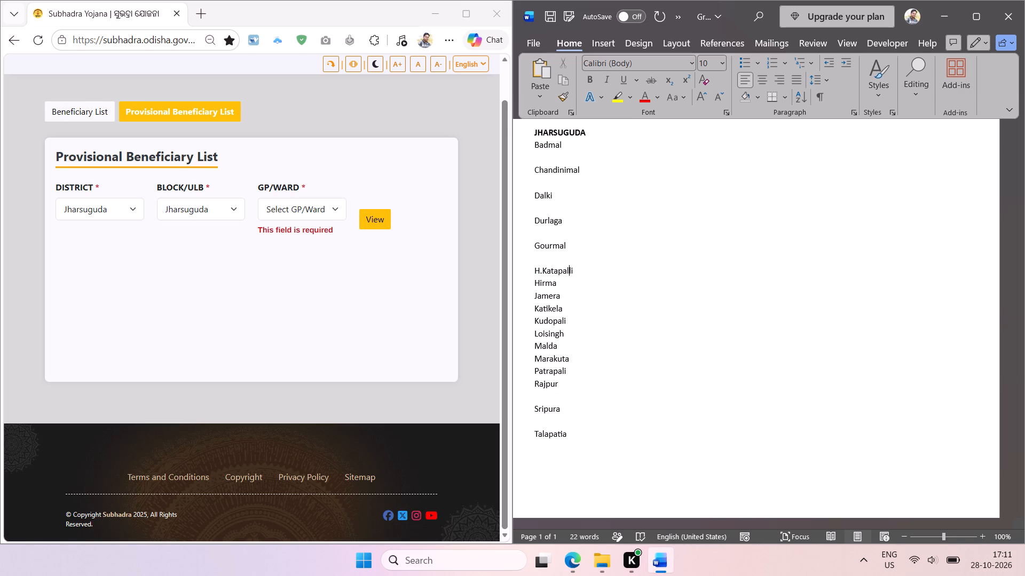
{"action": "key", "text": "Left"}
{"action": "key", "text": "Left"}
{"action": "key", "text": "Left"}
{"action": "key", "text": "Left"}
{"action": "key", "text": "Left"}
{"action": "key", "text": "Left"}
{"action": "key", "text": "Left"}
{"action": "key", "text": "space"}
Delete the blank lines between the names from H. Katapalli up to Badmal and from Rajpur down to Talapatia.
{"action": "key", "text": "Up"}
{"action": "key", "text": "BackSpace"}
{"action": "key", "text": "Up"}
{"action": "key", "text": "BackSpace"}
{"action": "key", "text": "Up"}
{"action": "key", "text": "BackSpace"}
{"action": "key", "text": "Up"}
{"action": "key", "text": "BackSpace"}
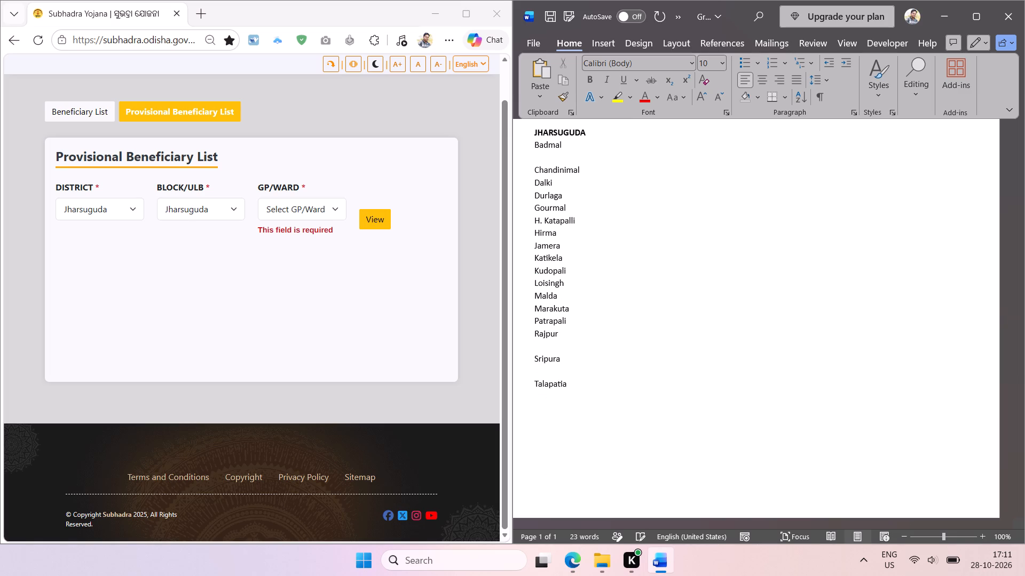
{"action": "key", "text": "Up"}
{"action": "key", "text": "BackSpace"}
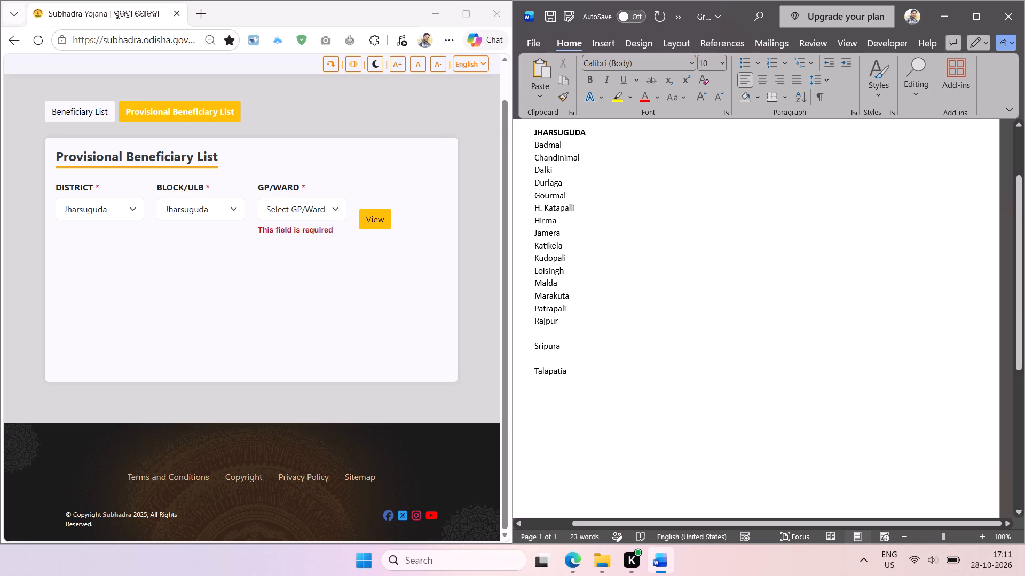
{"action": "scroll", "coordinate": [640, 497], "scroll_direction": "right", "scroll_amount": 2}
{"action": "left_click", "coordinate": [608, 363]}
{"action": "key", "text": "BackSpace"}
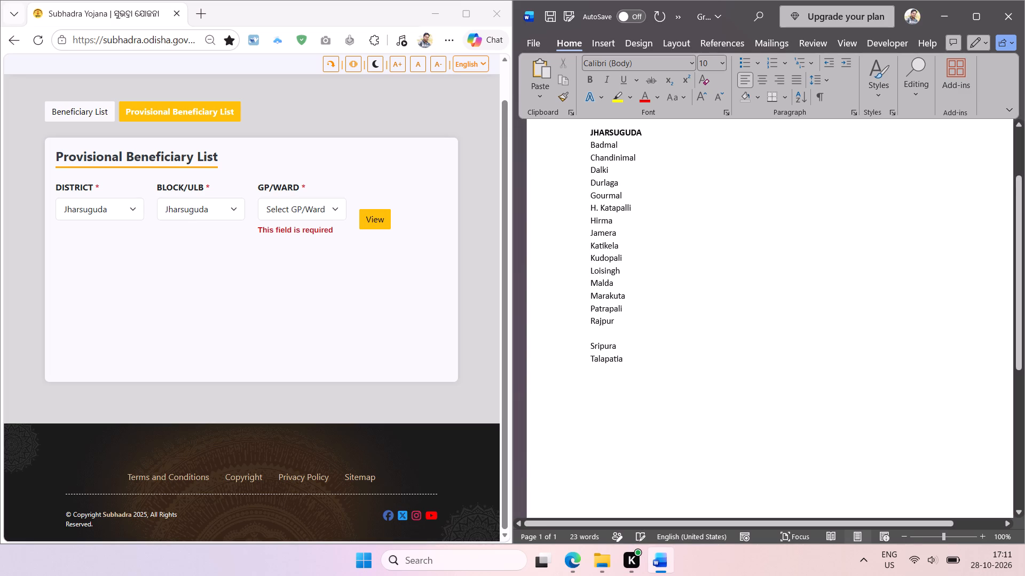
{"action": "left_click", "coordinate": [600, 336]}
{"action": "key", "text": "BackSpace"}
Sort the names from Badmal to Talapatia alphabetically and format them as a numbered list with its indent reduced to the margin.
{"action": "left_click_drag", "start_coordinate": [630, 349], "coordinate": [580, 150]}
{"action": "left_click", "coordinate": [800, 92]}
{"action": "key", "text": "Return"}
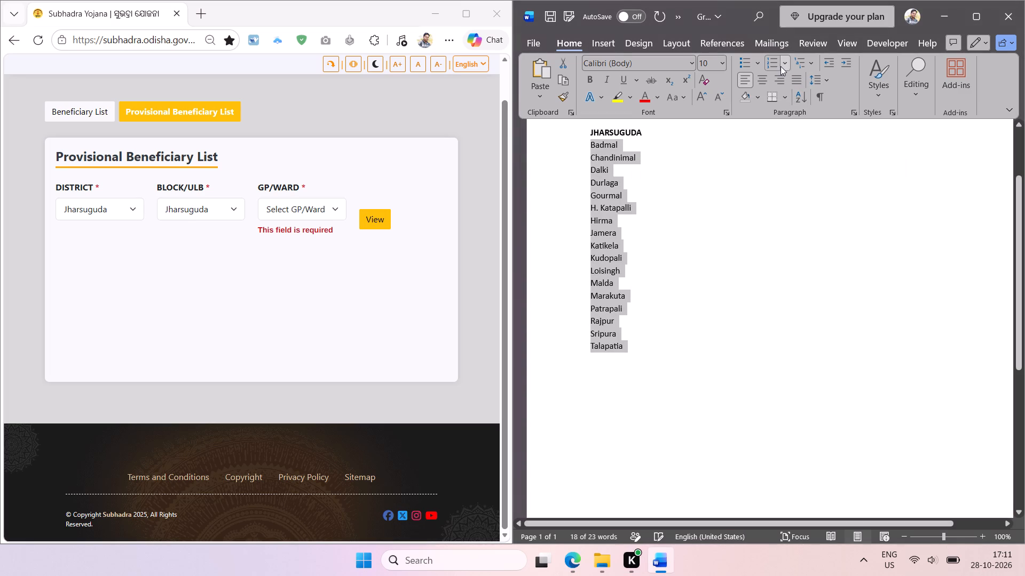
{"action": "left_click", "coordinate": [769, 62]}
{"action": "left_click", "coordinate": [823, 65]}
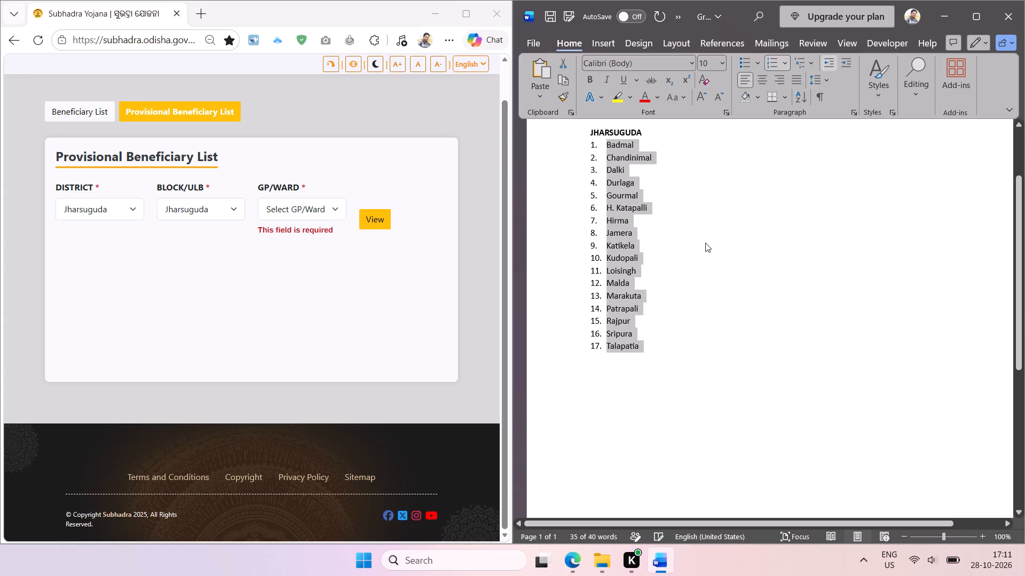
{"action": "left_click", "coordinate": [705, 243]}
End the numbered list after Talapatia and paste a copy of the JHARSUGUDA heading below it, separated by a blank line.
{"action": "left_click", "coordinate": [649, 338]}
{"action": "key", "text": "Return"}
{"action": "key", "text": "Return"}
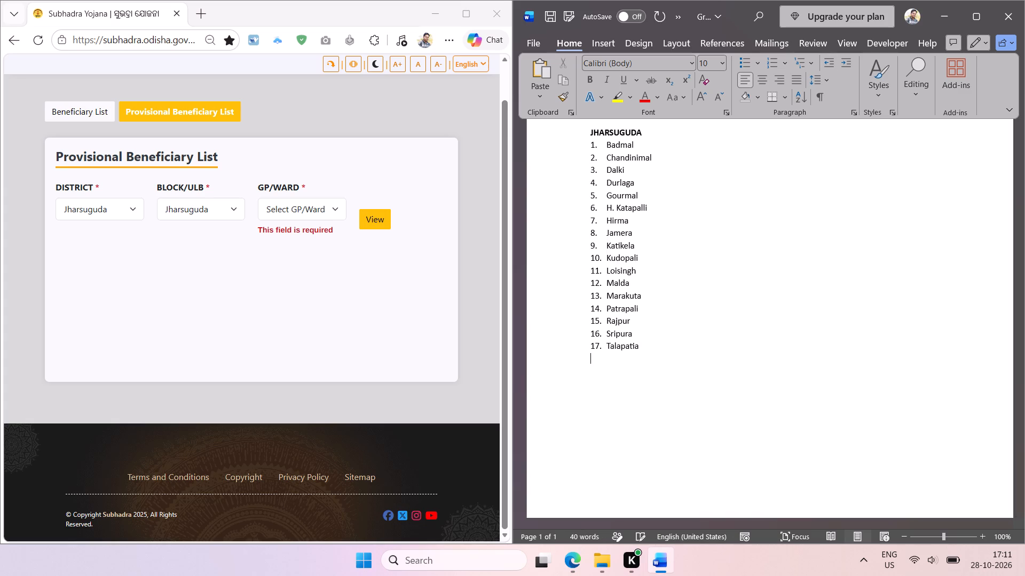
{"action": "key", "text": "Return"}
{"action": "double_click", "coordinate": [620, 138]}
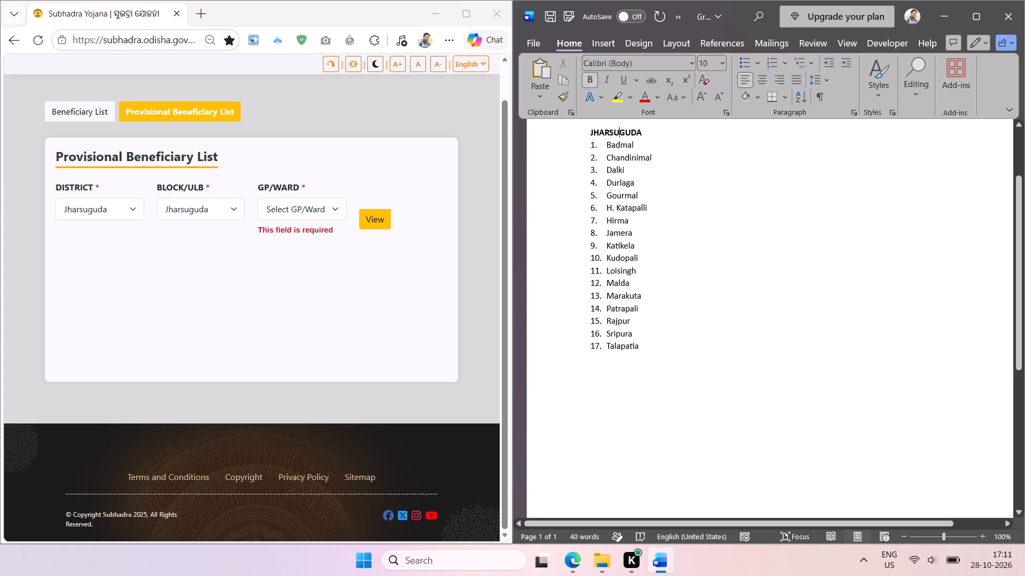
{"action": "key", "text": "ctrl+c"}
{"action": "left_click", "coordinate": [604, 377]}
{"action": "key", "text": "ctrl+v"}
{"action": "scroll", "coordinate": [634, 366], "scroll_direction": "down", "scroll_amount": 1}
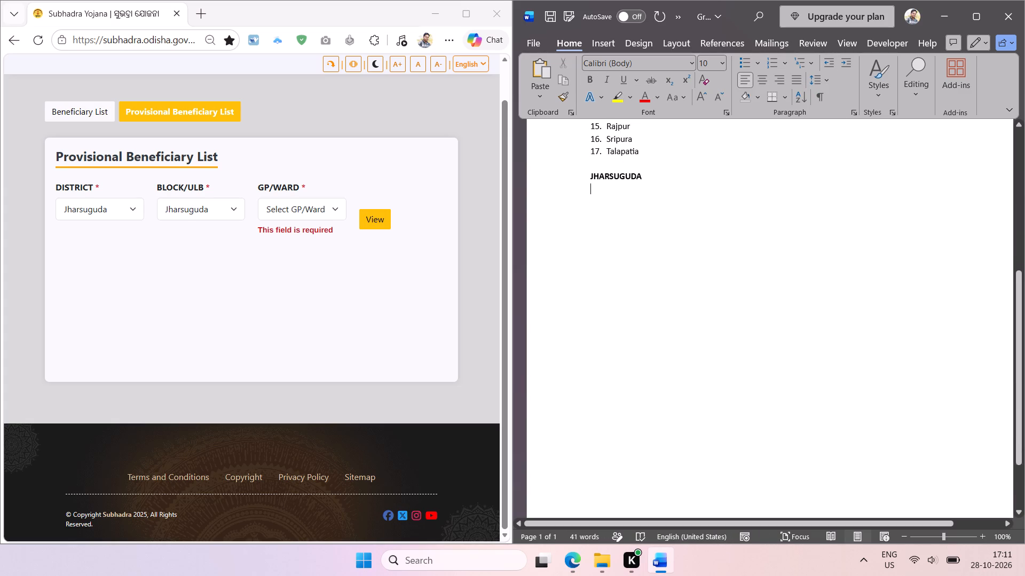
{"action": "scroll", "coordinate": [634, 366], "scroll_direction": "down", "scroll_amount": 2}
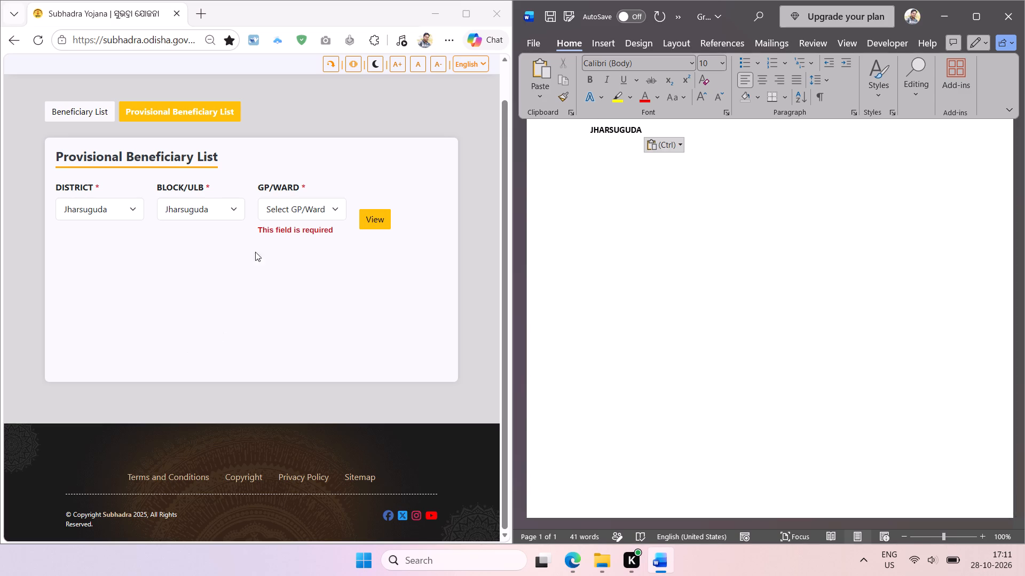
Choose the Kirmira block on the website, extract its name as text, and replace the copied JHARSUGUDA heading with KIRMIRA in uppercase.
{"action": "left_click", "coordinate": [238, 212]}
{"action": "left_click", "coordinate": [211, 283]}
{"action": "left_click", "coordinate": [233, 278]}
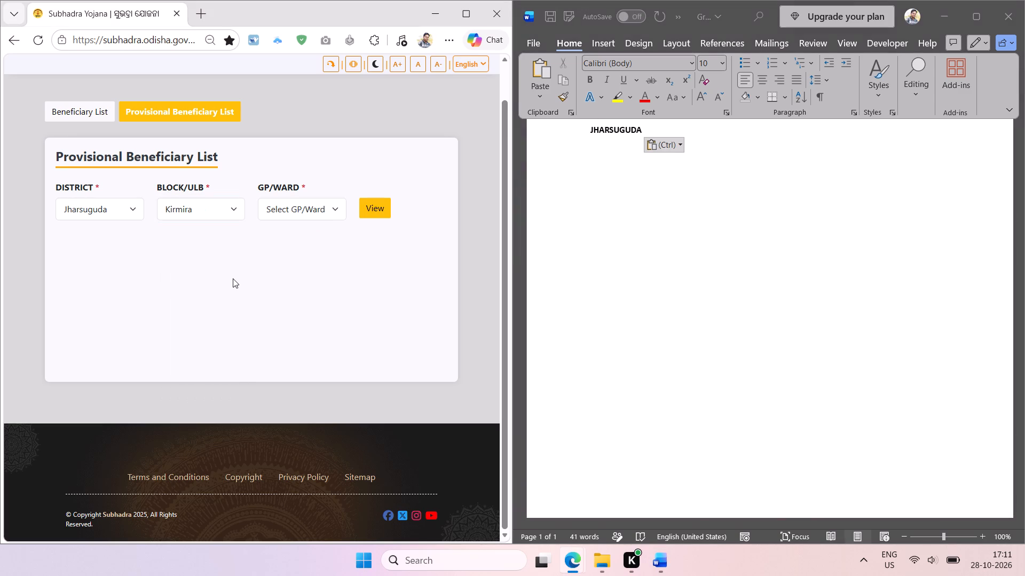
{"action": "key", "text": "shift+super+t"}
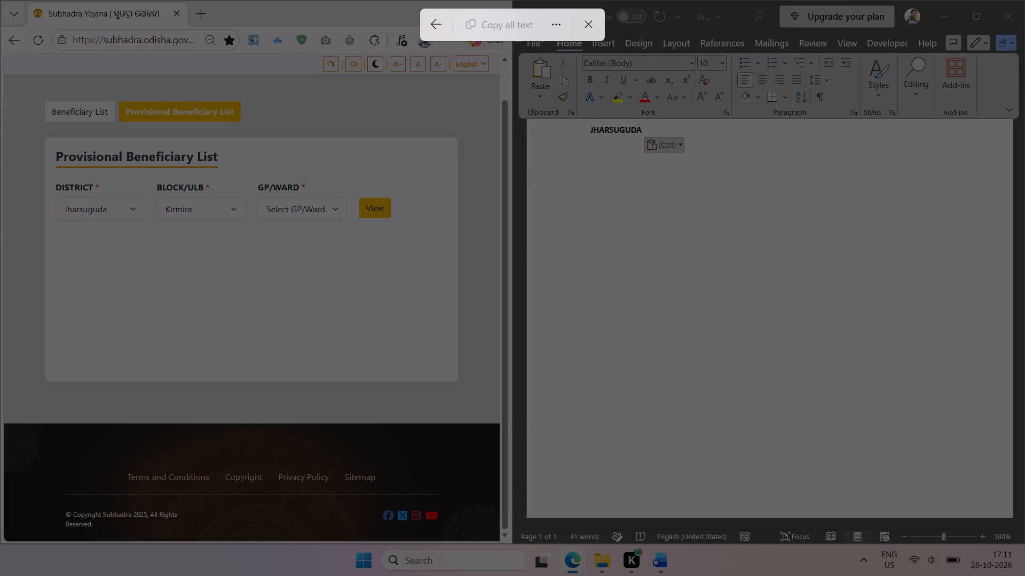
{"action": "left_click_drag", "start_coordinate": [156, 198], "coordinate": [218, 231]}
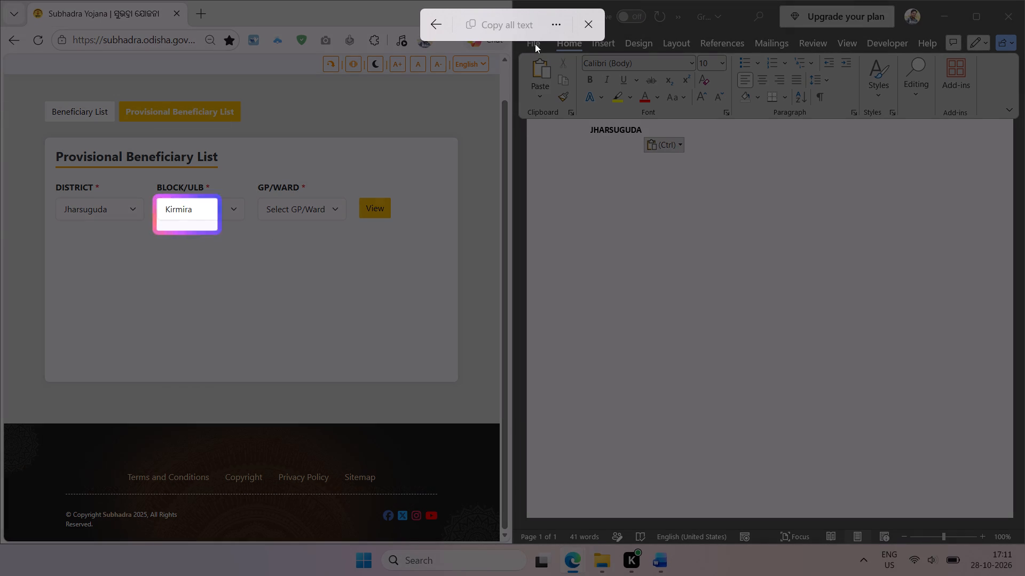
{"action": "left_click", "coordinate": [517, 22]}
{"action": "left_click", "coordinate": [620, 163]}
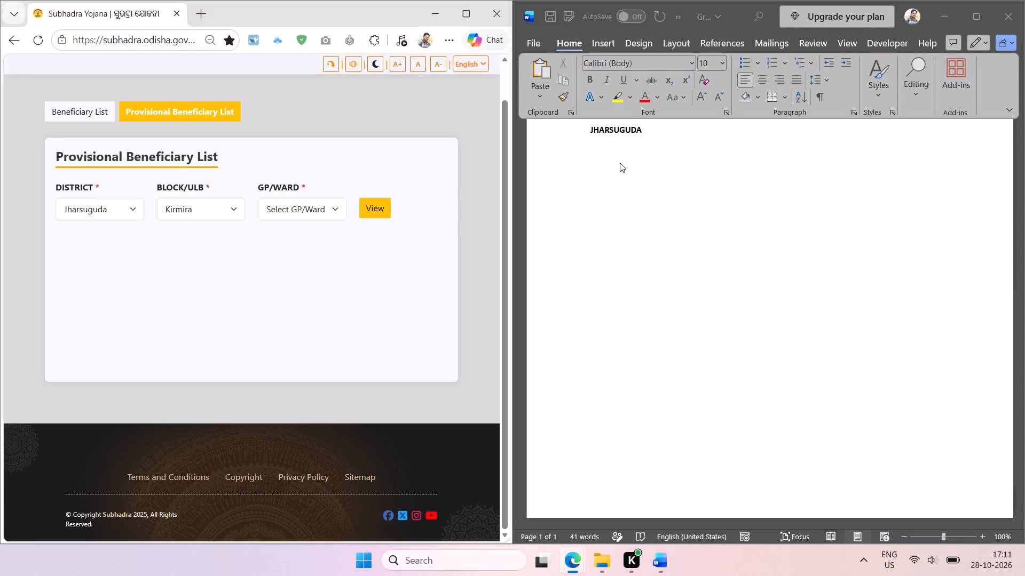
{"action": "double_click", "coordinate": [615, 130]}
{"action": "key", "text": "ctrl+v"}
{"action": "key", "text": "shift+F3"}
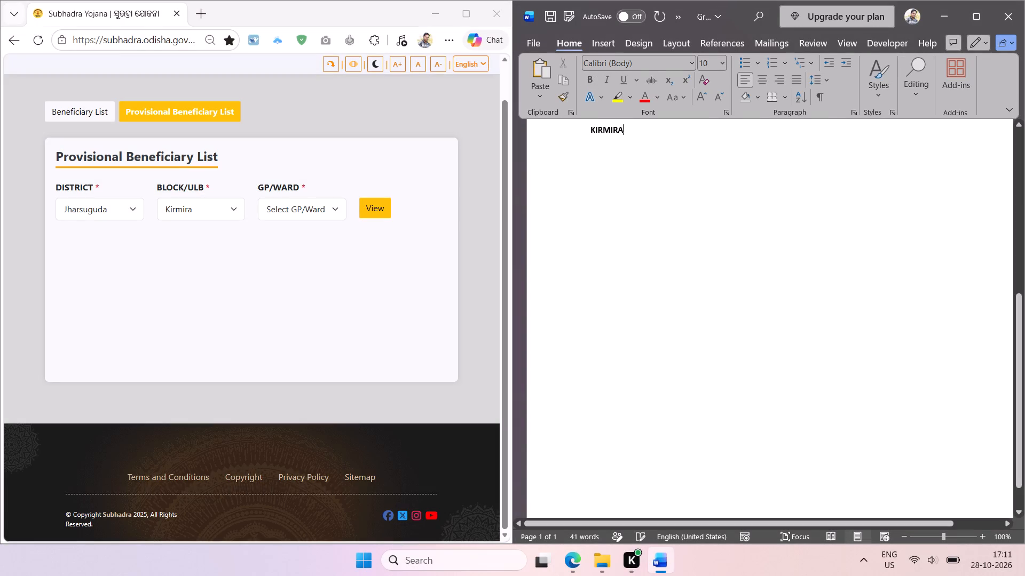
{"action": "key", "text": "Return"}
Extract Kirmira's gram panchayat names from Arda to Sulehi as text from the website and paste them under the KIRMIRA heading.
{"action": "left_click", "coordinate": [334, 211]}
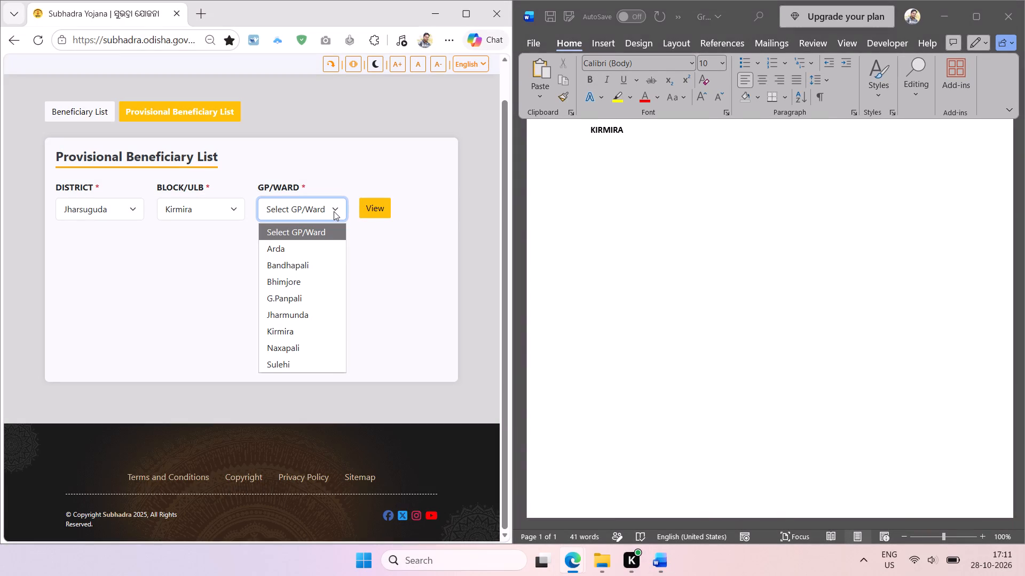
{"action": "key", "text": "shift+super+t"}
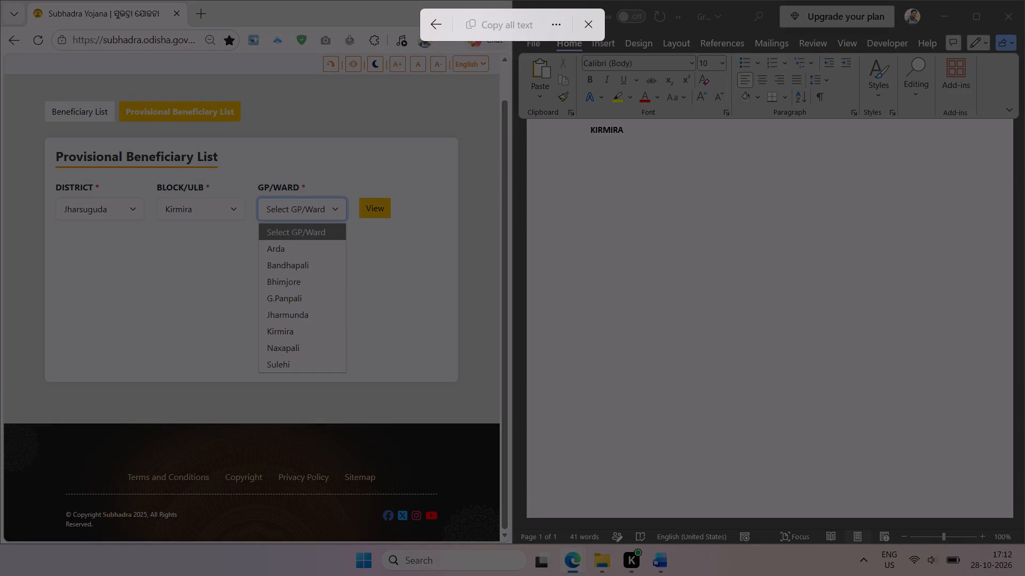
{"action": "left_click_drag", "start_coordinate": [261, 242], "coordinate": [338, 379]}
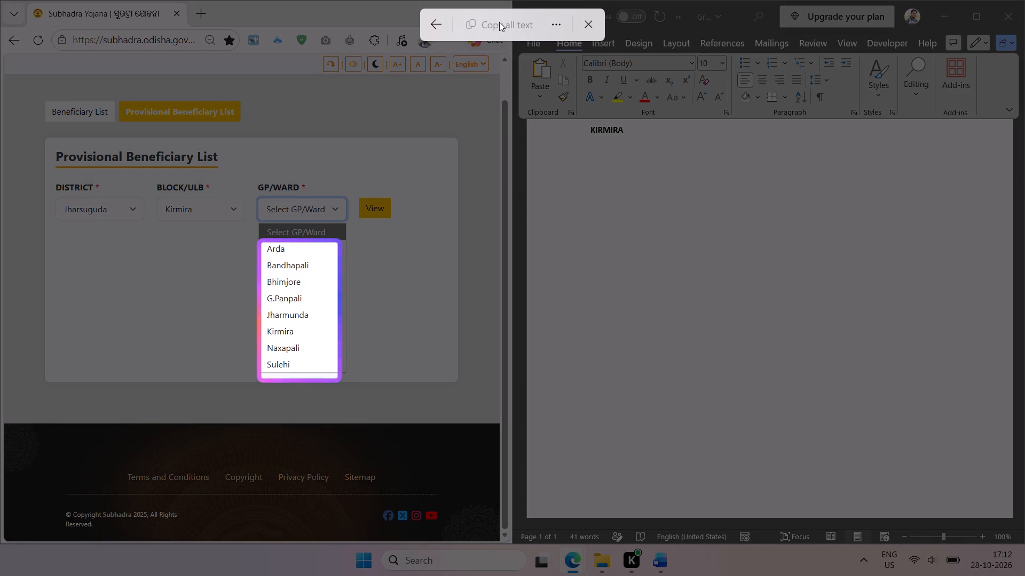
{"action": "left_click", "coordinate": [498, 23]}
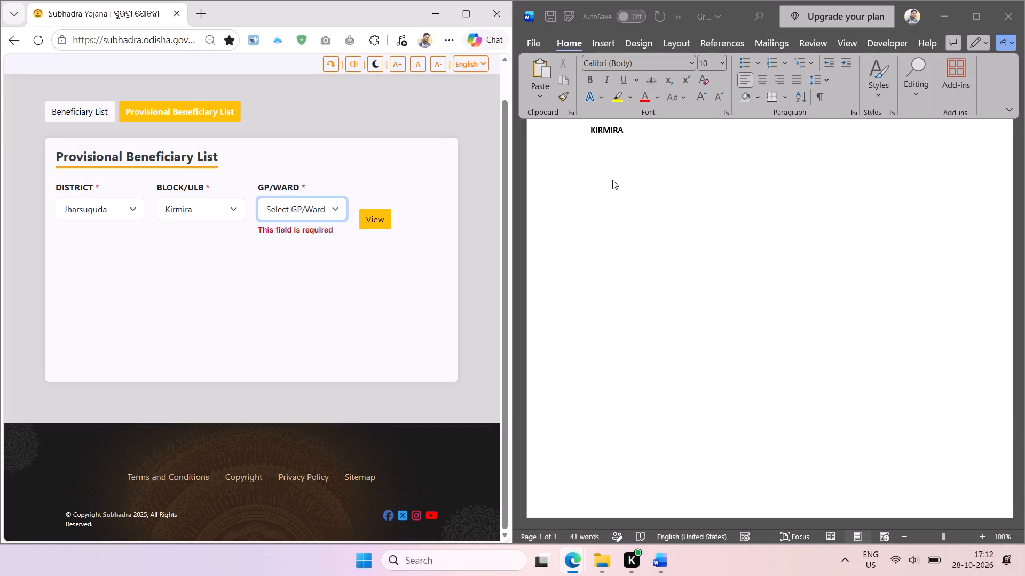
{"action": "left_click", "coordinate": [600, 135]}
{"action": "key", "text": "ctrl+v"}
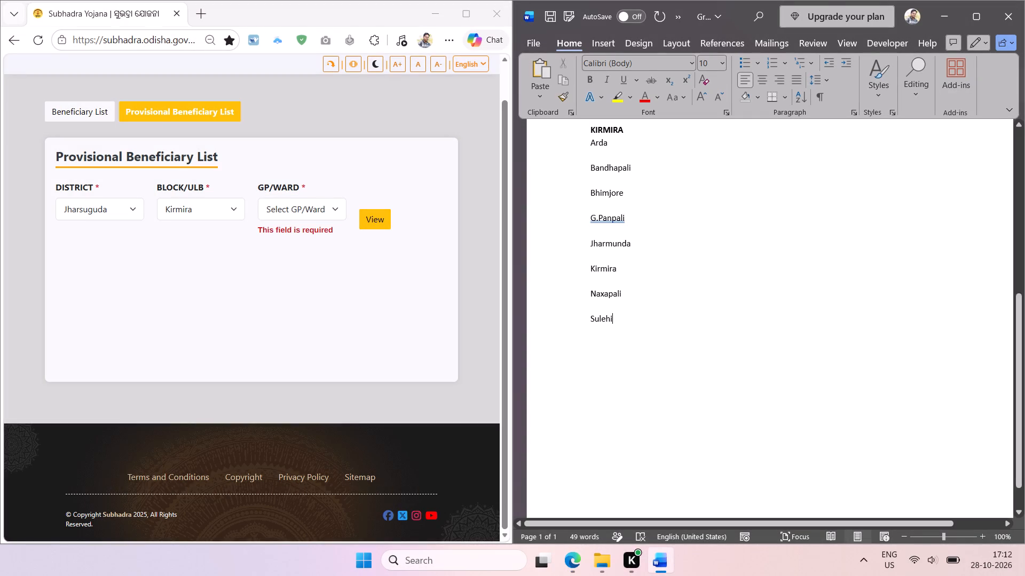
{"action": "left_click", "coordinate": [600, 216]}
{"action": "key", "text": "space"}
Delete the blank lines between the names from Sulehi up to Arda.
{"action": "left_click", "coordinate": [601, 307]}
{"action": "key", "text": "BackSpace"}
{"action": "key", "text": "Up"}
{"action": "key", "text": "BackSpace"}
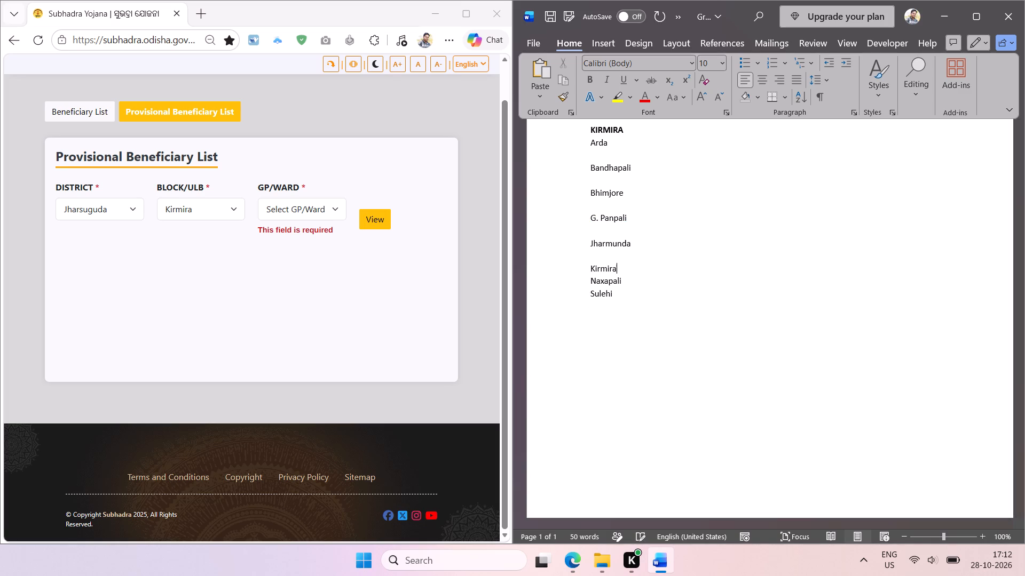
{"action": "key", "text": "Up"}
{"action": "key", "text": "BackSpace"}
{"action": "key", "text": "Up"}
{"action": "key", "text": "BackSpace"}
{"action": "key", "text": "Up"}
{"action": "key", "text": "BackSpace"}
{"action": "key", "text": "Up"}
{"action": "key", "text": "BackSpace"}
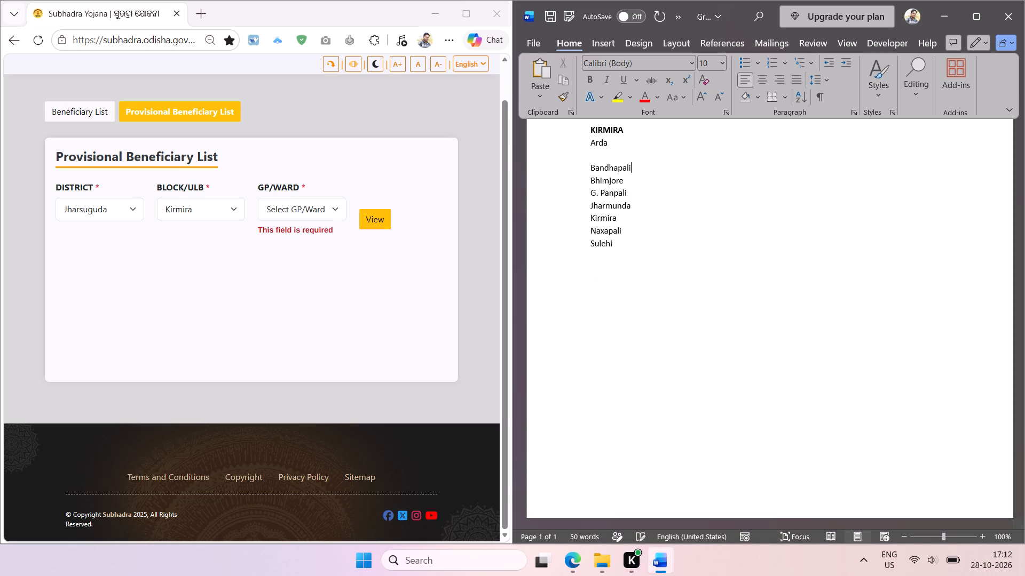
{"action": "key", "text": "Up"}
{"action": "key", "text": "BackSpace"}
Sort the names from Arda to Sulehi alphabetically and format them as a numbered list with its indent reduced to the margin.
{"action": "left_click_drag", "start_coordinate": [620, 228], "coordinate": [603, 187]}
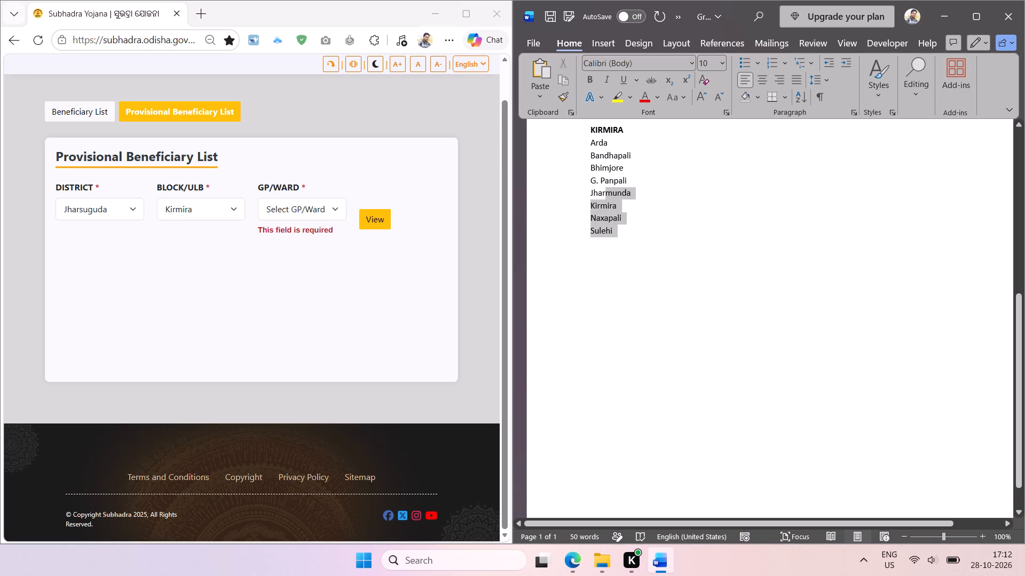
{"action": "left_click_drag", "start_coordinate": [603, 187], "coordinate": [591, 147]}
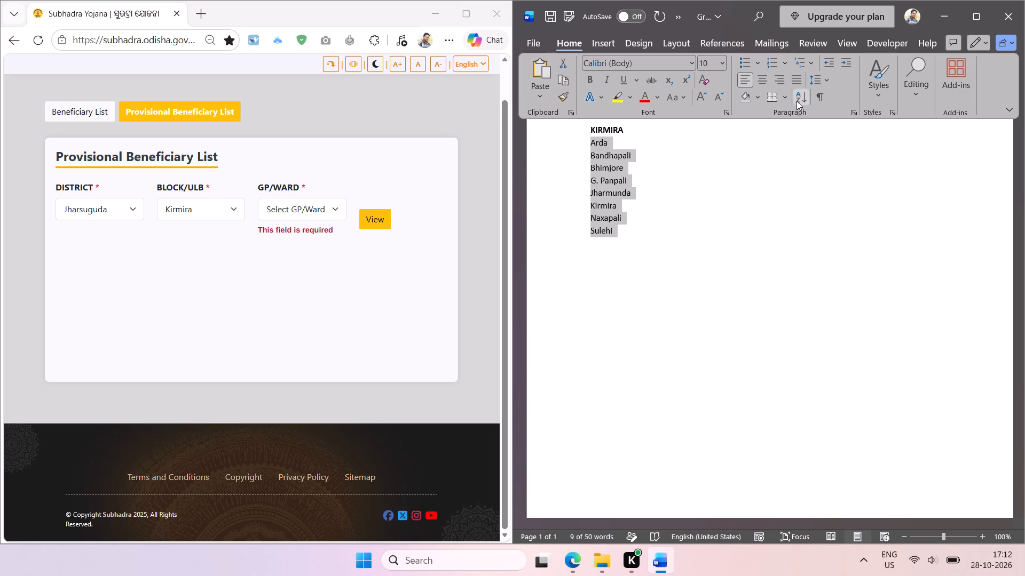
{"action": "left_click", "coordinate": [795, 101]}
{"action": "key", "text": "Return"}
{"action": "left_click", "coordinate": [773, 66]}
{"action": "left_click", "coordinate": [824, 62]}
{"action": "left_click", "coordinate": [683, 209]}
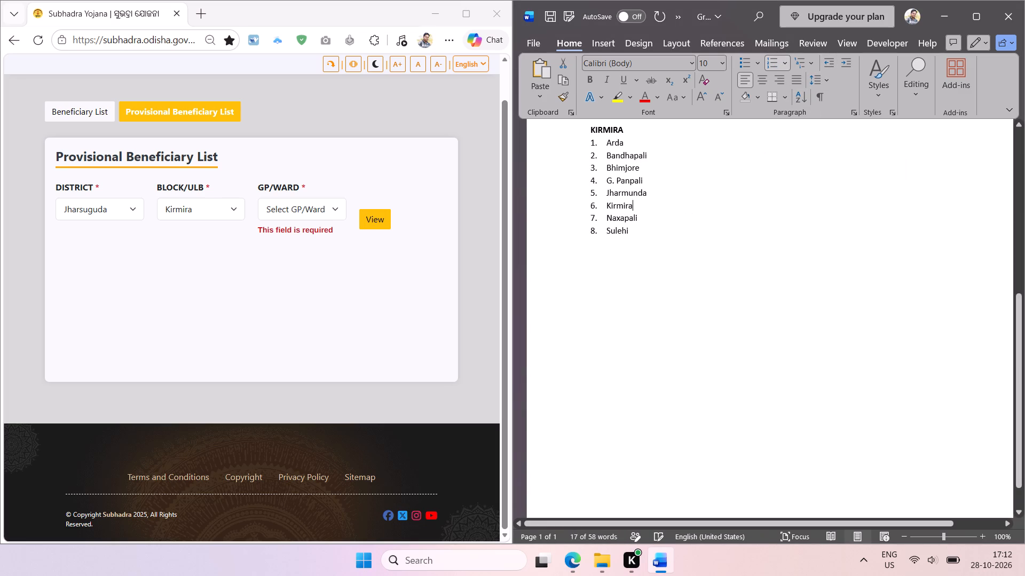
End the numbered list after Sulehi and paste a copy of the KIRMIRA heading below it, separated by a blank line.
{"action": "double_click", "coordinate": [612, 131]}
{"action": "key", "text": "ctrl+c"}
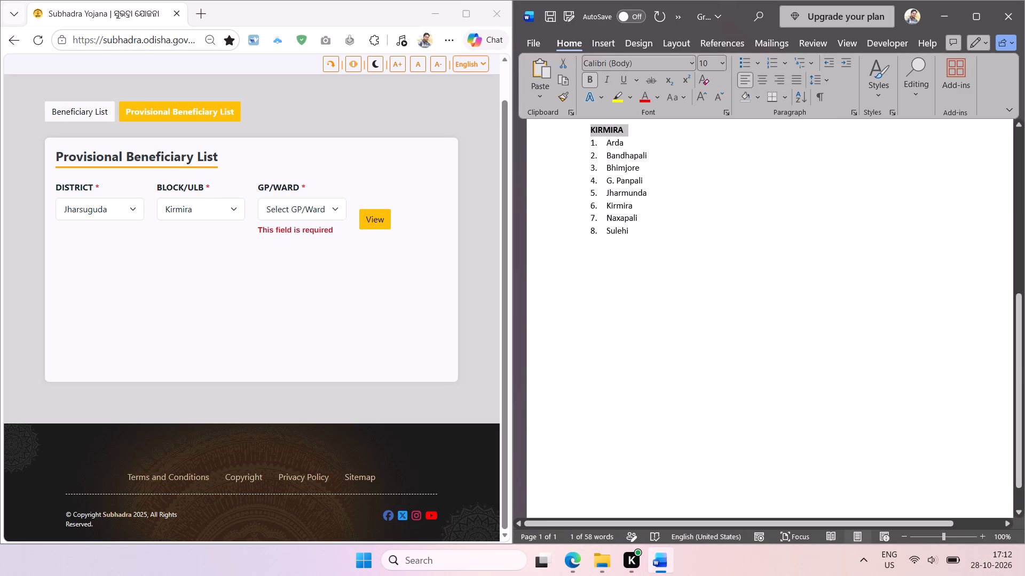
{"action": "left_click", "coordinate": [626, 231]}
{"action": "left_click", "coordinate": [635, 231]}
{"action": "key", "text": "Return"}
{"action": "key", "text": "Return"}
{"action": "key", "text": "Return"}
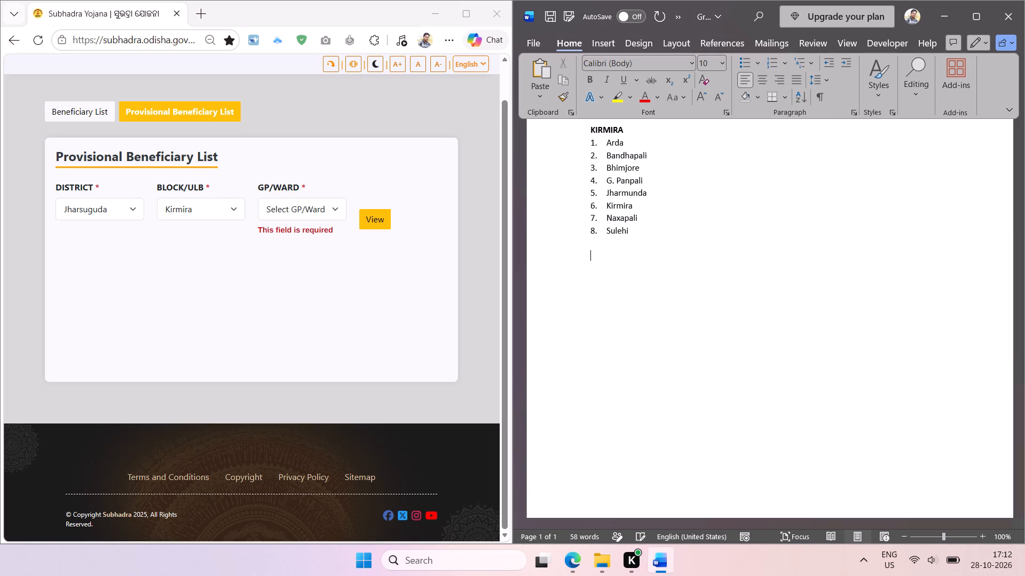
{"action": "key", "text": "ctrl+v"}
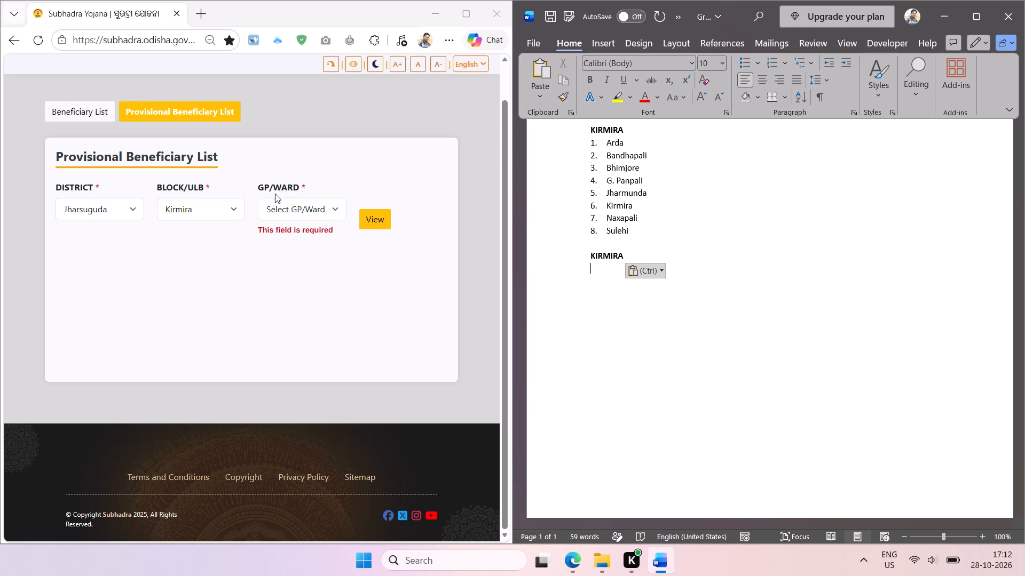
Choose the Kolabira block on the website, extract its name as text, and replace the copied KIRMIRA heading with KOLABIRA in uppercase.
{"action": "left_click", "coordinate": [228, 211]}
{"action": "left_click", "coordinate": [201, 291]}
{"action": "left_click", "coordinate": [212, 271]}
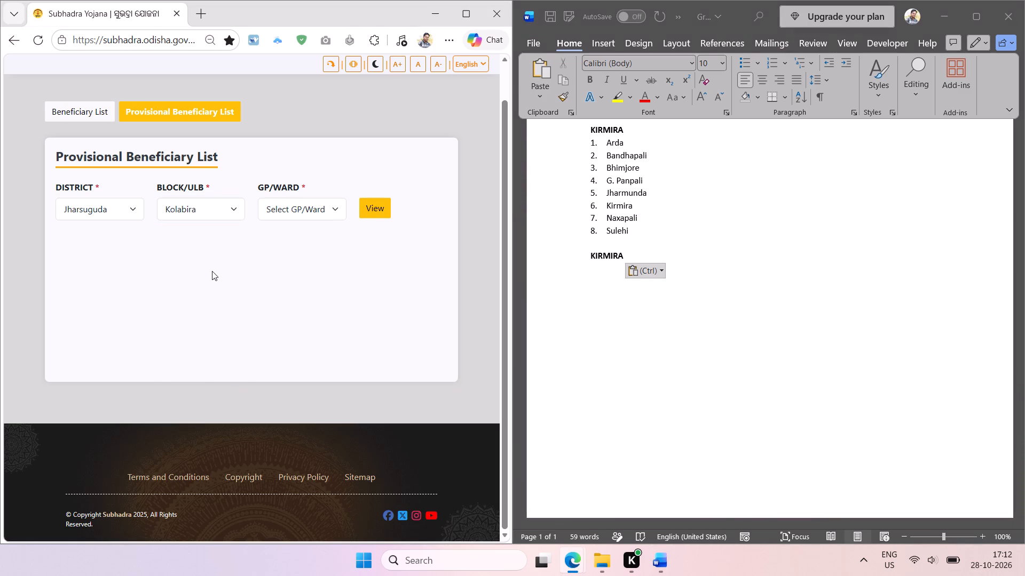
{"action": "key", "text": "shift+super+t"}
{"action": "left_click_drag", "start_coordinate": [160, 198], "coordinate": [206, 236]}
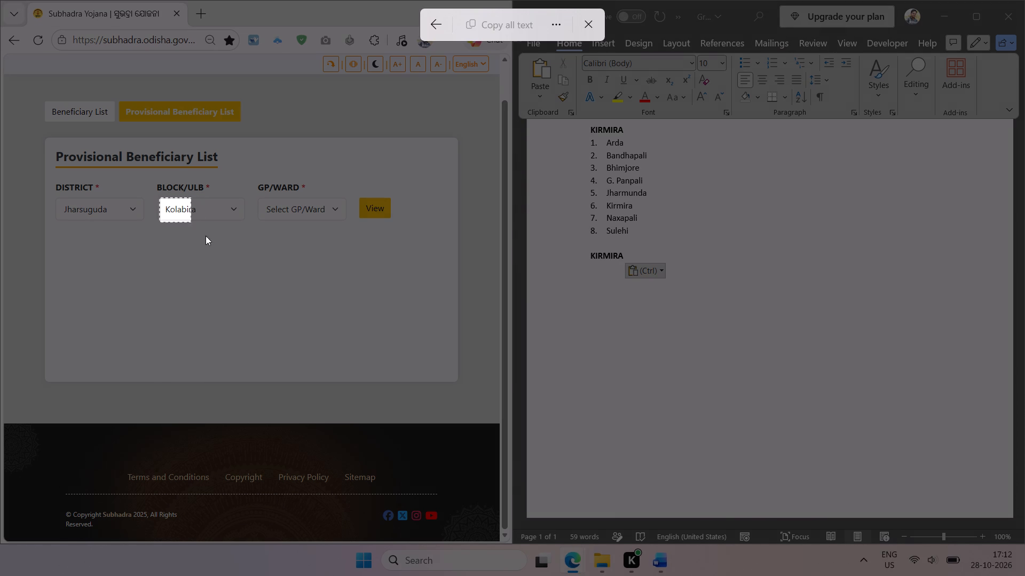
{"action": "left_click_drag", "start_coordinate": [206, 236], "coordinate": [212, 245]}
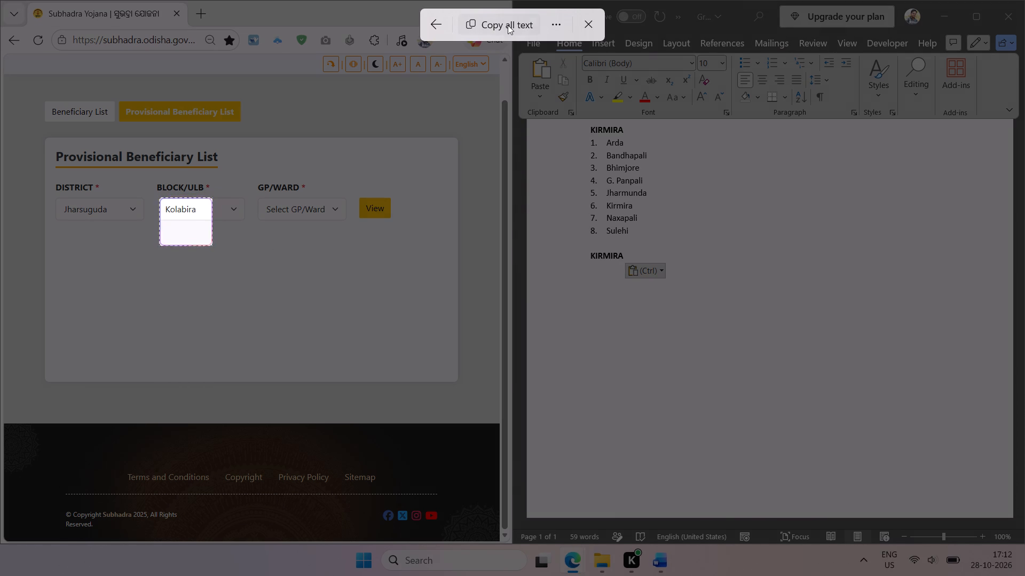
{"action": "left_click", "coordinate": [508, 23]}
{"action": "double_click", "coordinate": [613, 254]}
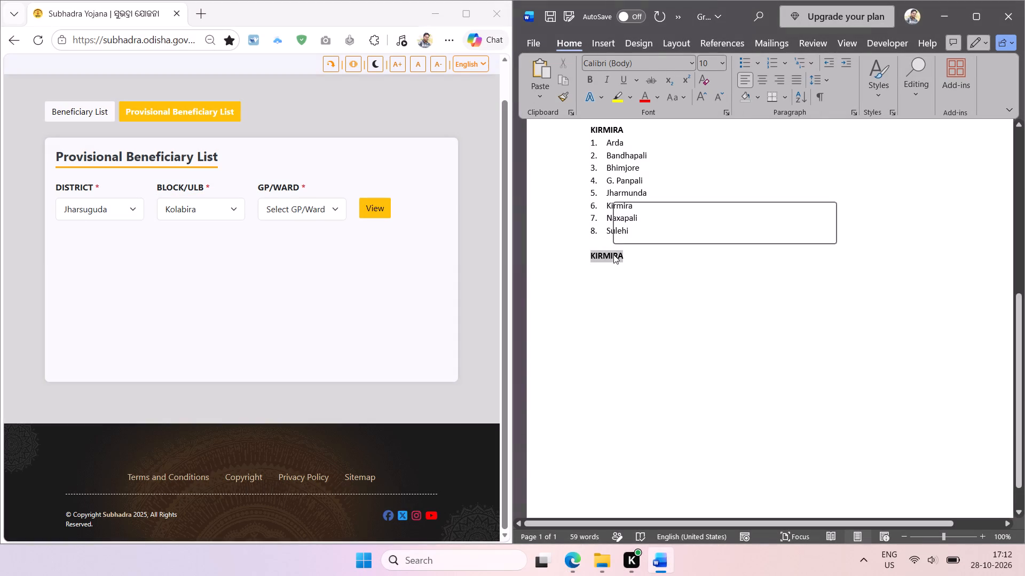
{"action": "key", "text": "ctrl+v"}
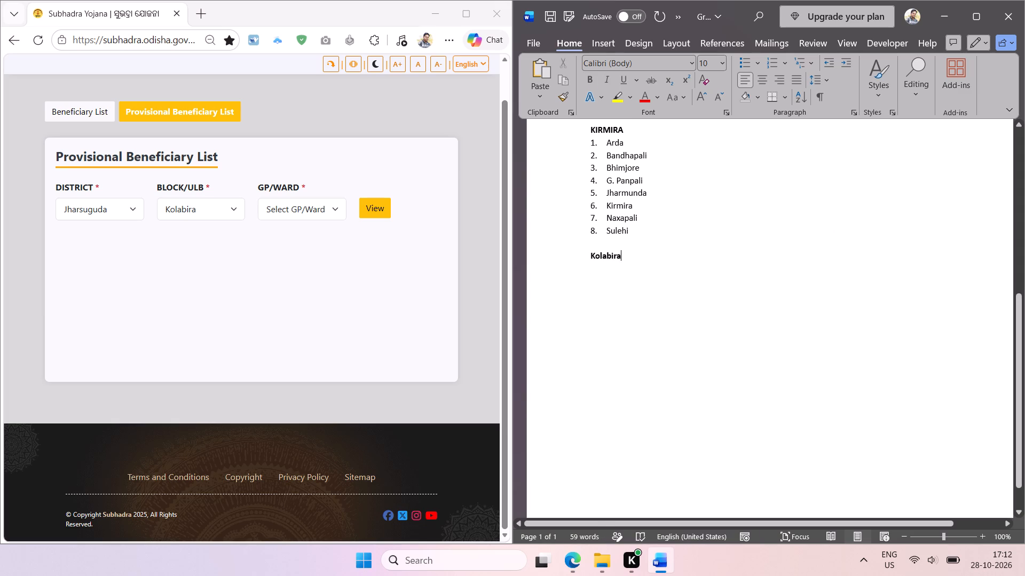
{"action": "key", "text": "shift+F3"}
{"action": "key", "text": "Return"}
Extract Kolabira's gram panchayat names from Jhirlapali to Sodamal as text from the website and paste them under the KOLABIRA heading.
{"action": "left_click", "coordinate": [342, 219]}
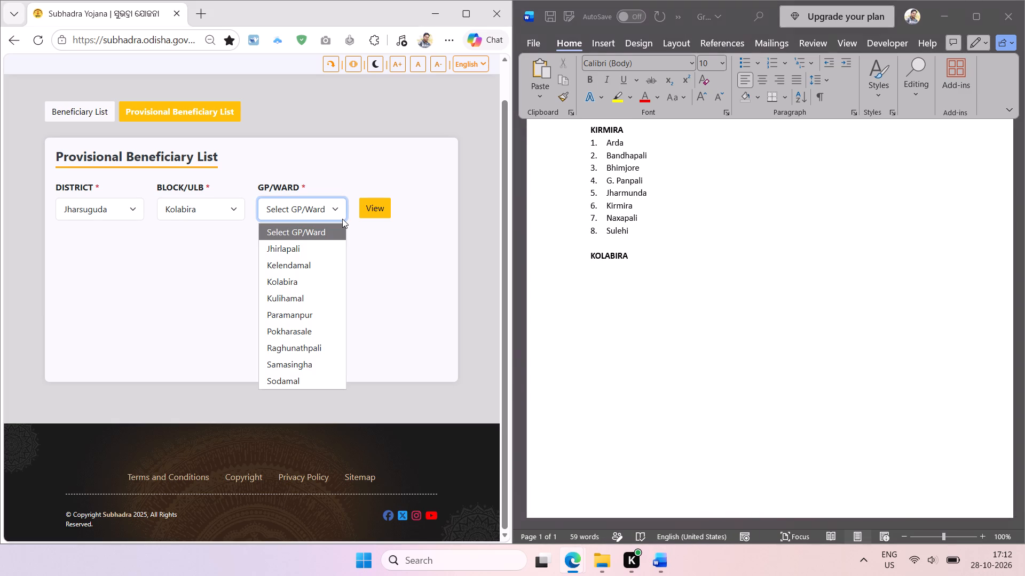
{"action": "key", "text": "shift+super+t"}
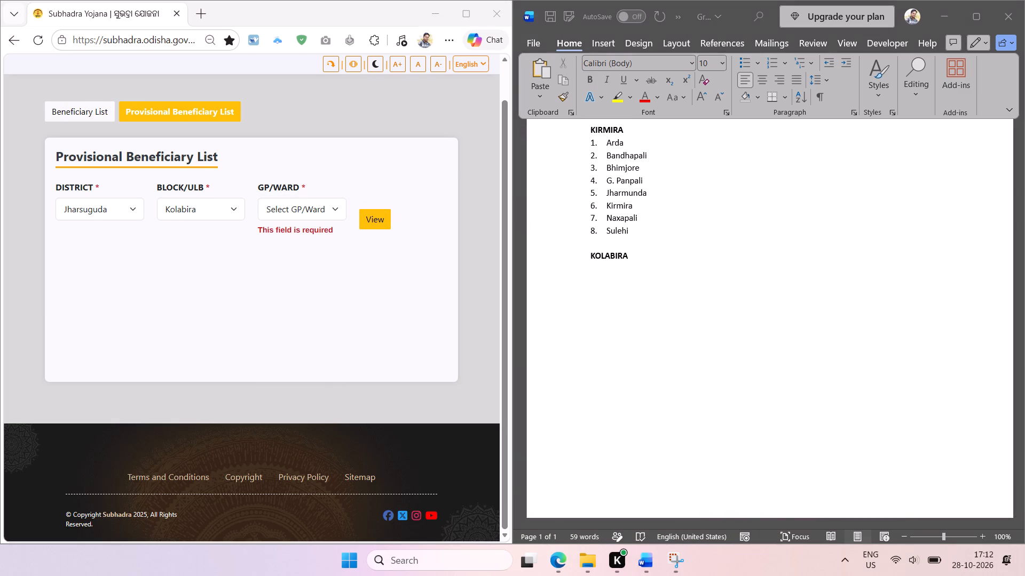
{"action": "left_click_drag", "start_coordinate": [260, 243], "coordinate": [343, 391]}
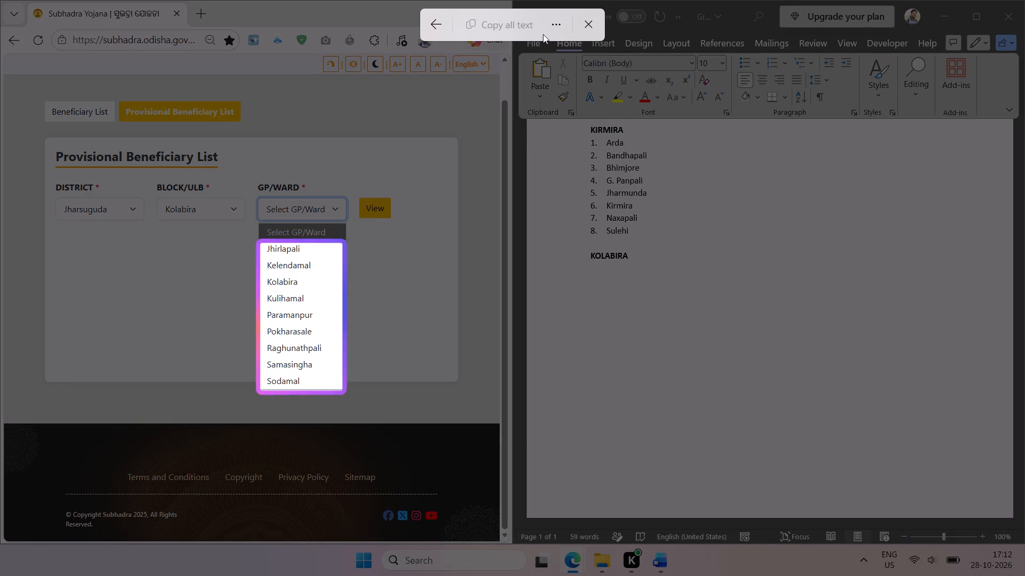
{"action": "left_click", "coordinate": [506, 19]}
{"action": "left_click", "coordinate": [600, 269]}
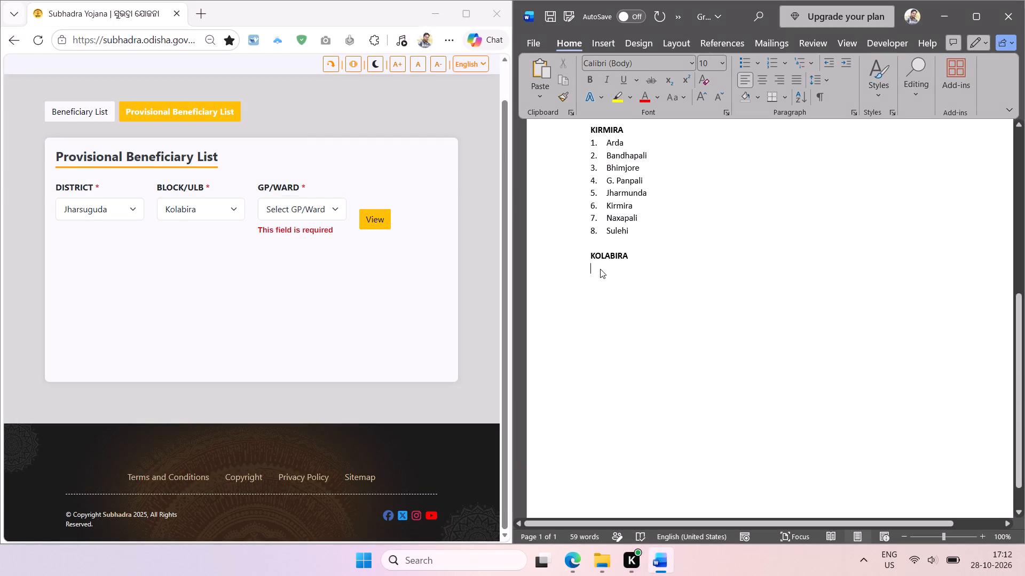
{"action": "key", "text": "ctrl+v"}
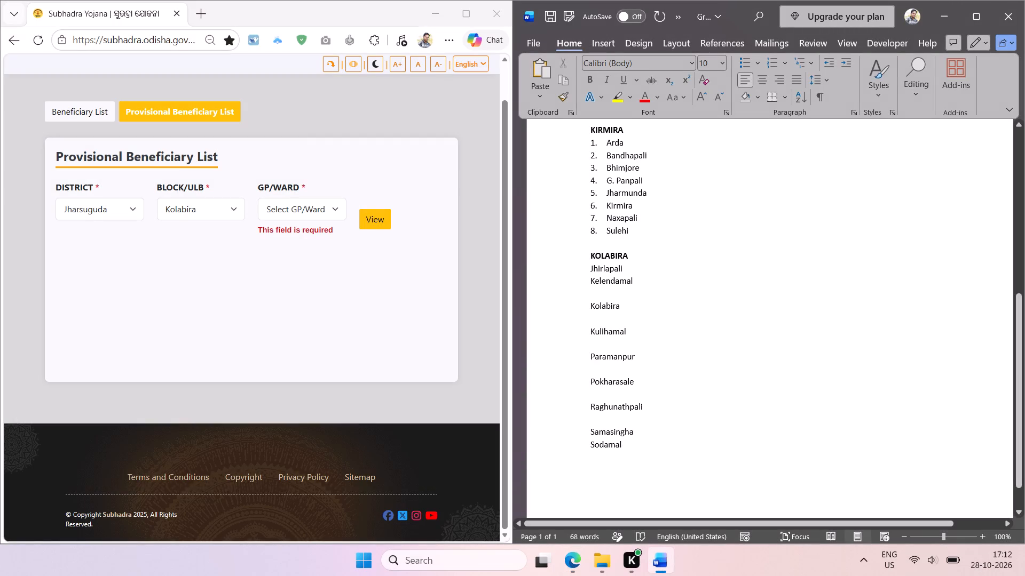
Delete the blank lines between the names from Samasingha up to Kelendamal.
{"action": "left_click", "coordinate": [616, 421]}
{"action": "key", "text": "BackSpace"}
{"action": "left_click", "coordinate": [611, 397]}
{"action": "key", "text": "BackSpace"}
{"action": "left_click", "coordinate": [612, 369]}
{"action": "key", "text": "BackSpace"}
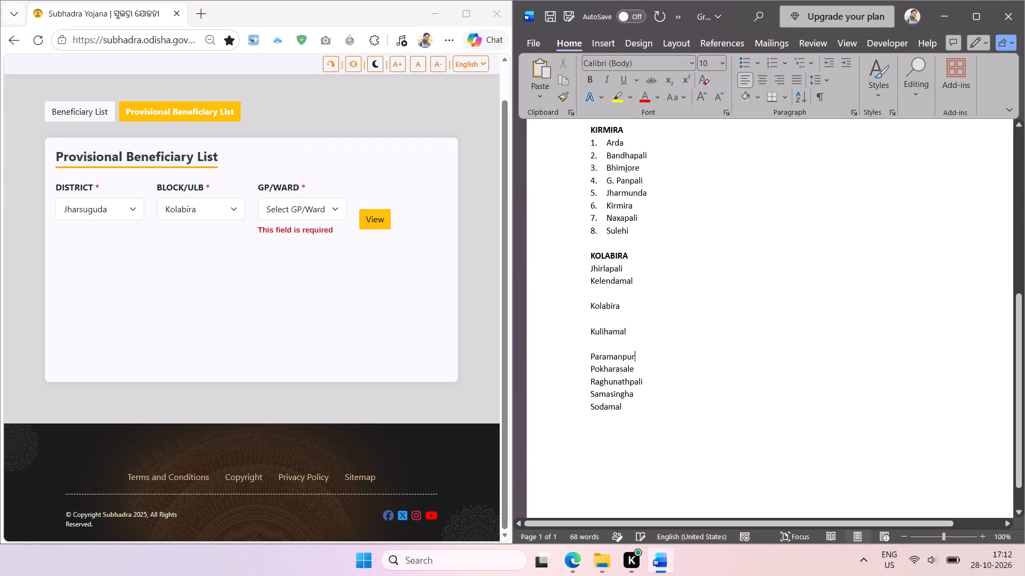
{"action": "left_click", "coordinate": [610, 342]}
{"action": "key", "text": "BackSpace"}
{"action": "left_click", "coordinate": [608, 321]}
{"action": "key", "text": "BackSpace"}
{"action": "left_click", "coordinate": [606, 295]}
{"action": "key", "text": "BackSpace"}
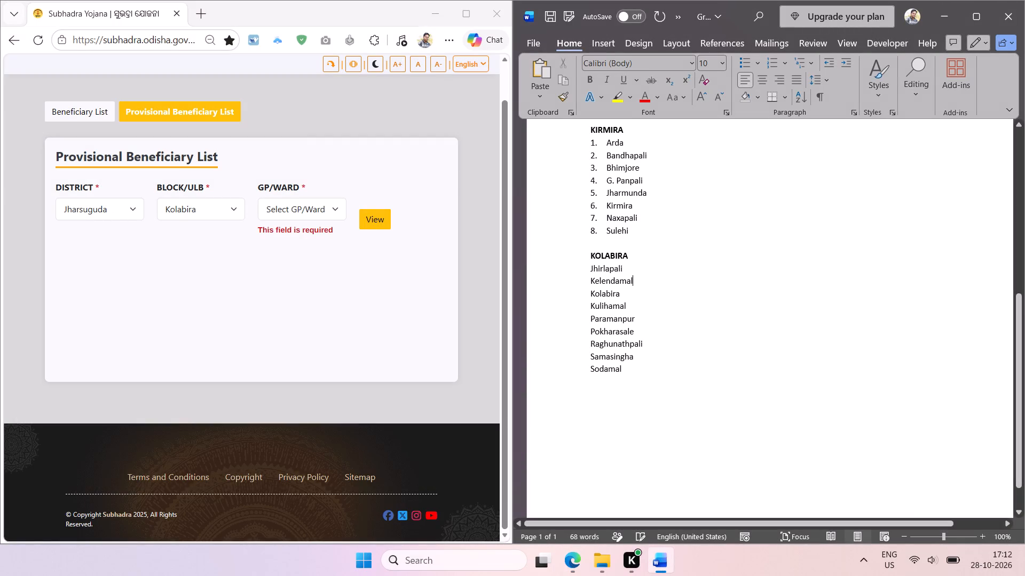
Sort the names from Jhirlapali to Sodamal alphabetically and format them as a numbered list with its indent reduced to the margin.
{"action": "left_click_drag", "start_coordinate": [628, 375], "coordinate": [592, 274]}
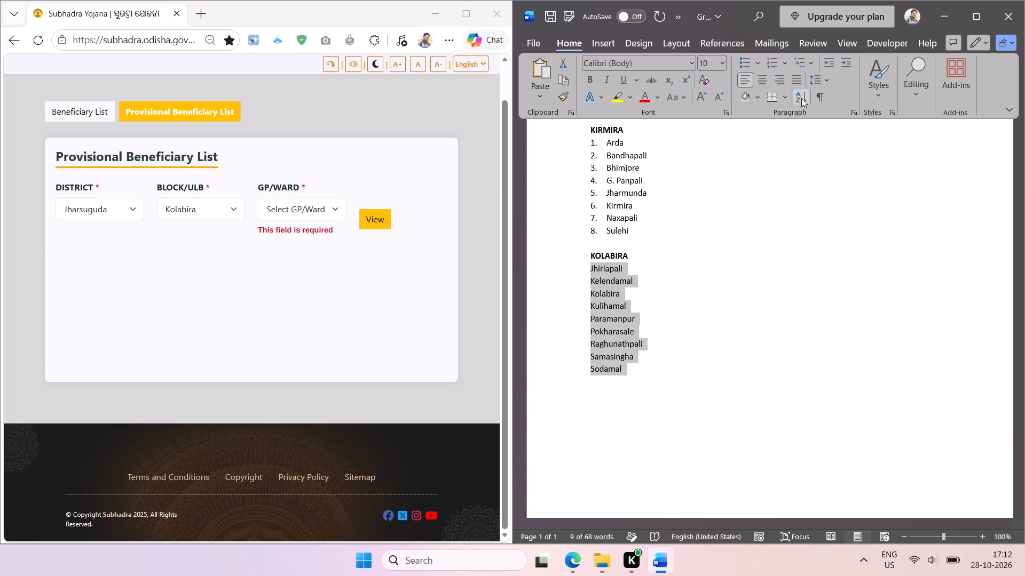
{"action": "left_click", "coordinate": [801, 98]}
{"action": "key", "text": "Return"}
{"action": "left_click", "coordinate": [777, 66]}
{"action": "left_click", "coordinate": [824, 64]}
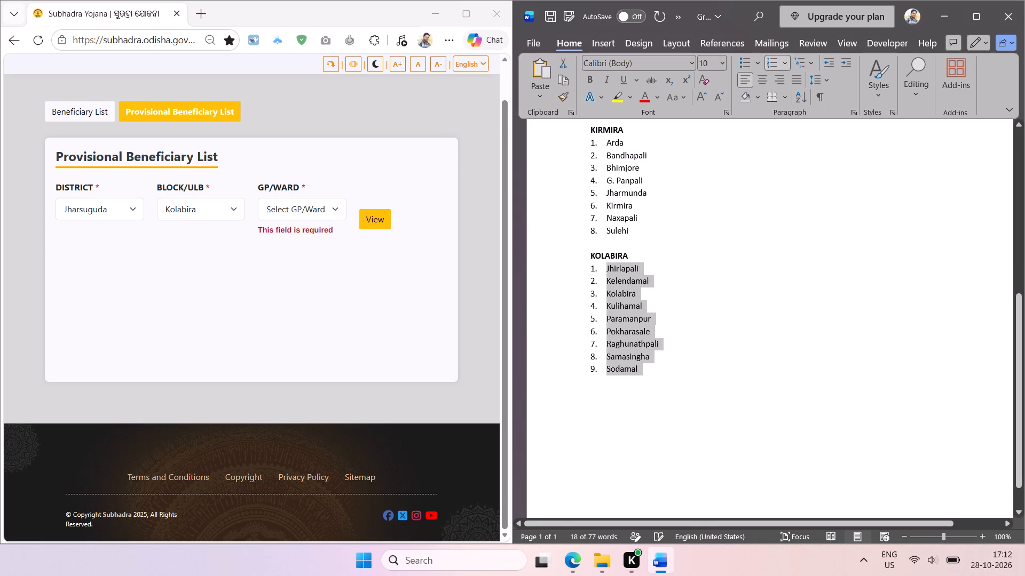
{"action": "left_click", "coordinate": [717, 270]}
Save the gram panchayat document.
{"action": "key", "text": "ctrl+s"}
Duplicate the KOLABIRA heading below the Sodamal entry, leaving one blank line after the numbered list.
{"action": "double_click", "coordinate": [612, 259]}
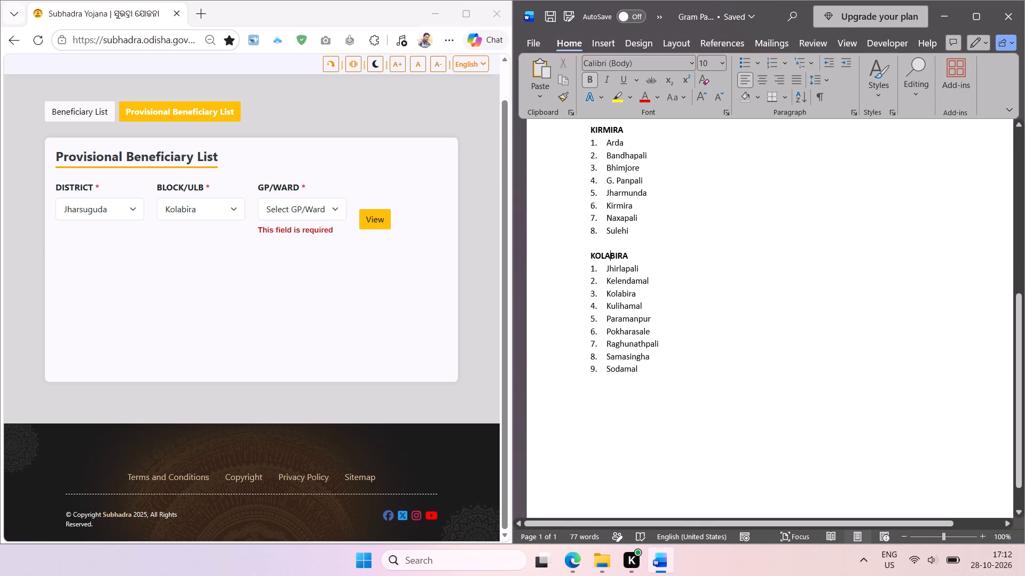
{"action": "key", "text": "ctrl+c"}
{"action": "left_click", "coordinate": [648, 369]}
{"action": "key", "text": "Return"}
{"action": "key", "text": "Return"}
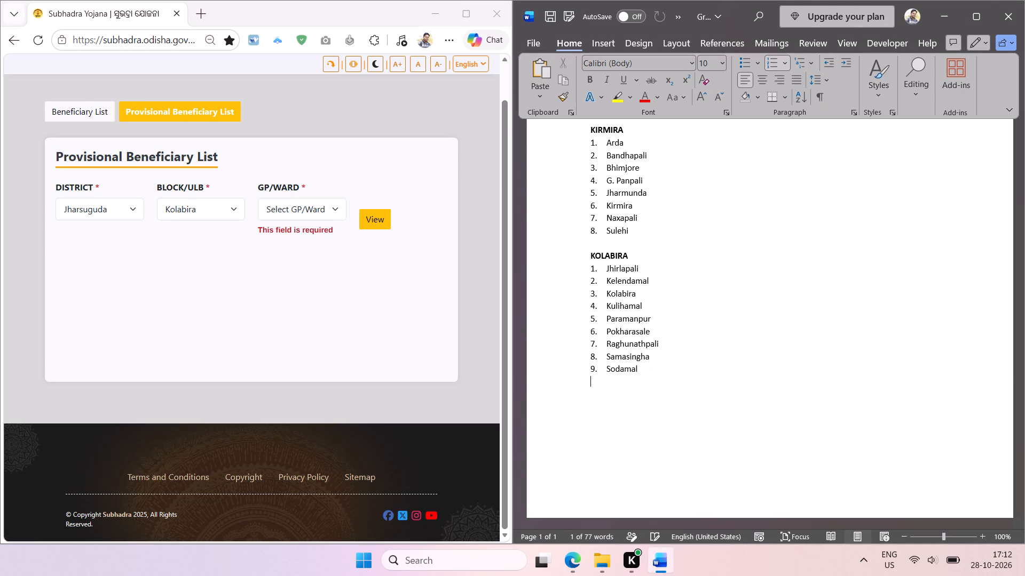
{"action": "key", "text": "Return"}
{"action": "key", "text": "ctrl+v"}
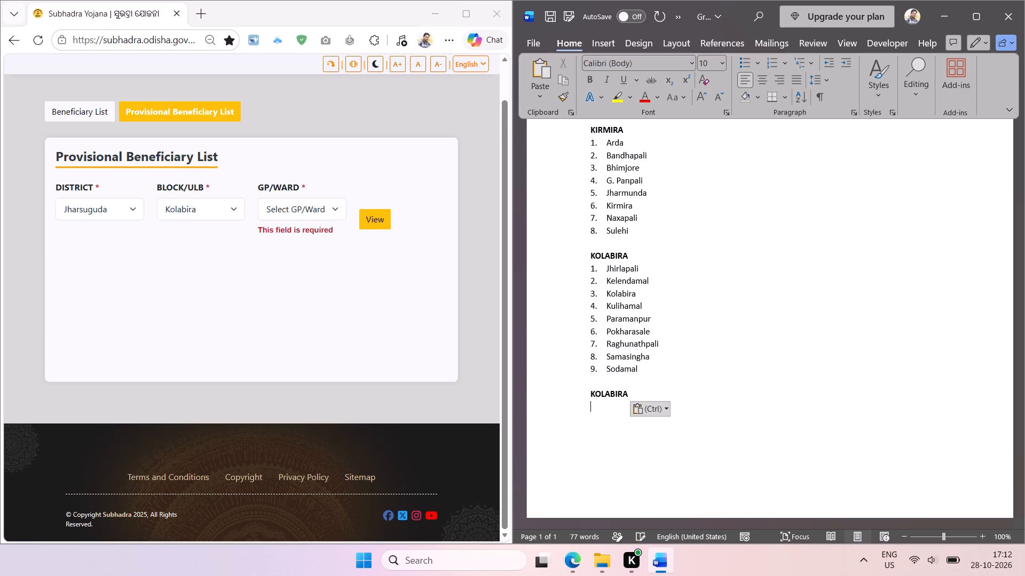
Choose the Laikera block on the website, extract its name as text and replace the duplicated KOLABIRA heading with it in uppercase.
{"action": "scroll", "coordinate": [648, 377], "scroll_direction": "down", "scroll_amount": 3}
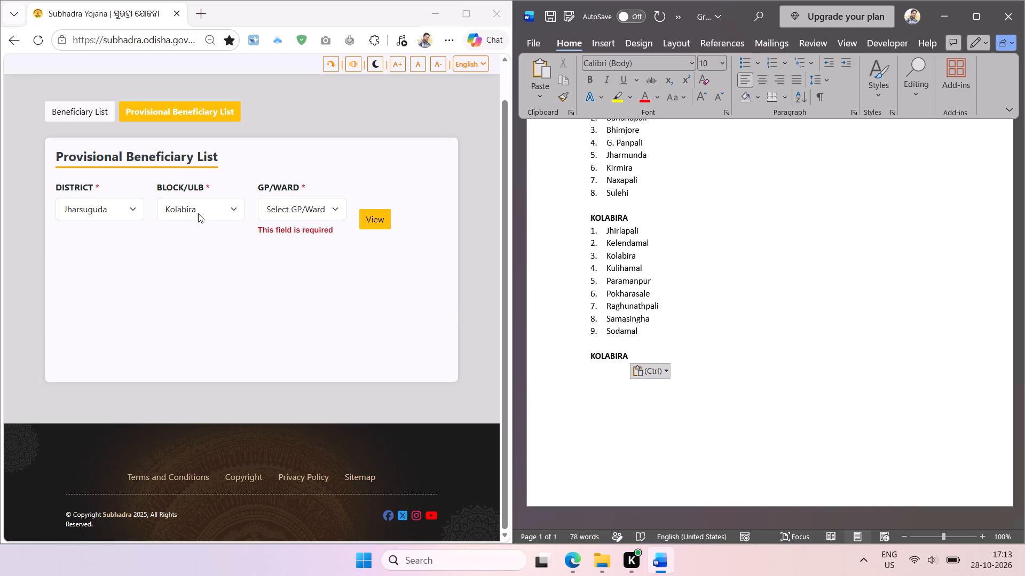
{"action": "left_click", "coordinate": [223, 211]}
{"action": "left_click", "coordinate": [217, 311]}
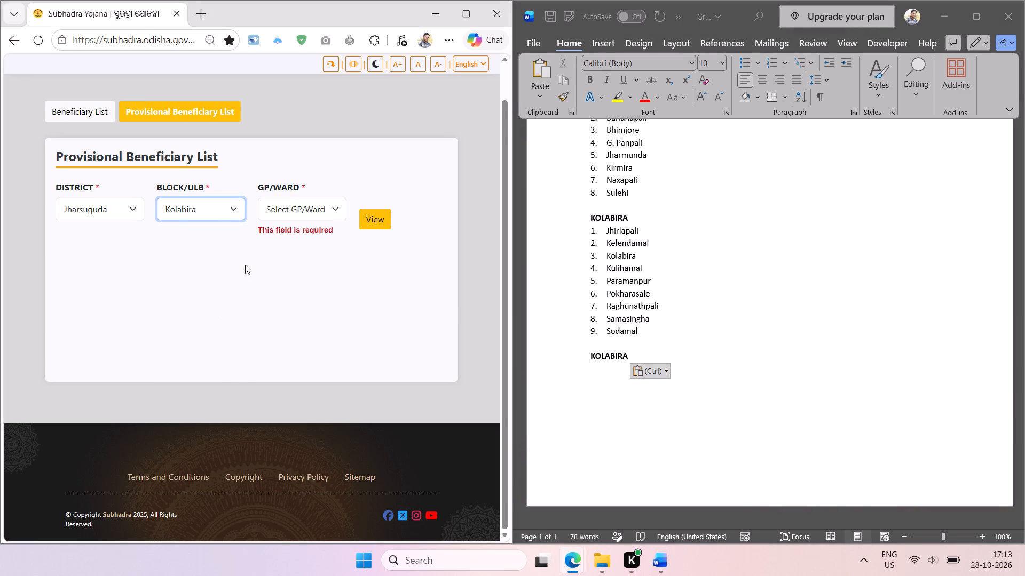
{"action": "left_click", "coordinate": [251, 263]}
{"action": "key", "text": "shift+super+t"}
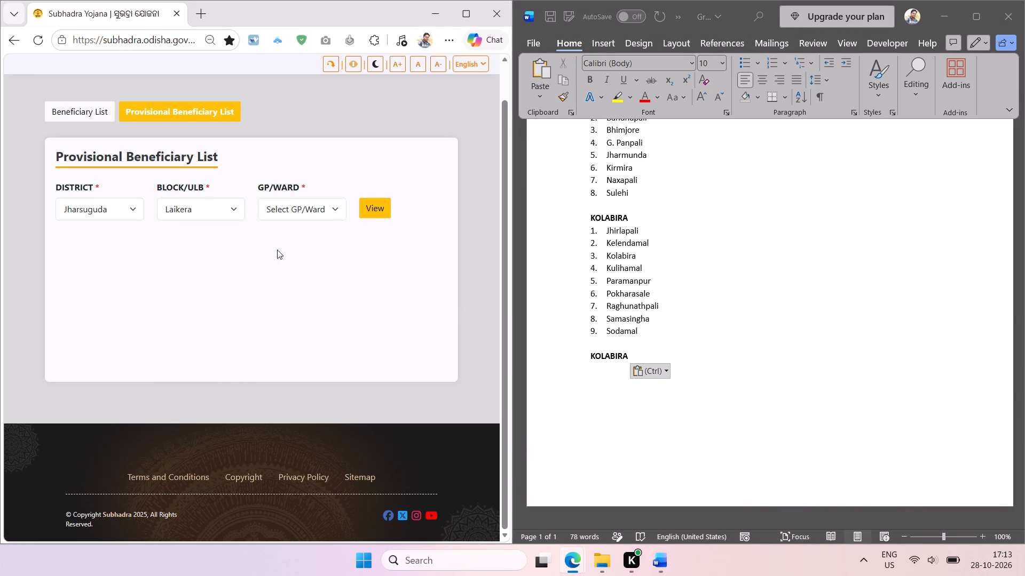
{"action": "left_click_drag", "start_coordinate": [161, 198], "coordinate": [214, 234]}
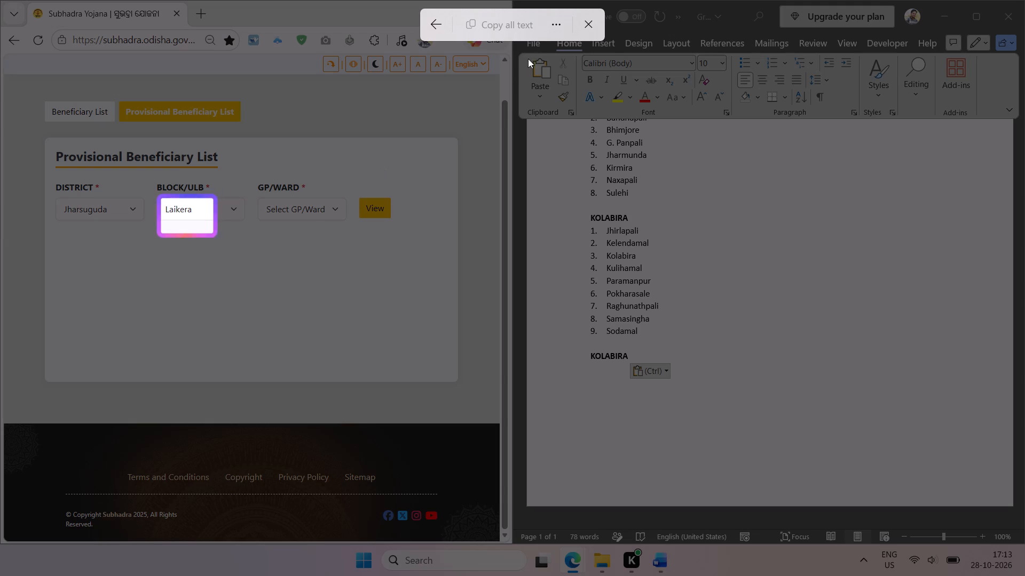
{"action": "left_click", "coordinate": [514, 21]}
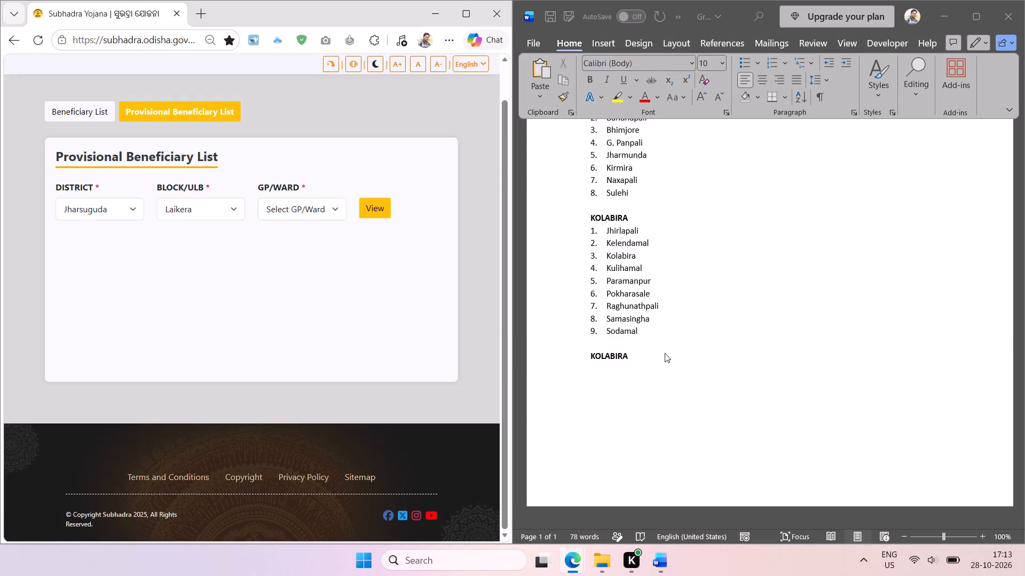
{"action": "left_click", "coordinate": [624, 355]}
{"action": "double_click", "coordinate": [609, 354]}
{"action": "key", "text": "ctrl+v"}
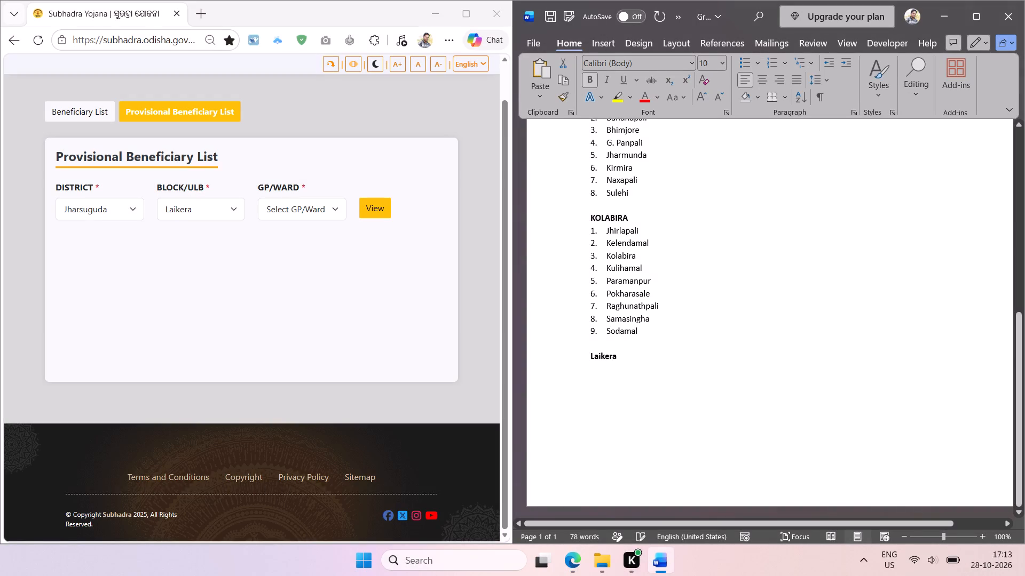
{"action": "key", "text": "shift+F3"}
{"action": "key", "text": "Return"}
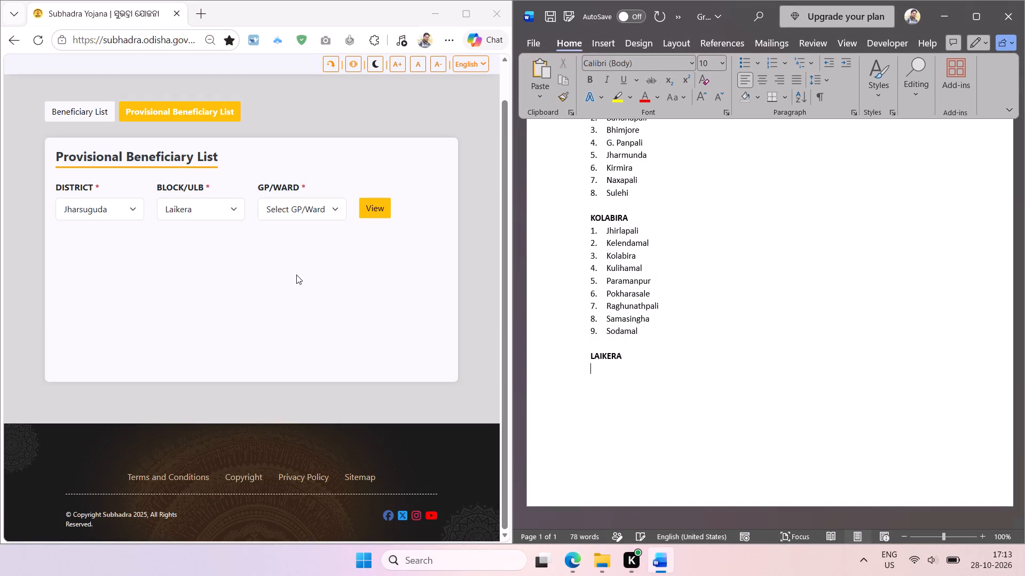
Extract Laikera's gram panchayat names from Babuchhipidihi to Tileimal as text from the website and paste them under the LAIKERA heading.
{"action": "left_click", "coordinate": [321, 205]}
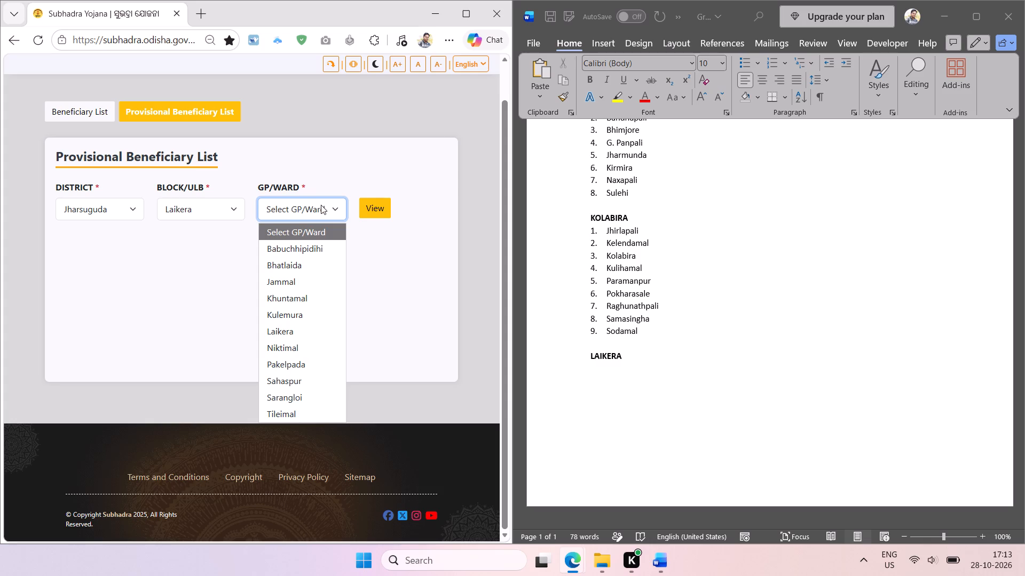
{"action": "key", "text": "shift+super+t"}
{"action": "left_click_drag", "start_coordinate": [255, 240], "coordinate": [361, 426]}
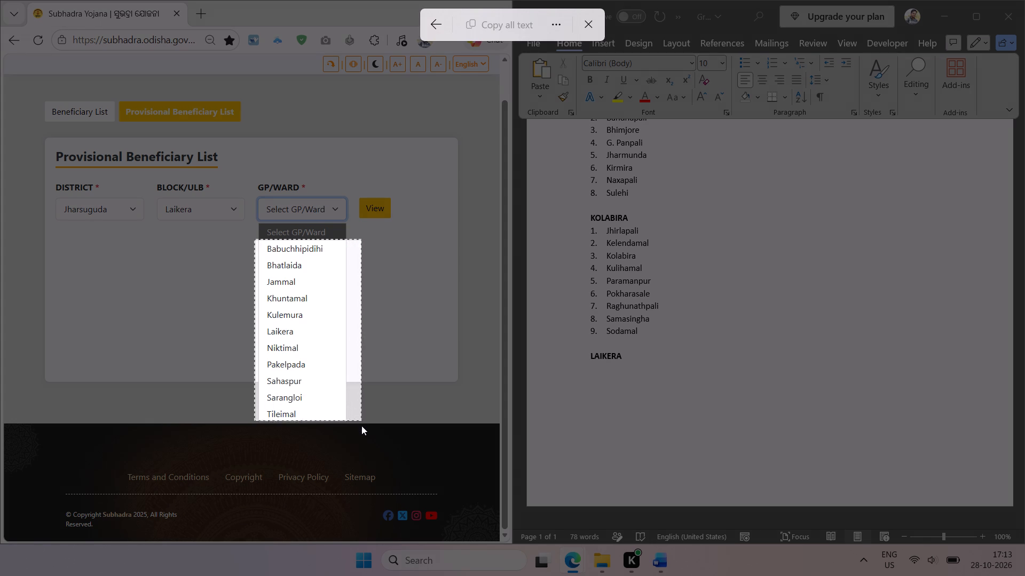
{"action": "left_click_drag", "start_coordinate": [361, 426], "coordinate": [361, 428]}
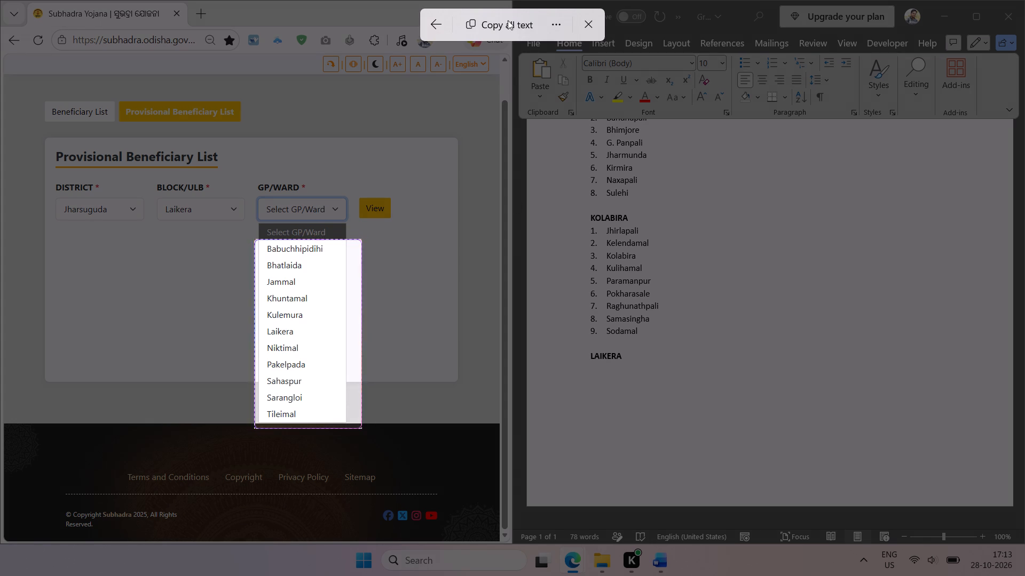
{"action": "left_click", "coordinate": [508, 20]}
{"action": "left_click", "coordinate": [622, 362]}
{"action": "left_click", "coordinate": [628, 357]}
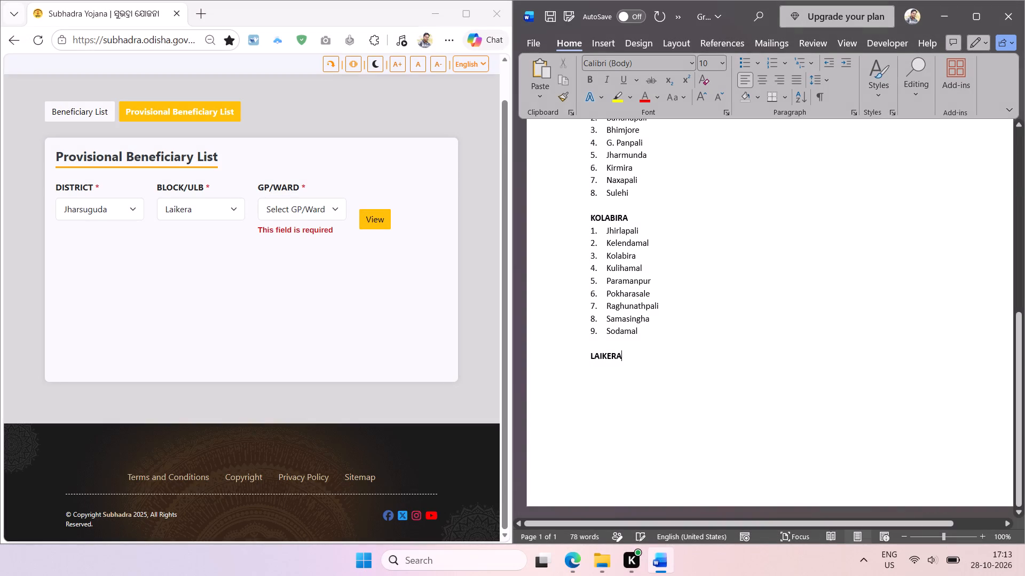
{"action": "key", "text": "Return"}
{"action": "key", "text": "ctrl+v"}
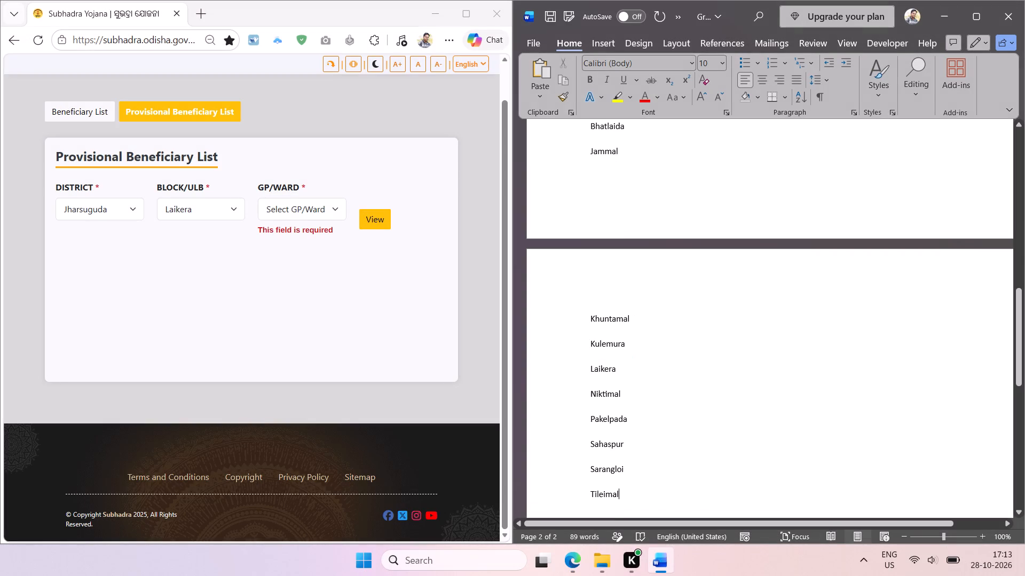
Insert a page break before the LAIKERA heading.
{"action": "scroll", "coordinate": [630, 332], "scroll_direction": "up", "scroll_amount": 1}
{"action": "left_click", "coordinate": [585, 225]}
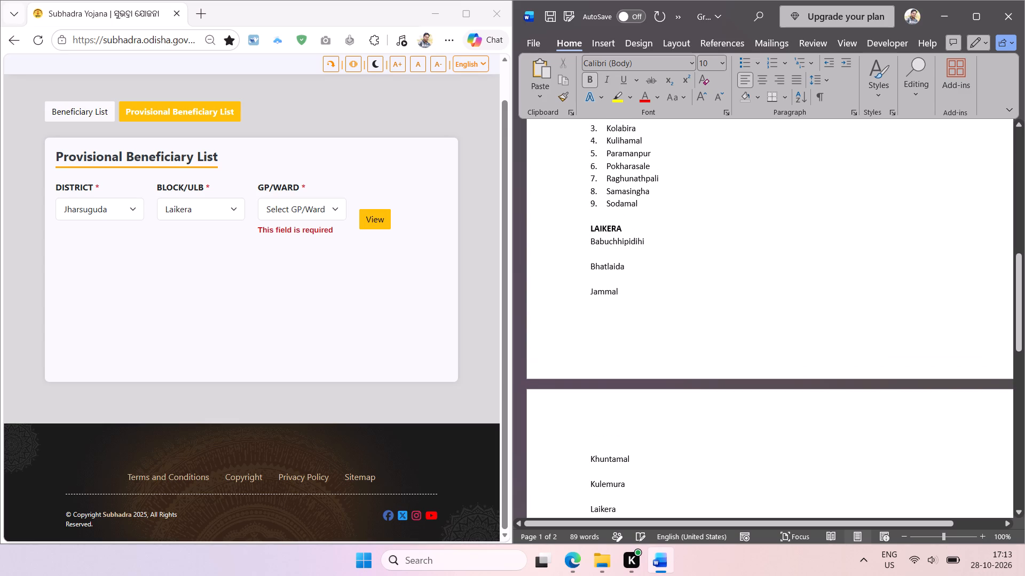
{"action": "key", "text": "ctrl+Return"}
Delete the blank lines between the names from Tileimal up to Babuchhipidihi.
{"action": "scroll", "coordinate": [723, 254], "scroll_direction": "down", "scroll_amount": 3}
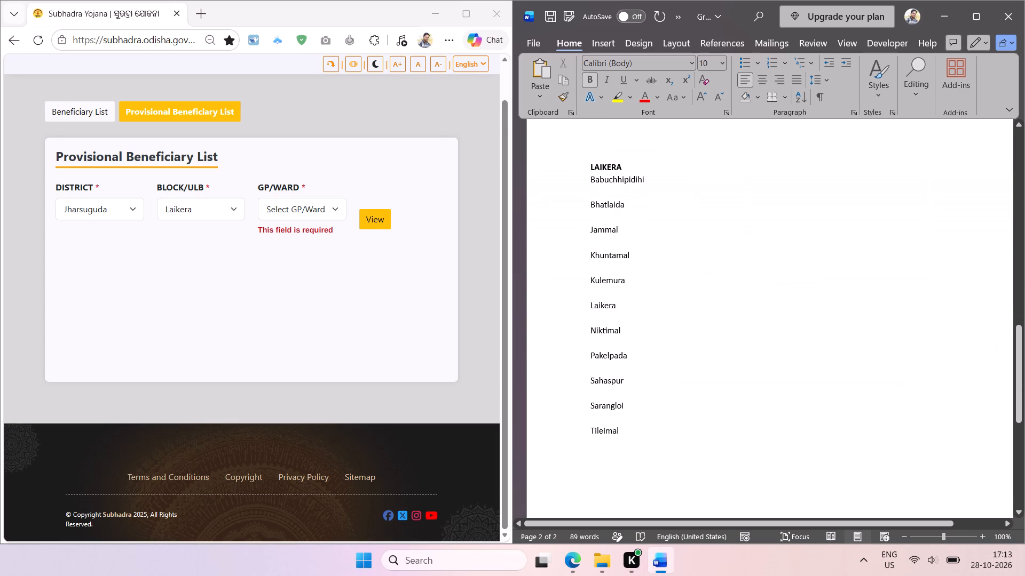
{"action": "left_click", "coordinate": [624, 420]}
{"action": "key", "text": "BackSpace"}
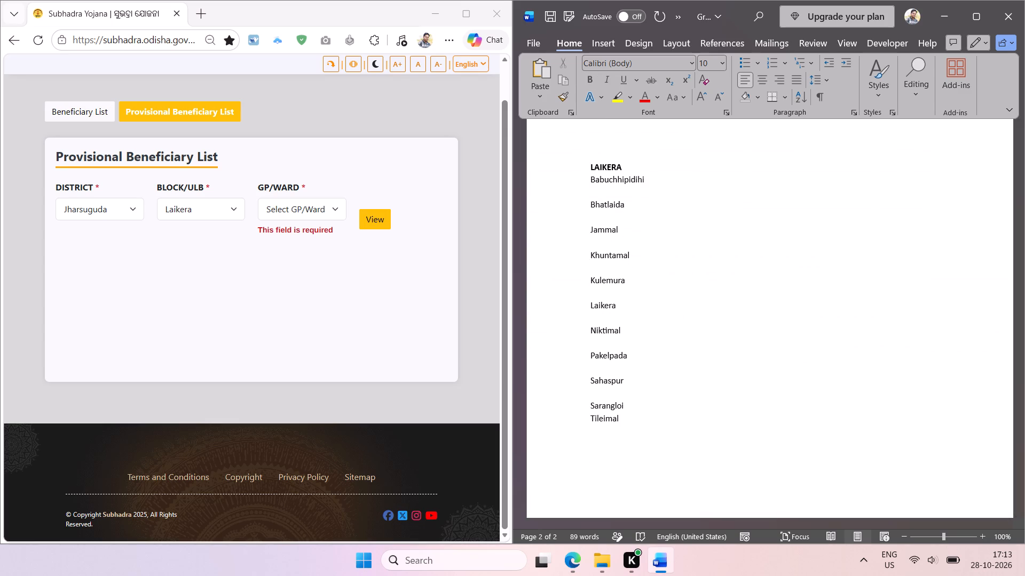
{"action": "key", "text": "Up"}
{"action": "key", "text": "BackSpace"}
{"action": "key", "text": "Up"}
{"action": "key", "text": "BackSpace"}
{"action": "key", "text": "Up"}
{"action": "key", "text": "BackSpace"}
{"action": "key", "text": "Up"}
{"action": "key", "text": "BackSpace"}
{"action": "key", "text": "Up"}
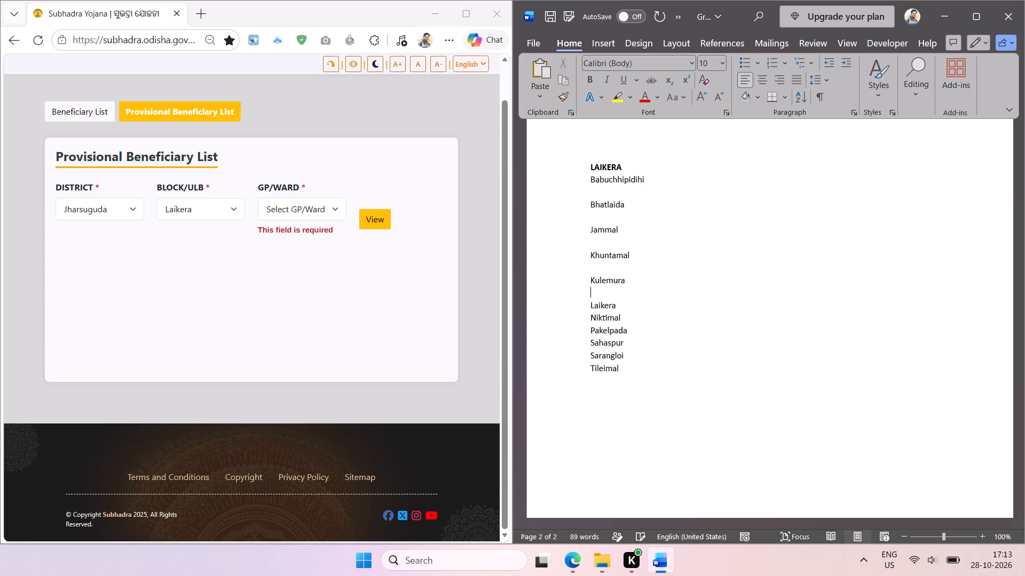
{"action": "key", "text": "BackSpace"}
{"action": "key", "text": "Up"}
{"action": "key", "text": "BackSpace"}
{"action": "key", "text": "Up"}
{"action": "key", "text": "BackSpace"}
{"action": "key", "text": "Up"}
{"action": "key", "text": "BackSpace"}
{"action": "key", "text": "Up"}
{"action": "key", "text": "BackSpace"}
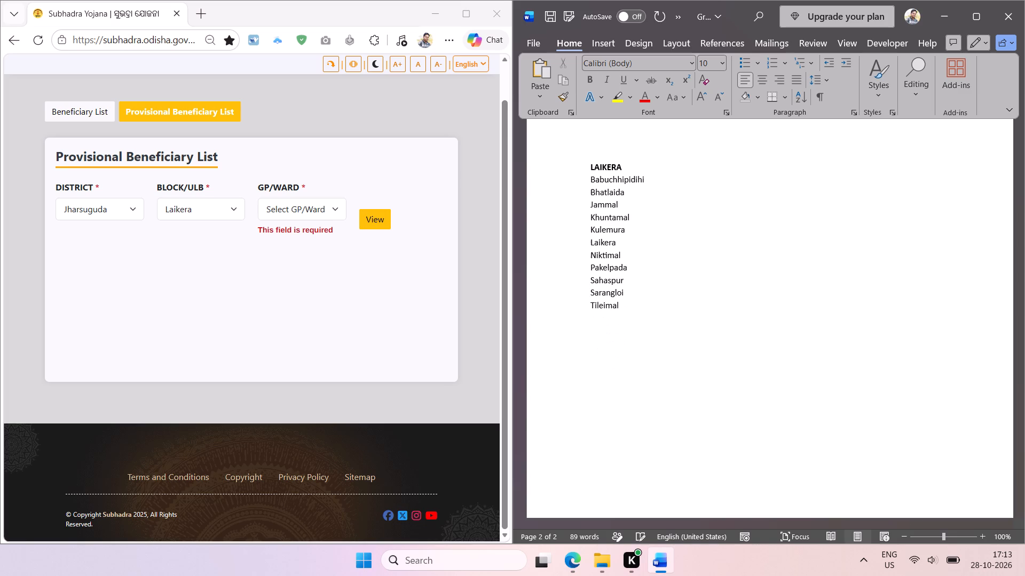
Format the names from Babuchhipidihi to Tileimal as a numbered list with its indent reduced to the margin.
{"action": "left_click_drag", "start_coordinate": [621, 305], "coordinate": [589, 214]}
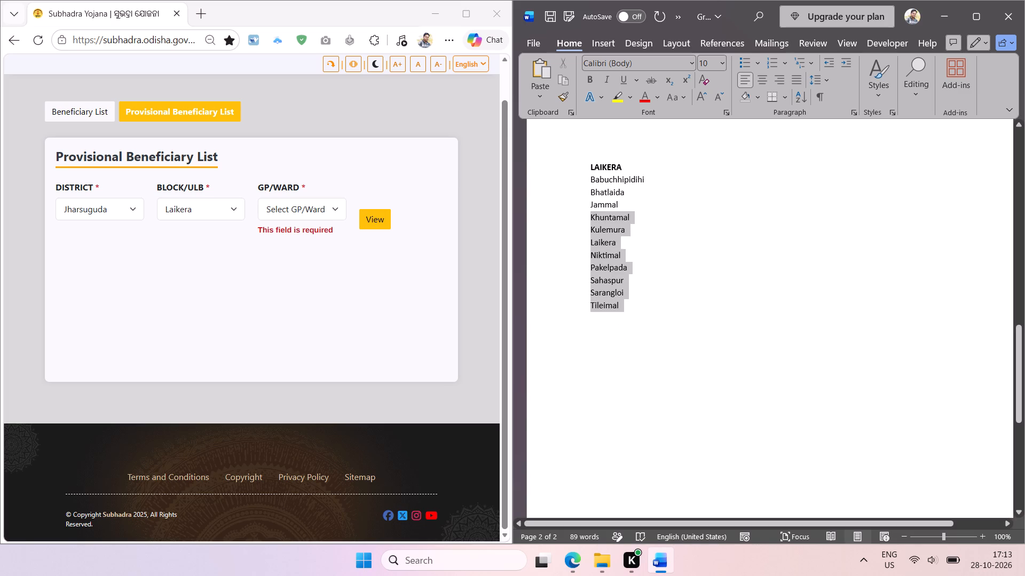
{"action": "left_click_drag", "start_coordinate": [589, 214], "coordinate": [585, 182]}
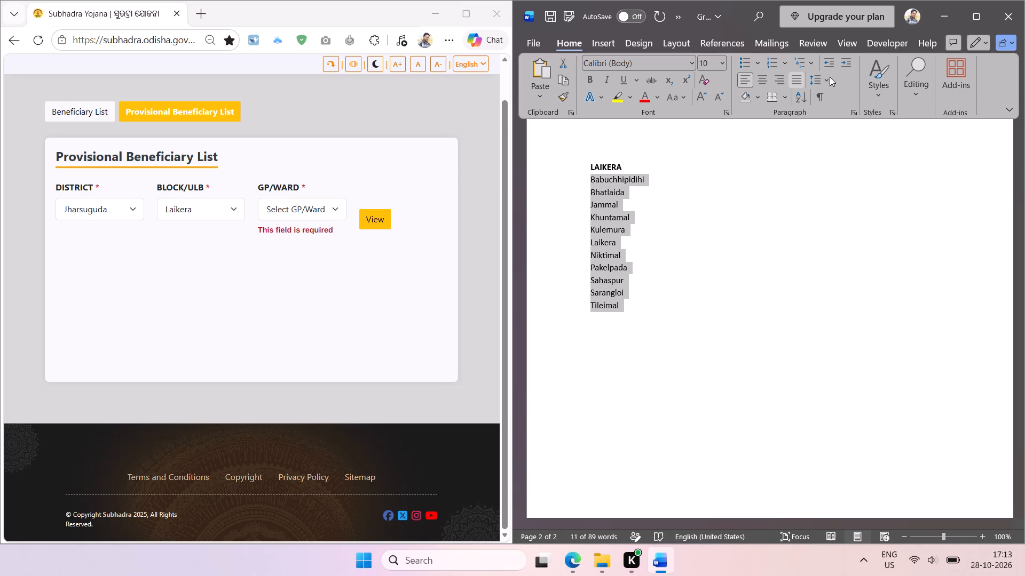
{"action": "left_click", "coordinate": [774, 62]}
{"action": "double_click", "coordinate": [829, 62]}
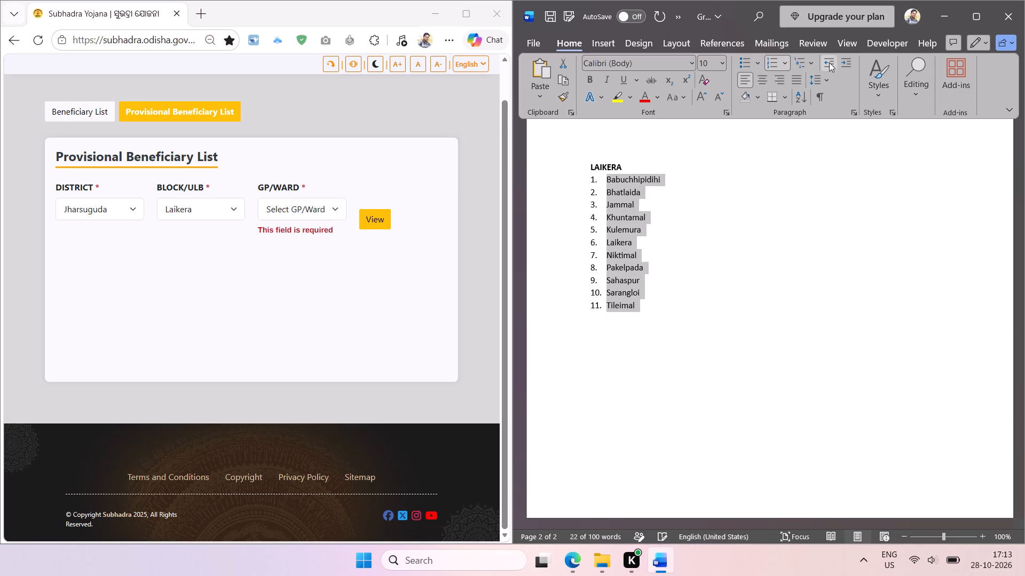
{"action": "left_click", "coordinate": [667, 260]}
End the numbered list after Tileimal and add blank space below it.
{"action": "left_click", "coordinate": [648, 311]}
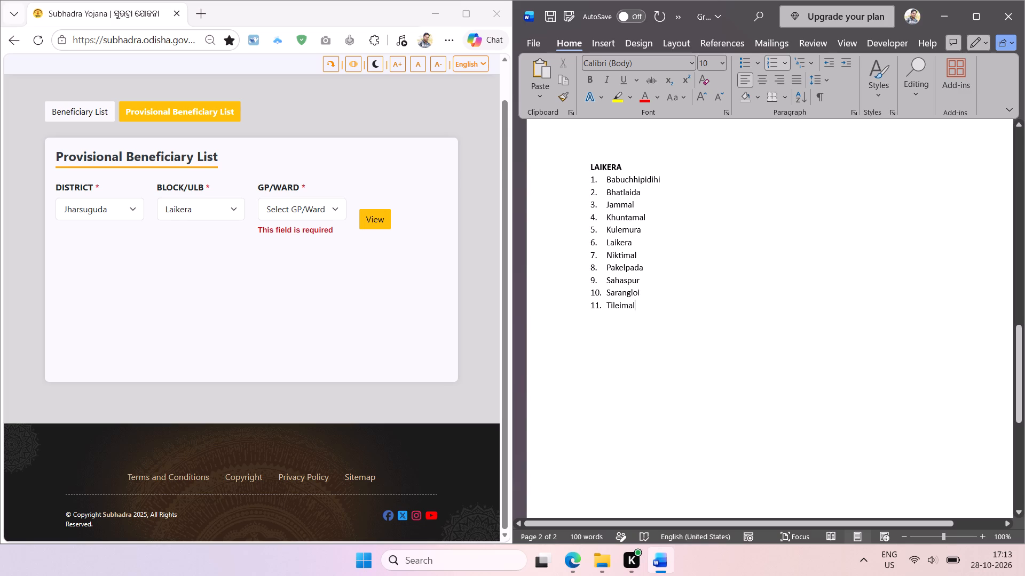
{"action": "key", "text": "Return"}
{"action": "key", "text": "Return"}
{"action": "key", "text": "Return"}
Choose Lakhanpur as the block in the website's Provisional Beneficiary List form.
{"action": "left_click", "coordinate": [231, 211]}
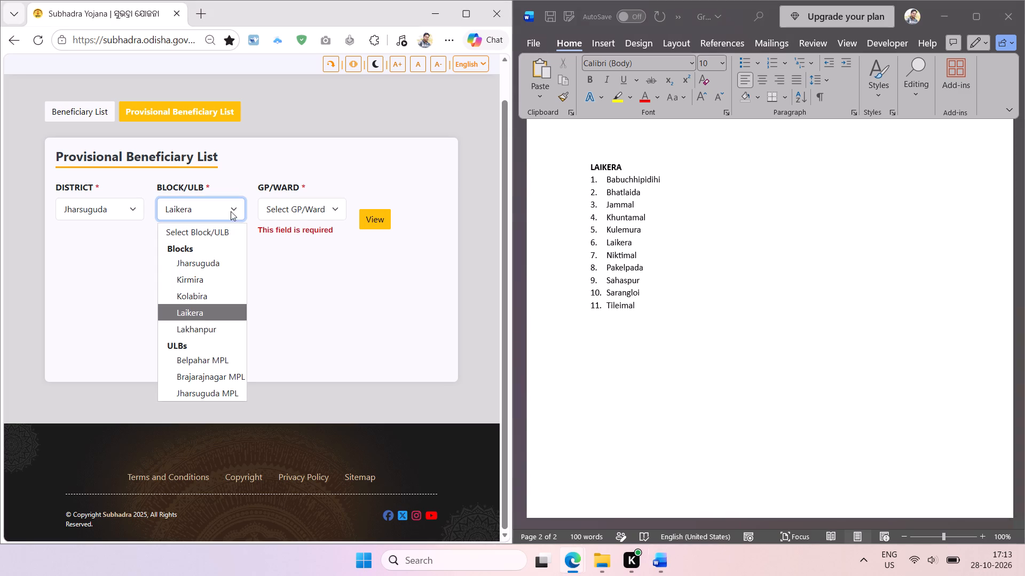
{"action": "left_click", "coordinate": [203, 332]}
{"action": "left_click", "coordinate": [218, 292]}
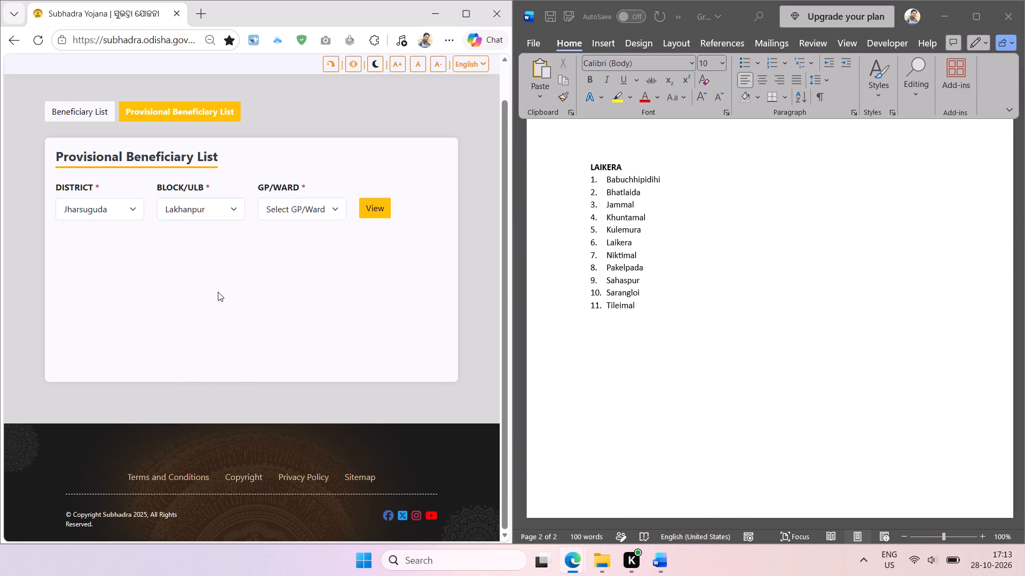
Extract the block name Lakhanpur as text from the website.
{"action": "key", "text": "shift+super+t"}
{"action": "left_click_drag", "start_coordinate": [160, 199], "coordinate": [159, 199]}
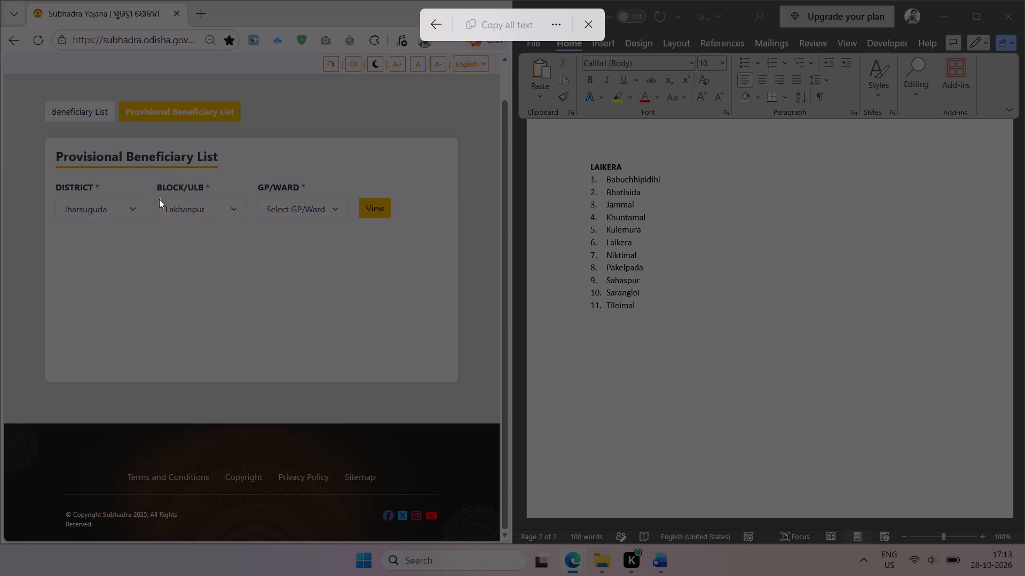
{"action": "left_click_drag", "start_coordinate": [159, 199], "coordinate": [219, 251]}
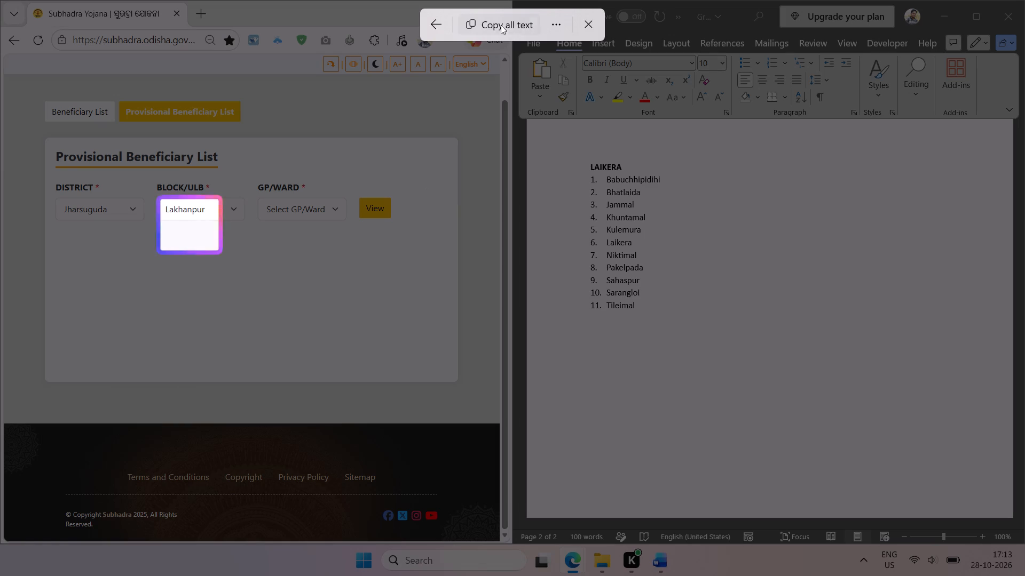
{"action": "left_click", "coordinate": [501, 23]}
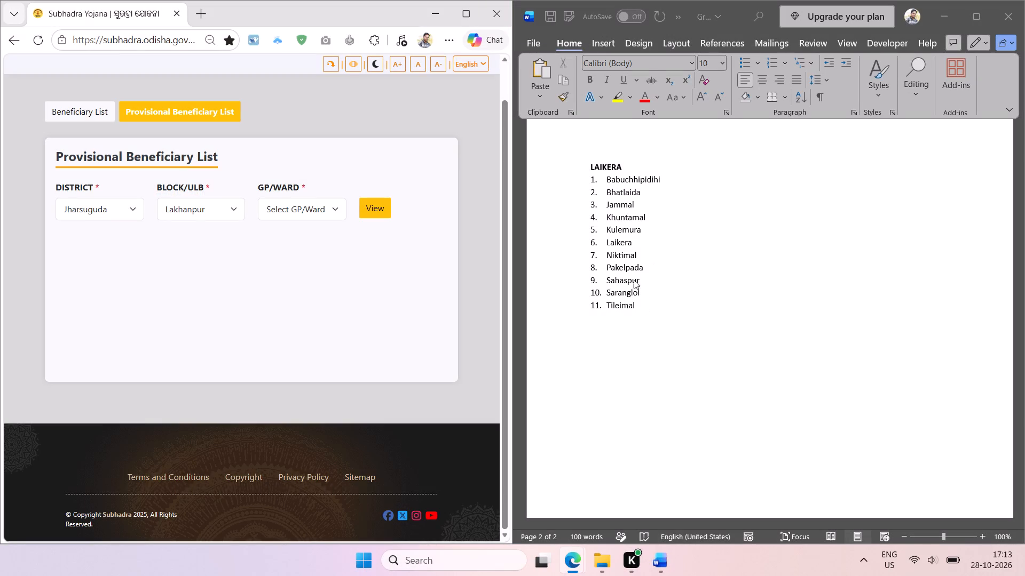
Duplicate the LAIKERA heading below the Tileimal entry, leaving one blank line after the numbered list.
{"action": "left_click", "coordinate": [610, 165]}
{"action": "double_click", "coordinate": [606, 165]}
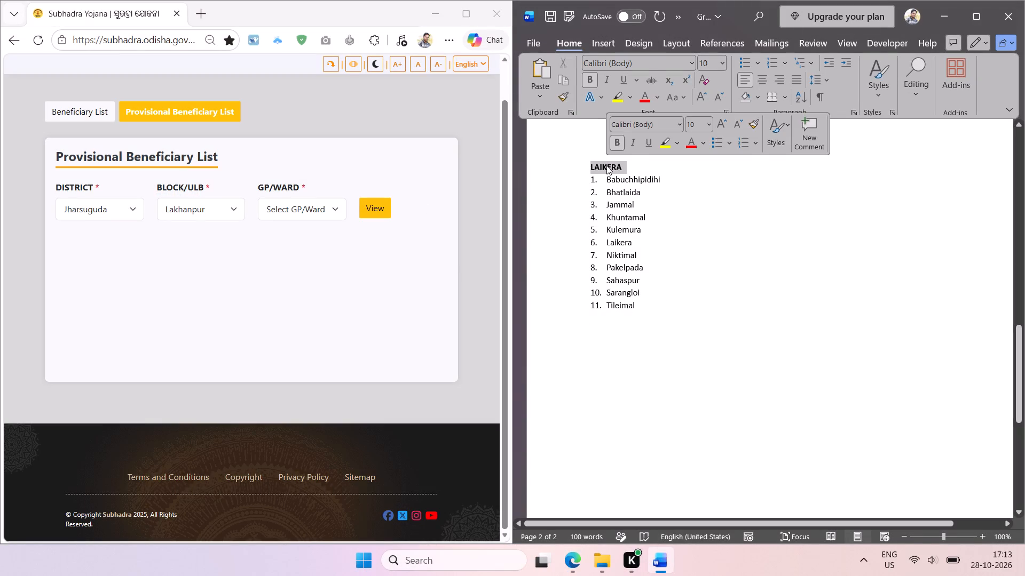
{"action": "key", "text": "ctrl+c"}
{"action": "left_click", "coordinate": [667, 312]}
{"action": "key", "text": "Return"}
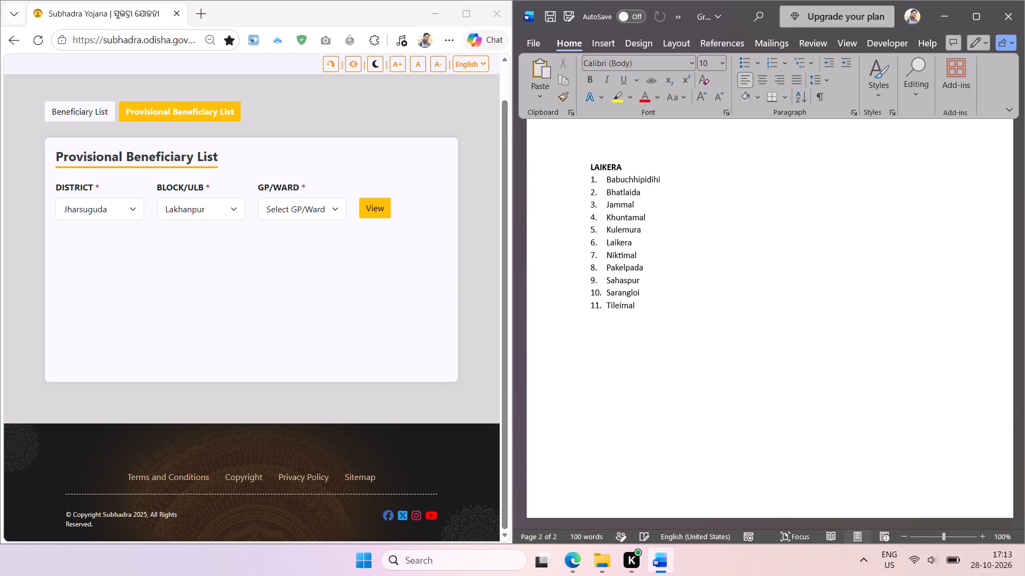
{"action": "key", "text": "ctrl+v"}
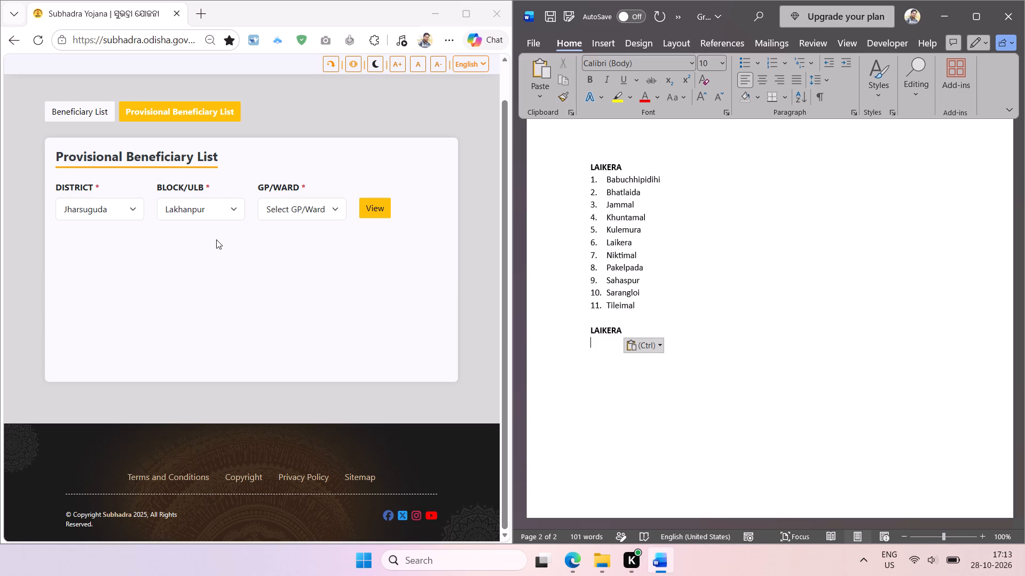
Extract the block name Lakhanpur from the website and replace the duplicated LAIKERA heading with LAKHANPUR in capitals.
{"action": "key", "text": "shift+super+t"}
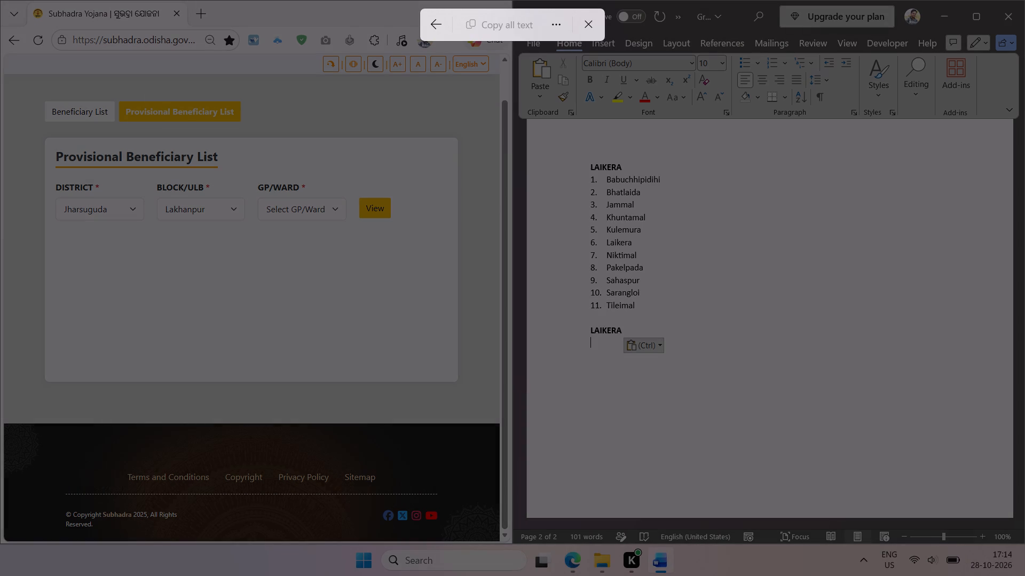
{"action": "left_click_drag", "start_coordinate": [160, 198], "coordinate": [212, 250]}
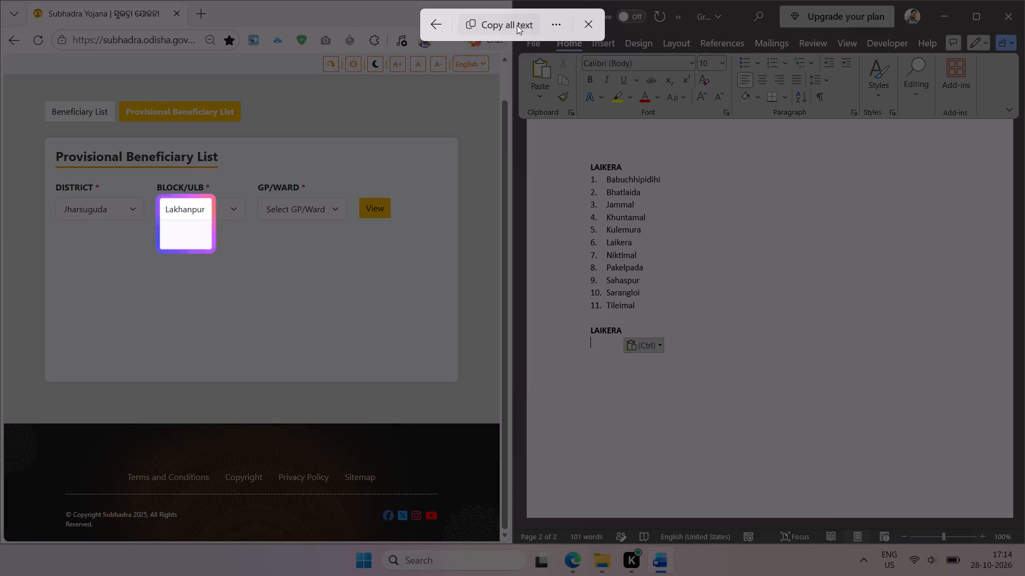
{"action": "left_click", "coordinate": [510, 21]}
{"action": "left_click", "coordinate": [627, 351]}
{"action": "double_click", "coordinate": [610, 327]}
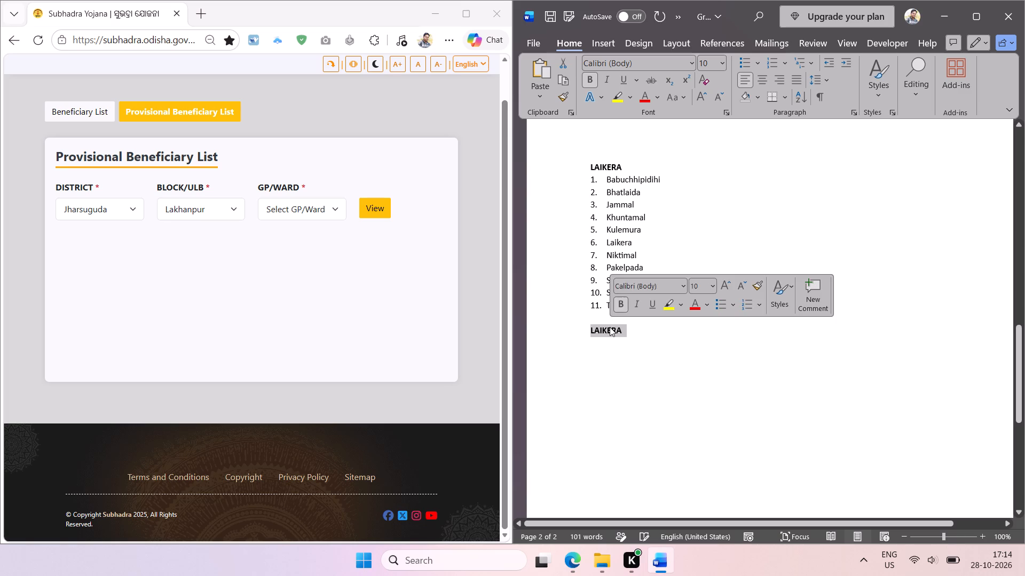
{"action": "key", "text": "ctrl+v"}
{"action": "key", "text": "shift+F3"}
{"action": "key", "text": "Return"}
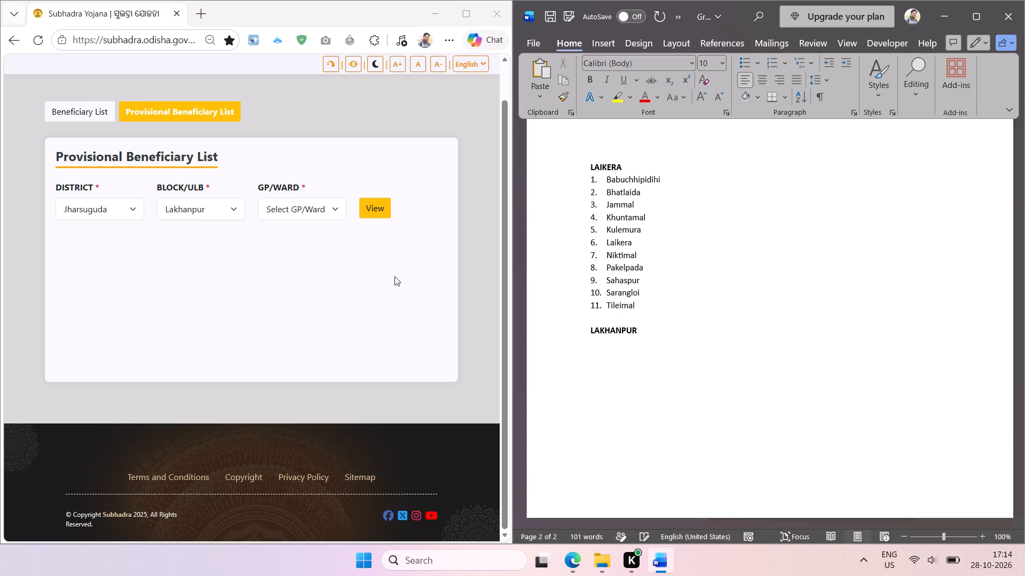
Extract the Lakhanpur block's GP/Ward names from Attabira to Lakhanpur as text and paste them under the LAKHANPUR heading.
{"action": "left_click", "coordinate": [327, 205]}
{"action": "key", "text": "shift+super+t"}
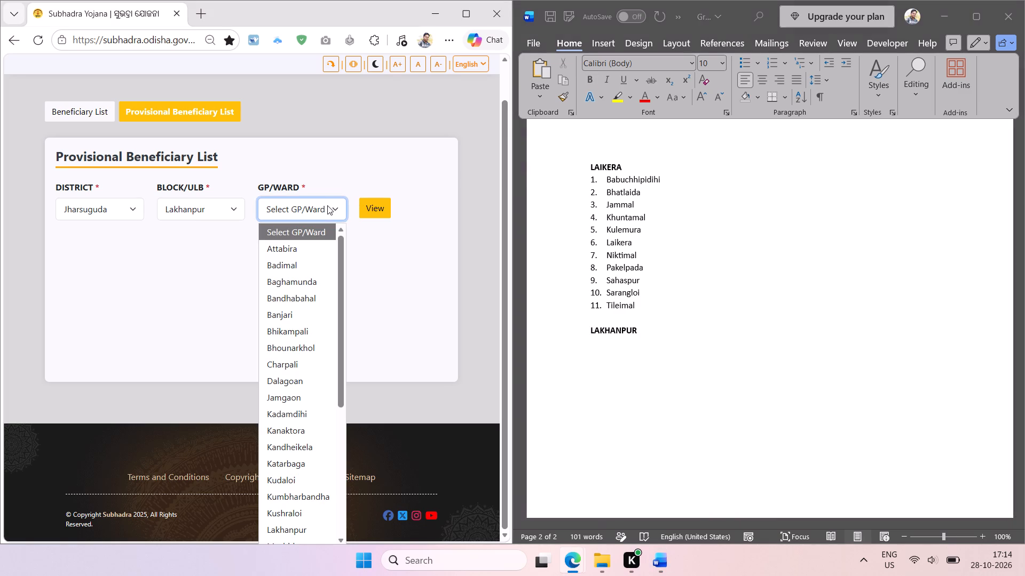
{"action": "left_click_drag", "start_coordinate": [261, 244], "coordinate": [357, 492]}
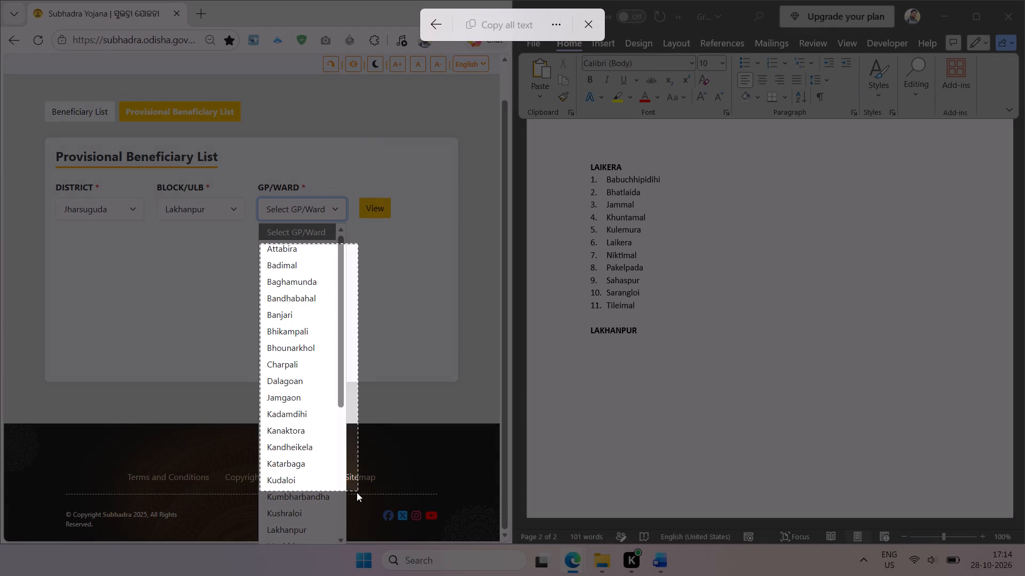
{"action": "left_click_drag", "start_coordinate": [357, 492], "coordinate": [337, 537]}
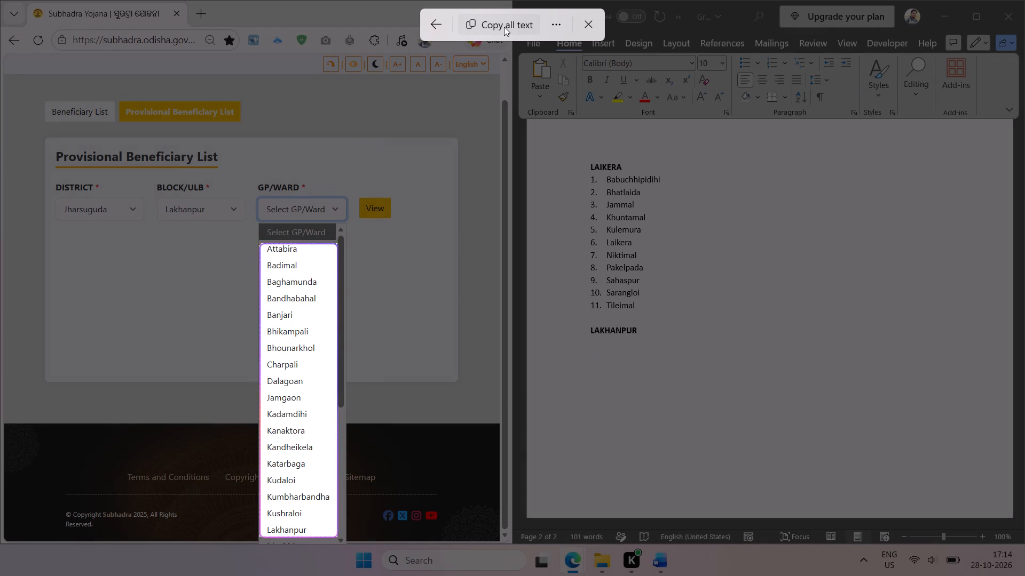
{"action": "left_click", "coordinate": [504, 27]}
{"action": "left_click", "coordinate": [638, 327]}
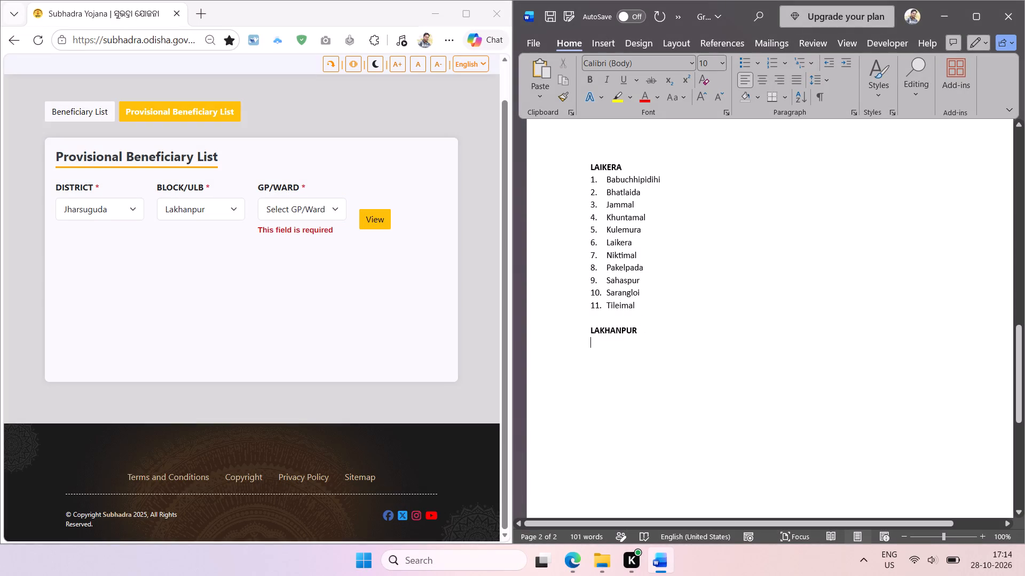
{"action": "key", "text": "ctrl+v"}
Extract the remaining GP/Ward names from Lakhanpur to Tilia as text and paste them below the first batch.
{"action": "scroll", "coordinate": [642, 331], "scroll_direction": "down", "scroll_amount": 2}
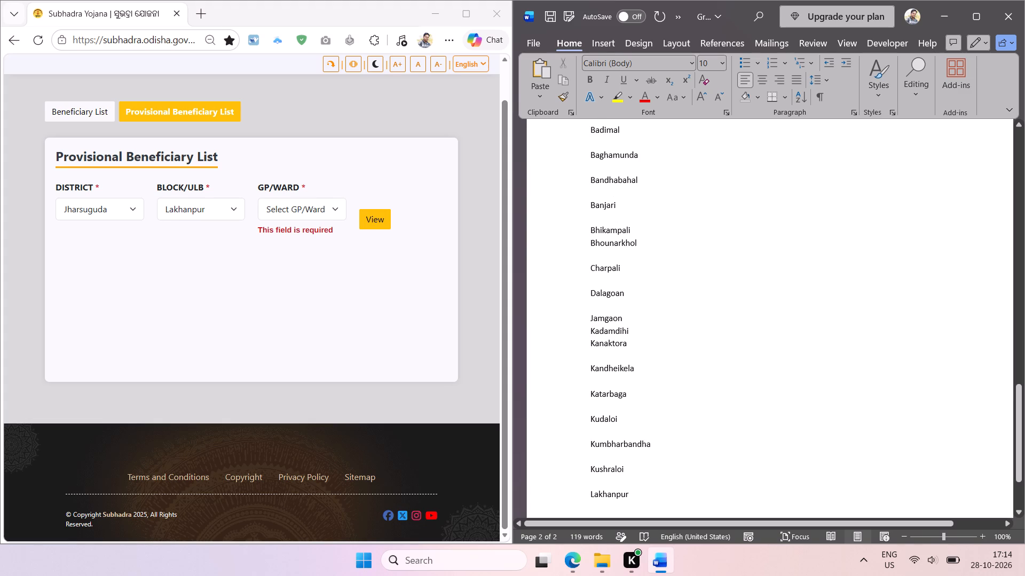
{"action": "scroll", "coordinate": [642, 331], "scroll_direction": "down", "scroll_amount": 2}
{"action": "key", "text": "Return"}
{"action": "key", "text": "Return"}
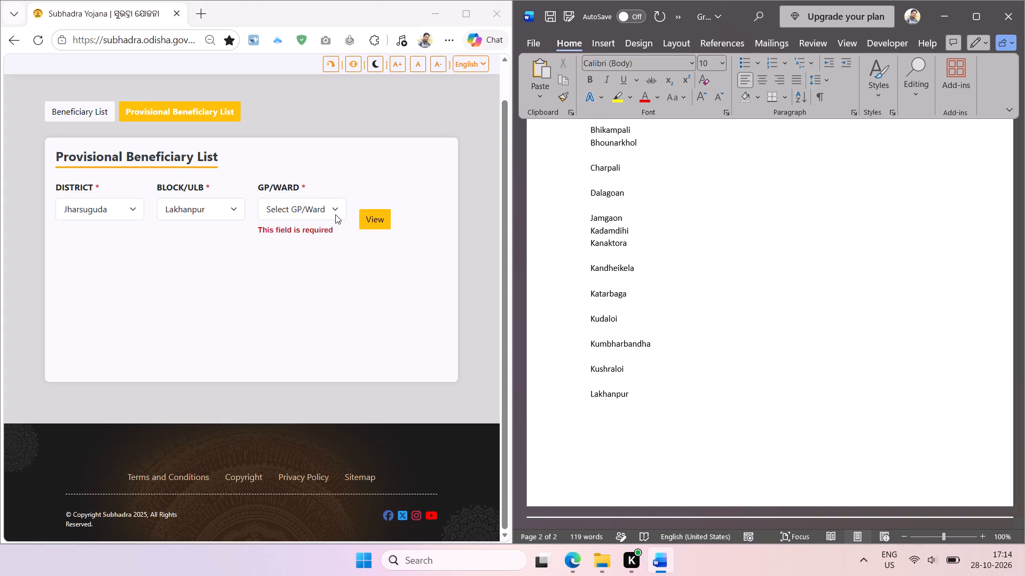
{"action": "left_click", "coordinate": [335, 204]}
{"action": "left_click_drag", "start_coordinate": [340, 243], "coordinate": [342, 415]}
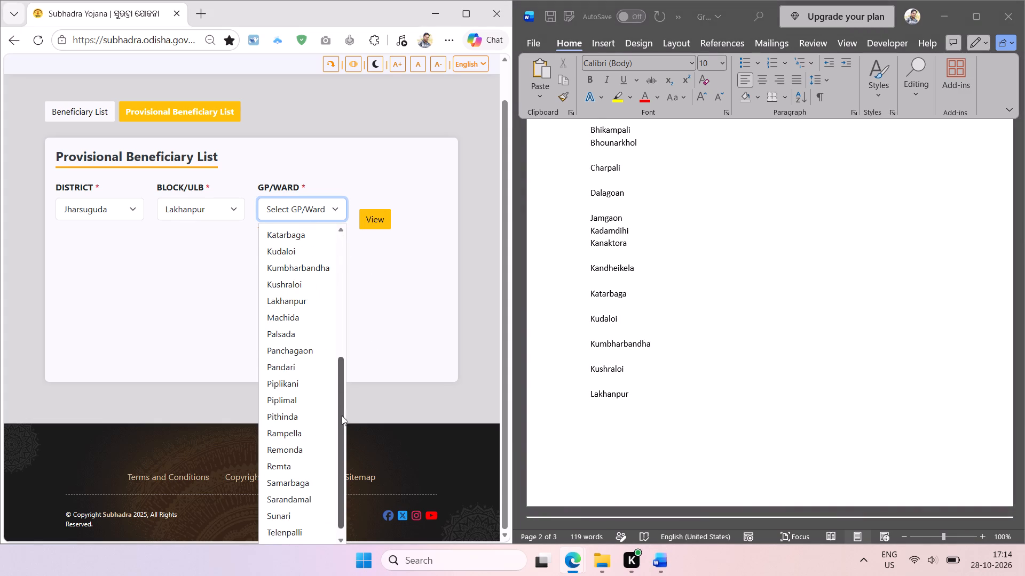
{"action": "left_click_drag", "start_coordinate": [342, 415], "coordinate": [342, 435]}
{"action": "key", "text": "shift+super+t"}
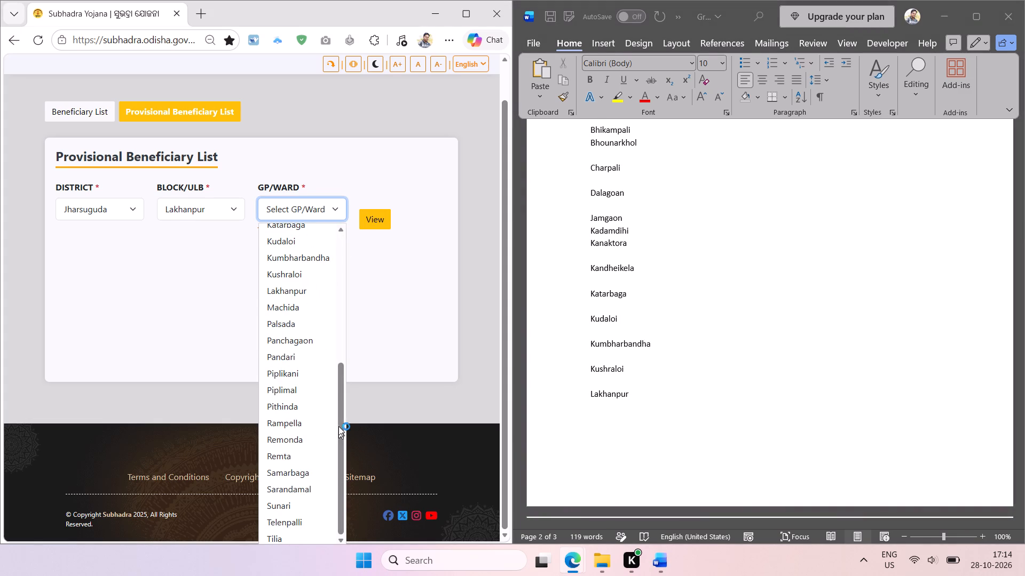
{"action": "left_click_drag", "start_coordinate": [262, 283], "coordinate": [340, 550]}
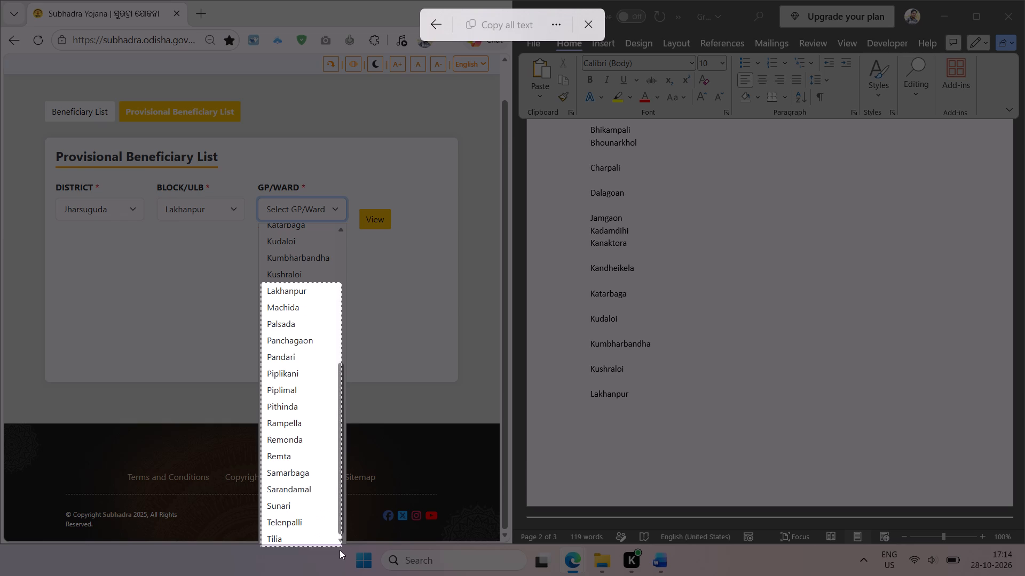
{"action": "left_click_drag", "start_coordinate": [340, 550], "coordinate": [336, 548]}
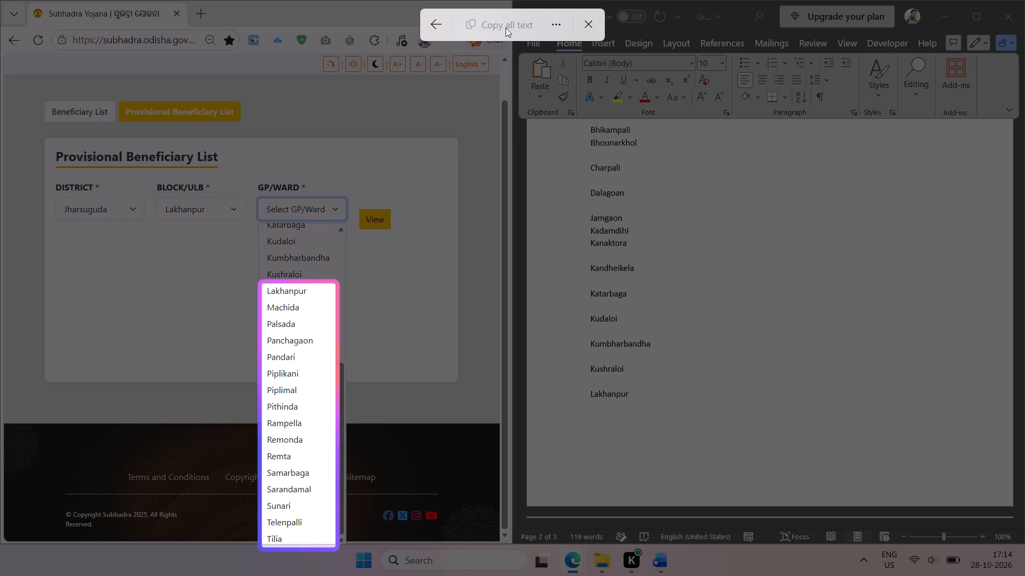
{"action": "left_click", "coordinate": [506, 18]}
{"action": "left_click", "coordinate": [614, 421]}
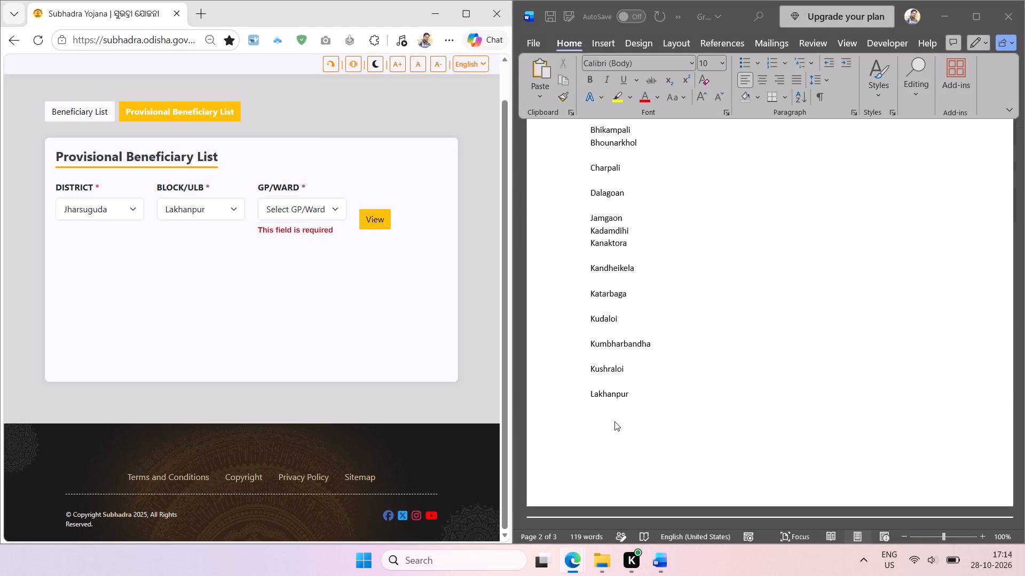
{"action": "key", "text": "ctrl+v"}
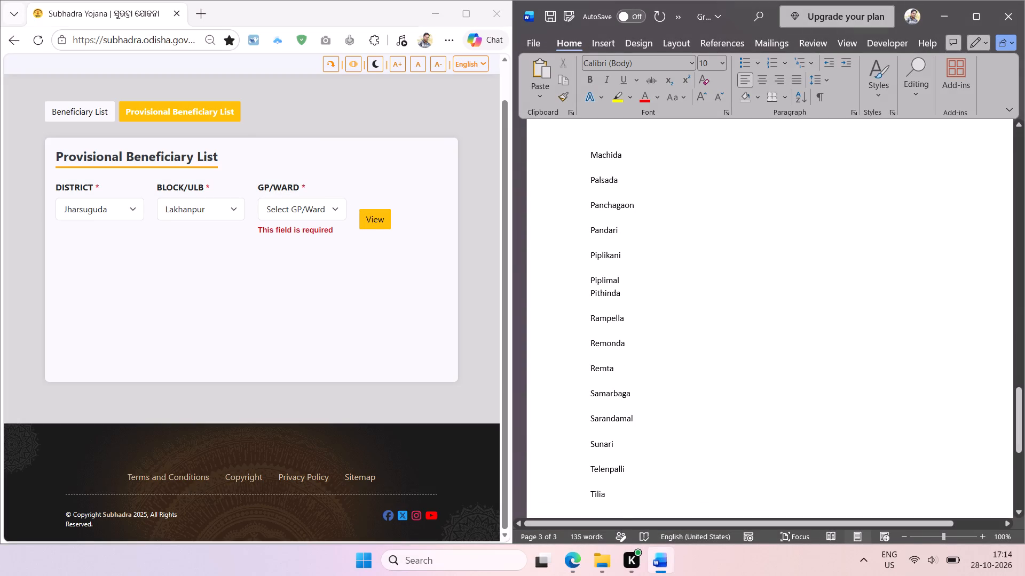
Delete the duplicate Lakhanpur entry where the two pasted batches meet.
{"action": "scroll", "coordinate": [620, 421], "scroll_direction": "up", "scroll_amount": 3}
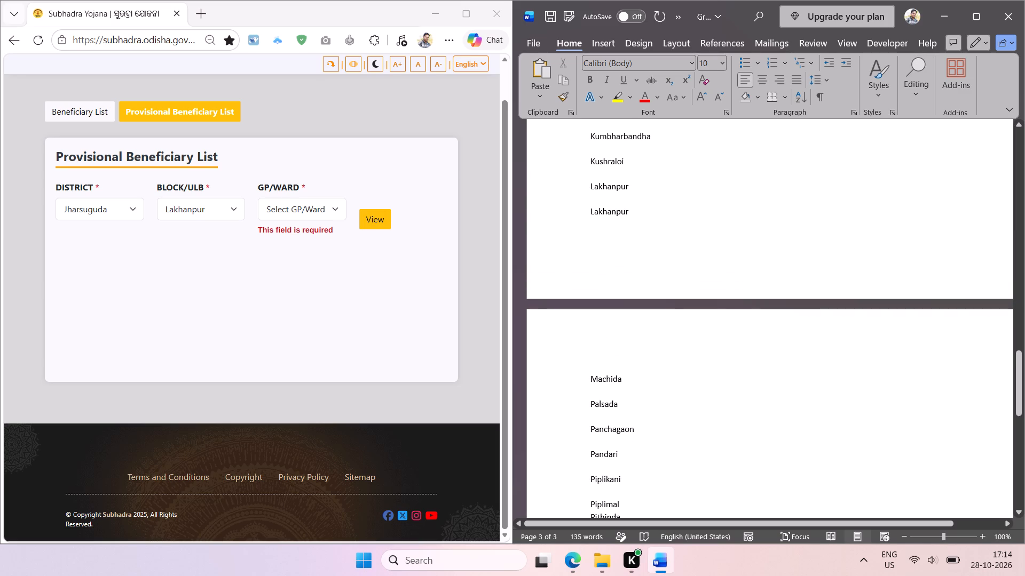
{"action": "double_click", "coordinate": [614, 181]}
{"action": "key", "text": "BackSpace"}
Remove the blank lines between the names from Tilia up to Remta.
{"action": "scroll", "coordinate": [649, 335], "scroll_direction": "down", "scroll_amount": 3}
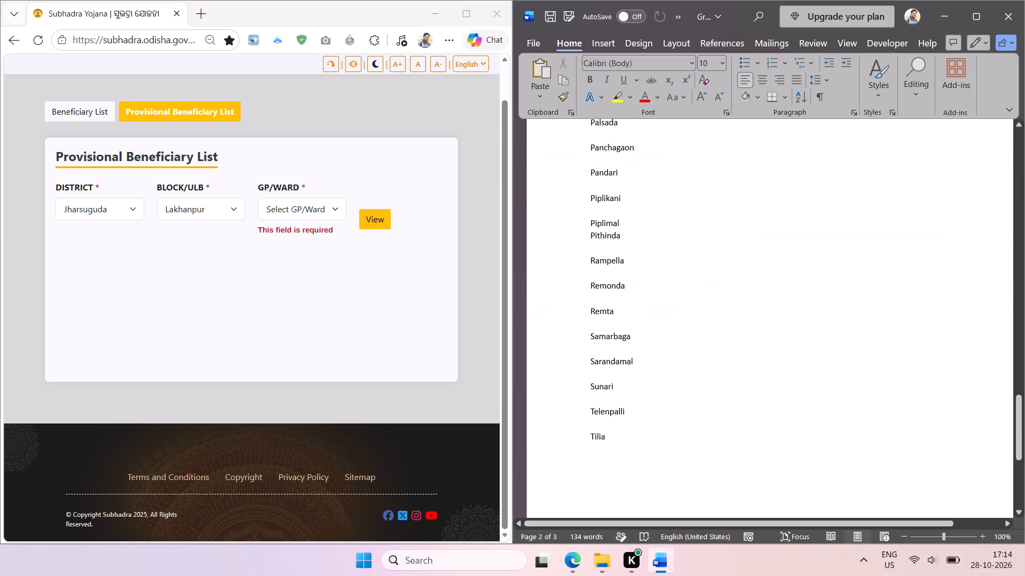
{"action": "left_click", "coordinate": [609, 424]}
{"action": "key", "text": "BackSpace"}
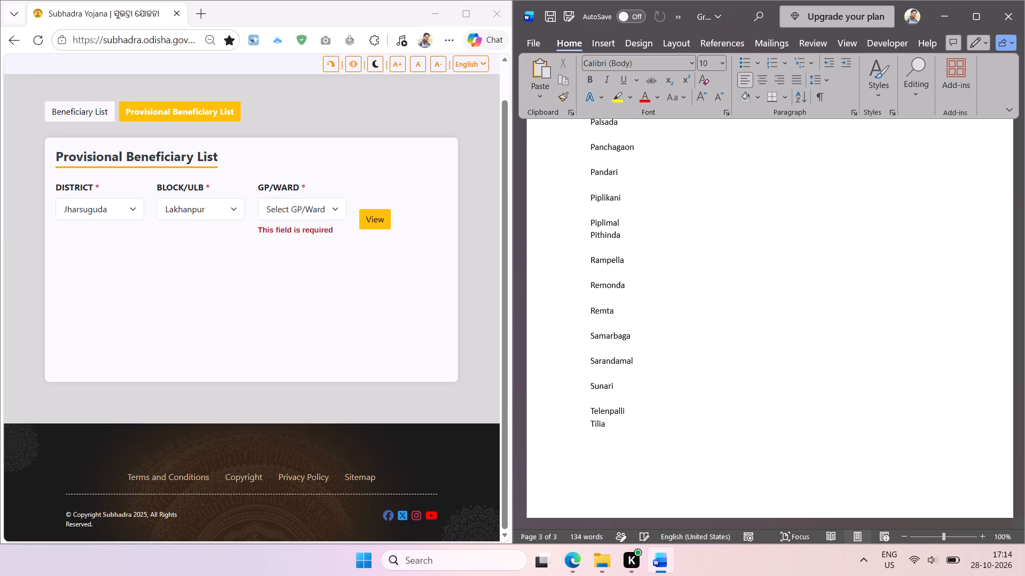
{"action": "key", "text": "Up"}
{"action": "key", "text": "BackSpace"}
{"action": "key", "text": "Up"}
{"action": "key", "text": "BackSpace"}
{"action": "key", "text": "Up"}
{"action": "key", "text": "BackSpace"}
{"action": "key", "text": "Up"}
{"action": "key", "text": "BackSpace"}
Remove the blank lines between the names from Remta up to Palsada.
{"action": "key", "text": "Up"}
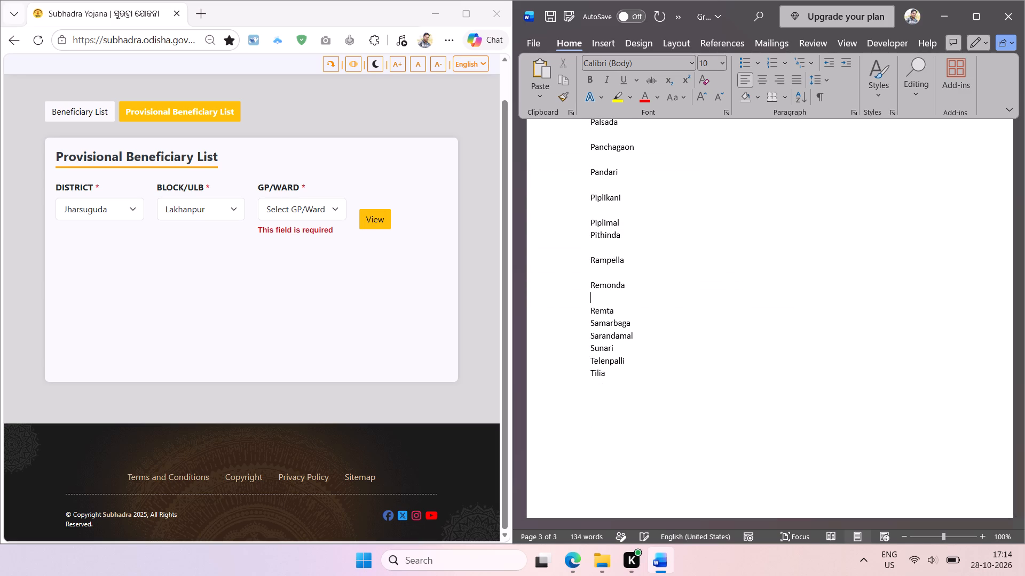
{"action": "key", "text": "BackSpace"}
{"action": "key", "text": "Up"}
{"action": "key", "text": "BackSpace"}
{"action": "key", "text": "Up"}
{"action": "key", "text": "BackSpace"}
{"action": "key", "text": "Up"}
{"action": "key", "text": "Up"}
{"action": "key", "text": "BackSpace"}
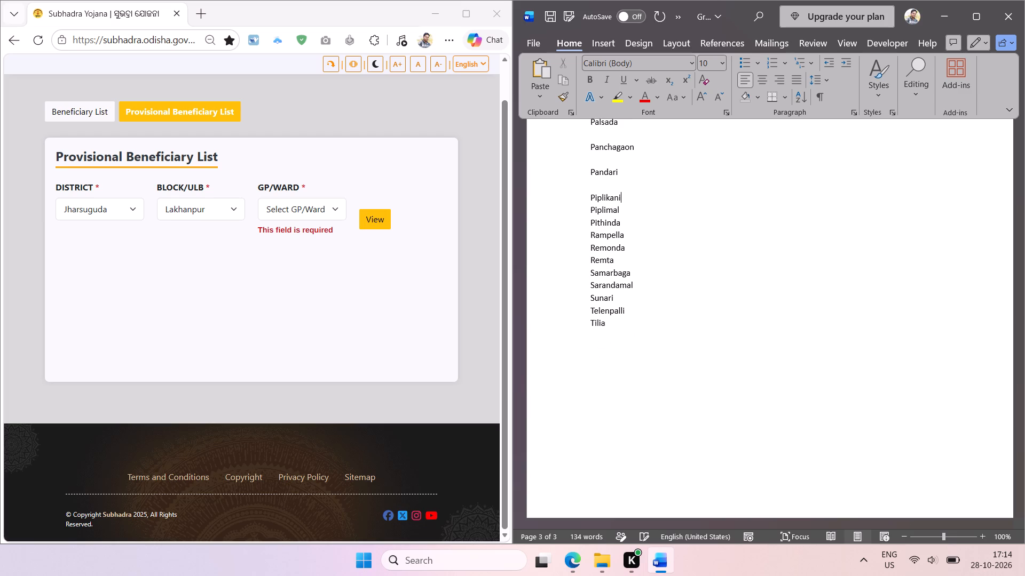
{"action": "key", "text": "Up"}
{"action": "key", "text": "BackSpace"}
{"action": "key", "text": "Up"}
{"action": "key", "text": "BackSpace"}
{"action": "key", "text": "Up"}
{"action": "key", "text": "BackSpace"}
Remove the blank lines between the names from Palsada up to Kushraloi.
{"action": "scroll", "coordinate": [626, 429], "scroll_direction": "up", "scroll_amount": 1}
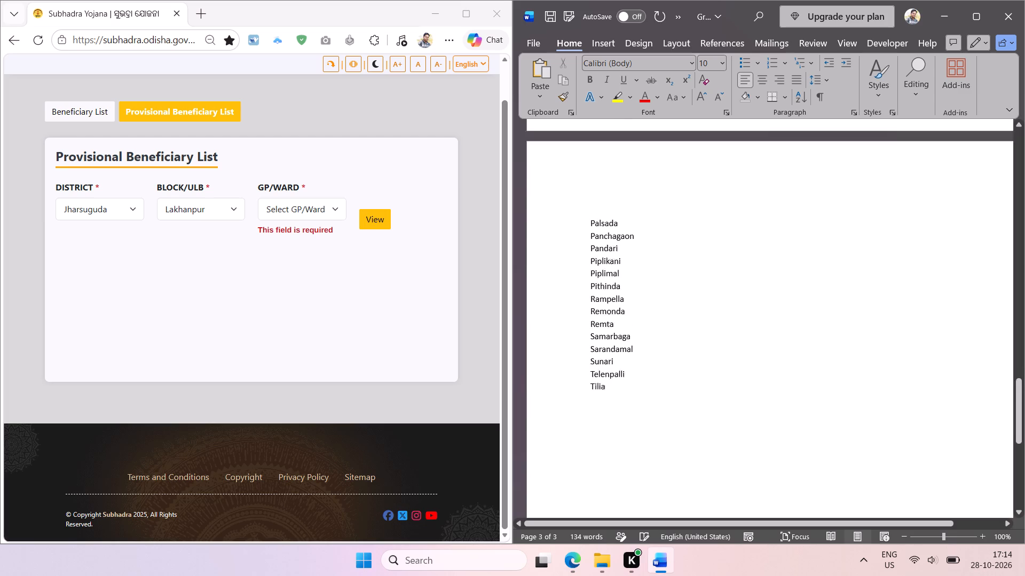
{"action": "scroll", "coordinate": [626, 429], "scroll_direction": "up", "scroll_amount": 3}
{"action": "key", "text": "Up"}
{"action": "key", "text": "Up"}
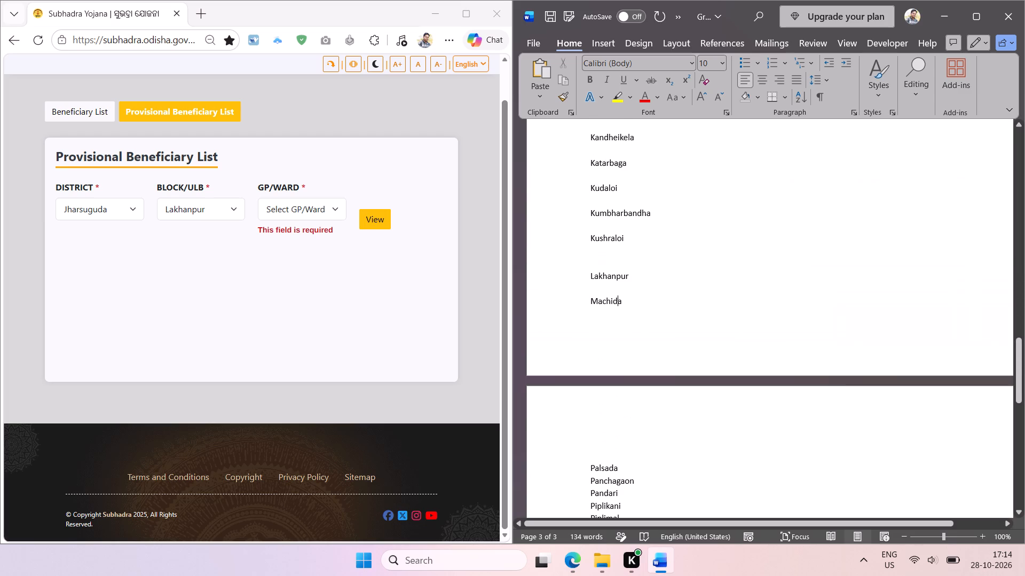
{"action": "key", "text": "Down"}
{"action": "key", "text": "BackSpace"}
{"action": "key", "text": "Up"}
{"action": "key", "text": "BackSpace"}
{"action": "key", "text": "Up"}
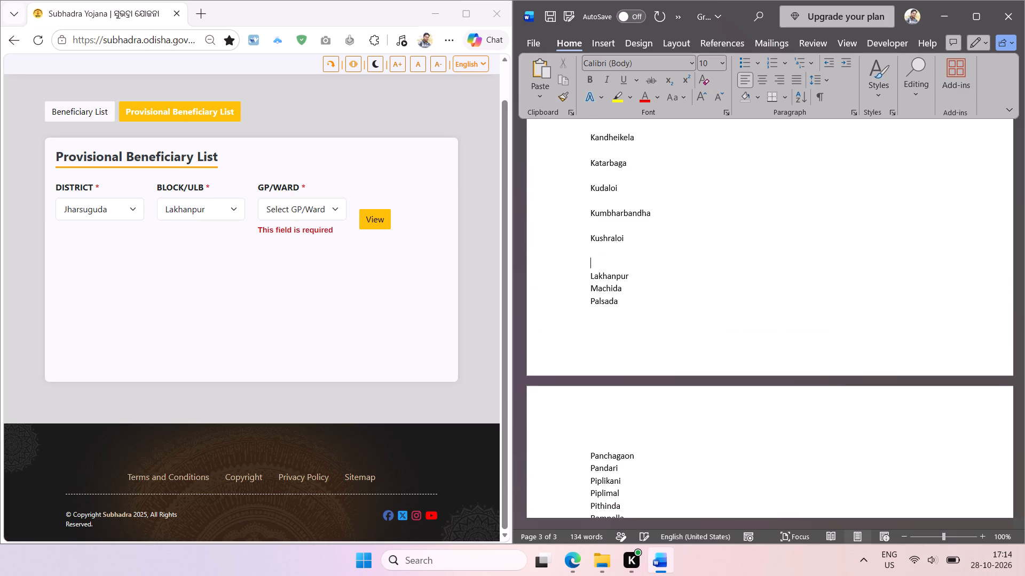
{"action": "key", "text": "BackSpace"}
{"action": "key", "text": "BackSpace"}
Remove the blank lines between the names from Kushraloi up to Kanaktora.
{"action": "key", "text": "Up"}
{"action": "key", "text": "BackSpace"}
{"action": "key", "text": "Up"}
{"action": "key", "text": "BackSpace"}
{"action": "key", "text": "Up"}
{"action": "key", "text": "BackSpace"}
{"action": "key", "text": "Up"}
{"action": "key", "text": "BackSpace"}
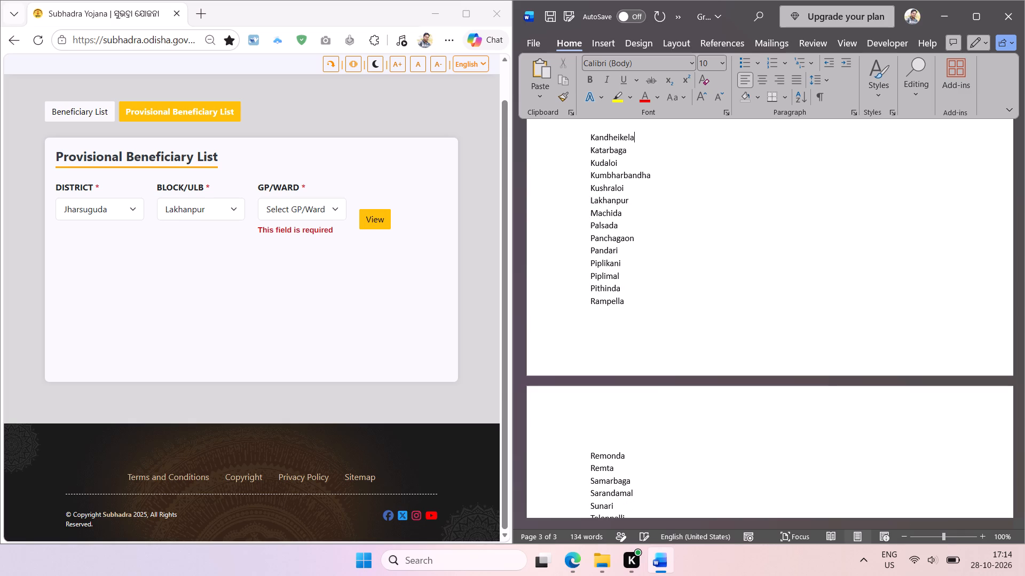
{"action": "scroll", "coordinate": [626, 429], "scroll_direction": "up", "scroll_amount": 2}
{"action": "key", "text": "Up"}
{"action": "key", "text": "BackSpace"}
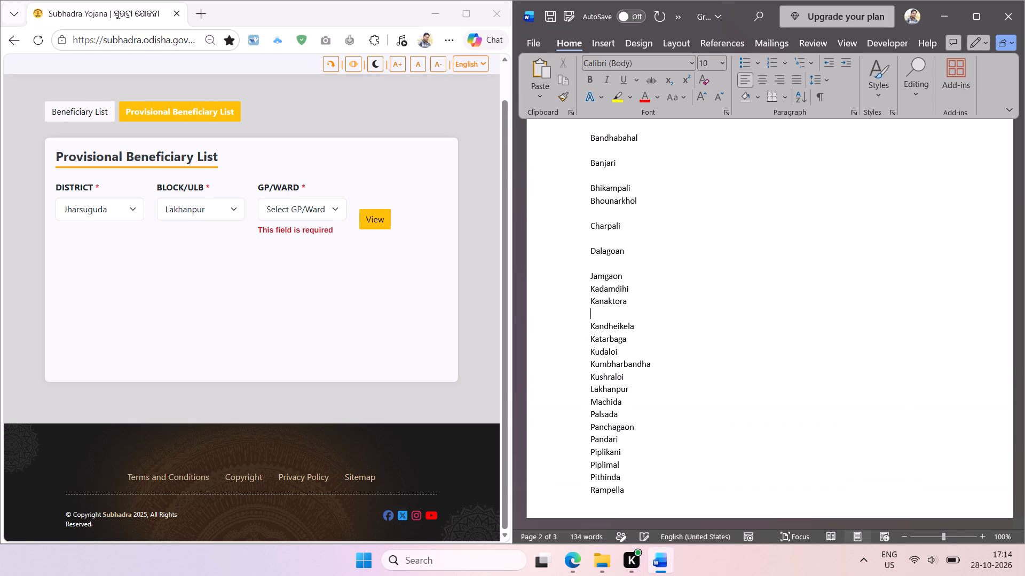
Remove the blank lines between the names from Jamgaon up to Bandhabahal.
{"action": "key", "text": "Up"}
{"action": "key", "text": "Up"}
{"action": "key", "text": "Up"}
{"action": "key", "text": "BackSpace"}
{"action": "key", "text": "Up"}
{"action": "key", "text": "BackSpace"}
{"action": "key", "text": "Up"}
{"action": "key", "text": "BackSpace"}
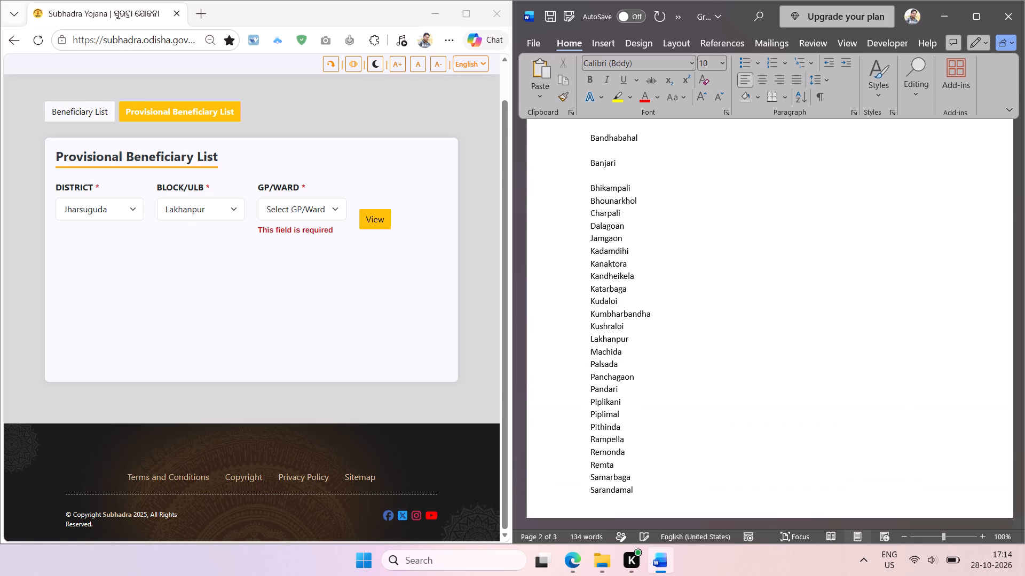
{"action": "key", "text": "Up"}
{"action": "key", "text": "Up"}
{"action": "key", "text": "BackSpace"}
{"action": "key", "text": "Up"}
{"action": "key", "text": "BackSpace"}
Remove the blank lines between the names from Bandhabahal up to Attabira.
{"action": "scroll", "coordinate": [626, 429], "scroll_direction": "up", "scroll_amount": 1}
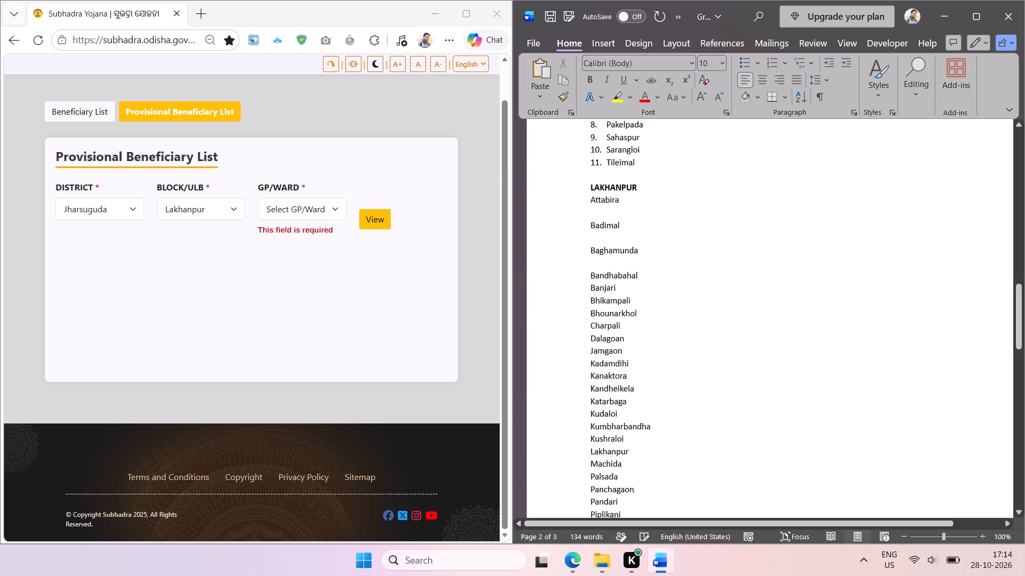
{"action": "scroll", "coordinate": [626, 429], "scroll_direction": "up", "scroll_amount": 2}
{"action": "key", "text": "Up"}
{"action": "key", "text": "BackSpace"}
{"action": "key", "text": "Up"}
{"action": "key", "text": "BackSpace"}
{"action": "key", "text": "Up"}
{"action": "key", "text": "BackSpace"}
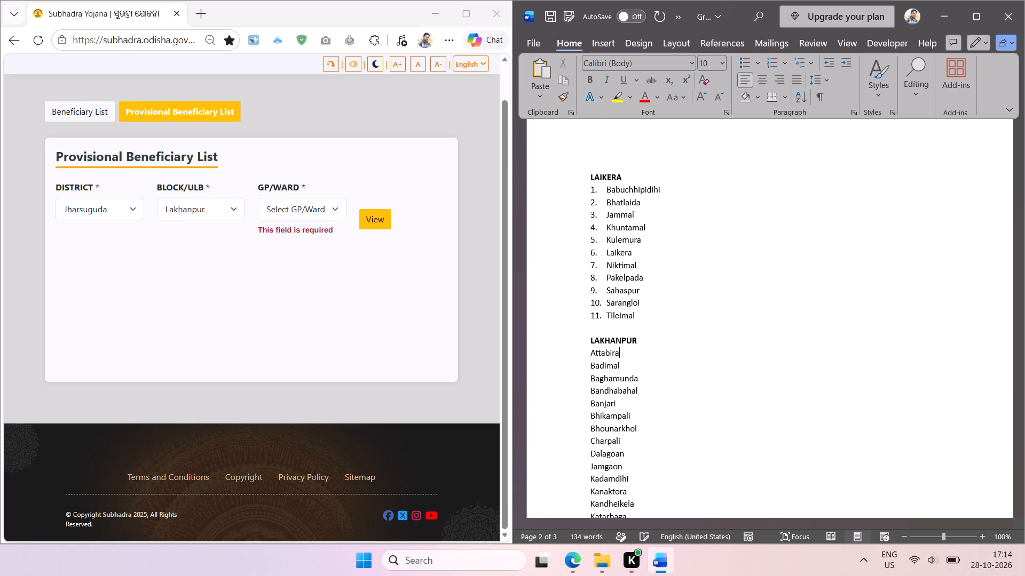
Sort the Lakhanpur block's names from Attabira to Tilia alphabetically.
{"action": "scroll", "coordinate": [621, 420], "scroll_direction": "down", "scroll_amount": 1}
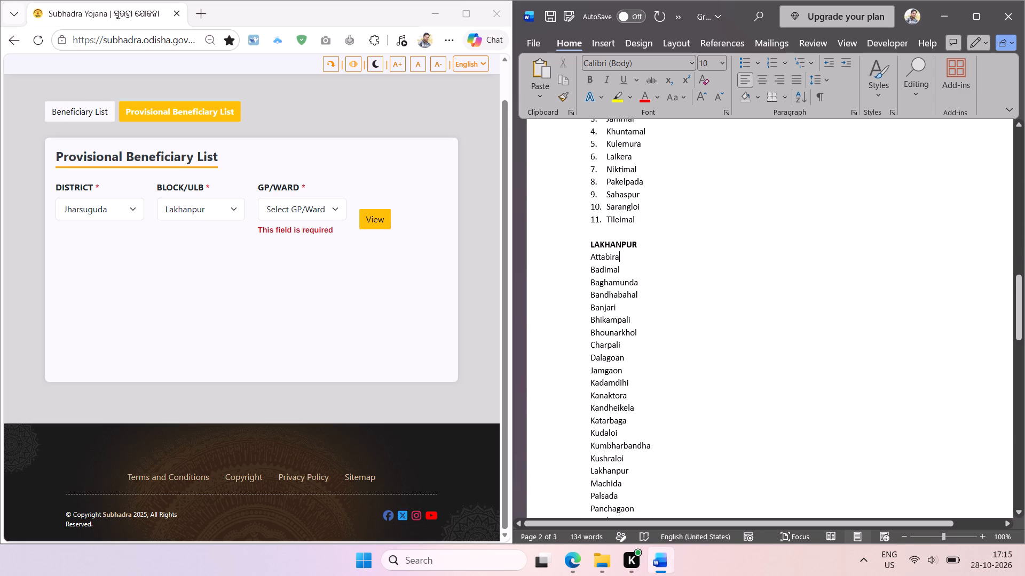
{"action": "left_click", "coordinate": [589, 251]}
{"action": "scroll", "coordinate": [622, 317], "scroll_direction": "down", "scroll_amount": 2}
{"action": "left_click", "coordinate": [611, 337], "text": "shift"}
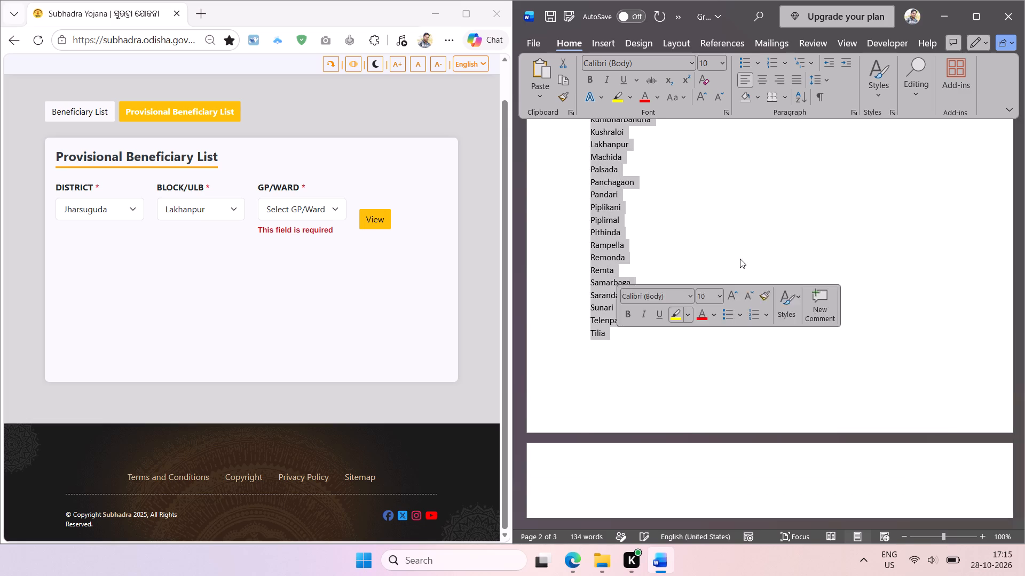
{"action": "left_click", "coordinate": [805, 93]}
{"action": "key", "text": "Return"}
Turn the sorted Lakhanpur names into a numbered list and reduce its indent so the numbers line up with the heading.
{"action": "left_click", "coordinate": [771, 62]}
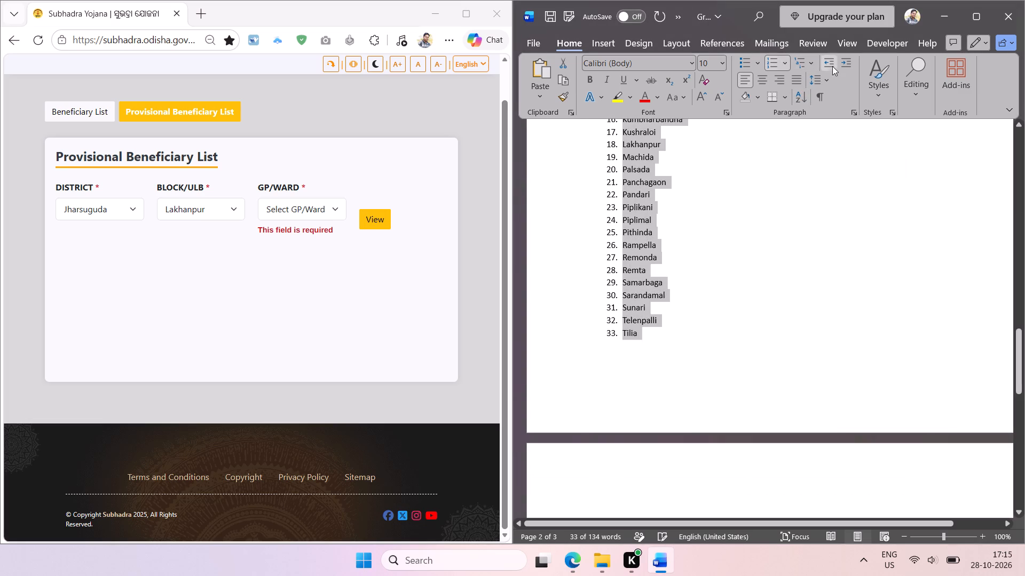
{"action": "double_click", "coordinate": [832, 66]}
{"action": "left_click", "coordinate": [769, 278]}
Delete the surplus blank lines on the page after the Lakhanpur list, keeping a little blank space below Tilia.
{"action": "scroll", "coordinate": [768, 278], "scroll_direction": "down", "scroll_amount": 1}
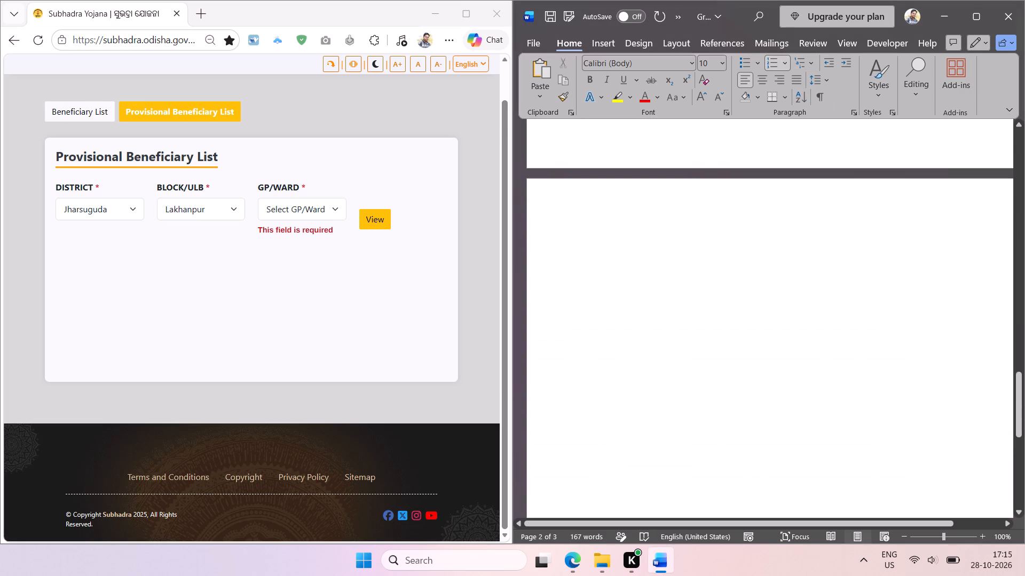
{"action": "left_click_drag", "start_coordinate": [594, 208], "coordinate": [838, 574]}
{"action": "key", "text": "BackSpace"}
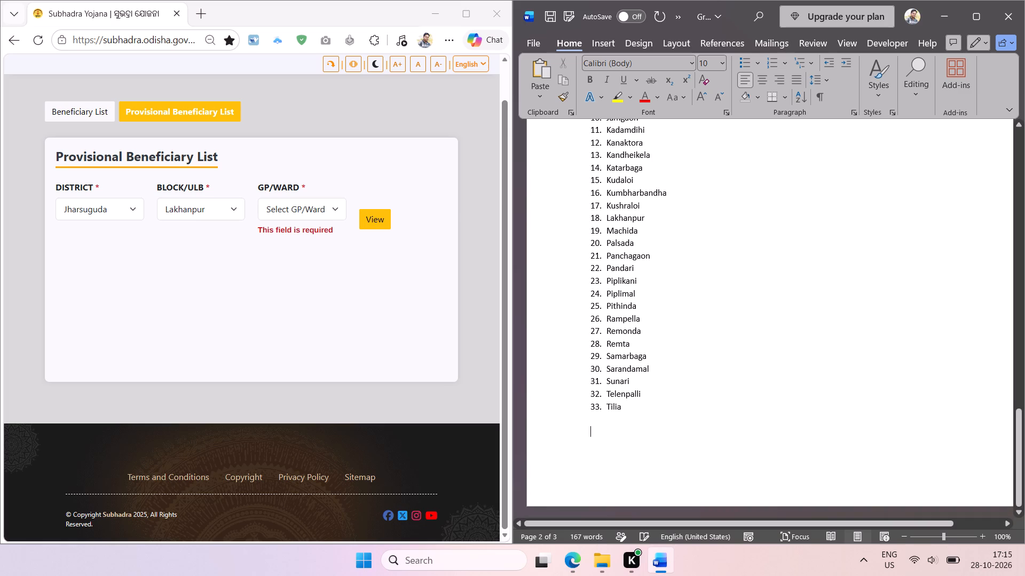
Save and close the Jharsuguda Gram Panchayat document.
{"action": "left_click", "coordinate": [234, 195]}
{"action": "left_click", "coordinate": [223, 211]}
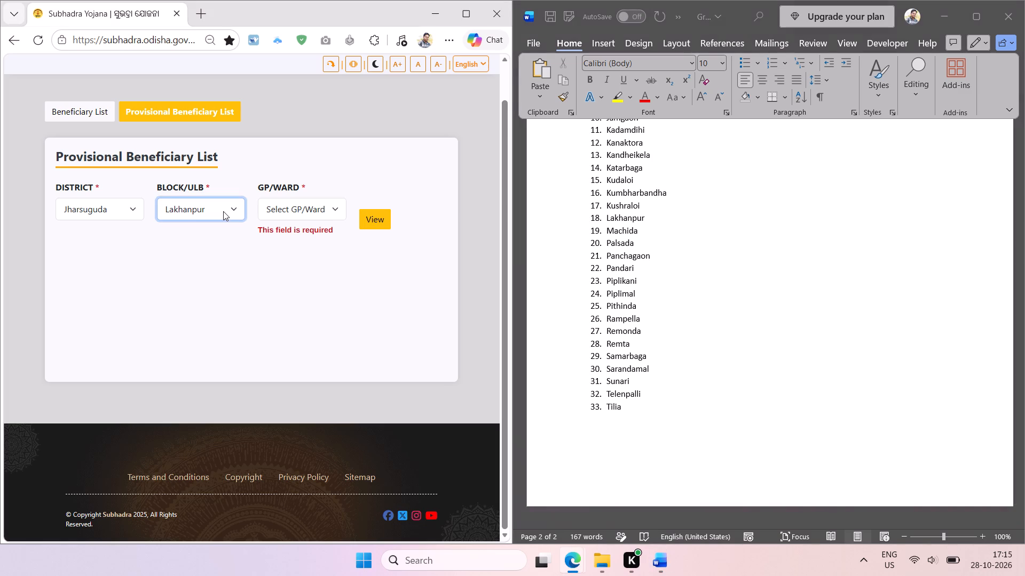
{"action": "left_click", "coordinate": [223, 211]}
{"action": "left_click", "coordinate": [665, 358]}
{"action": "key", "text": "ctrl+s"}
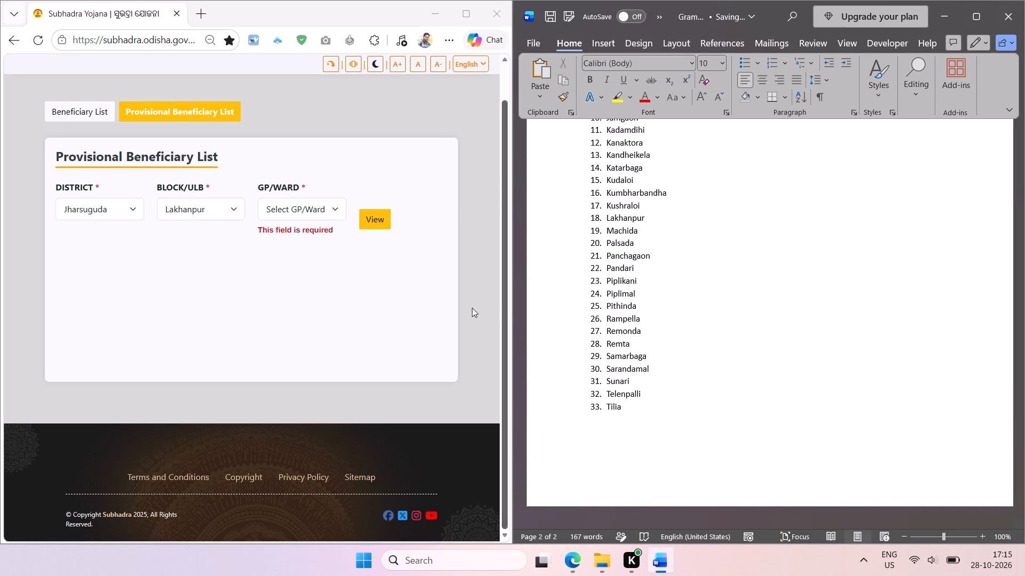
{"action": "left_click", "coordinate": [1008, 18]}
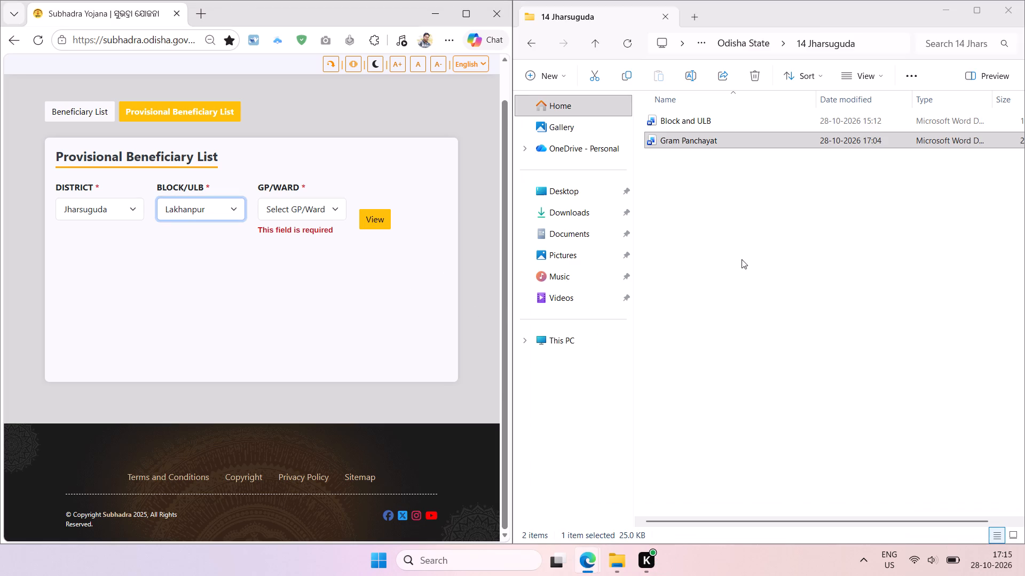
Duplicate the 14 Jharsuguda folder inside the Odisha State folder and reload the folder listing.
{"action": "left_click", "coordinate": [713, 210]}
{"action": "key", "text": "BackSpace"}
{"action": "left_click", "coordinate": [708, 373]}
{"action": "left_click", "coordinate": [704, 425]}
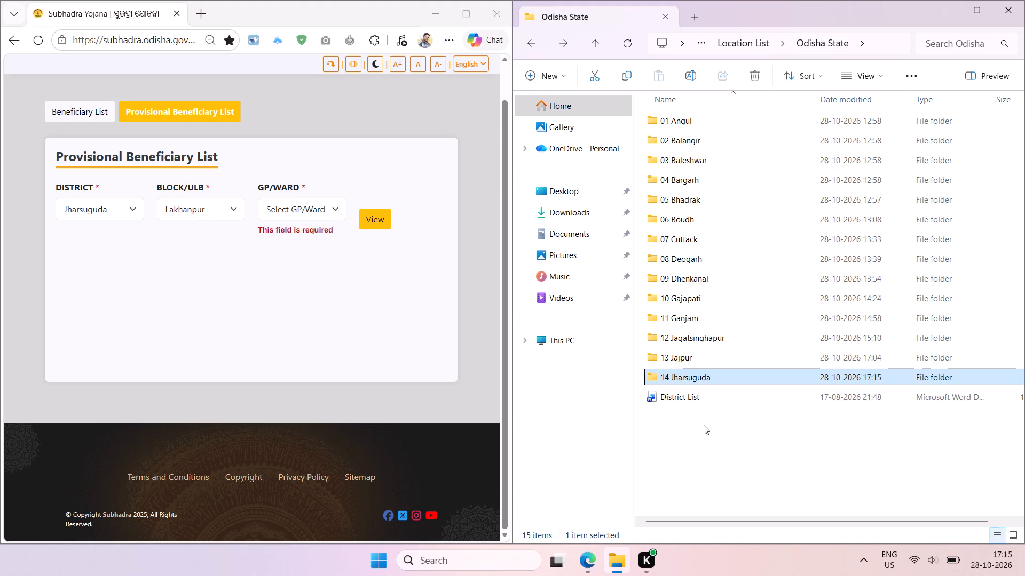
{"action": "left_click", "coordinate": [706, 381]}
{"action": "left_click", "coordinate": [635, 77]}
{"action": "left_click", "coordinate": [631, 45]}
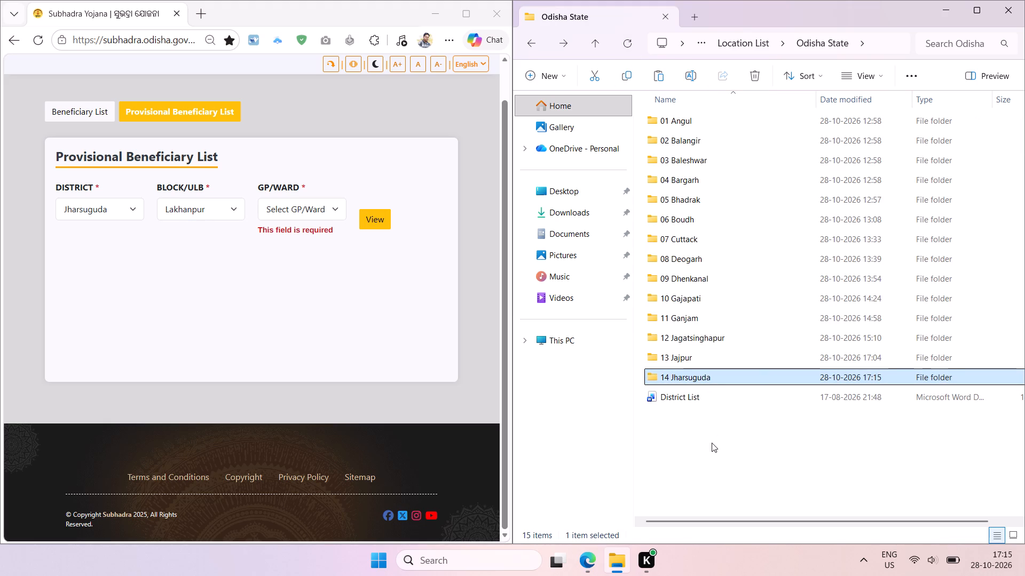
{"action": "left_click", "coordinate": [706, 441]}
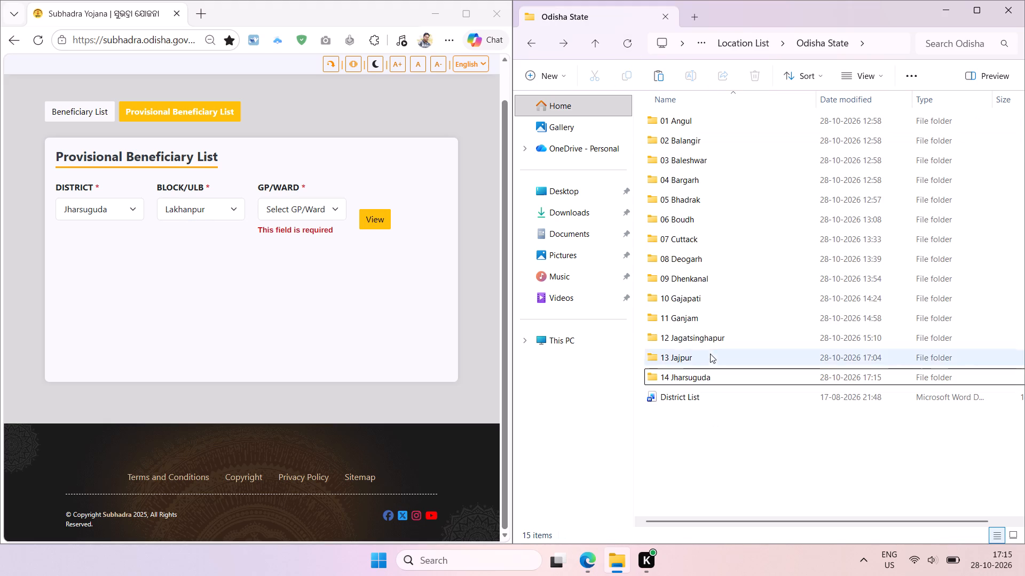
{"action": "left_click", "coordinate": [708, 371]}
{"action": "left_click", "coordinate": [624, 74]}
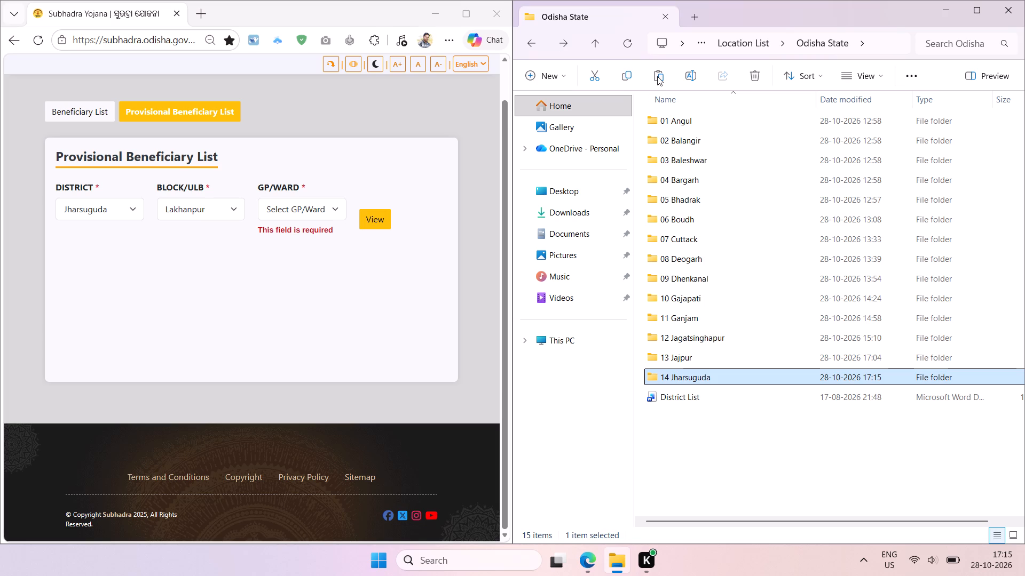
{"action": "left_click", "coordinate": [657, 76]}
{"action": "left_click", "coordinate": [714, 459]}
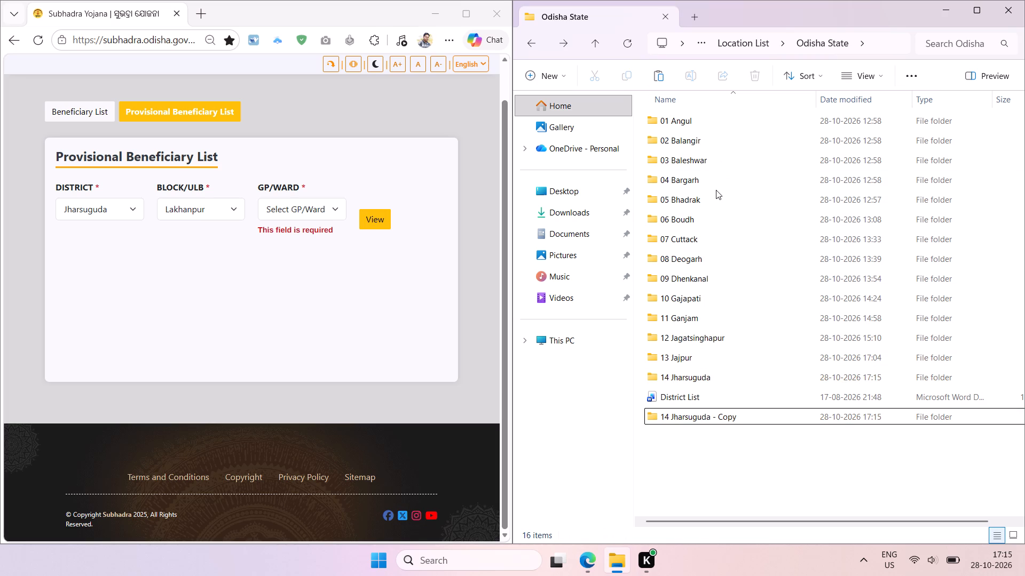
{"action": "key", "text": "BackSpace"}
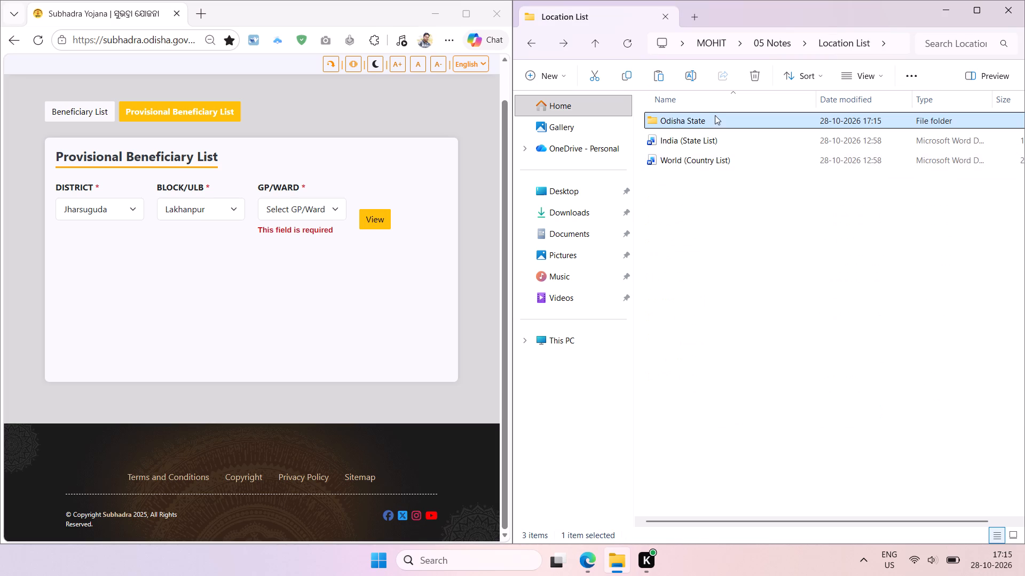
{"action": "double_click", "coordinate": [715, 115]}
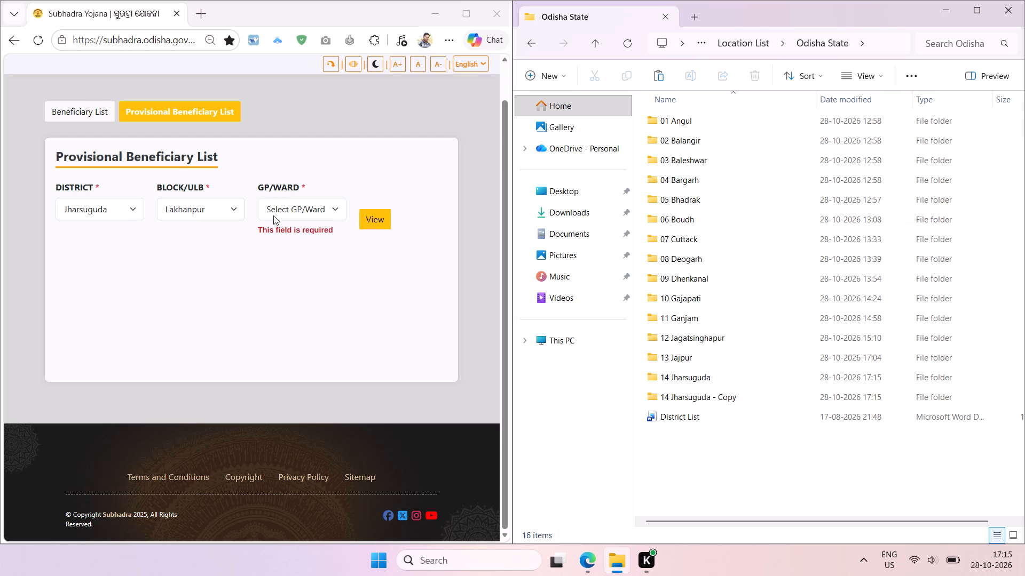
Choose the Kalahandi district on the Subhadra Yojana page and copy its name with the screen text extractor.
{"action": "left_click", "coordinate": [123, 206]}
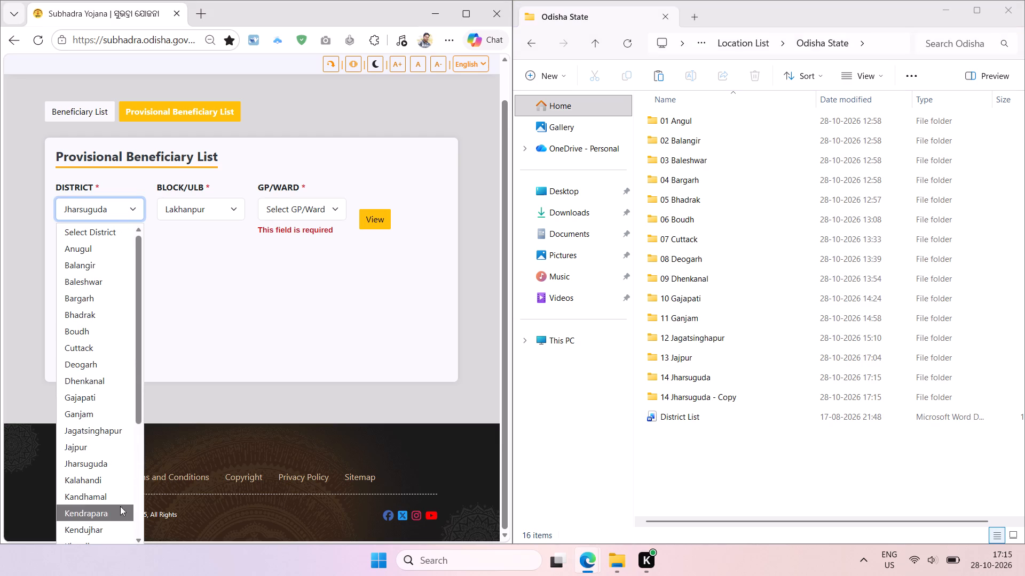
{"action": "left_click", "coordinate": [99, 484]}
{"action": "left_click", "coordinate": [157, 308]}
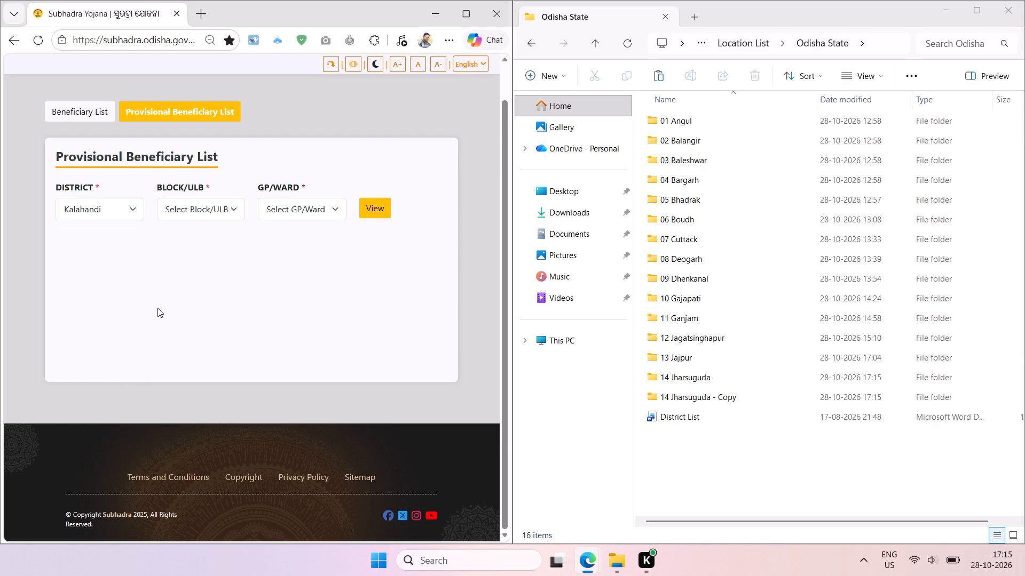
{"action": "key", "text": "shift+super+t"}
{"action": "left_click_drag", "start_coordinate": [58, 198], "coordinate": [122, 249]}
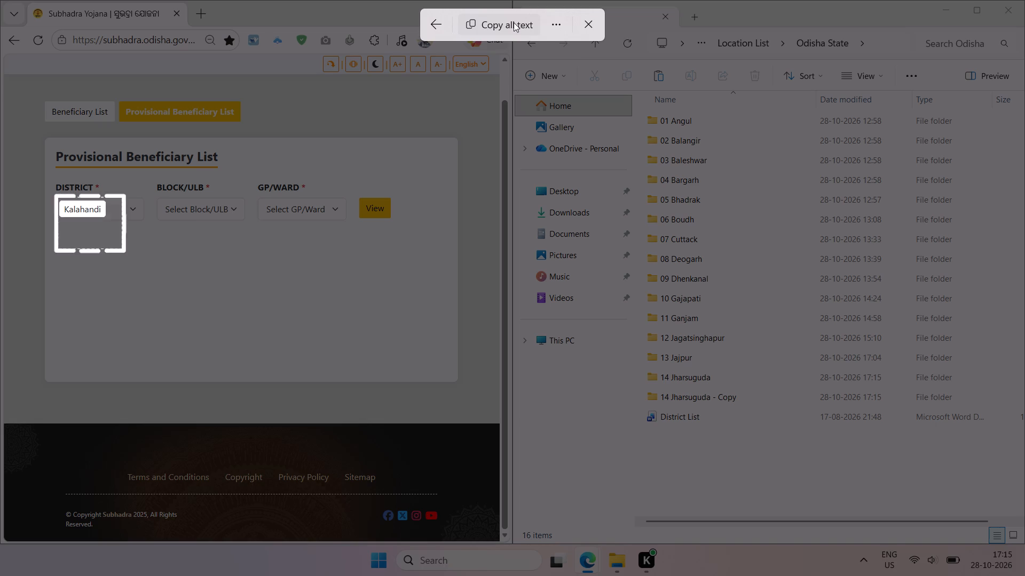
{"action": "left_click", "coordinate": [513, 22]}
Rename the copied Jharsuguda folder as 15 Kalahandi and open it.
{"action": "left_click", "coordinate": [730, 399]}
{"action": "key", "text": "F2"}
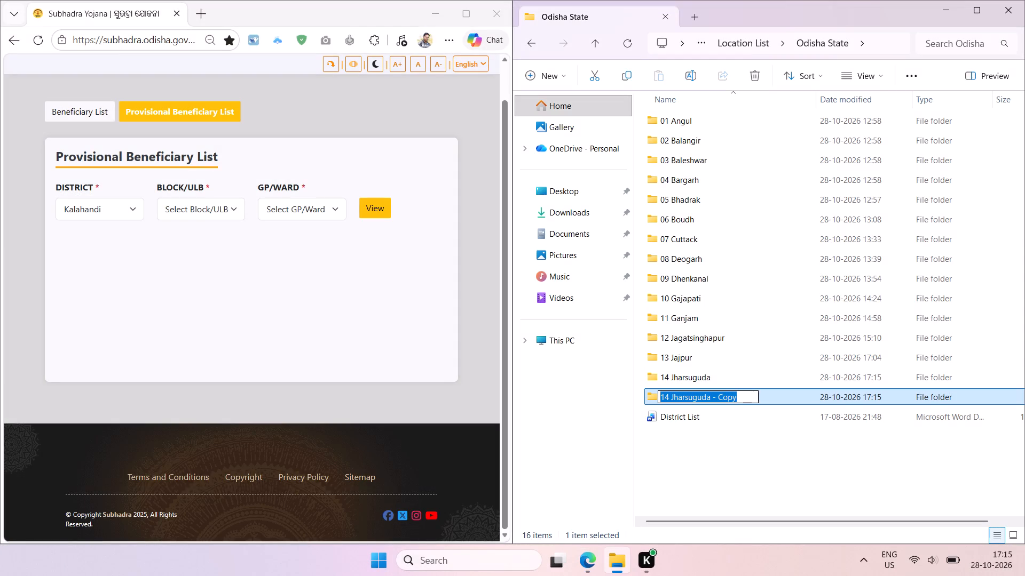
{"action": "type", "text": "15"}
{"action": "key", "text": "space"}
{"action": "key", "text": "ctrl+v"}
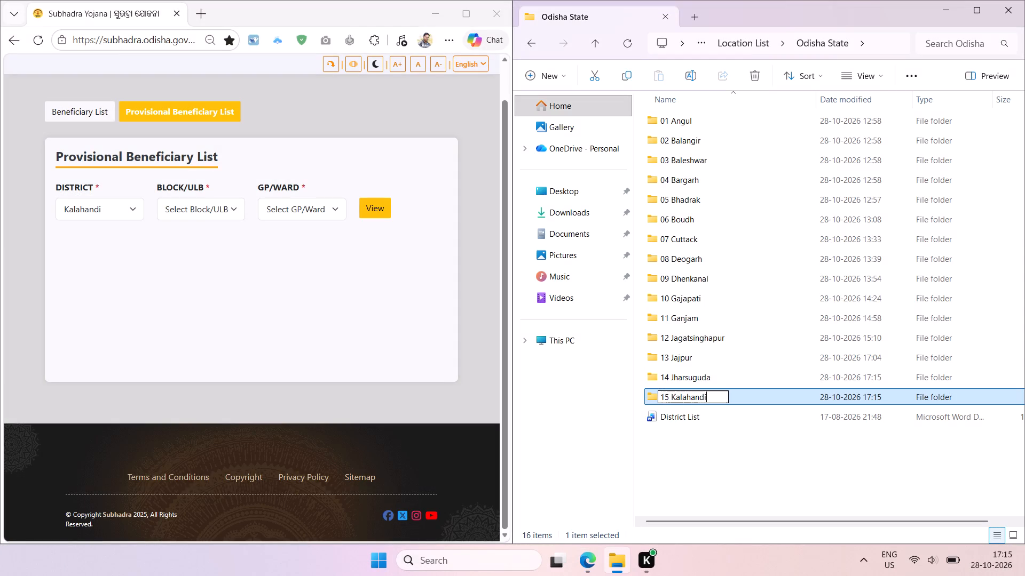
{"action": "double_click", "coordinate": [746, 396]}
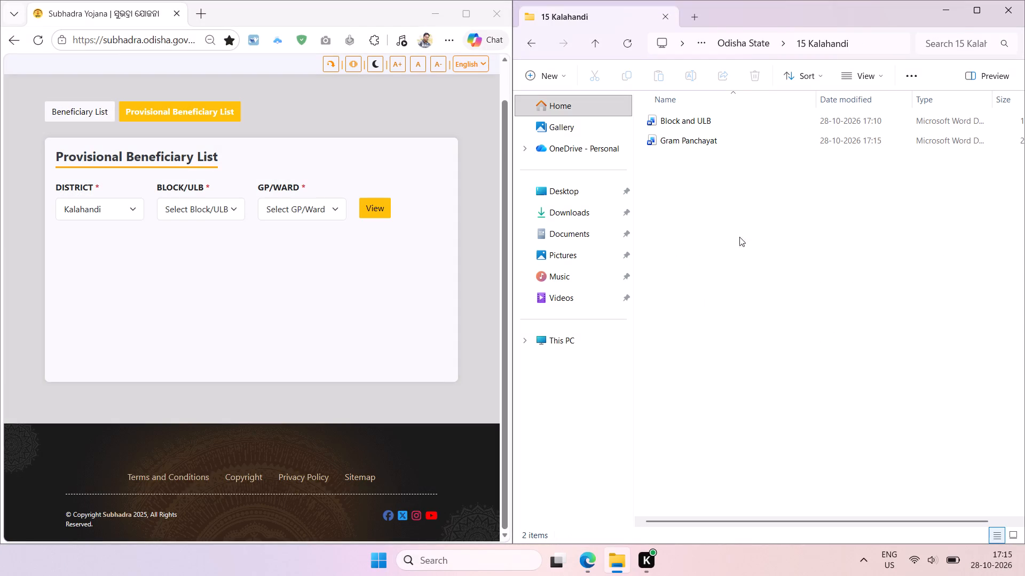
Open the Kalahandi folder's Block and ULB document and replace the district name in its title with Kalahandi.
{"action": "left_click", "coordinate": [716, 120]}
{"action": "double_click", "coordinate": [739, 121]}
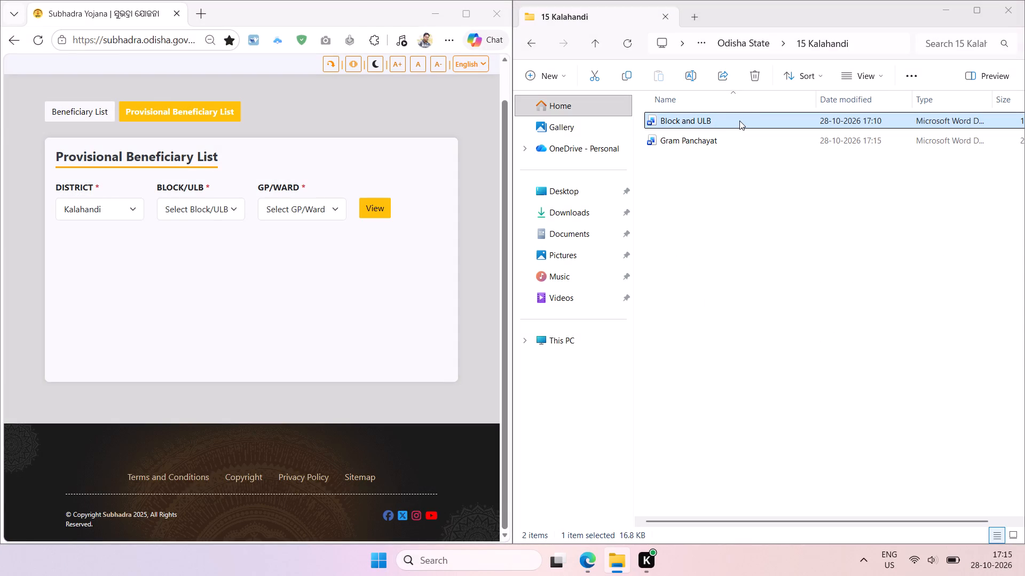
{"action": "double_click", "coordinate": [106, 200]}
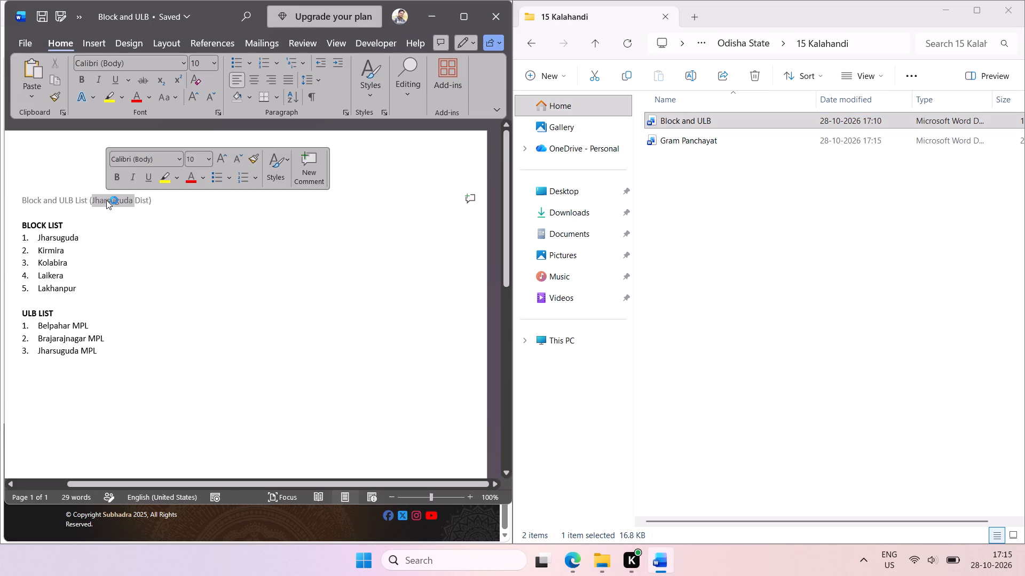
{"action": "key", "text": "ctrl+v"}
{"action": "key", "text": "space"}
Clear the old names under BLOCK LIST and ULB LIST, leaving blank lines for new entries, and save and close the document.
{"action": "left_click_drag", "start_coordinate": [78, 289], "coordinate": [6, 234]}
{"action": "key", "text": "BackSpace"}
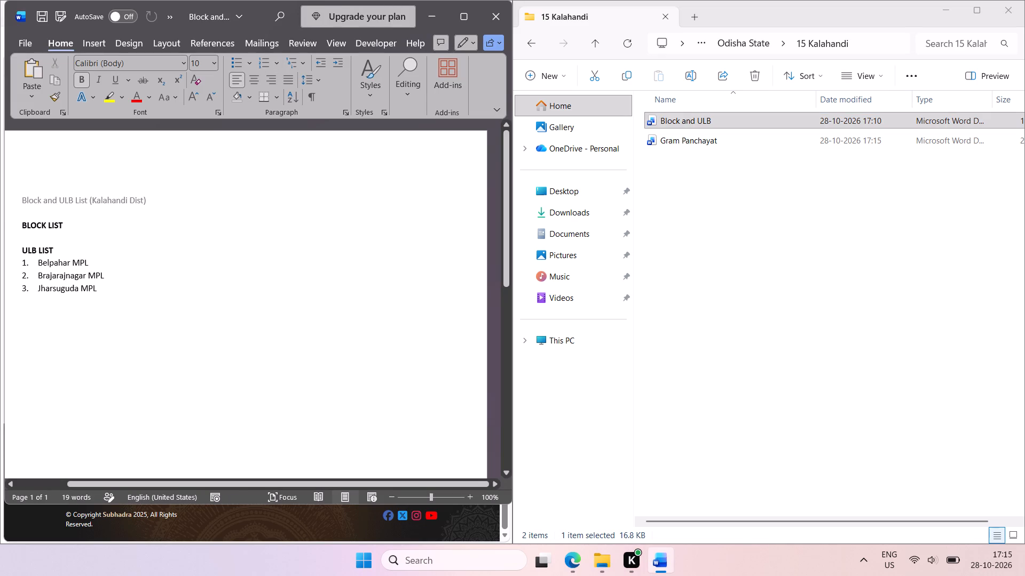
{"action": "key", "text": "Return"}
{"action": "left_click_drag", "start_coordinate": [96, 301], "coordinate": [0, 274]}
{"action": "key", "text": "BackSpace"}
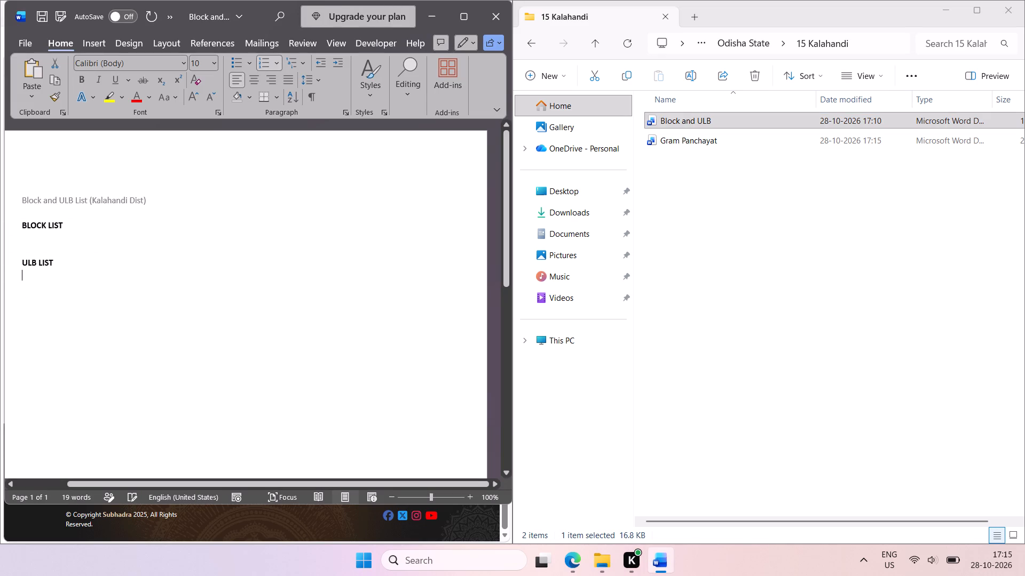
{"action": "key", "text": "Return"}
{"action": "key", "text": "ctrl+s"}
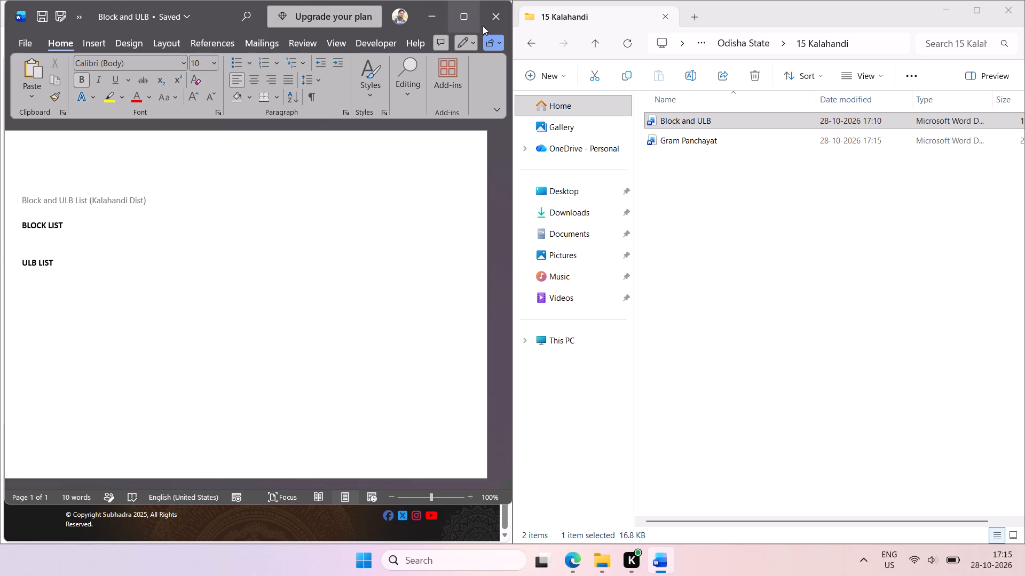
{"action": "left_click", "coordinate": [489, 24]}
Open the Kalahandi folder's Gram Panchayat document and replace the district name in its title with Kalahandi.
{"action": "left_click", "coordinate": [750, 171]}
{"action": "left_click", "coordinate": [737, 147]}
{"action": "double_click", "coordinate": [758, 143]}
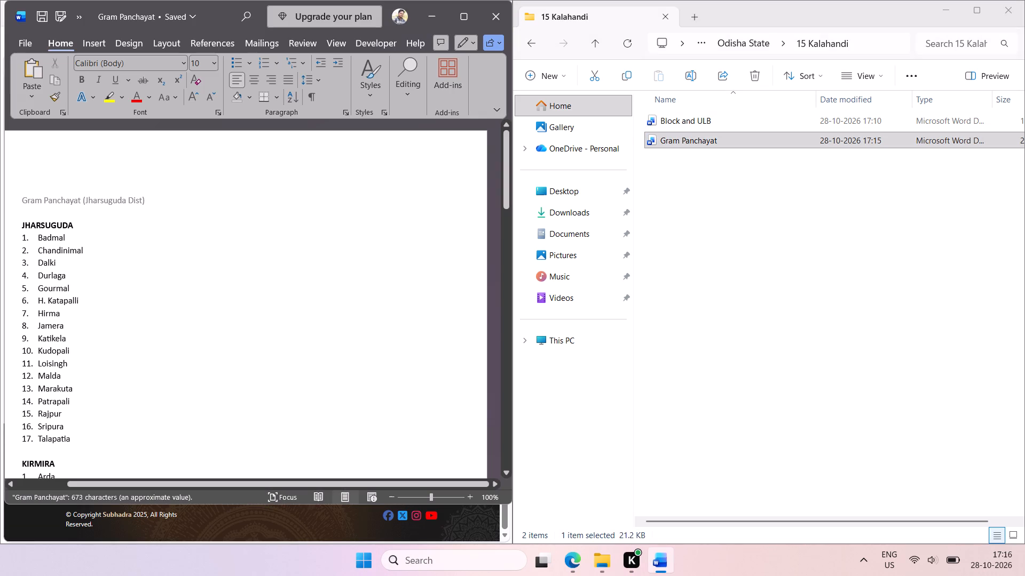
{"action": "double_click", "coordinate": [106, 199]}
{"action": "key", "text": "ctrl+v"}
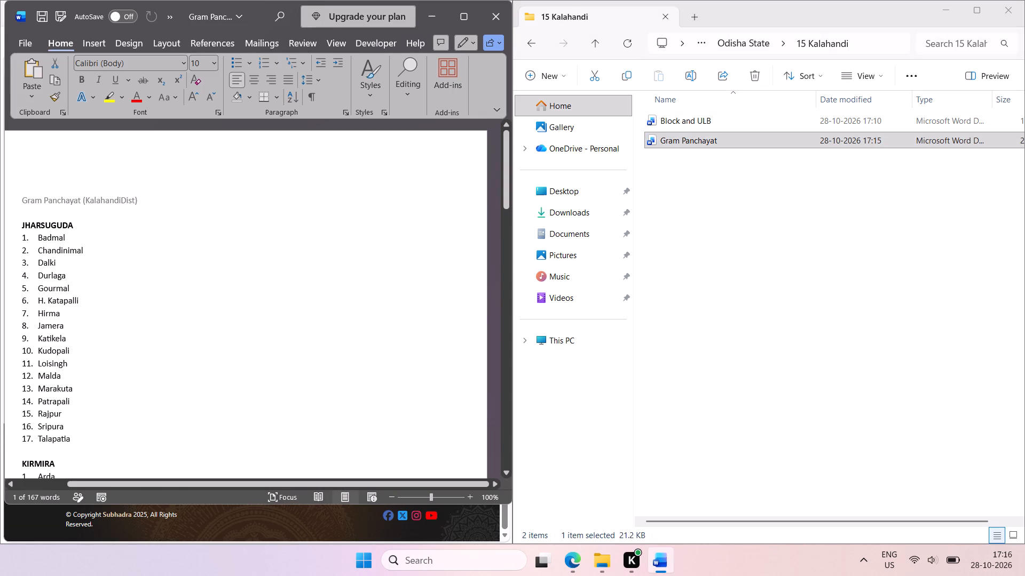
{"action": "key", "text": "space"}
Reduce the Gram Panchayat document to its title and the first block heading, removing all the old lists.
{"action": "left_click_drag", "start_coordinate": [75, 226], "coordinate": [10, 191]}
{"action": "key", "text": "ctrl+c"}
{"action": "key", "text": "ctrl+a"}
{"action": "key", "text": "ctrl+v"}
Replace the JHARSUGUDA heading with the placeholder 00000, and save and close the Gram Panchayat document.
{"action": "double_click", "coordinate": [60, 226]}
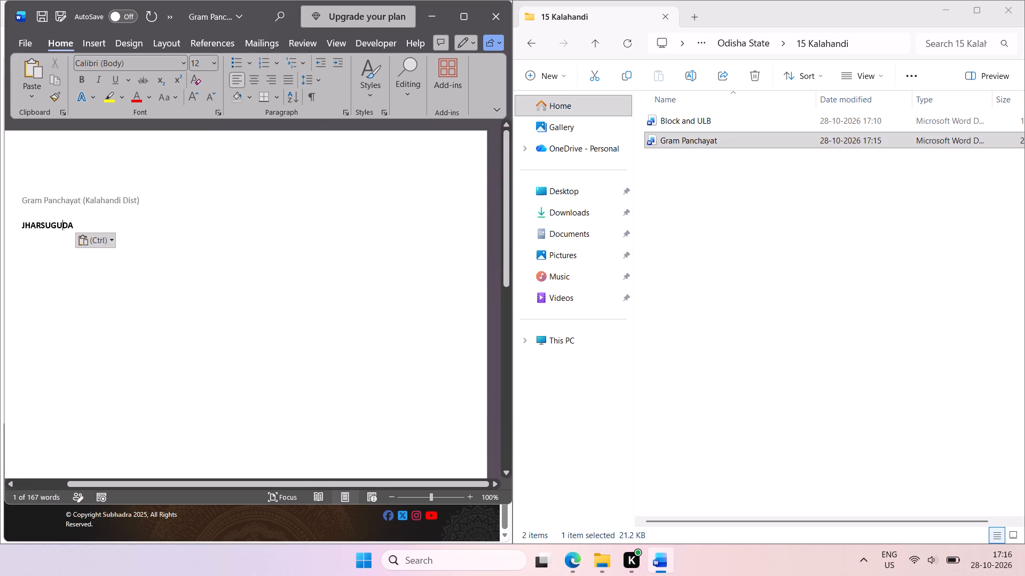
{"action": "type", "text": "00000"}
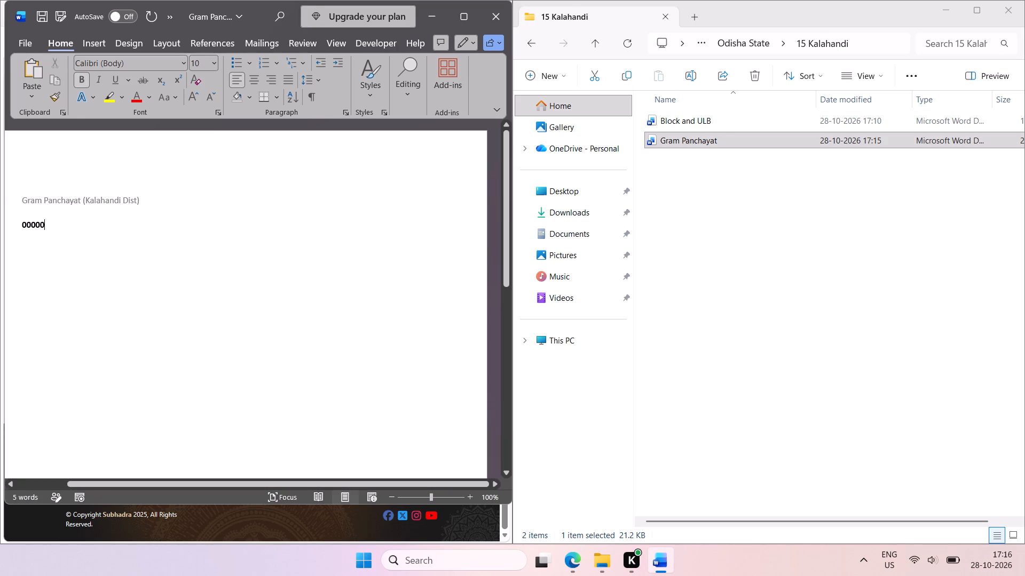
{"action": "key", "text": "ctrl+s"}
{"action": "left_click", "coordinate": [506, 21]}
Reopen the Kalahandi Block and ULB document and snap it side by side with the browser.
{"action": "left_click", "coordinate": [727, 212]}
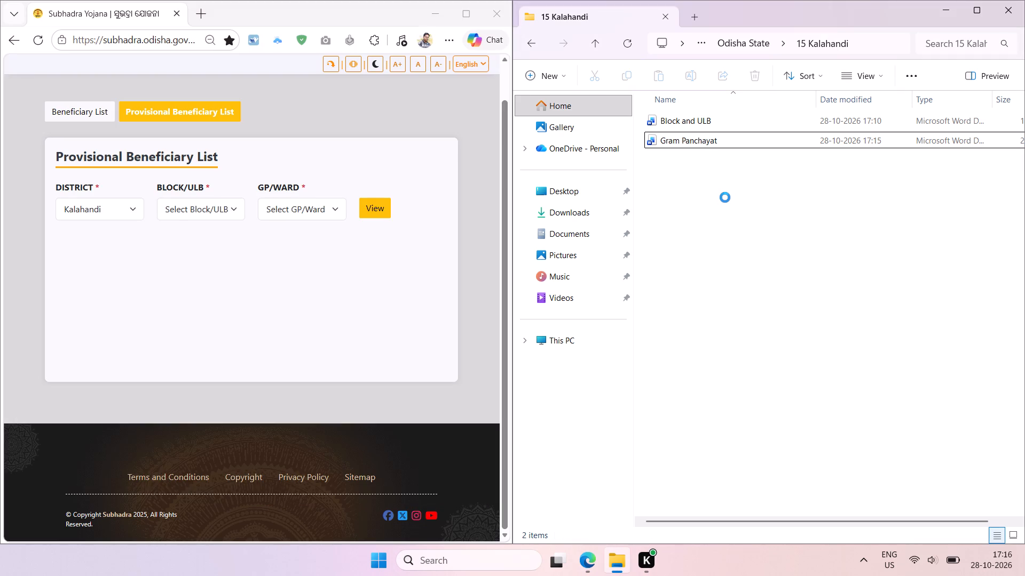
{"action": "left_click", "coordinate": [720, 183]}
{"action": "left_click", "coordinate": [720, 183]}
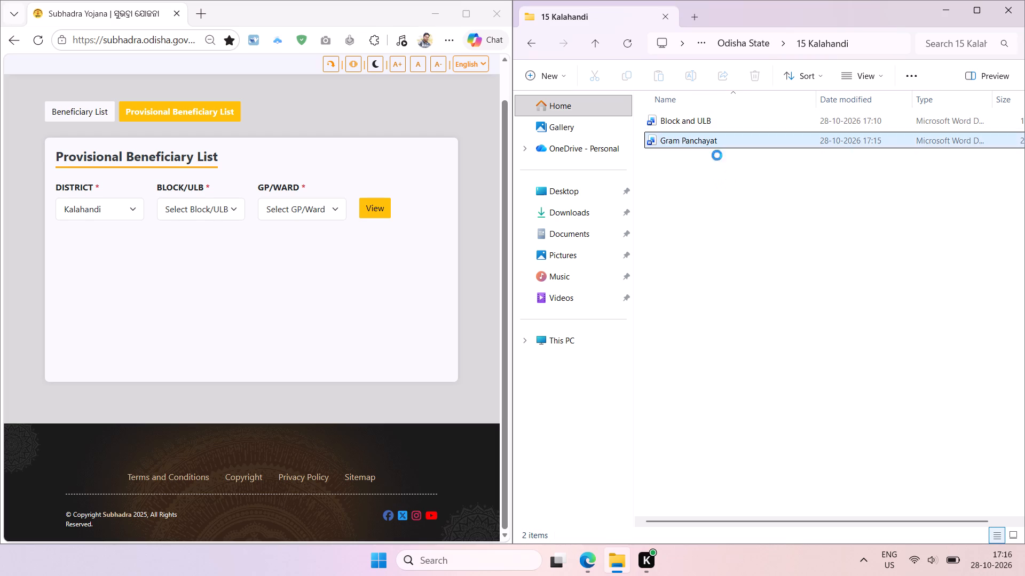
{"action": "left_click", "coordinate": [713, 176]}
{"action": "left_click", "coordinate": [704, 121]}
{"action": "double_click", "coordinate": [737, 117]}
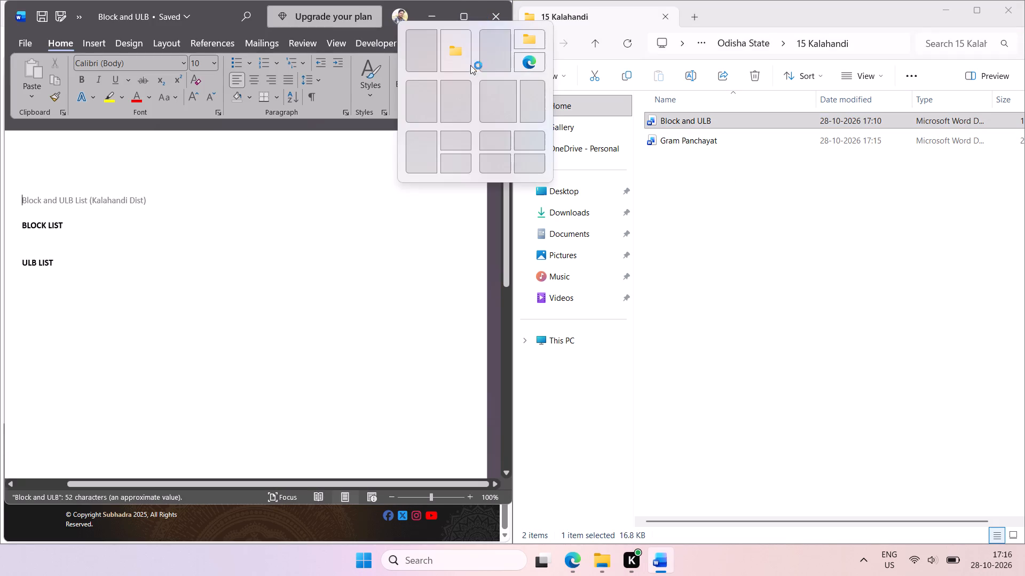
{"action": "left_click", "coordinate": [466, 81]}
{"action": "left_click", "coordinate": [319, 236]}
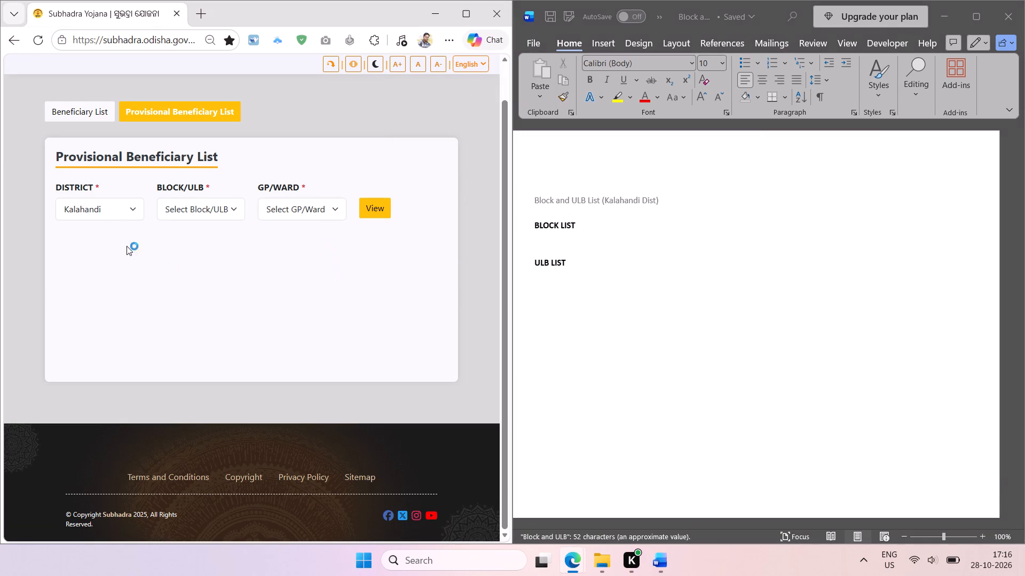
Copy the Kalahandi block names, Bhawanipatna through Thuamul Rampur, from the website as text and paste them unbolded under BLOCK LIST.
{"action": "left_click", "coordinate": [110, 213]}
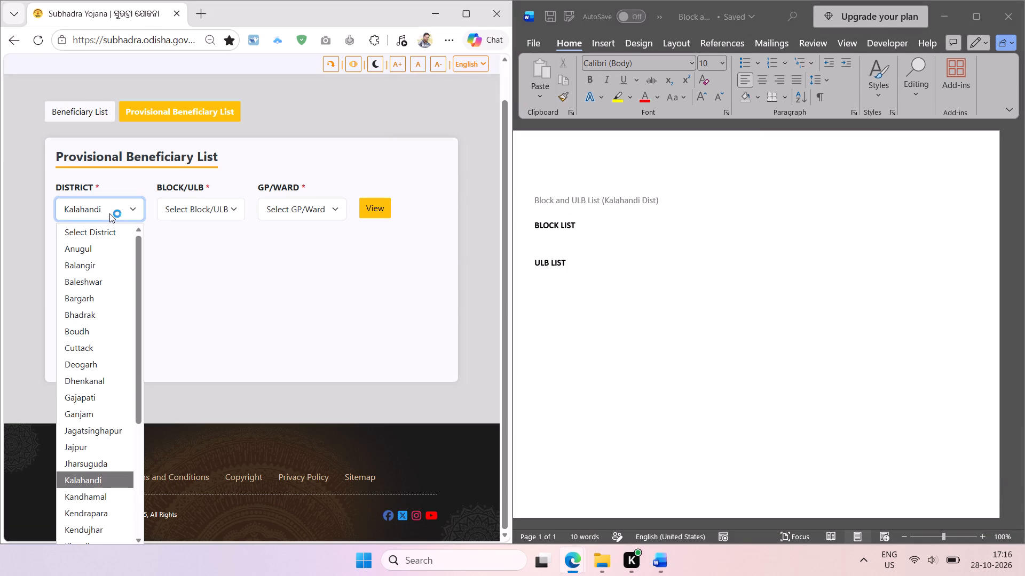
{"action": "left_click", "coordinate": [109, 213]}
{"action": "left_click", "coordinate": [206, 209]}
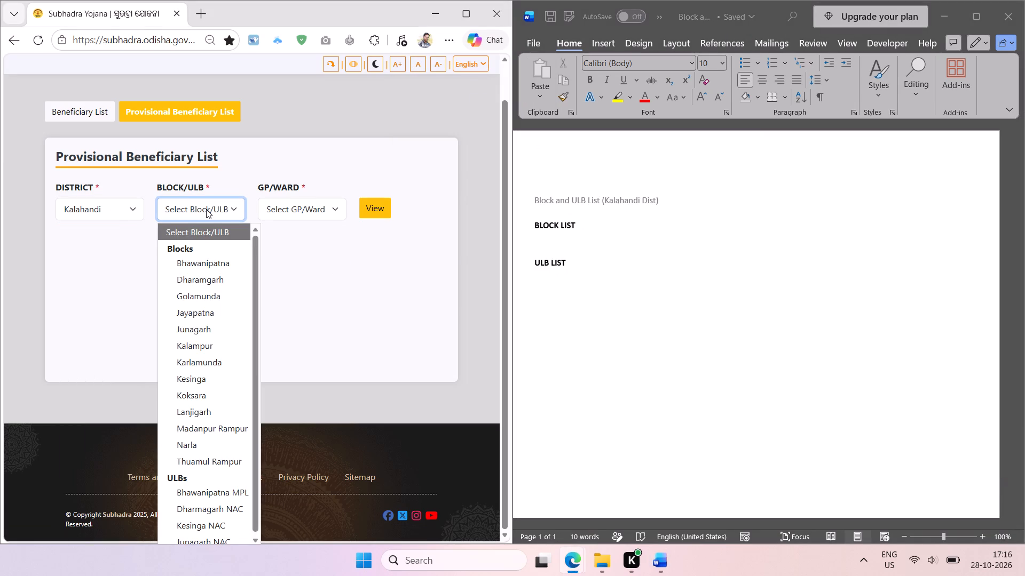
{"action": "key", "text": "shift+super+t"}
{"action": "left_click_drag", "start_coordinate": [160, 255], "coordinate": [280, 421]}
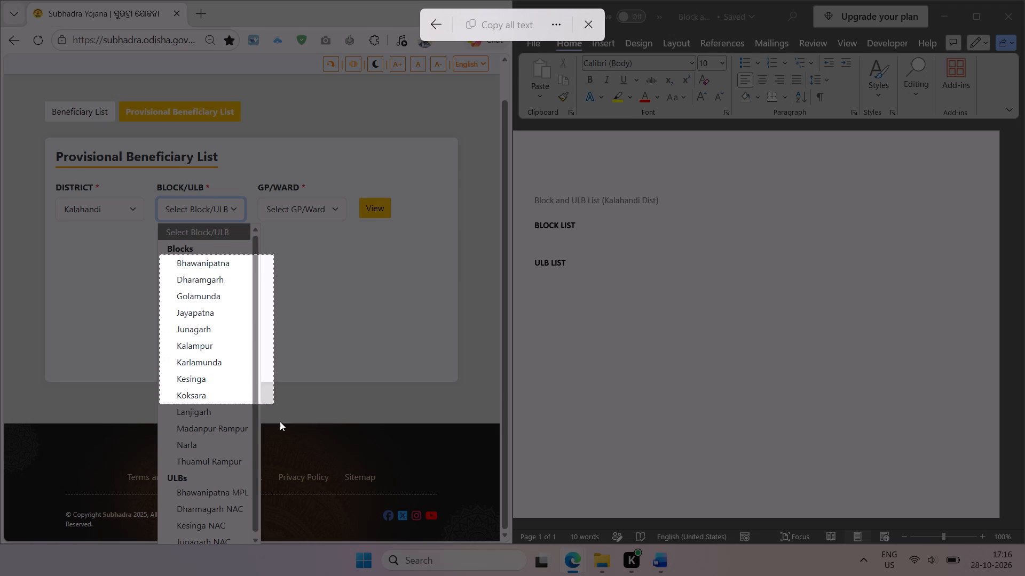
{"action": "left_click_drag", "start_coordinate": [280, 421], "coordinate": [256, 467]}
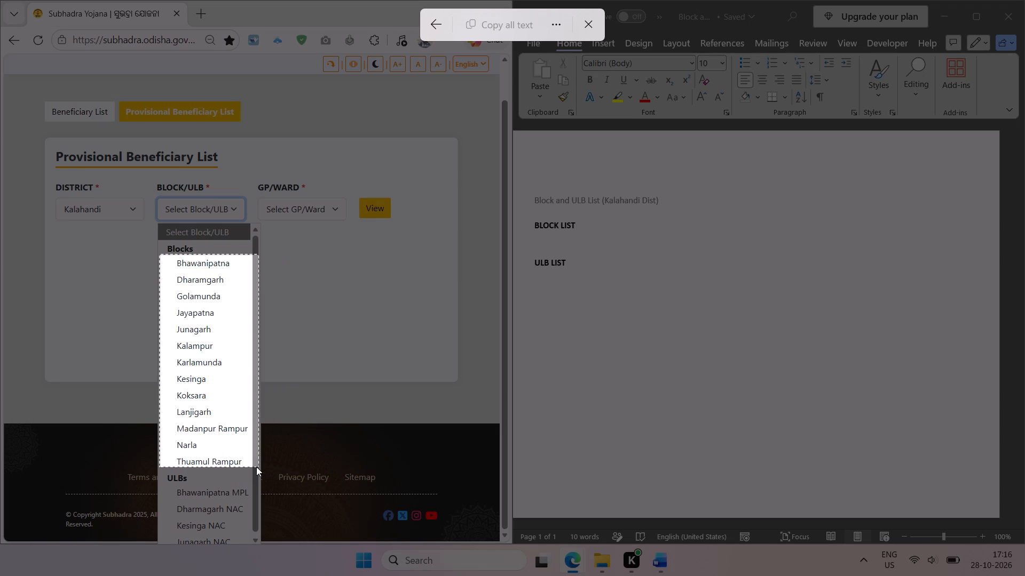
{"action": "left_click_drag", "start_coordinate": [256, 467], "coordinate": [254, 467]}
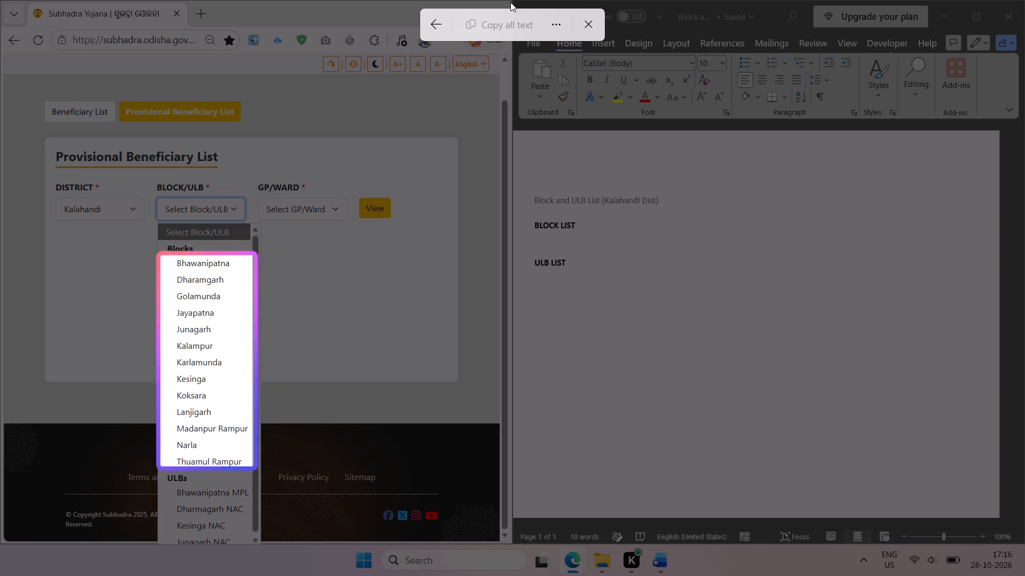
{"action": "left_click", "coordinate": [502, 26]}
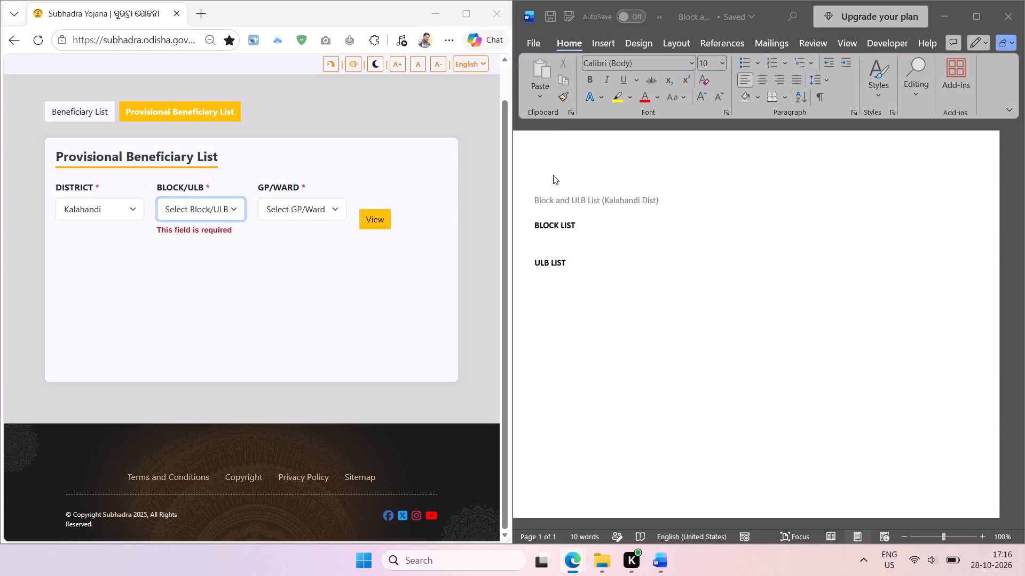
{"action": "left_click", "coordinate": [571, 237]}
{"action": "left_click", "coordinate": [557, 235]}
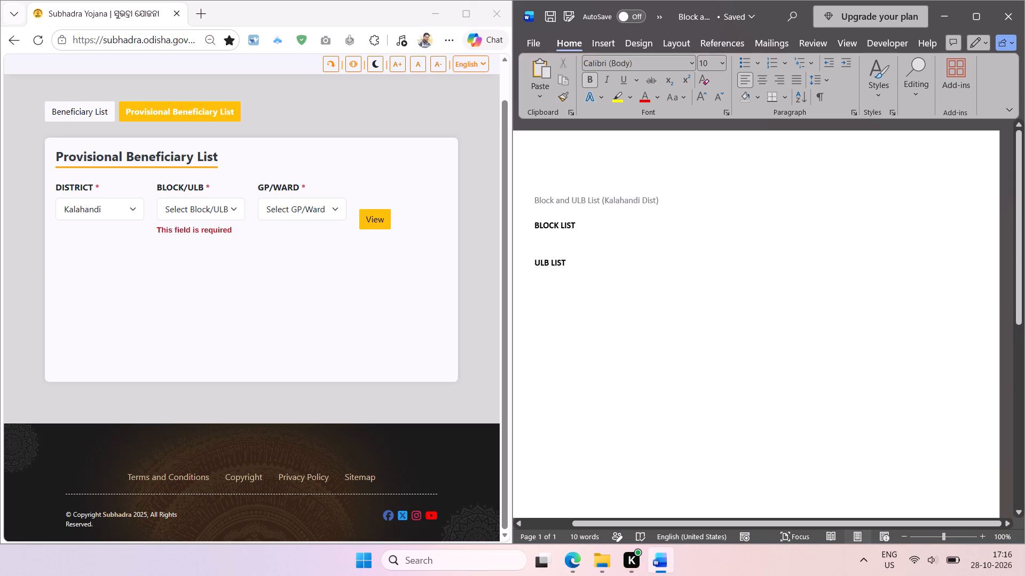
{"action": "key", "text": "ctrl+b"}
{"action": "key", "text": "ctrl+v"}
Copy the Kalahandi ULB names, Bhawanipatna MPL through Junagarh NAC, from the website as text and paste them unbolded under ULB LIST.
{"action": "scroll", "coordinate": [563, 245], "scroll_direction": "right", "scroll_amount": 2}
{"action": "scroll", "coordinate": [629, 382], "scroll_direction": "down", "scroll_amount": 3}
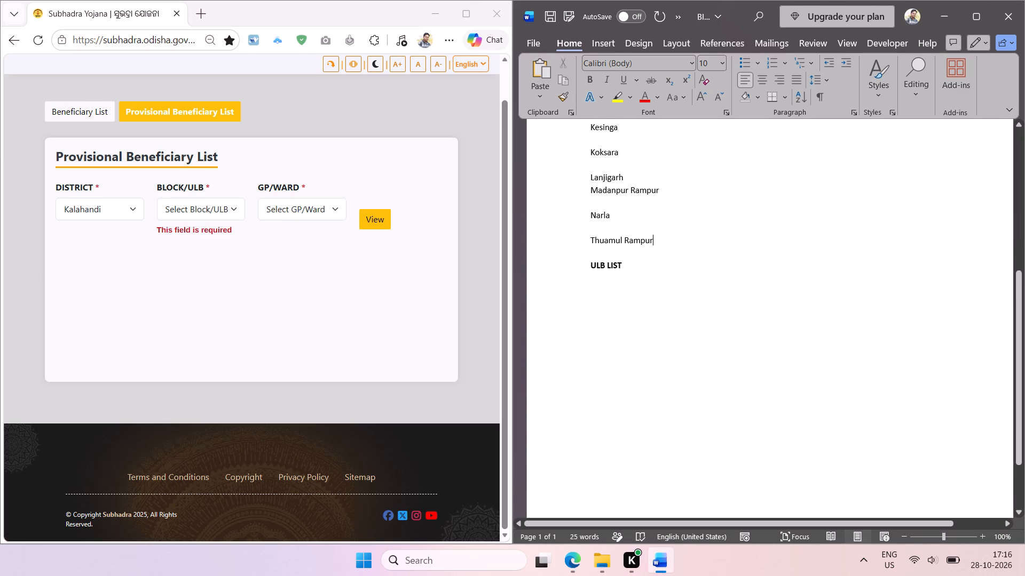
{"action": "scroll", "coordinate": [616, 354], "scroll_direction": "down", "scroll_amount": 1}
{"action": "left_click", "coordinate": [226, 206]}
{"action": "left_click_drag", "start_coordinate": [256, 251], "coordinate": [286, 444]}
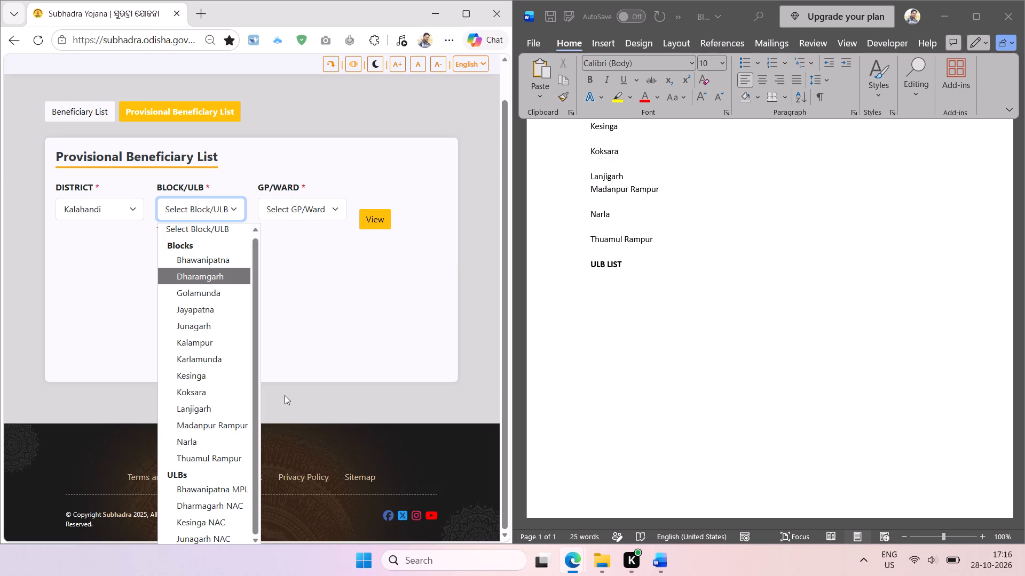
{"action": "key", "text": "shift+super+t"}
{"action": "left_click_drag", "start_coordinate": [166, 483], "coordinate": [226, 552]}
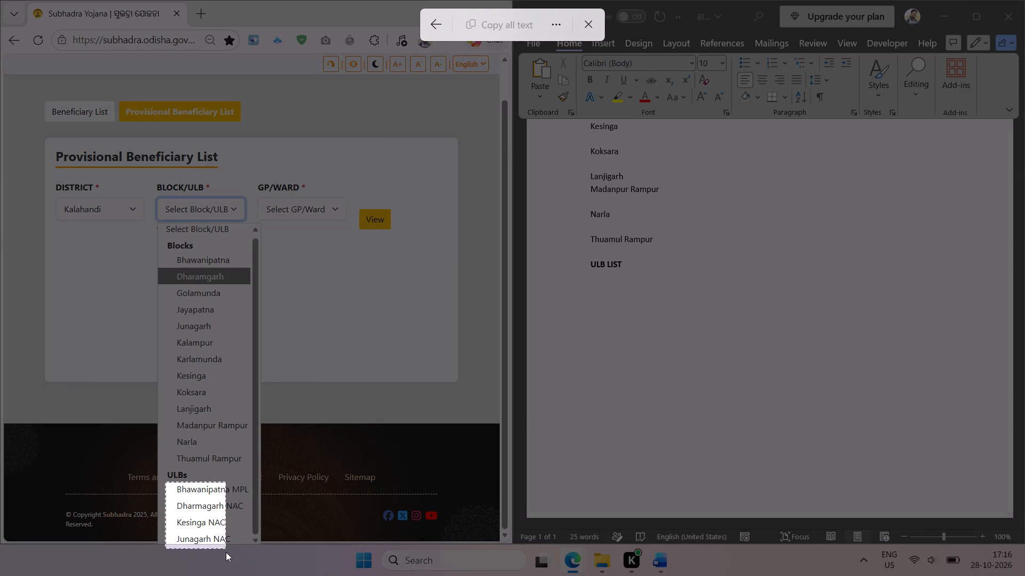
{"action": "left_click_drag", "start_coordinate": [226, 552], "coordinate": [256, 559]}
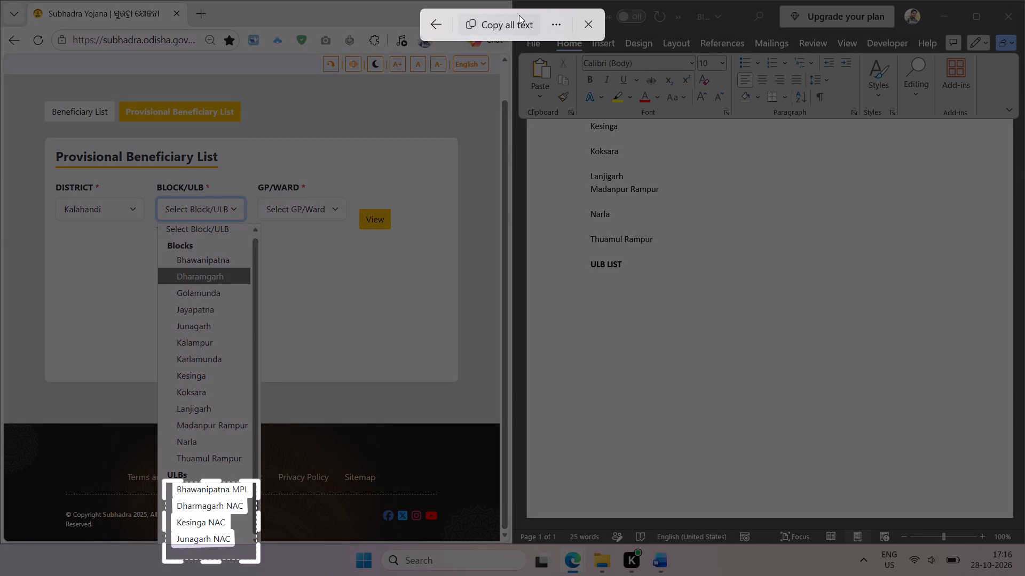
{"action": "left_click", "coordinate": [519, 15]}
{"action": "left_click", "coordinate": [605, 275]}
{"action": "left_click", "coordinate": [605, 275]}
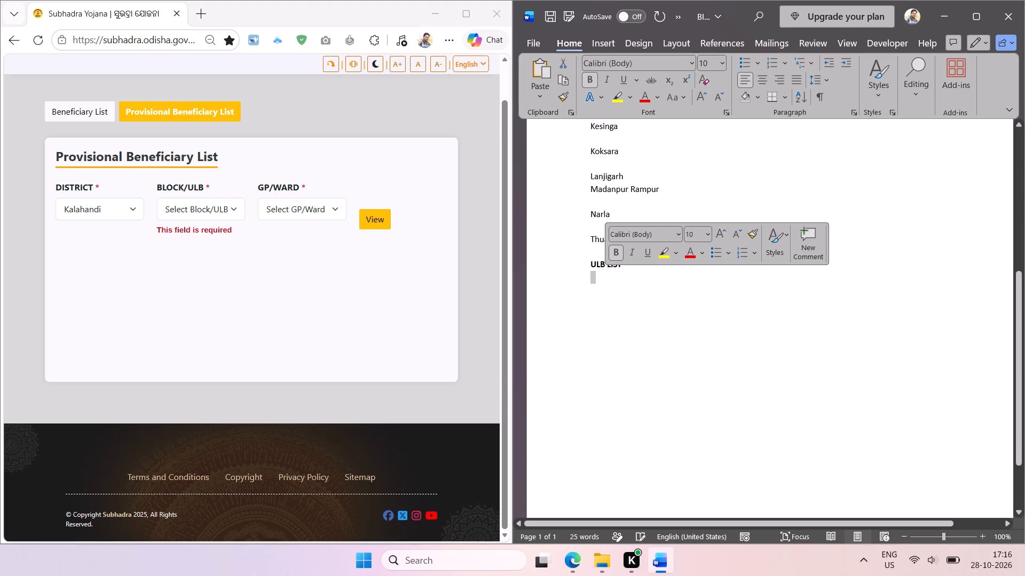
{"action": "key", "text": "ctrl+b"}
{"action": "key", "text": "ctrl+v"}
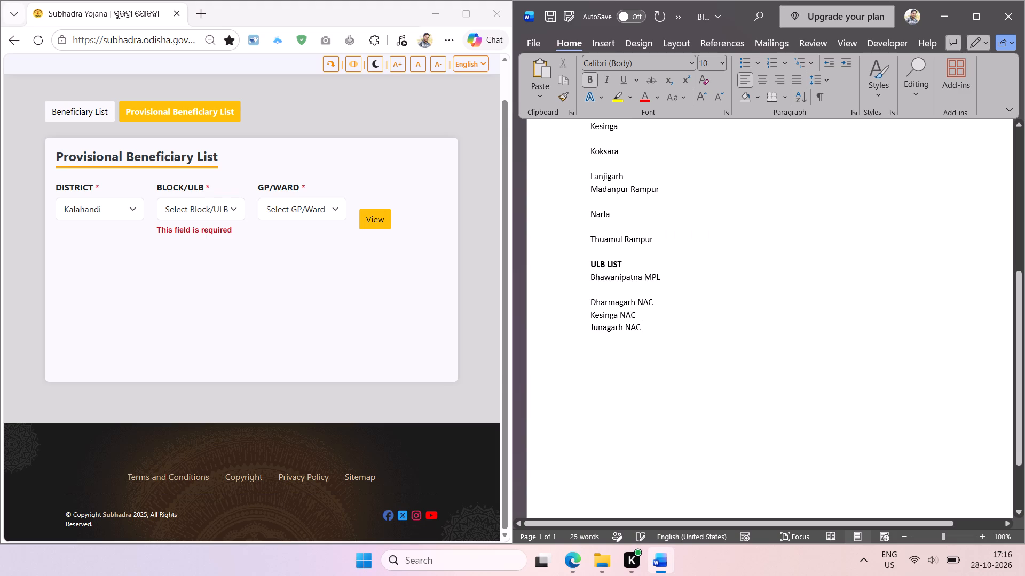
Remove the blank line among the ULB names, then sort them alphabetically and format them as a numbered list with decreased indent.
{"action": "left_click", "coordinate": [620, 292]}
{"action": "key", "text": "BackSpace"}
{"action": "left_click_drag", "start_coordinate": [644, 316], "coordinate": [600, 282]}
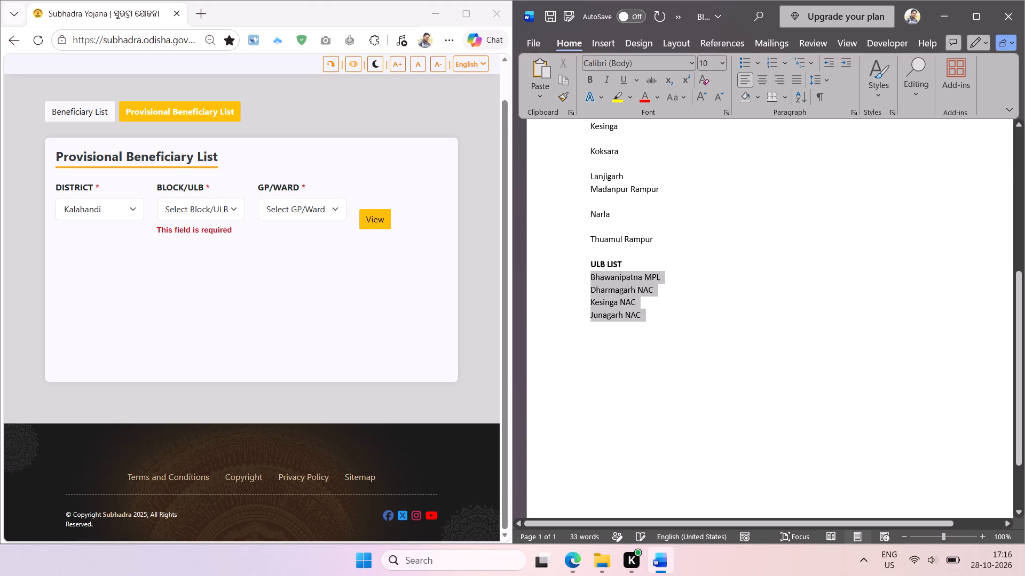
{"action": "left_click_drag", "start_coordinate": [600, 282], "coordinate": [592, 278]}
{"action": "left_click", "coordinate": [803, 100]}
{"action": "key", "text": "Return"}
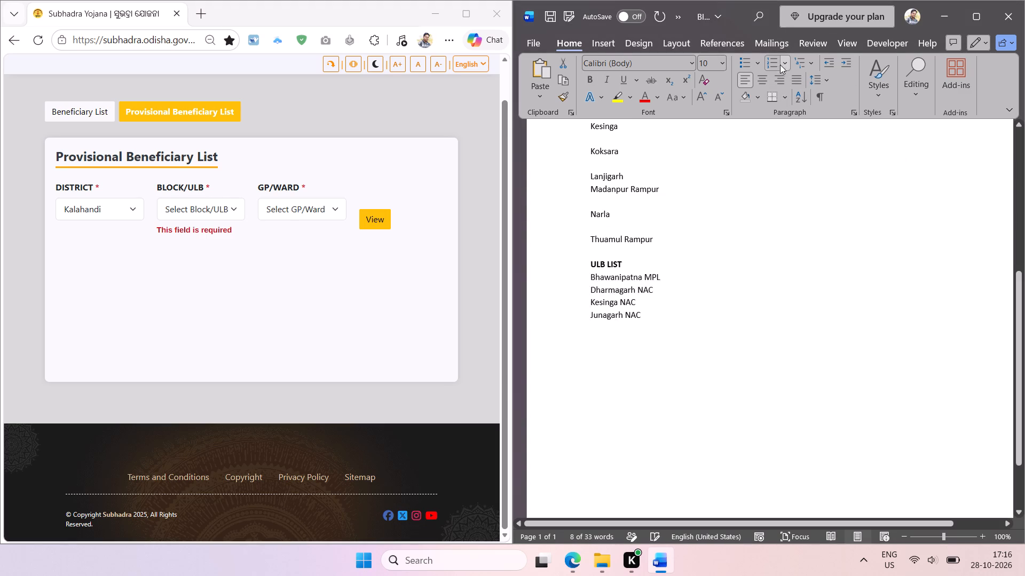
{"action": "left_click", "coordinate": [778, 64]}
{"action": "left_click", "coordinate": [827, 65]}
{"action": "left_click", "coordinate": [740, 199]}
Delete all the blank lines between the block names from Thuamul Rampur up to Bhawanipatna.
{"action": "scroll", "coordinate": [664, 255], "scroll_direction": "up", "scroll_amount": 1}
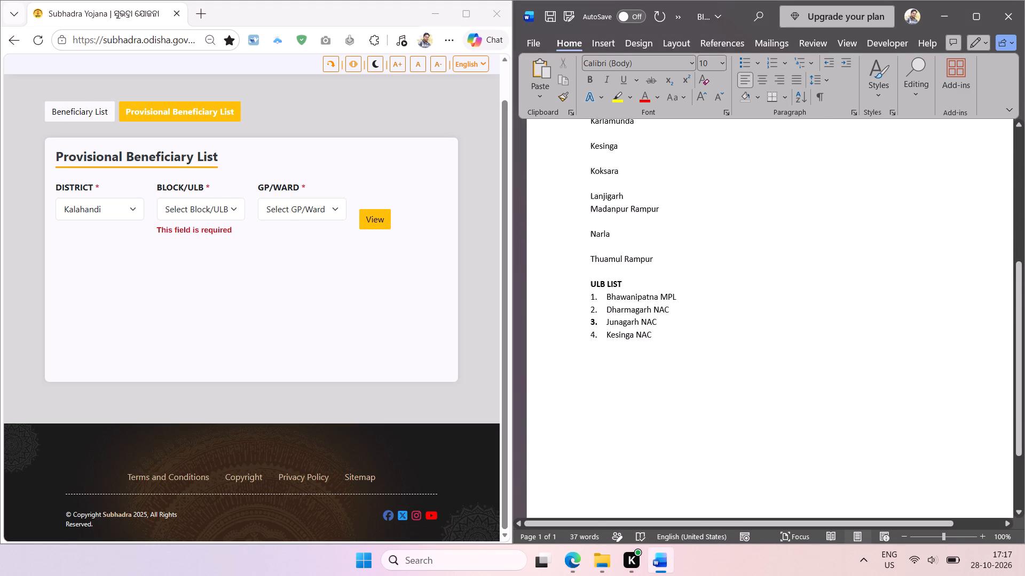
{"action": "scroll", "coordinate": [663, 273], "scroll_direction": "up", "scroll_amount": 2}
{"action": "left_click", "coordinate": [613, 350]}
{"action": "left_click", "coordinate": [609, 338]}
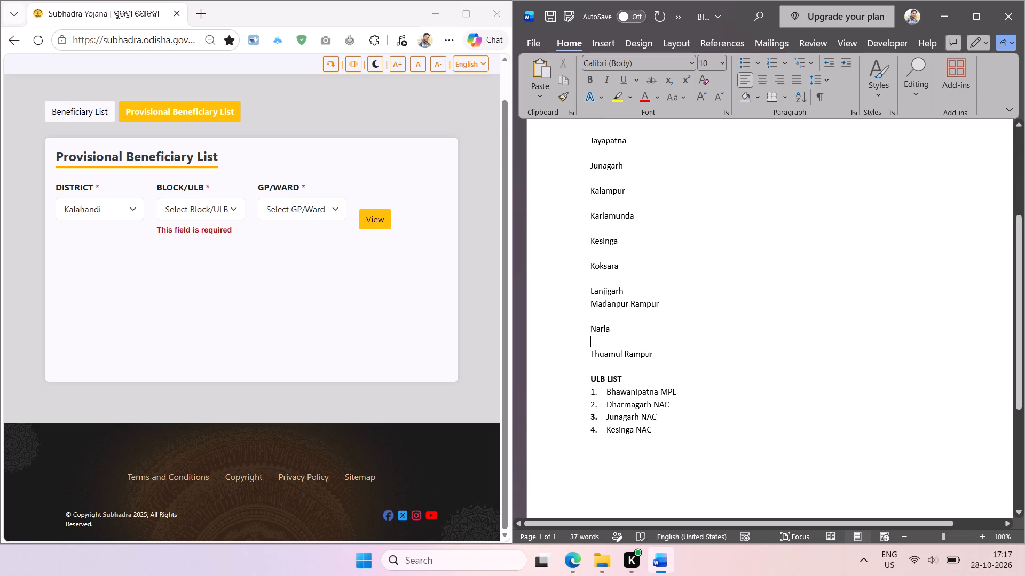
{"action": "key", "text": "BackSpace"}
{"action": "key", "text": "Up"}
{"action": "key", "text": "BackSpace"}
{"action": "key", "text": "Up"}
{"action": "key", "text": "Up"}
{"action": "key", "text": "BackSpace"}
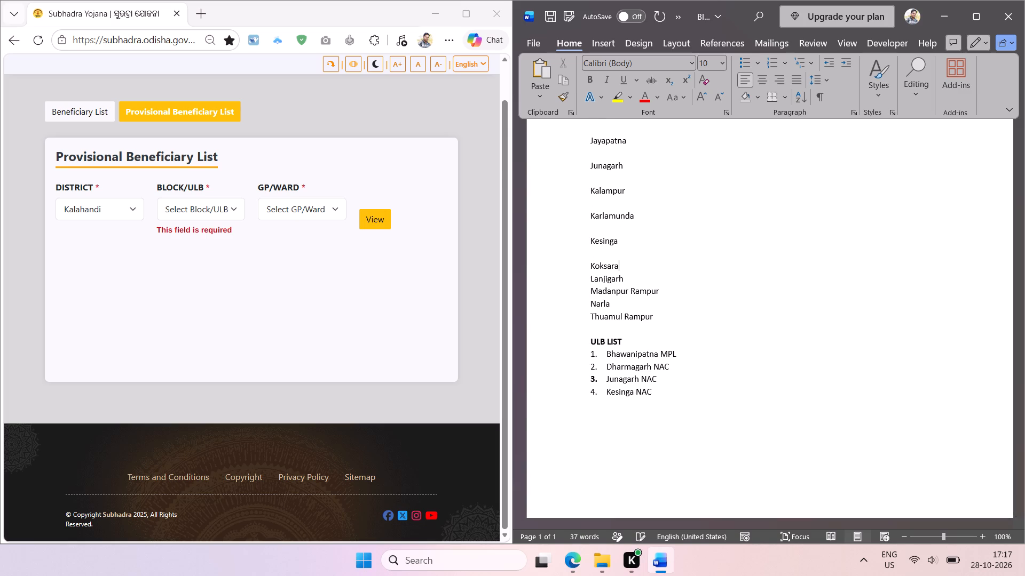
{"action": "key", "text": "Up"}
{"action": "key", "text": "BackSpace"}
{"action": "key", "text": "Up"}
{"action": "key", "text": "BackSpace"}
{"action": "key", "text": "Up"}
{"action": "key", "text": "BackSpace"}
{"action": "key", "text": "Up"}
{"action": "key", "text": "BackSpace"}
{"action": "key", "text": "Up"}
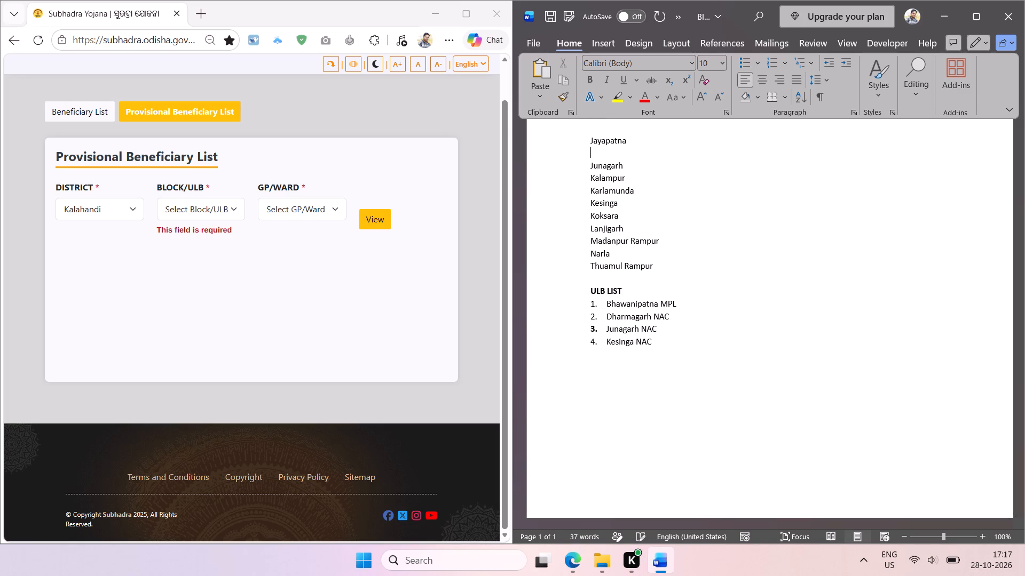
{"action": "key", "text": "BackSpace"}
{"action": "scroll", "coordinate": [642, 342], "scroll_direction": "up", "scroll_amount": 2}
{"action": "key", "text": "Up"}
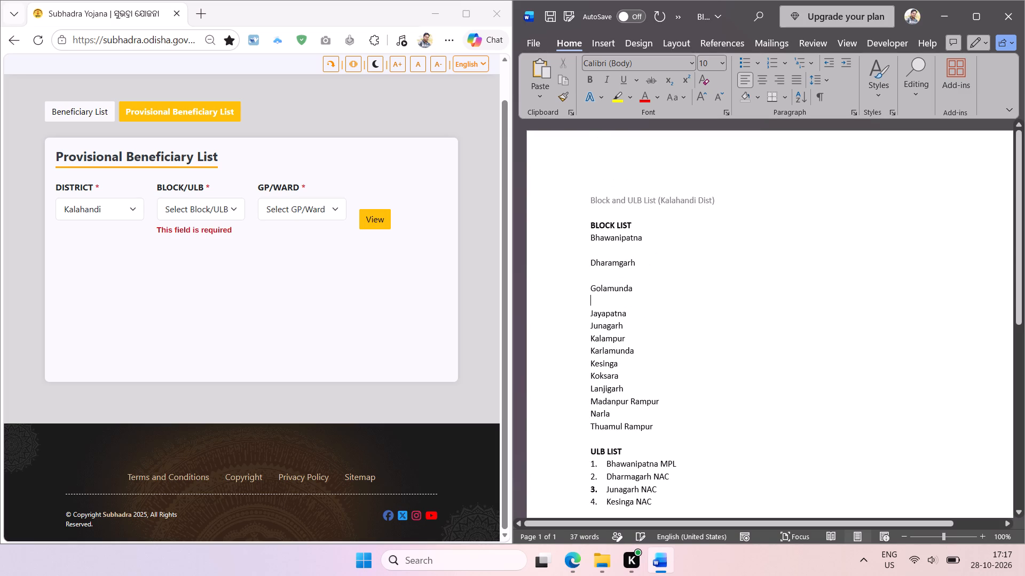
{"action": "key", "text": "BackSpace"}
{"action": "key", "text": "Up"}
{"action": "key", "text": "BackSpace"}
{"action": "key", "text": "Up"}
{"action": "key", "text": "BackSpace"}
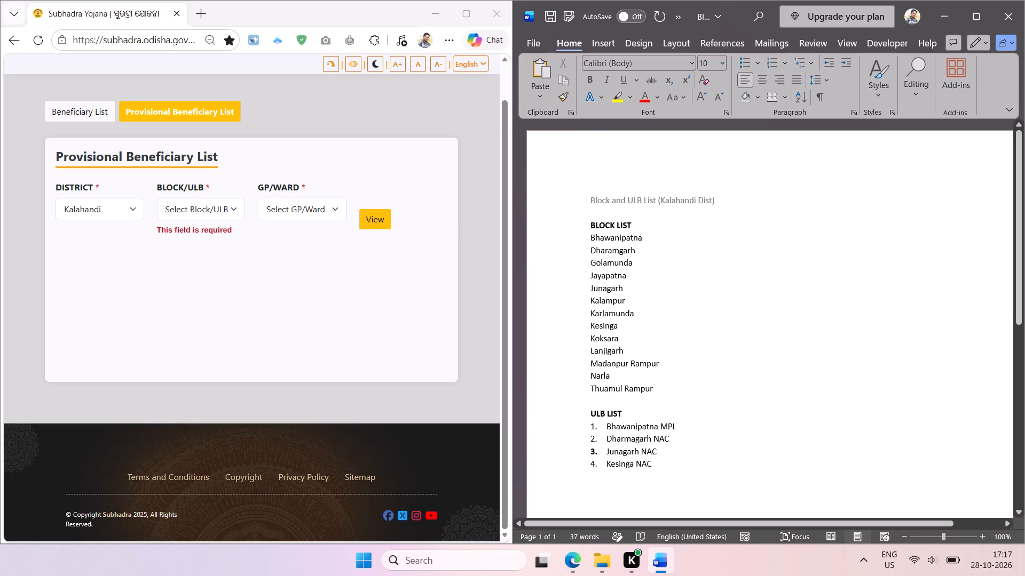
Sort the block names alphabetically and format them as a numbered list with decreased indent.
{"action": "left_click_drag", "start_coordinate": [658, 391], "coordinate": [592, 240]}
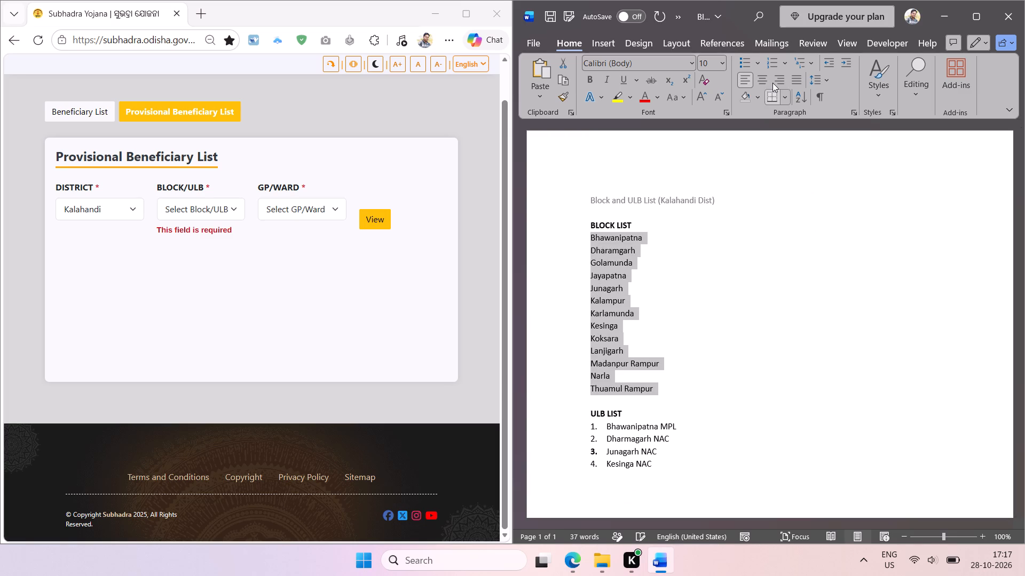
{"action": "left_click", "coordinate": [803, 96]}
{"action": "key", "text": "Return"}
{"action": "left_click", "coordinate": [779, 62]}
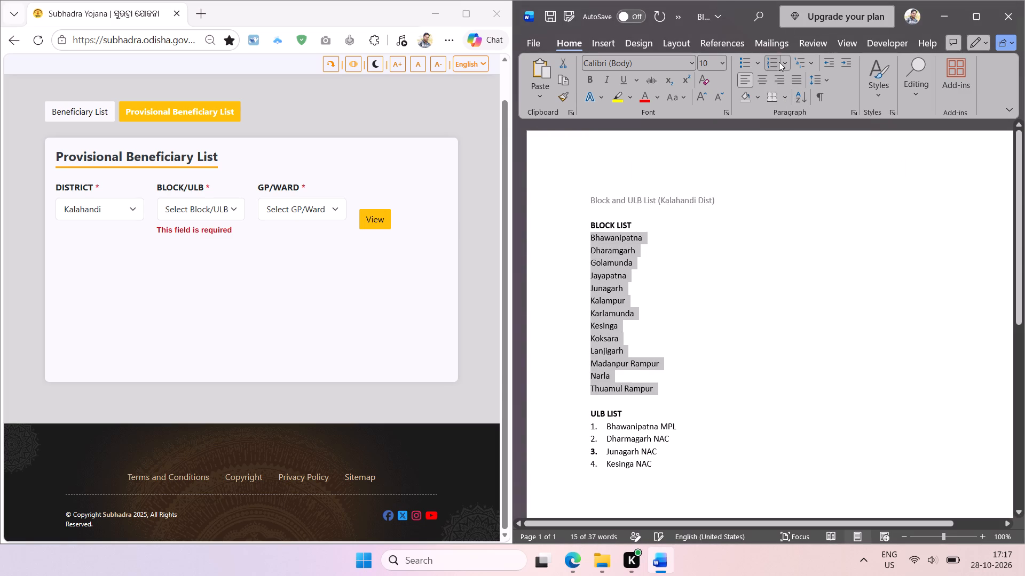
{"action": "left_click", "coordinate": [832, 58]}
{"action": "left_click", "coordinate": [687, 234]}
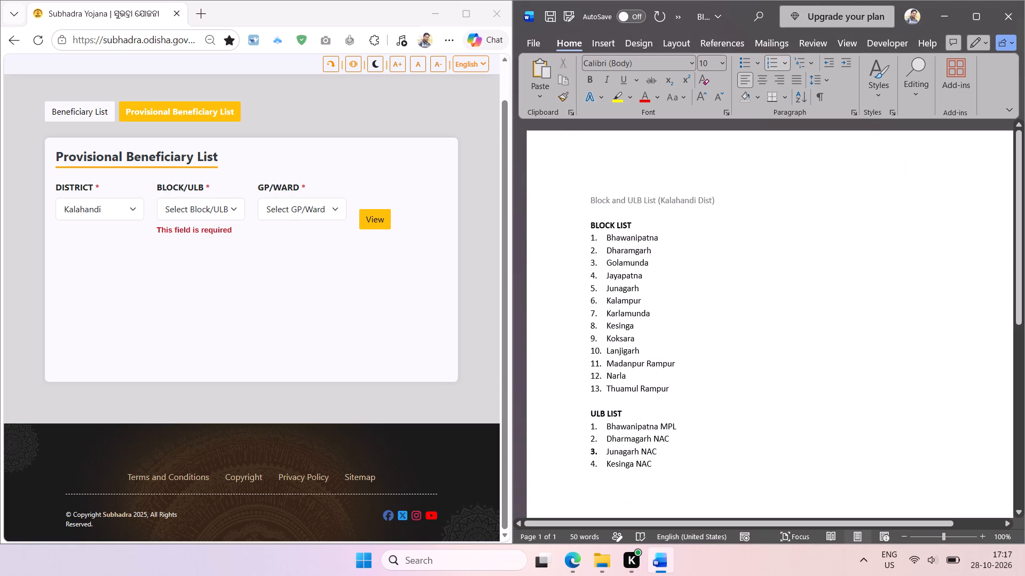
Save and close the Block and ULB document.
{"action": "key", "text": "ctrl+s"}
{"action": "left_click", "coordinate": [1010, 19]}
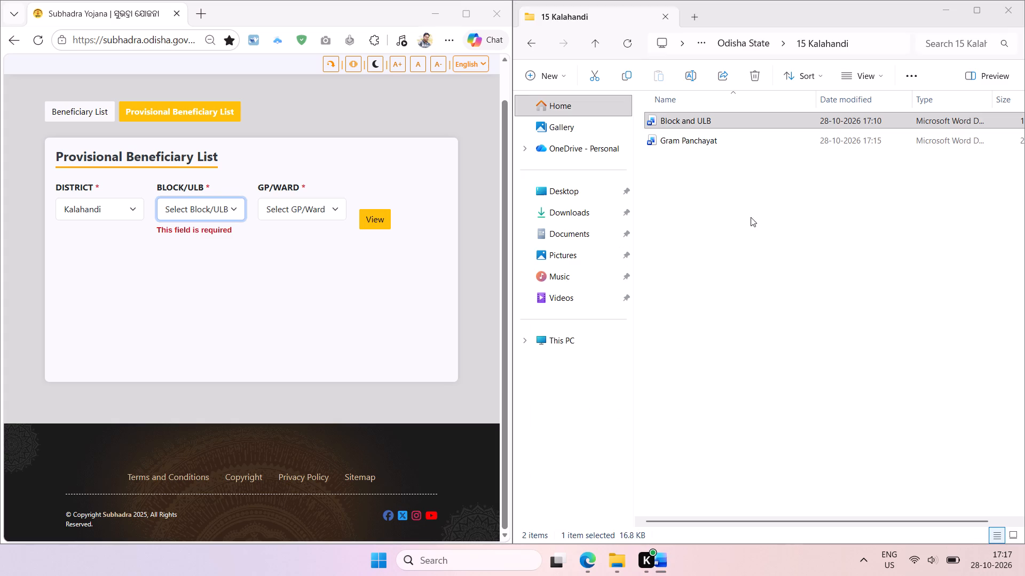
Open the Gram Panchayat document from the 15 Kalahandi folder and snap it side by side with the browser.
{"action": "left_click", "coordinate": [704, 178]}
{"action": "left_click", "coordinate": [730, 145]}
{"action": "double_click", "coordinate": [762, 142]}
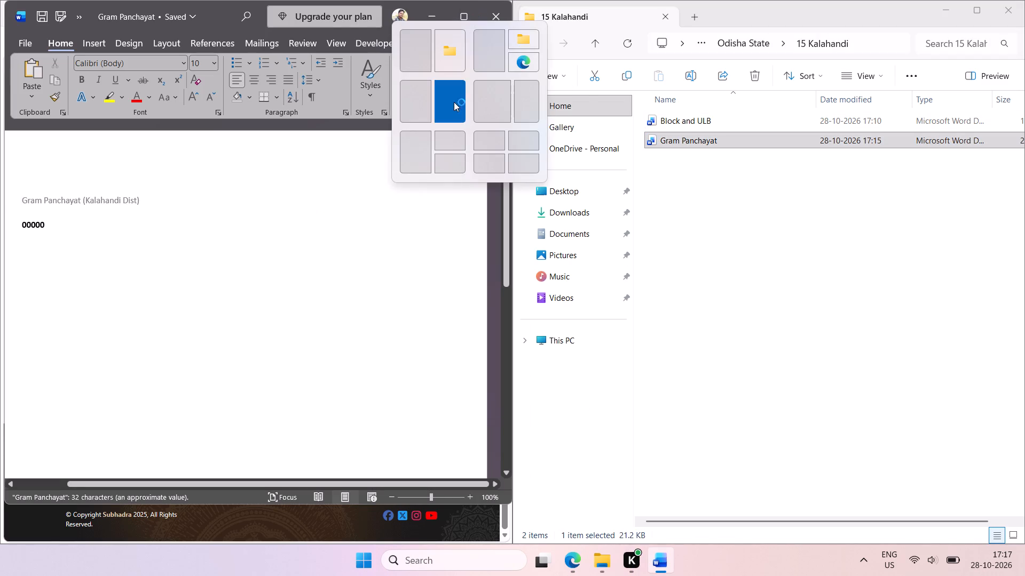
{"action": "left_click", "coordinate": [454, 102]}
Choose the Bhawanipatna block on the website and replace the 00000 heading with its copied name in uppercase, followed by a new line.
{"action": "left_click", "coordinate": [209, 218]}
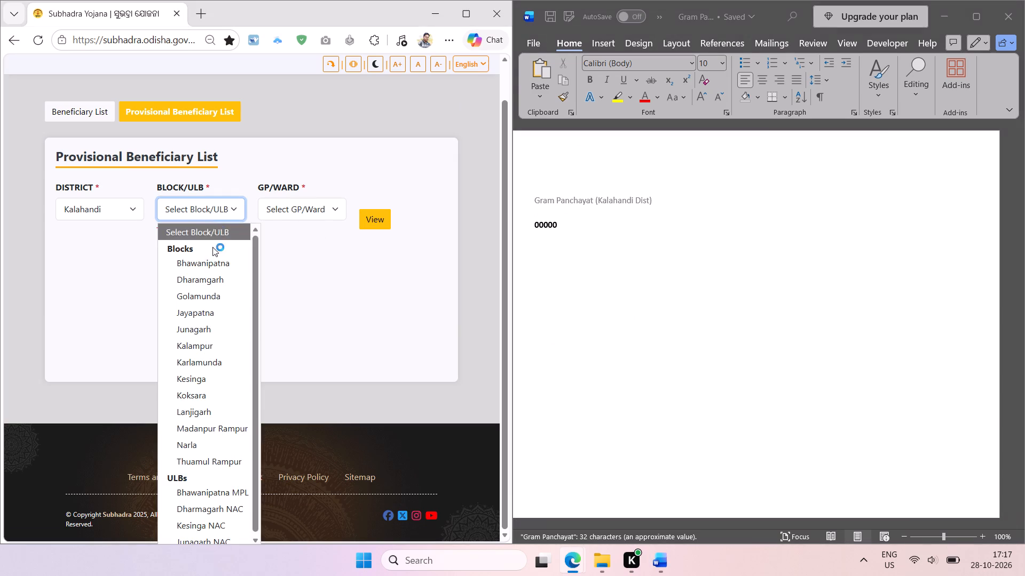
{"action": "left_click", "coordinate": [208, 262]}
{"action": "left_click", "coordinate": [271, 268]}
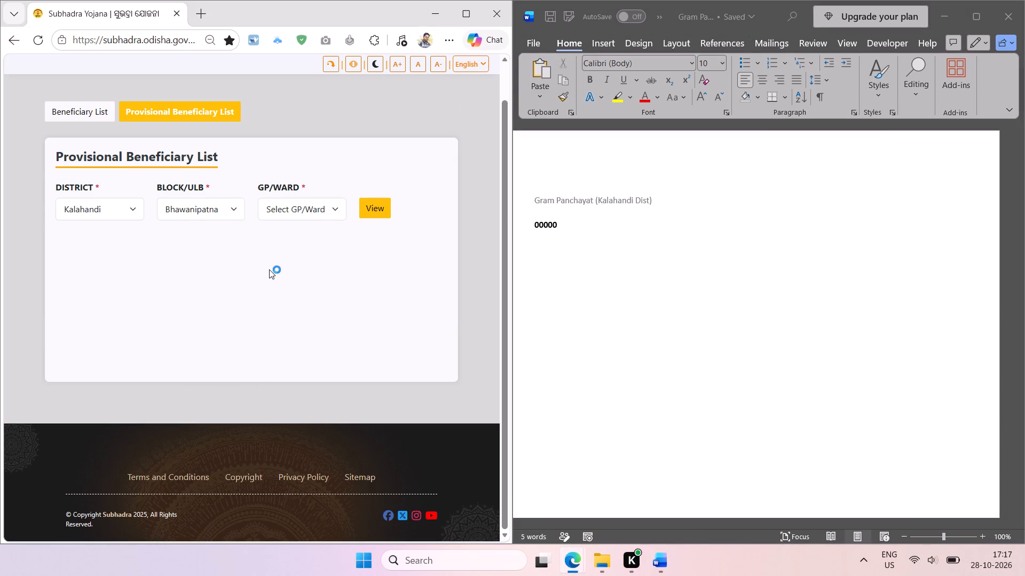
{"action": "key", "text": "shift+super+t"}
{"action": "left_click_drag", "start_coordinate": [162, 196], "coordinate": [227, 238]}
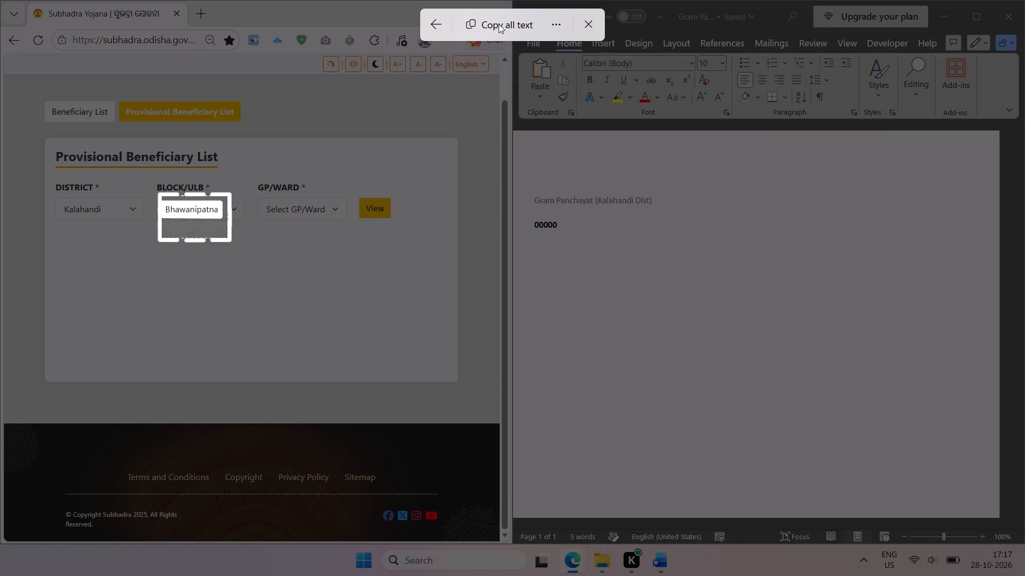
{"action": "left_click", "coordinate": [499, 24]}
{"action": "left_click", "coordinate": [629, 227]}
{"action": "double_click", "coordinate": [540, 223]}
{"action": "key", "text": "ctrl+v"}
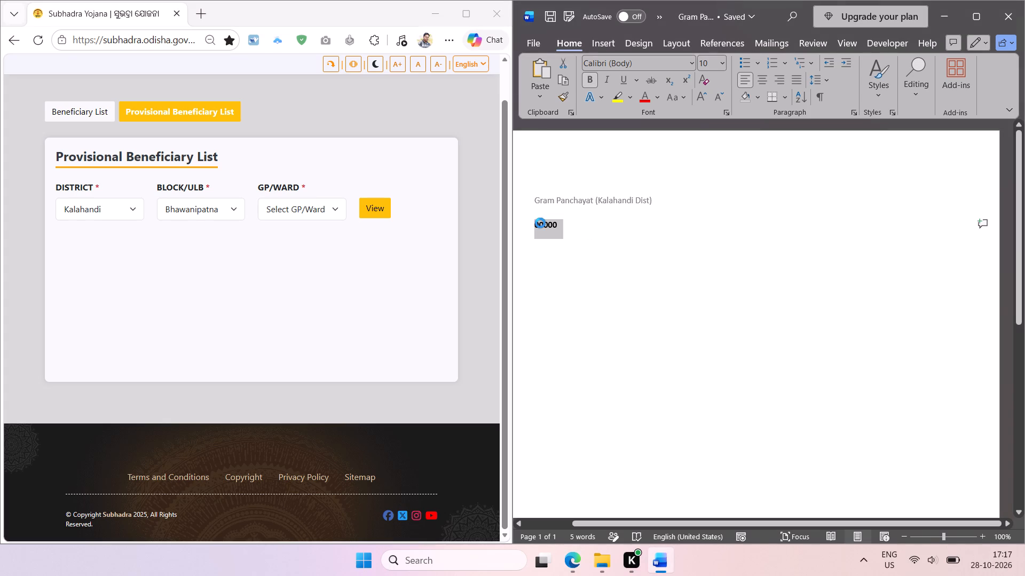
{"action": "key", "text": "shift+F3"}
{"action": "key", "text": "Return"}
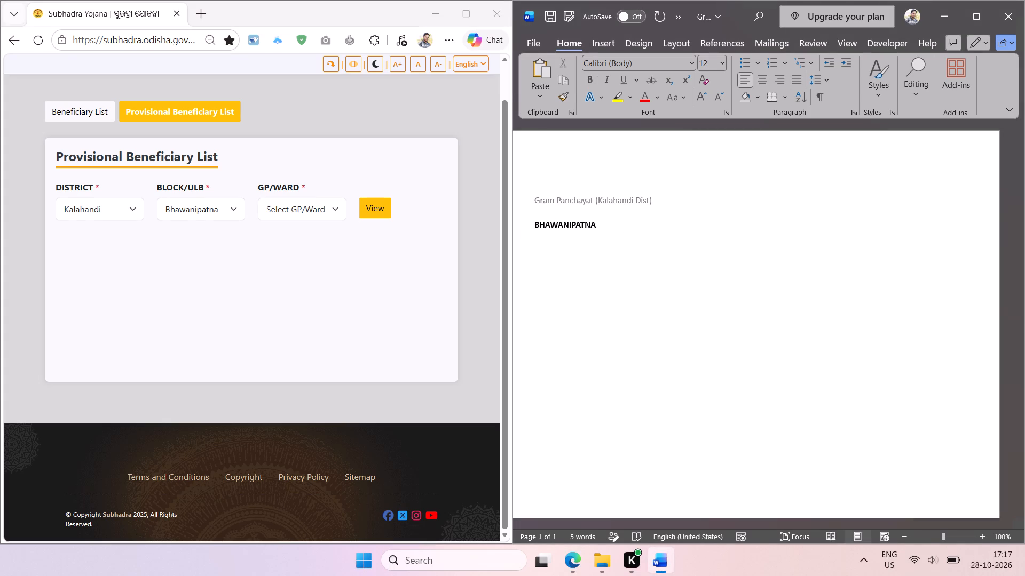
Set the whole Gram Panchayat document to font size 10 and remove the space after its paragraphs.
{"action": "key", "text": "ctrl+a"}
{"action": "left_click", "coordinate": [724, 62]}
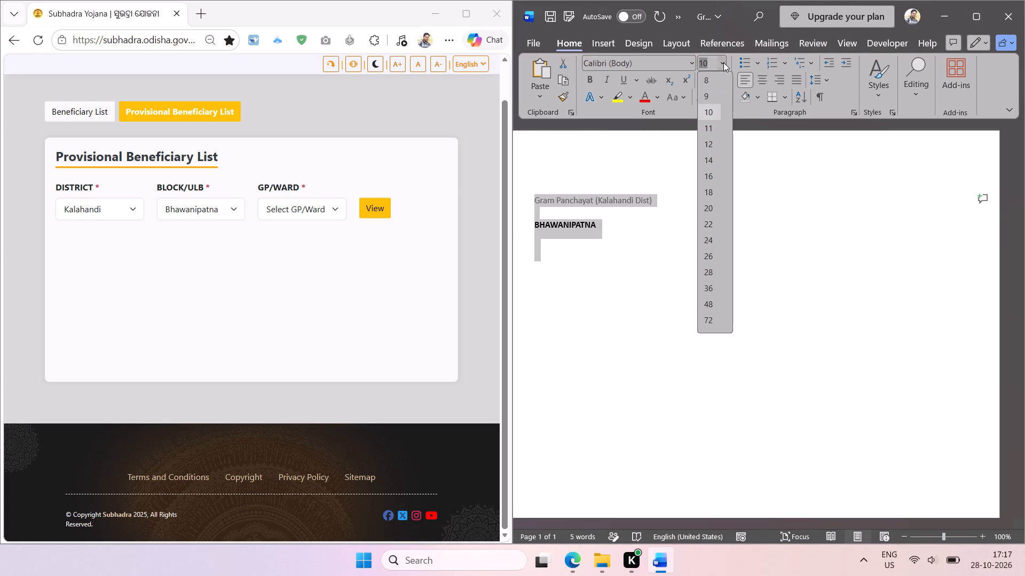
{"action": "left_click", "coordinate": [717, 110]}
{"action": "left_click", "coordinate": [826, 75]}
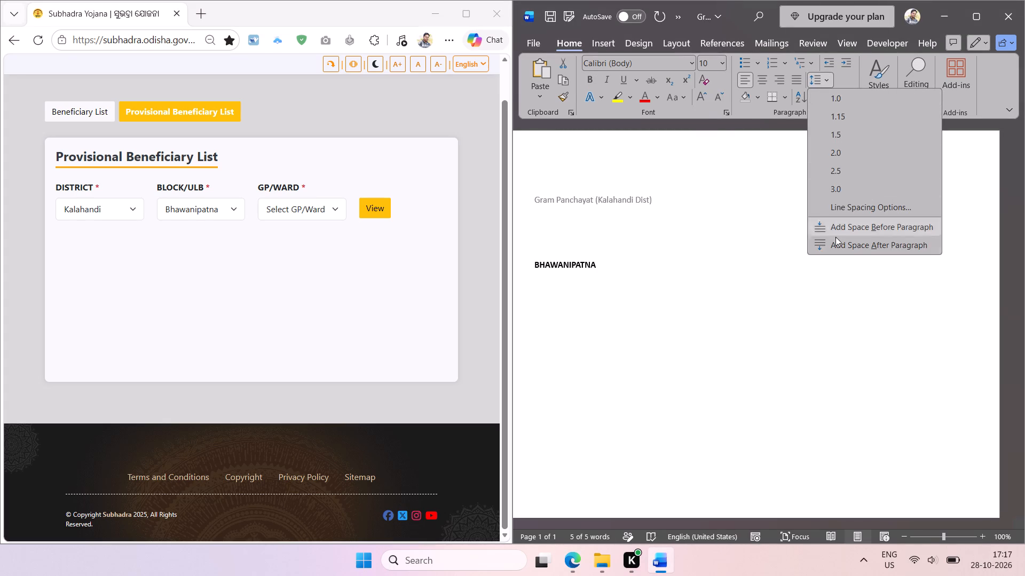
{"action": "left_click", "coordinate": [835, 246]}
{"action": "left_click", "coordinate": [828, 76]}
{"action": "left_click", "coordinate": [834, 244]}
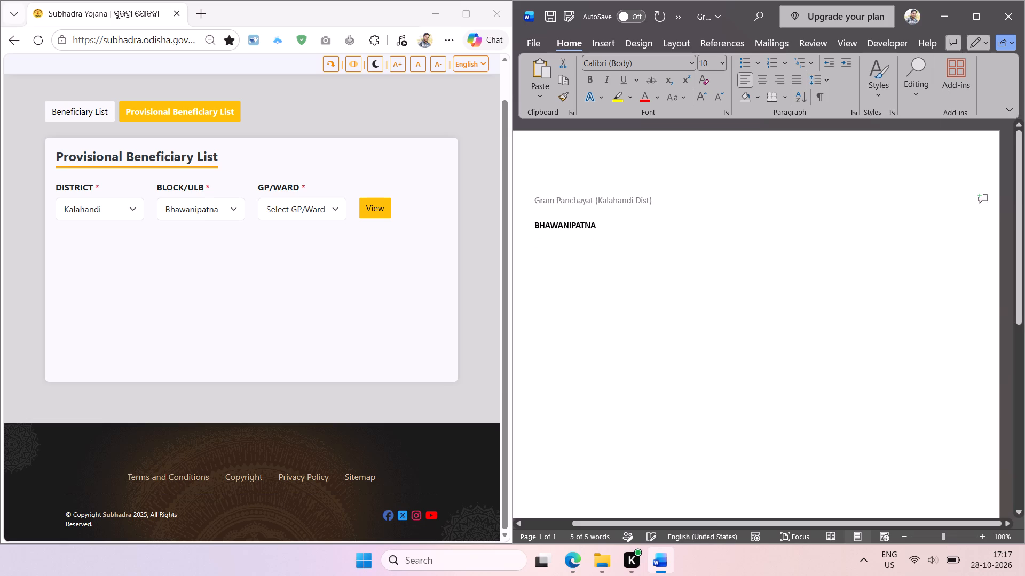
{"action": "left_click", "coordinate": [643, 275]}
Extract the Bhawanipatna GP/Ward names from Artal to Karlaguda as screen text and paste them below the BHAWANIPATNA heading, followed by two new lines.
{"action": "left_click", "coordinate": [336, 211]}
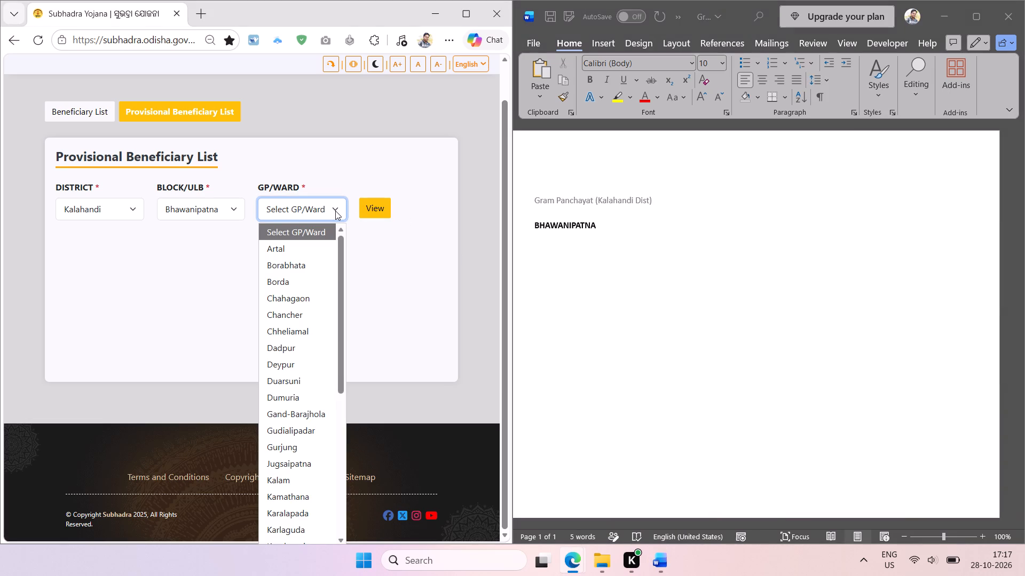
{"action": "key", "text": "shift+super+t"}
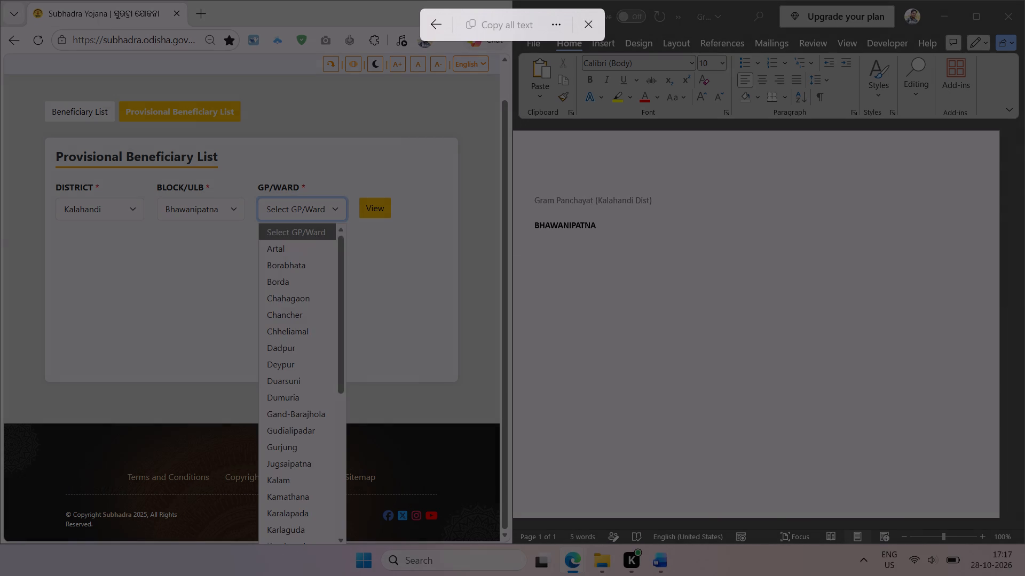
{"action": "left_click_drag", "start_coordinate": [261, 244], "coordinate": [336, 540]}
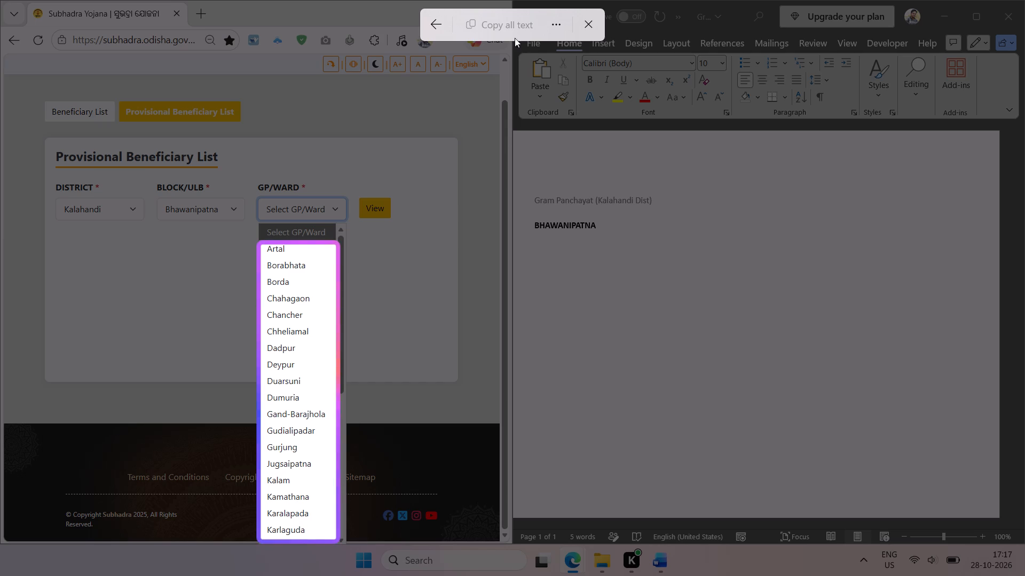
{"action": "left_click", "coordinate": [511, 22]}
{"action": "left_click", "coordinate": [588, 244]}
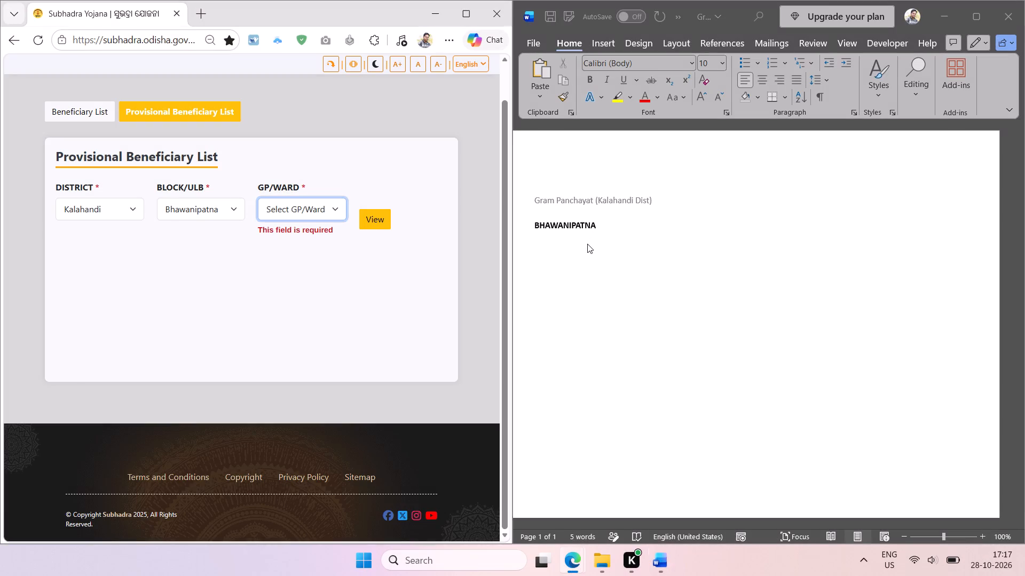
{"action": "key", "text": "ctrl+v"}
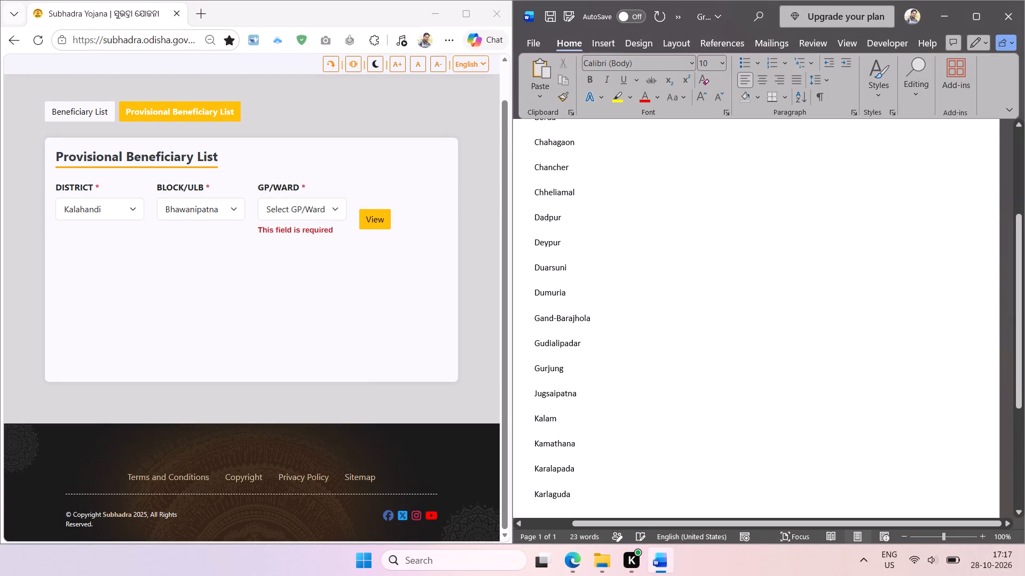
{"action": "key", "text": "Return"}
{"action": "key", "text": "Return"}
{"action": "scroll", "coordinate": [613, 361], "scroll_direction": "down", "scroll_amount": 2}
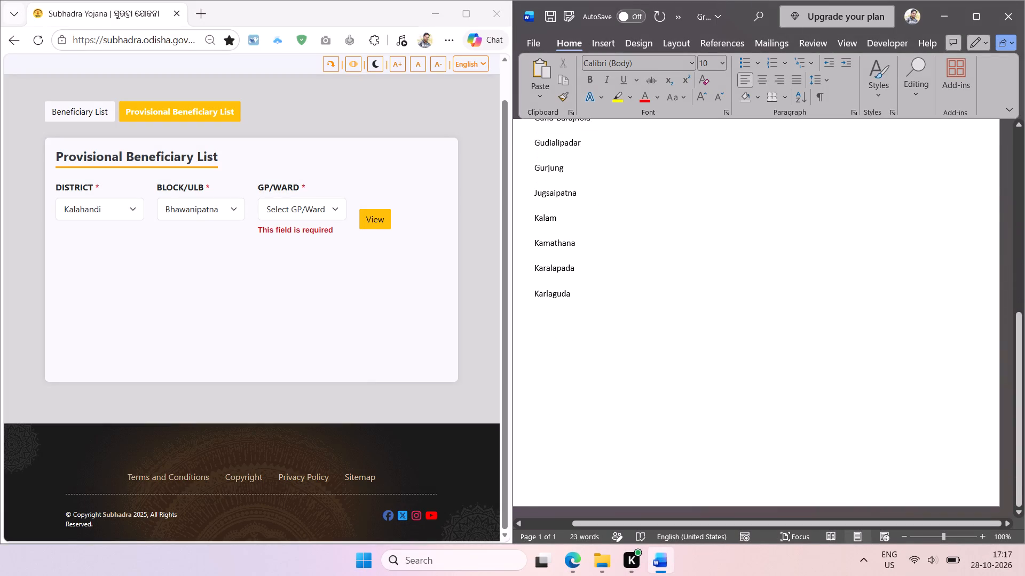
{"action": "scroll", "coordinate": [613, 361], "scroll_direction": "down", "scroll_amount": 1}
Extract the remaining Bhawanipatna GP/Ward names from Karlaguda to Udepur as screen text and paste them at the end of the document's list.
{"action": "left_click", "coordinate": [340, 201]}
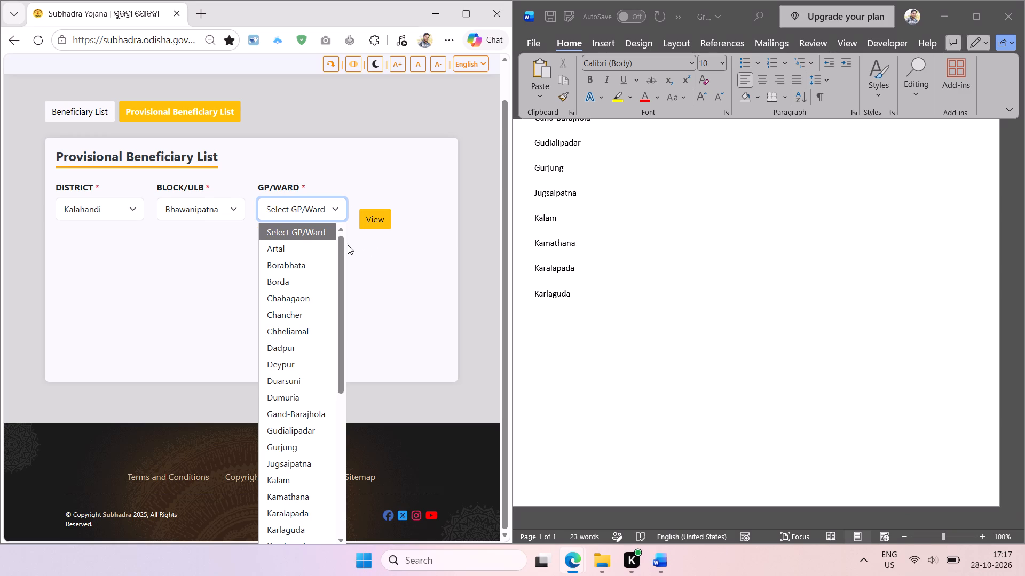
{"action": "left_click_drag", "start_coordinate": [345, 245], "coordinate": [351, 369]}
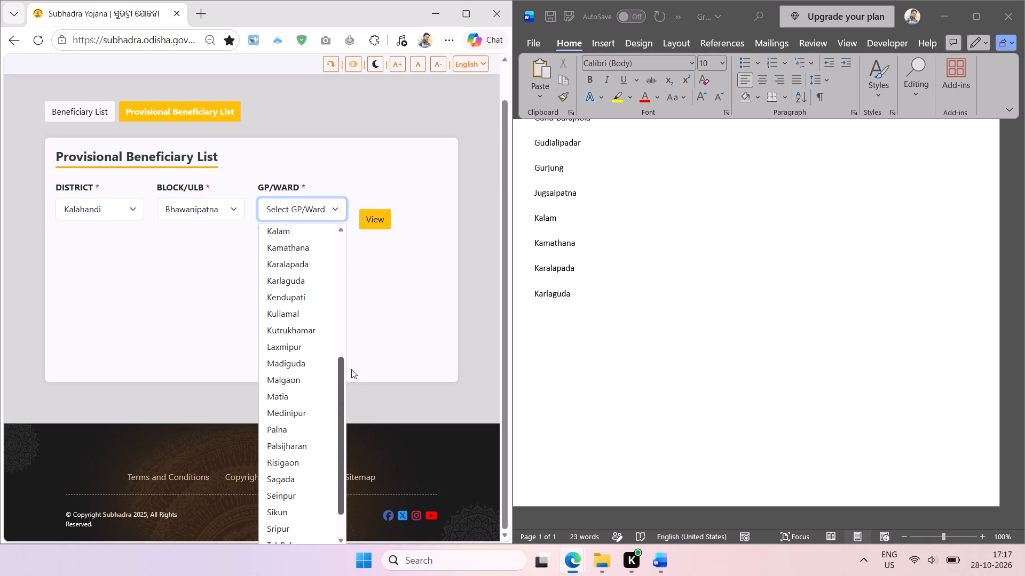
{"action": "left_click_drag", "start_coordinate": [351, 369], "coordinate": [350, 406]}
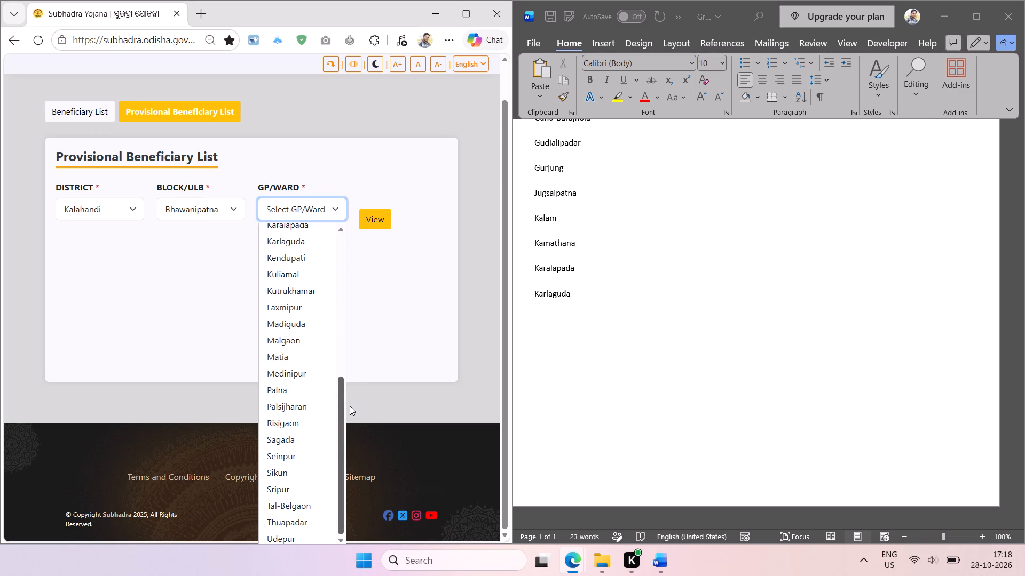
{"action": "left_click_drag", "start_coordinate": [350, 406], "coordinate": [349, 396]}
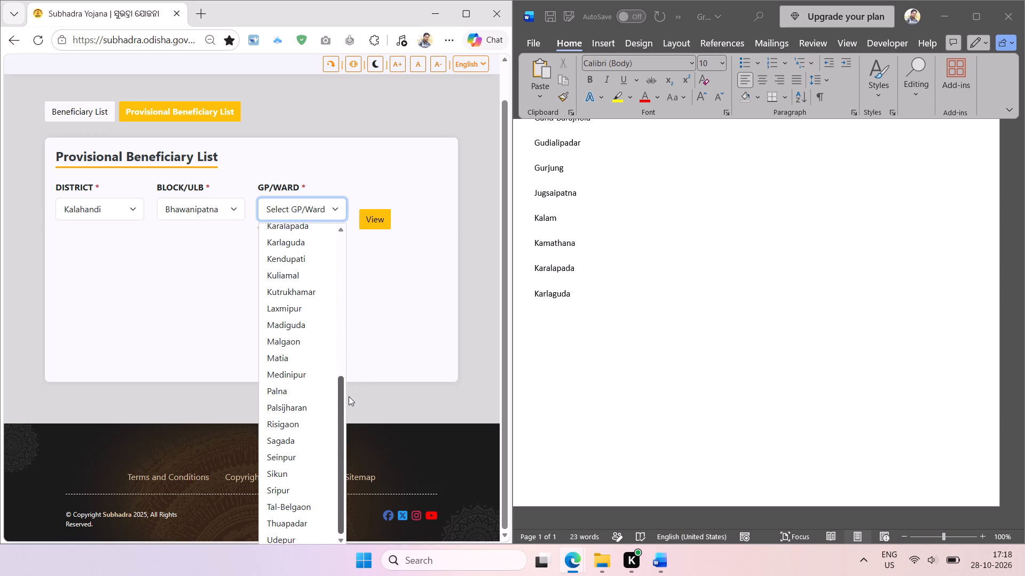
{"action": "left_click_drag", "start_coordinate": [349, 396], "coordinate": [349, 401]}
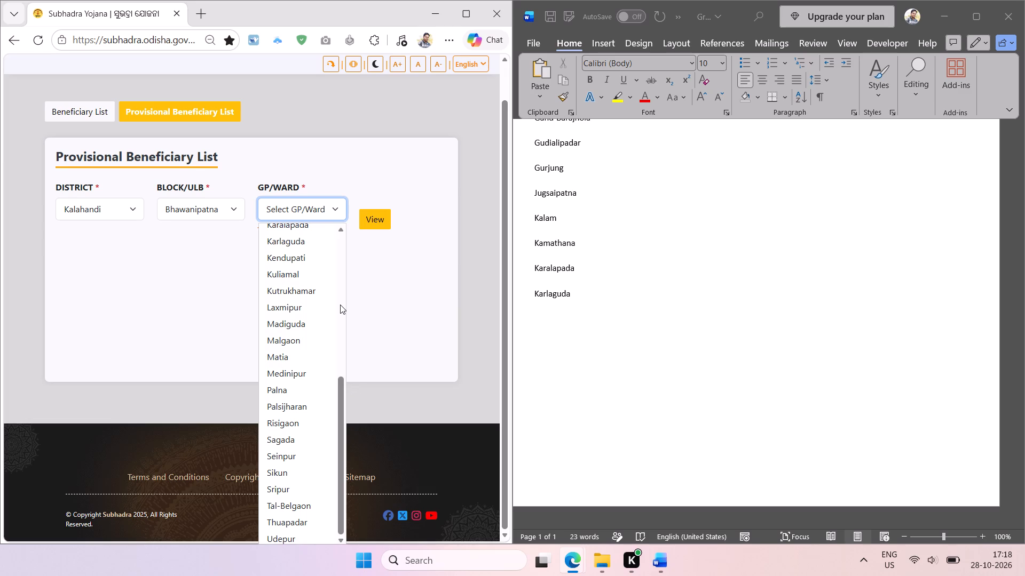
{"action": "key", "text": "shift+super+t"}
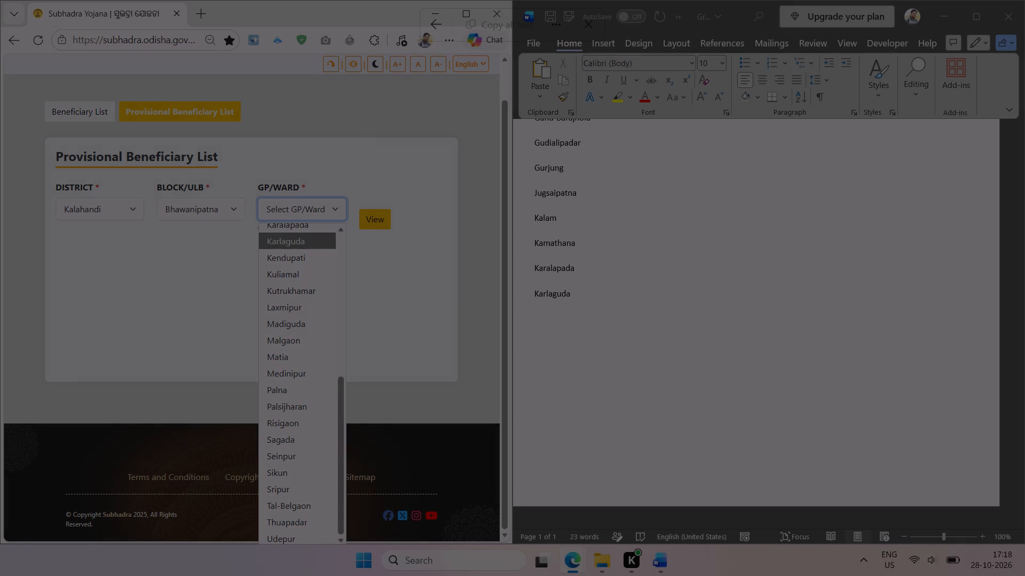
{"action": "left_click_drag", "start_coordinate": [263, 235], "coordinate": [326, 547]}
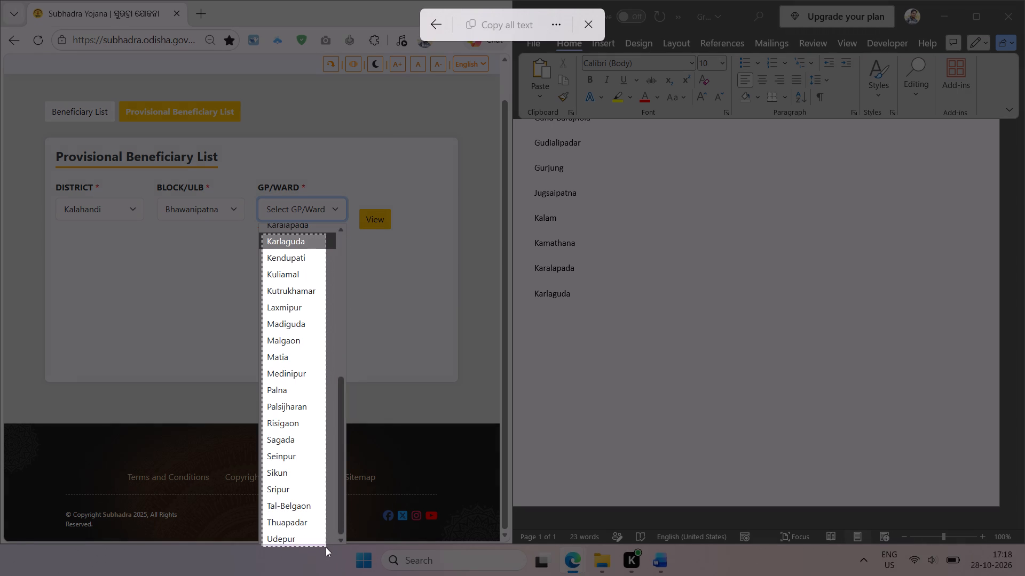
{"action": "left_click_drag", "start_coordinate": [326, 547], "coordinate": [326, 547]}
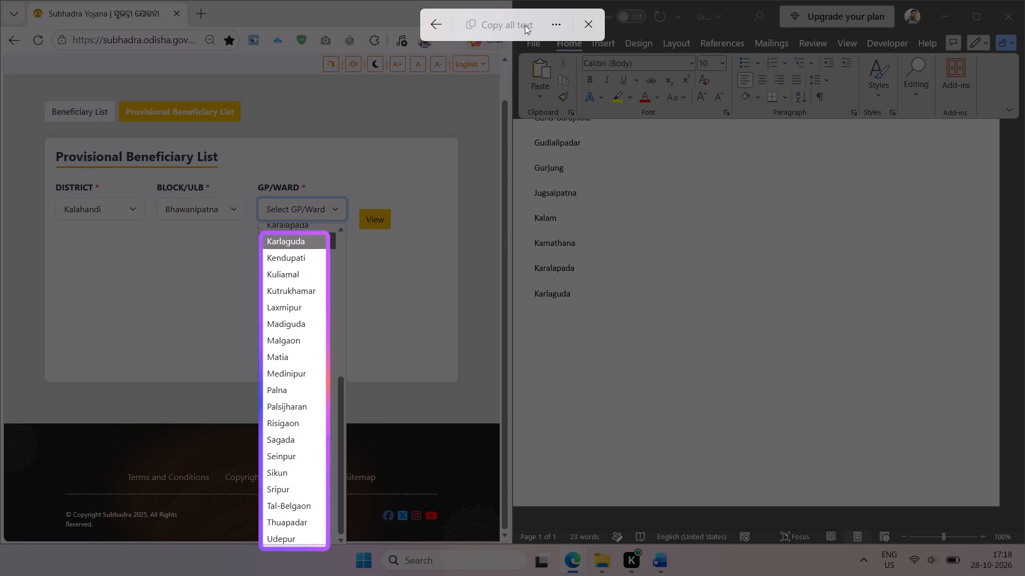
{"action": "left_click", "coordinate": [514, 21]}
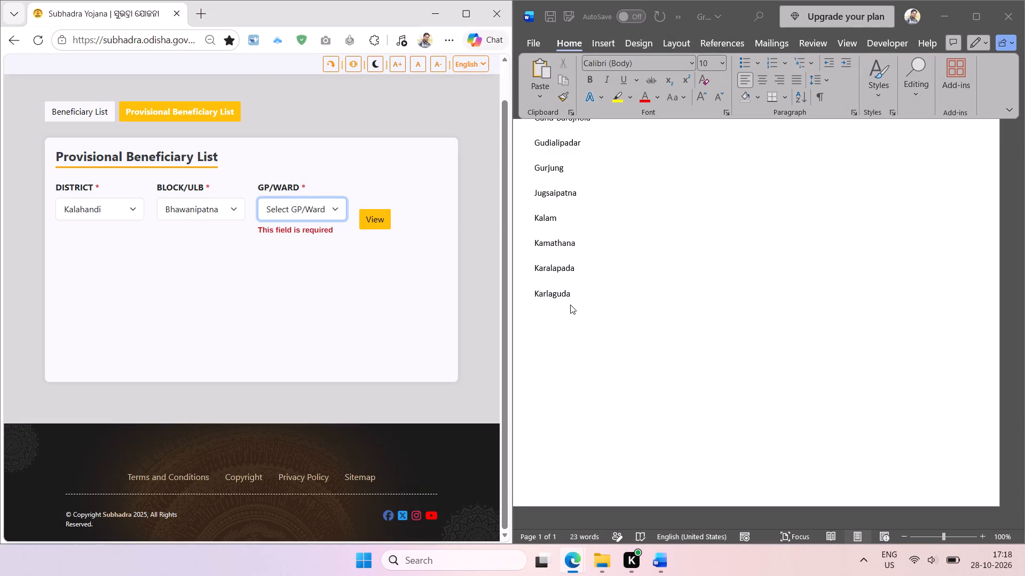
{"action": "left_click", "coordinate": [570, 305]}
{"action": "key", "text": "ctrl+v"}
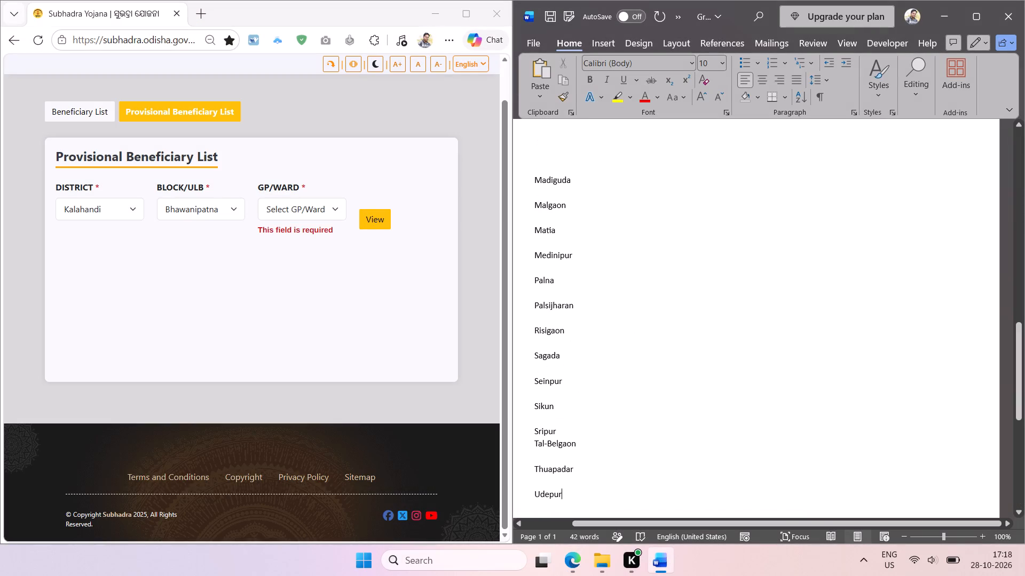
Delete the duplicate Karlaguda entry from the pasted list.
{"action": "scroll", "coordinate": [565, 203], "scroll_direction": "up", "scroll_amount": 2}
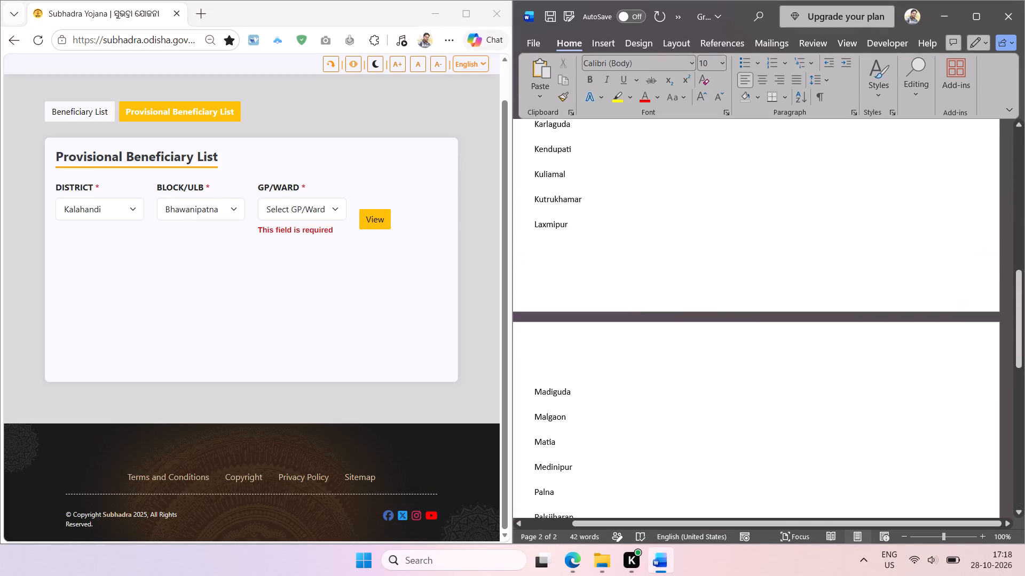
{"action": "scroll", "coordinate": [589, 235], "scroll_direction": "up", "scroll_amount": 2}
{"action": "scroll", "coordinate": [598, 282], "scroll_direction": "down", "scroll_amount": 2}
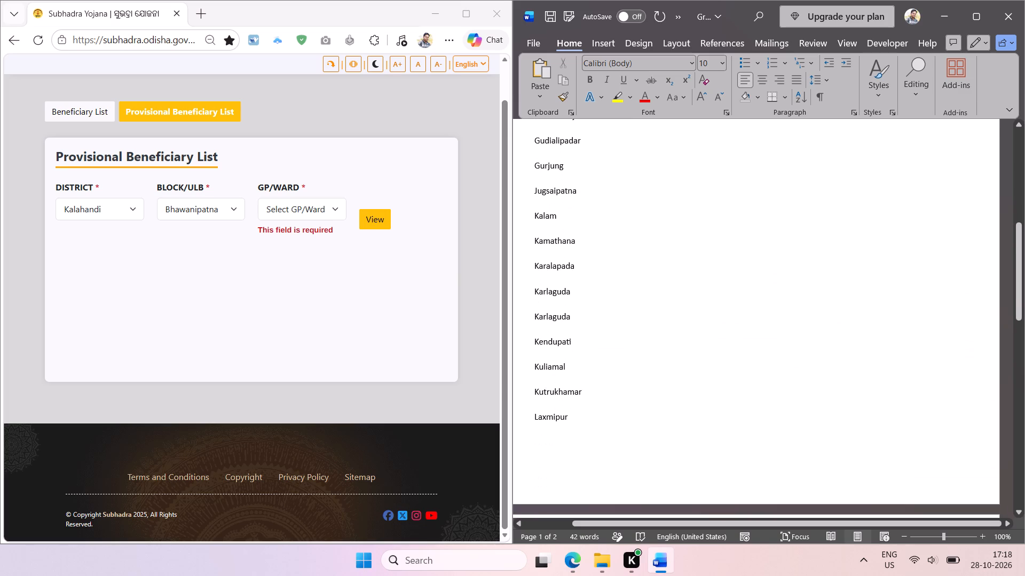
{"action": "double_click", "coordinate": [556, 319]}
{"action": "key", "text": "BackSpace"}
Remove the blank lines between the names from Palsijharan down to Udepur.
{"action": "scroll", "coordinate": [666, 370], "scroll_direction": "right", "scroll_amount": 2}
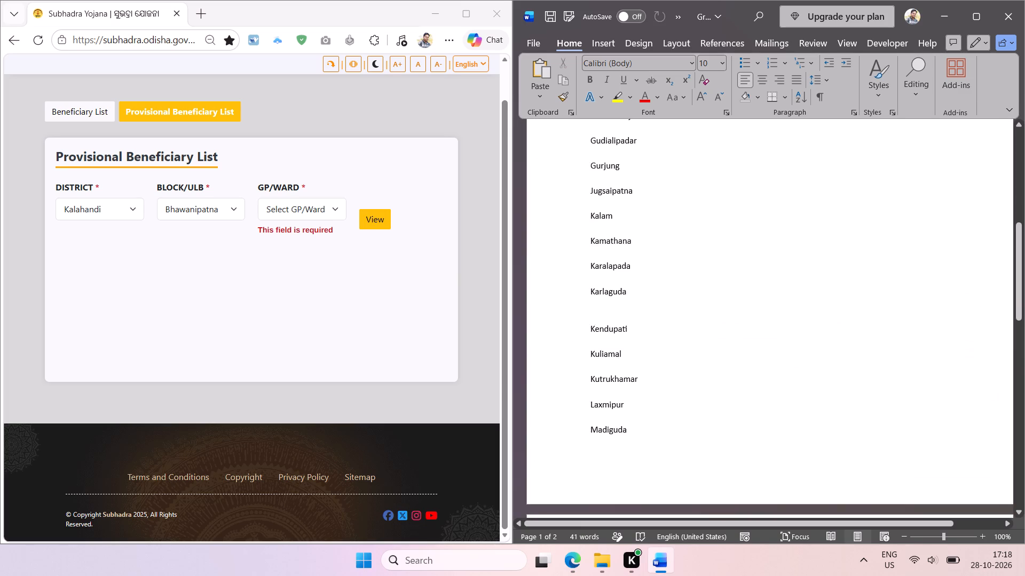
{"action": "scroll", "coordinate": [645, 367], "scroll_direction": "down", "scroll_amount": 4}
{"action": "left_click", "coordinate": [609, 330]}
{"action": "scroll", "coordinate": [832, 378], "scroll_direction": "up", "scroll_amount": 1}
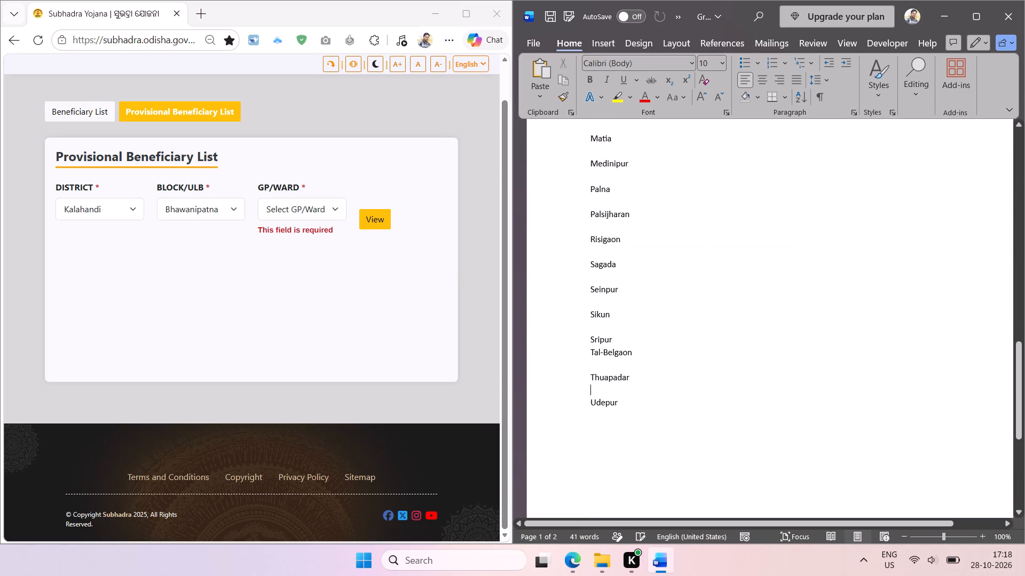
{"action": "scroll", "coordinate": [832, 378], "scroll_direction": "up", "scroll_amount": 1}
{"action": "key", "text": "BackSpace"}
{"action": "key", "text": "Up"}
{"action": "key", "text": "BackSpace"}
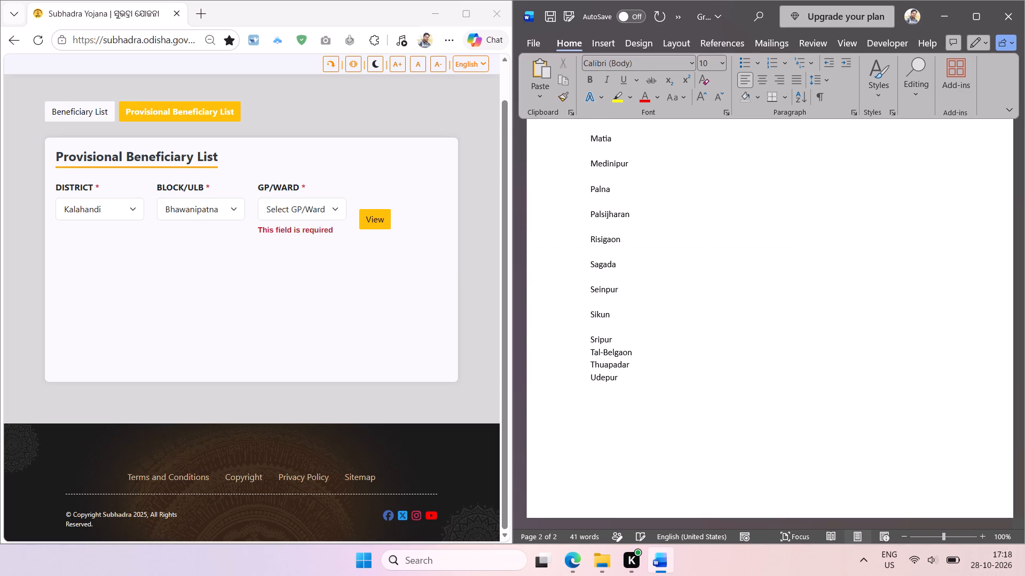
{"action": "key", "text": "Up"}
{"action": "key", "text": "Up"}
{"action": "key", "text": "BackSpace"}
{"action": "key", "text": "Up"}
{"action": "key", "text": "BackSpace"}
{"action": "key", "text": "Up"}
{"action": "key", "text": "BackSpace"}
{"action": "key", "text": "Up"}
{"action": "key", "text": "BackSpace"}
{"action": "key", "text": "Up"}
{"action": "key", "text": "BackSpace"}
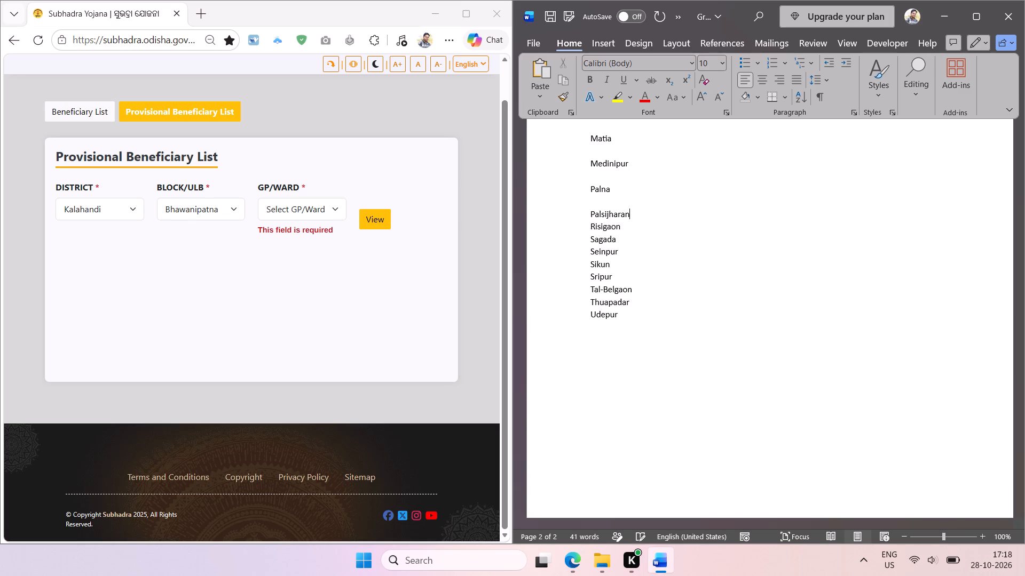
Remove the blank lines between the names from Malgaon down to Palsijharan.
{"action": "key", "text": "Up"}
{"action": "key", "text": "BackSpace"}
{"action": "key", "text": "Up"}
{"action": "key", "text": "BackSpace"}
{"action": "key", "text": "Up"}
{"action": "key", "text": "BackSpace"}
{"action": "scroll", "coordinate": [832, 378], "scroll_direction": "up", "scroll_amount": 1}
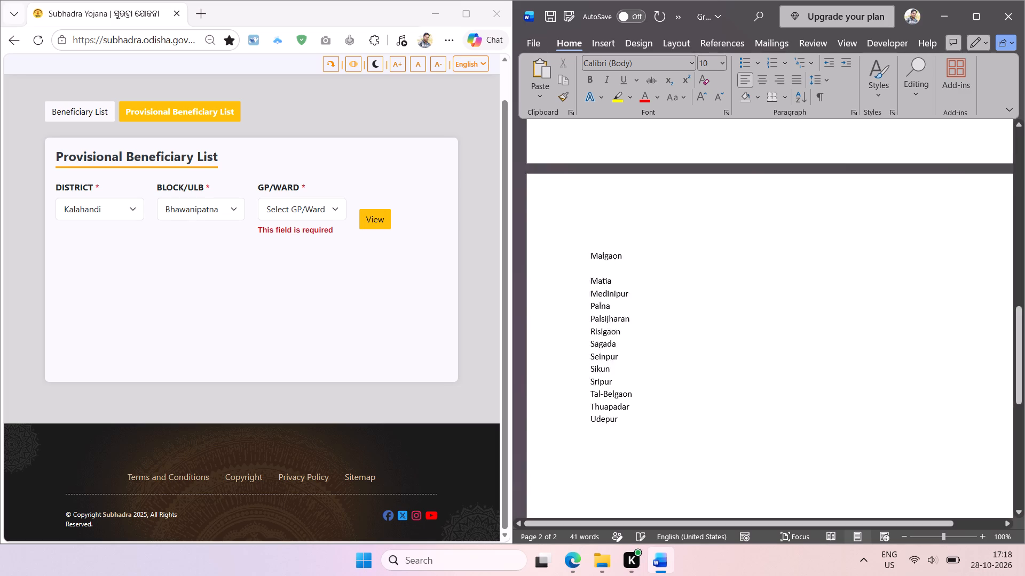
{"action": "scroll", "coordinate": [832, 378], "scroll_direction": "up", "scroll_amount": 2}
{"action": "key", "text": "Up"}
{"action": "key", "text": "BackSpace"}
Remove the blank lines between the names from Karlaguda down to Madiguda.
{"action": "scroll", "coordinate": [832, 378], "scroll_direction": "up", "scroll_amount": 3}
{"action": "key", "text": "Up"}
{"action": "key", "text": "Up"}
{"action": "key", "text": "Up"}
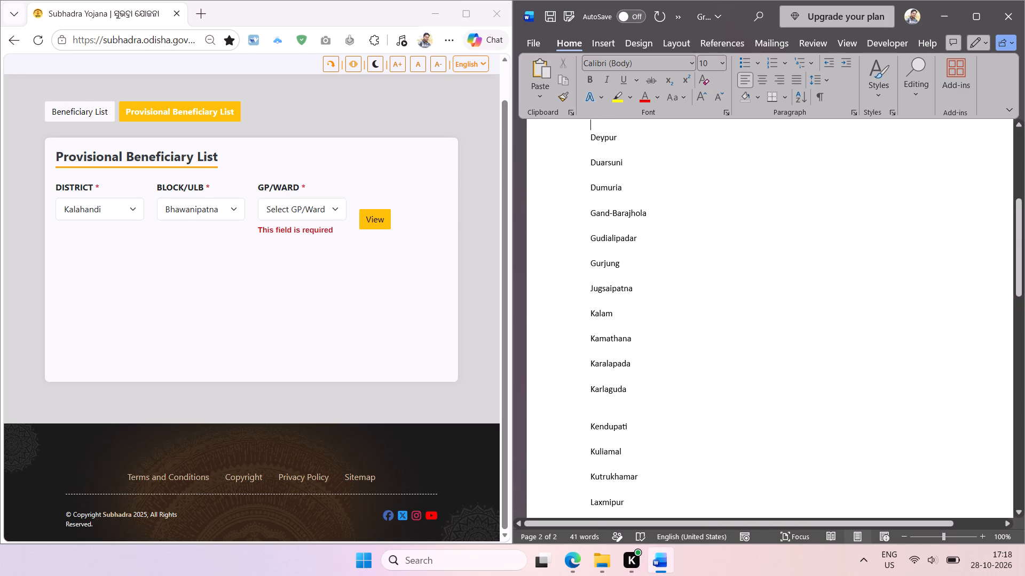
{"action": "scroll", "coordinate": [832, 378], "scroll_direction": "down", "scroll_amount": 1}
{"action": "left_click", "coordinate": [595, 363]}
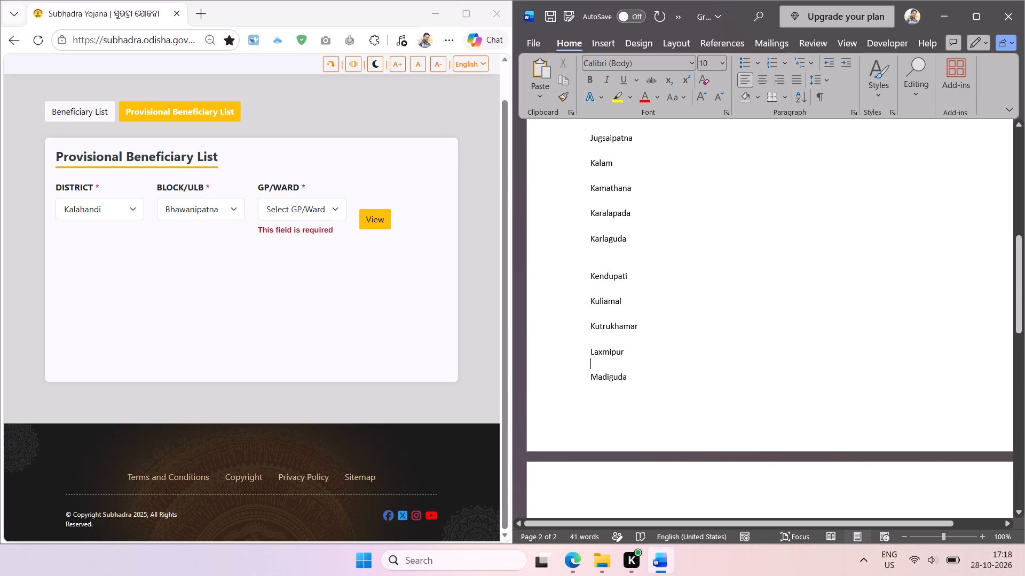
{"action": "key", "text": "BackSpace"}
{"action": "key", "text": "Up"}
{"action": "key", "text": "BackSpace"}
{"action": "key", "text": "Up"}
{"action": "key", "text": "BackSpace"}
{"action": "key", "text": "Up"}
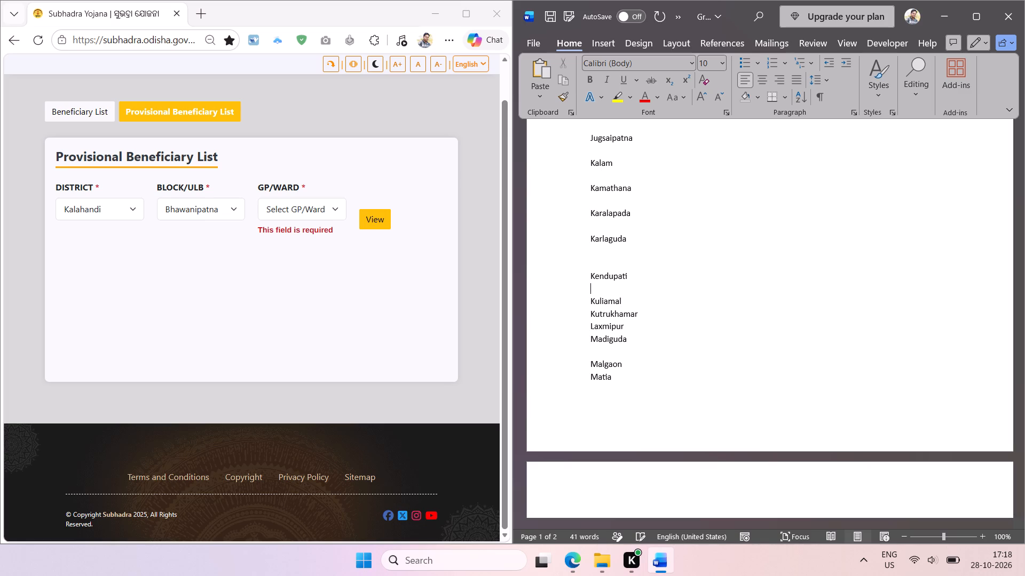
{"action": "key", "text": "BackSpace"}
{"action": "key", "text": "Up"}
{"action": "key", "text": "BackSpace"}
{"action": "key", "text": "BackSpace"}
Remove the blank lines between the names from Jugsaipatna down to Karlaguda.
{"action": "key", "text": "Up"}
{"action": "key", "text": "BackSpace"}
{"action": "key", "text": "Up"}
{"action": "key", "text": "BackSpace"}
{"action": "key", "text": "Up"}
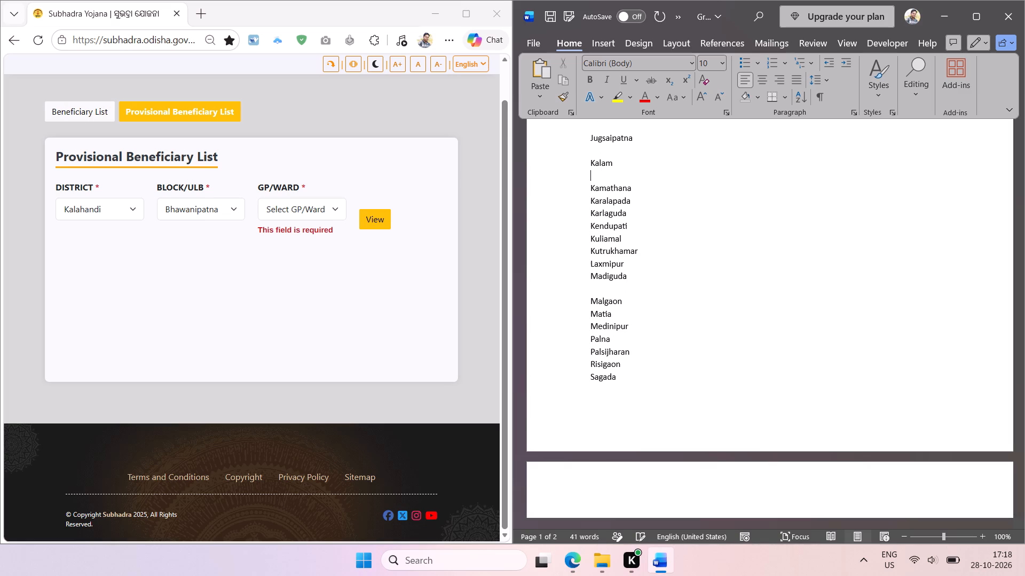
{"action": "key", "text": "BackSpace"}
{"action": "key", "text": "Up"}
{"action": "key", "text": "BackSpace"}
Remove the blank lines between the names from Chheliamal down to Jugsaipatna.
{"action": "scroll", "coordinate": [887, 371], "scroll_direction": "up", "scroll_amount": 3}
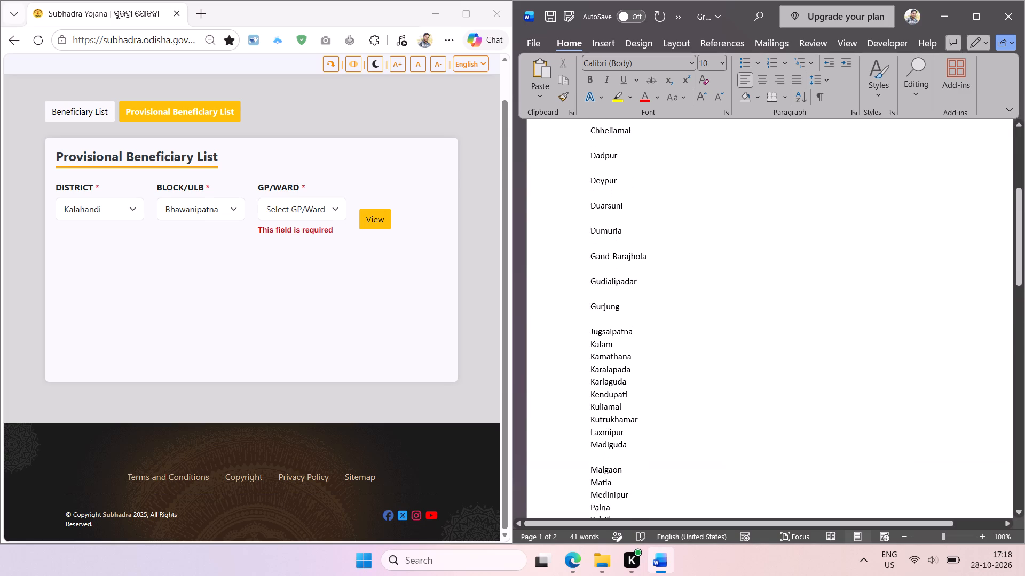
{"action": "key", "text": "Up"}
{"action": "key", "text": "BackSpace"}
{"action": "key", "text": "Up"}
{"action": "key", "text": "BackSpace"}
{"action": "key", "text": "Up"}
{"action": "key", "text": "BackSpace"}
{"action": "key", "text": "Up"}
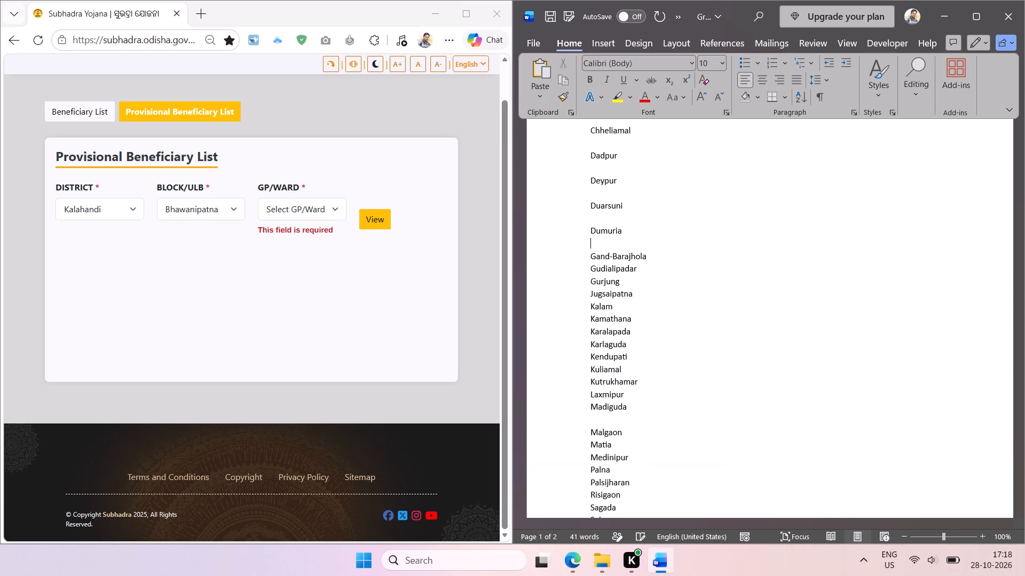
{"action": "key", "text": "BackSpace"}
{"action": "key", "text": "Up"}
{"action": "key", "text": "BackSpace"}
{"action": "key", "text": "Up"}
{"action": "key", "text": "BackSpace"}
{"action": "key", "text": "Up"}
{"action": "key", "text": "BackSpace"}
{"action": "key", "text": "Up"}
{"action": "key", "text": "BackSpace"}
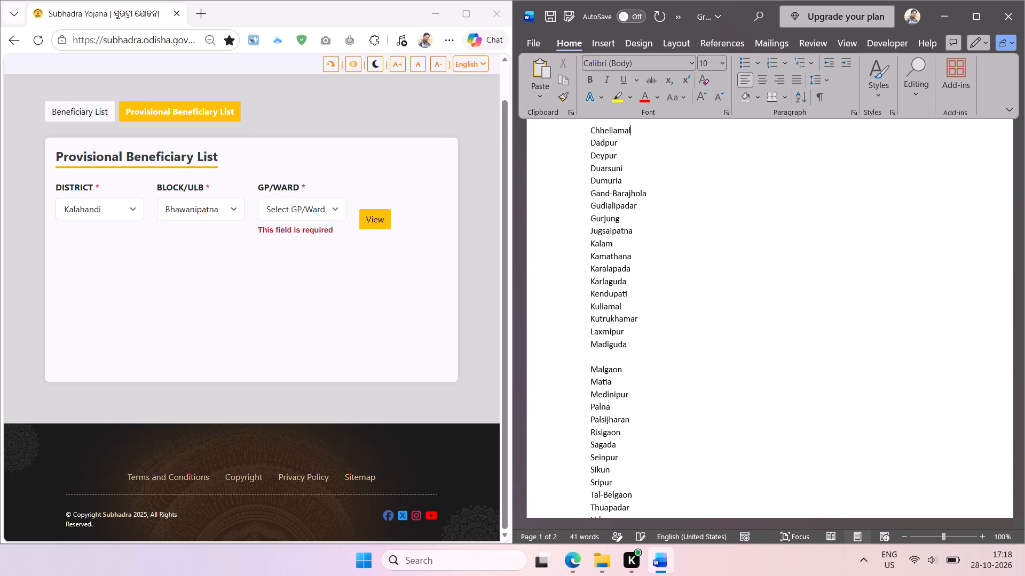
Remove the blank lines between the names from Arta down to Chheliamal.
{"action": "scroll", "coordinate": [887, 371], "scroll_direction": "up", "scroll_amount": 2}
{"action": "key", "text": "Up"}
{"action": "key", "text": "BackSpace"}
{"action": "key", "text": "Up"}
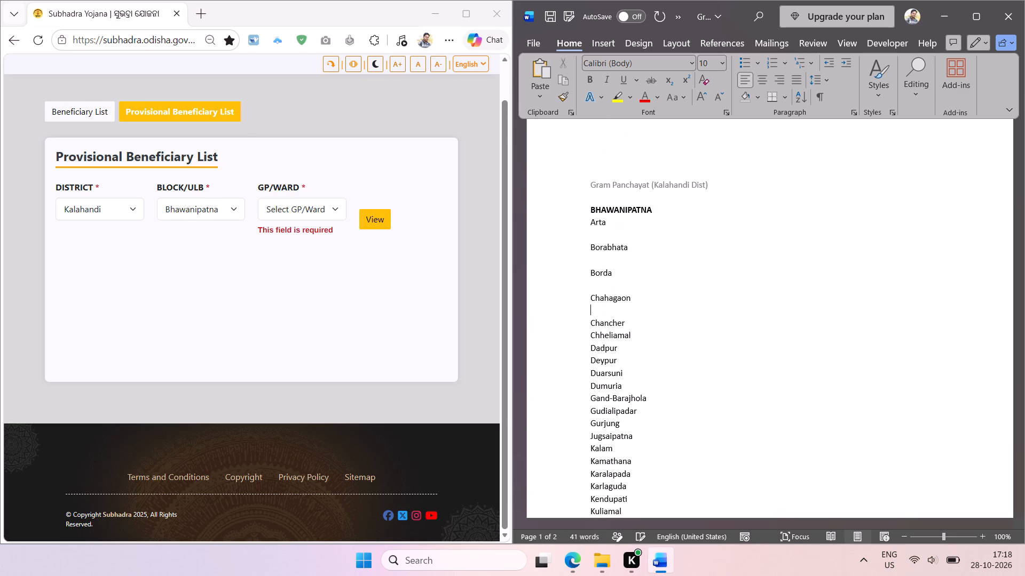
{"action": "key", "text": "BackSpace"}
{"action": "key", "text": "Up"}
{"action": "key", "text": "BackSpace"}
{"action": "key", "text": "Up"}
{"action": "key", "text": "BackSpace"}
{"action": "key", "text": "Up"}
{"action": "key", "text": "BackSpace"}
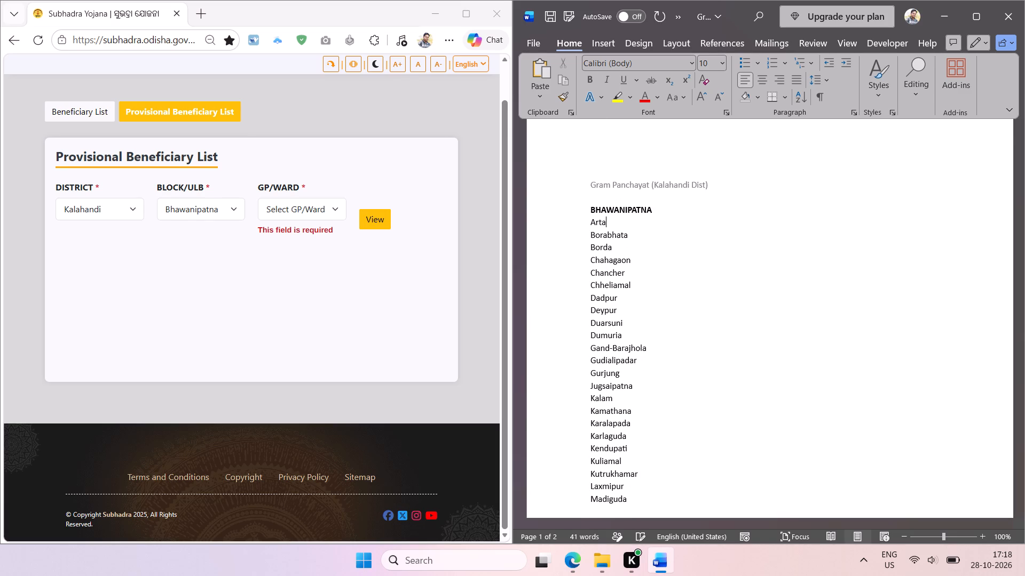
Remove the leftover blank line between Madiguda and Malgaon.
{"action": "left_click", "coordinate": [591, 222]}
{"action": "scroll", "coordinate": [655, 311], "scroll_direction": "down", "scroll_amount": 2}
{"action": "left_click", "coordinate": [611, 307]}
{"action": "key", "text": "BackSpace"}
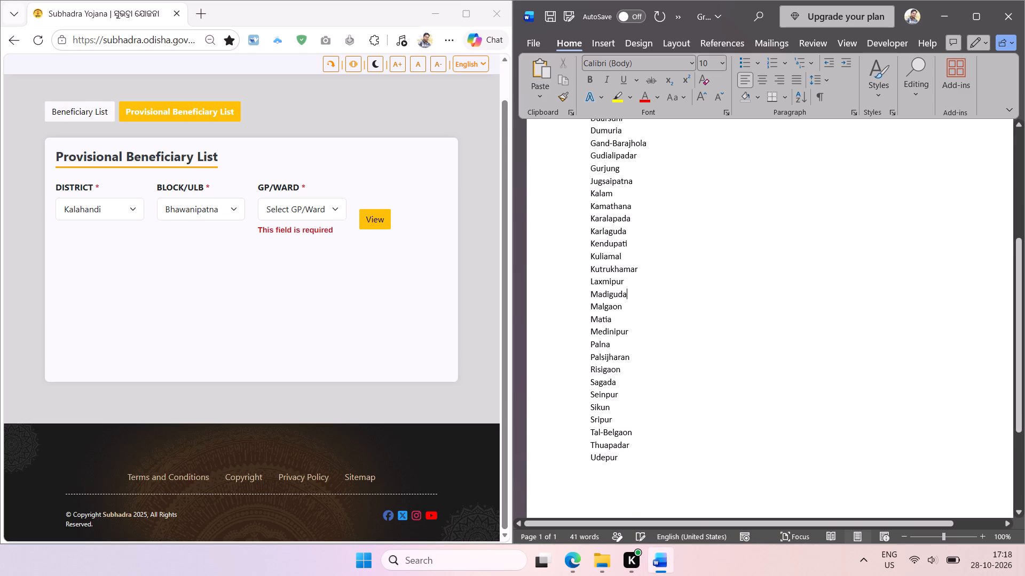
Sort the Bhawanipatna gram panchayat names from Arta to Udepur alphabetically.
{"action": "scroll", "coordinate": [626, 263], "scroll_direction": "up", "scroll_amount": 2}
{"action": "left_click", "coordinate": [584, 236]}
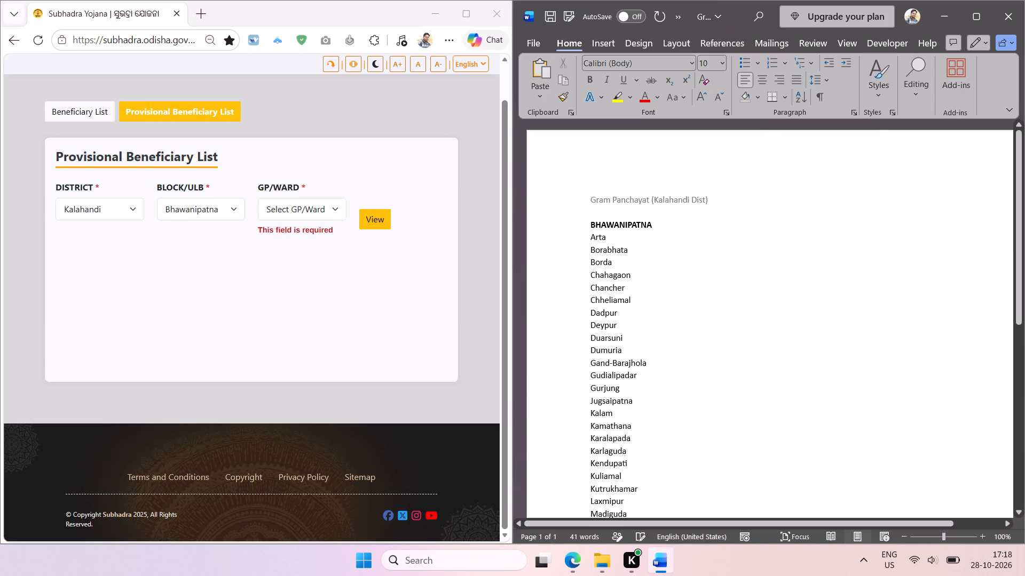
{"action": "scroll", "coordinate": [626, 280], "scroll_direction": "down", "scroll_amount": 2}
{"action": "left_click", "coordinate": [619, 429], "text": "shift"}
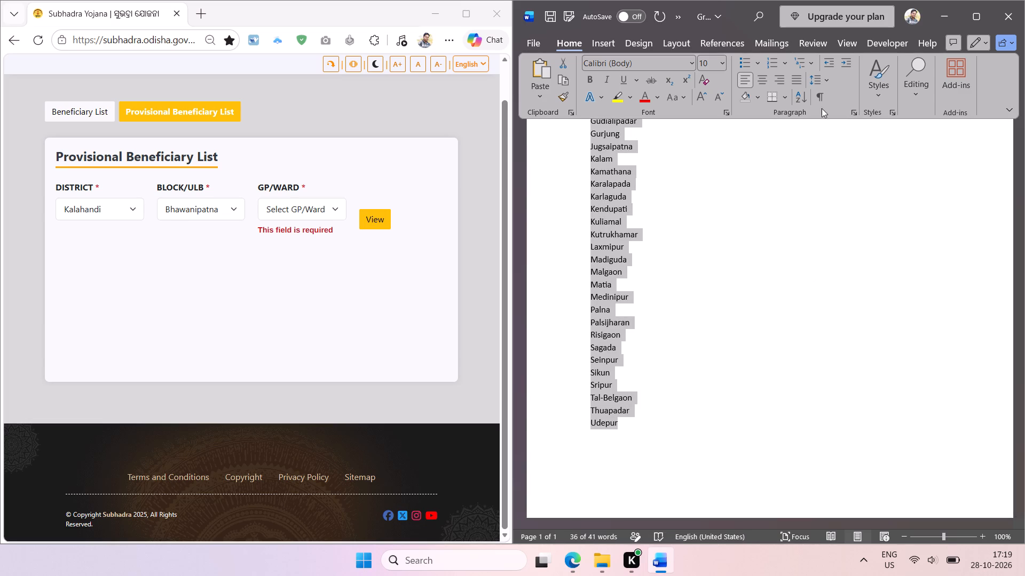
{"action": "left_click", "coordinate": [801, 97]}
{"action": "key", "text": "Return"}
Apply numbering to the sorted Bhawanipatna names and decrease the list's indent by one level.
{"action": "left_click", "coordinate": [771, 58]}
{"action": "left_click", "coordinate": [826, 66]}
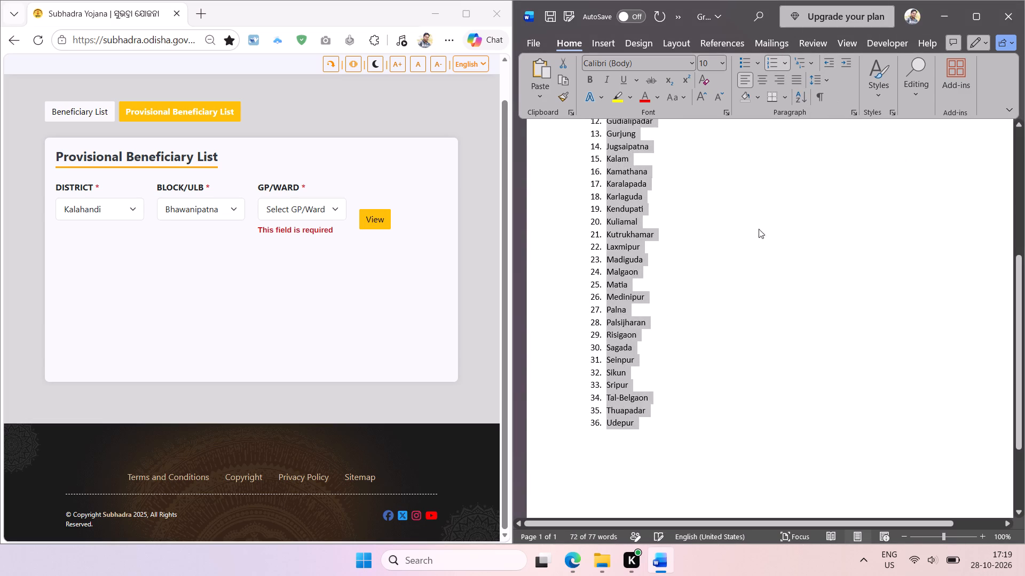
{"action": "left_click", "coordinate": [730, 241]}
Copy the bold BHAWANIPATNA heading and paste it below the numbered list, leaving one blank line after Udepur.
{"action": "scroll", "coordinate": [695, 277], "scroll_direction": "up", "scroll_amount": 2}
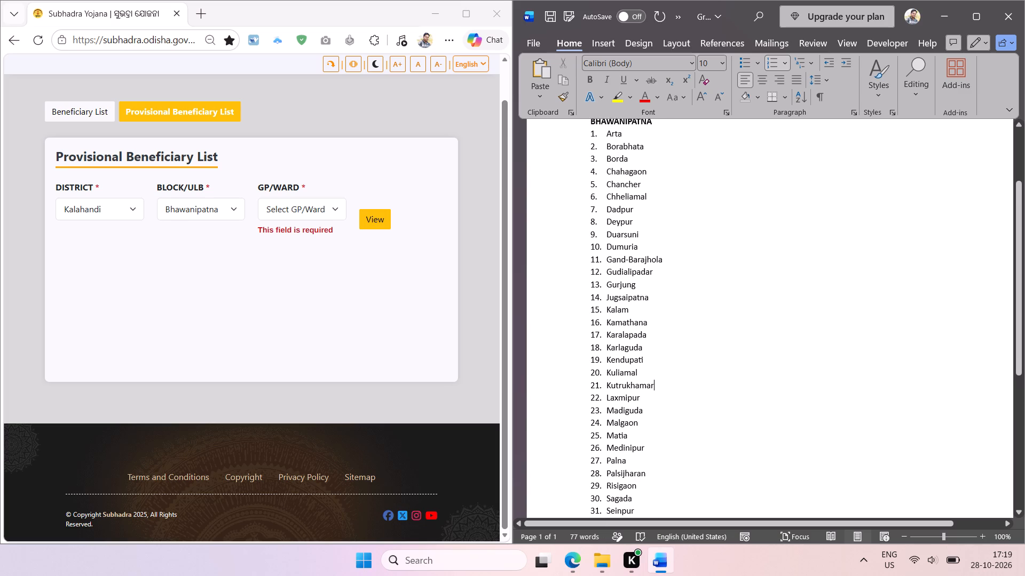
{"action": "scroll", "coordinate": [632, 187], "scroll_direction": "up", "scroll_amount": 1}
{"action": "double_click", "coordinate": [625, 148]}
{"action": "key", "text": "ctrl+c"}
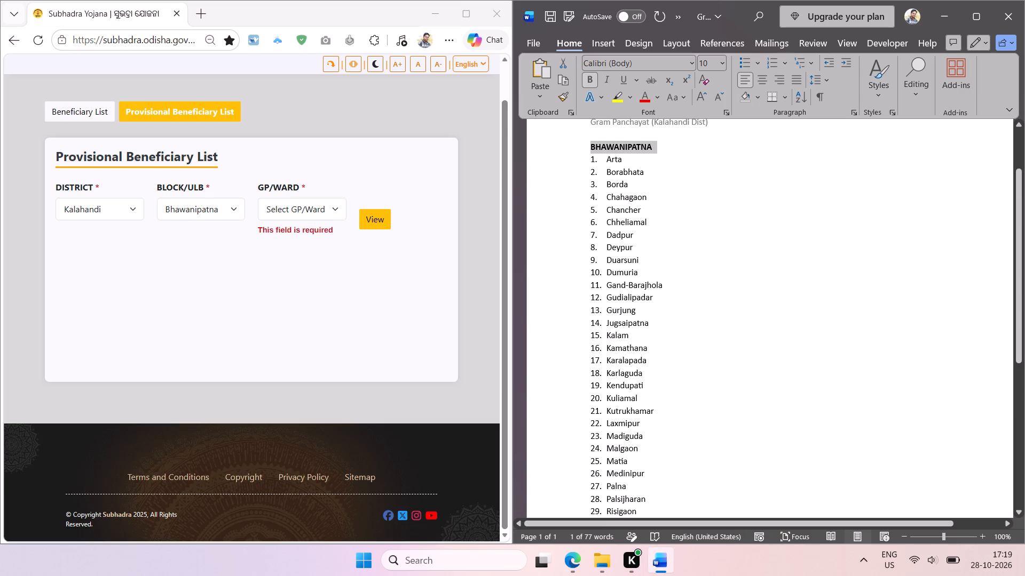
{"action": "scroll", "coordinate": [672, 454], "scroll_direction": "down", "scroll_amount": 2}
{"action": "left_click", "coordinate": [649, 327]}
{"action": "key", "text": "Return"}
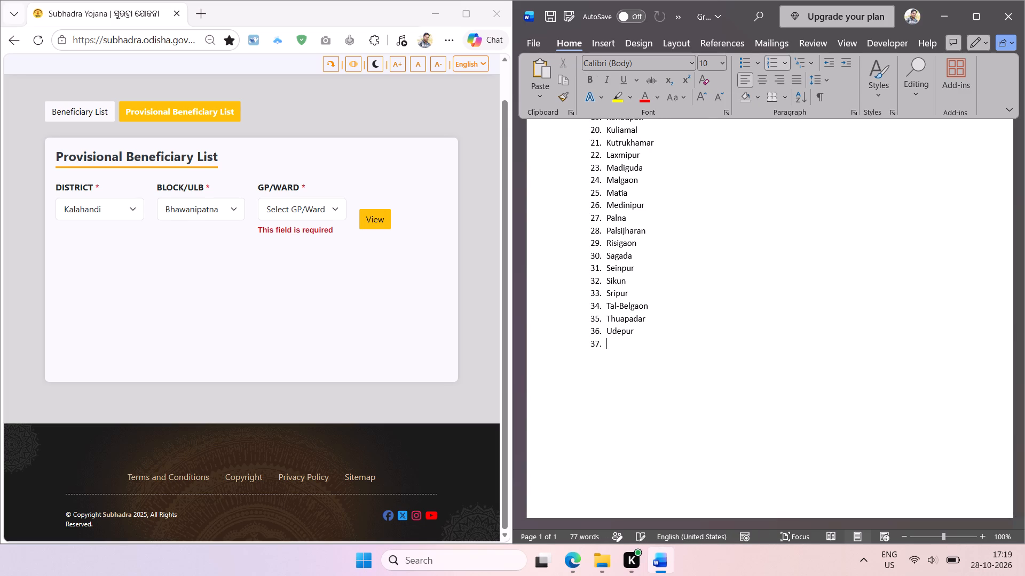
{"action": "key", "text": "Return"}
{"action": "key", "text": "Return"}
{"action": "key", "text": "ctrl+v"}
{"action": "scroll", "coordinate": [661, 370], "scroll_direction": "down", "scroll_amount": 2}
Insert a page break before the copied BHAWANIPATNA heading so it starts the second page.
{"action": "left_click", "coordinate": [587, 334]}
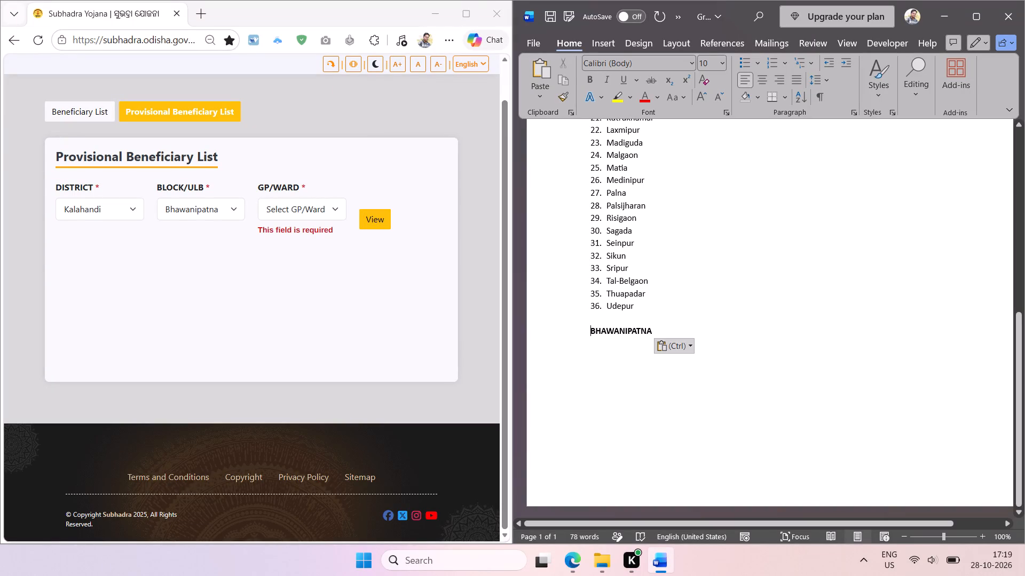
{"action": "key", "text": "ctrl+Return"}
{"action": "right_click", "coordinate": [618, 347]}
{"action": "scroll", "coordinate": [618, 347], "scroll_direction": "down", "scroll_amount": 3}
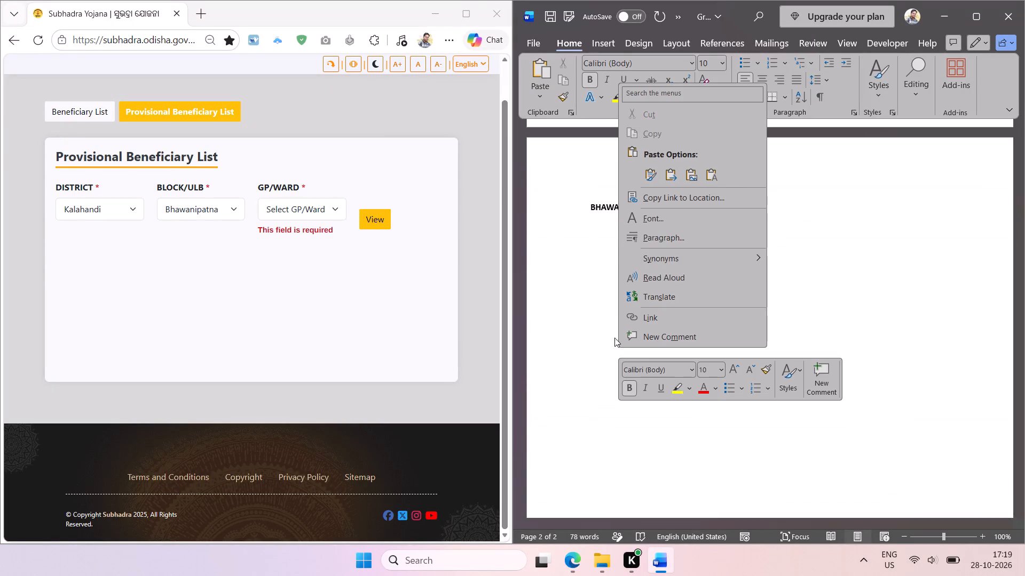
{"action": "left_click", "coordinate": [590, 221]}
{"action": "scroll", "coordinate": [600, 243], "scroll_direction": "down", "scroll_amount": 2}
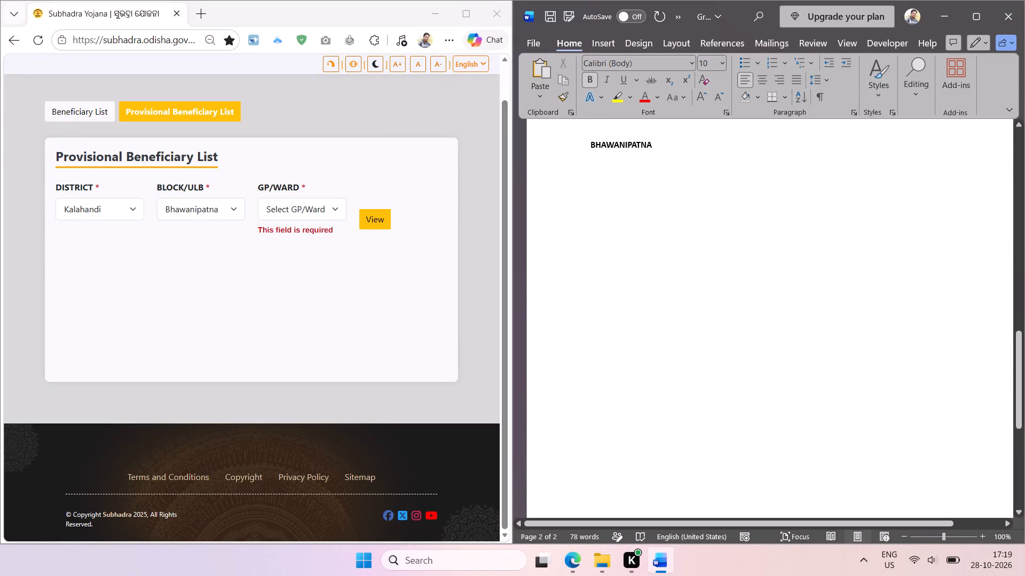
{"action": "scroll", "coordinate": [618, 306], "scroll_direction": "down", "scroll_amount": 1}
On the beneficiary list page, set the Block/ULB to Dharamgarh.
{"action": "left_click", "coordinate": [234, 210]}
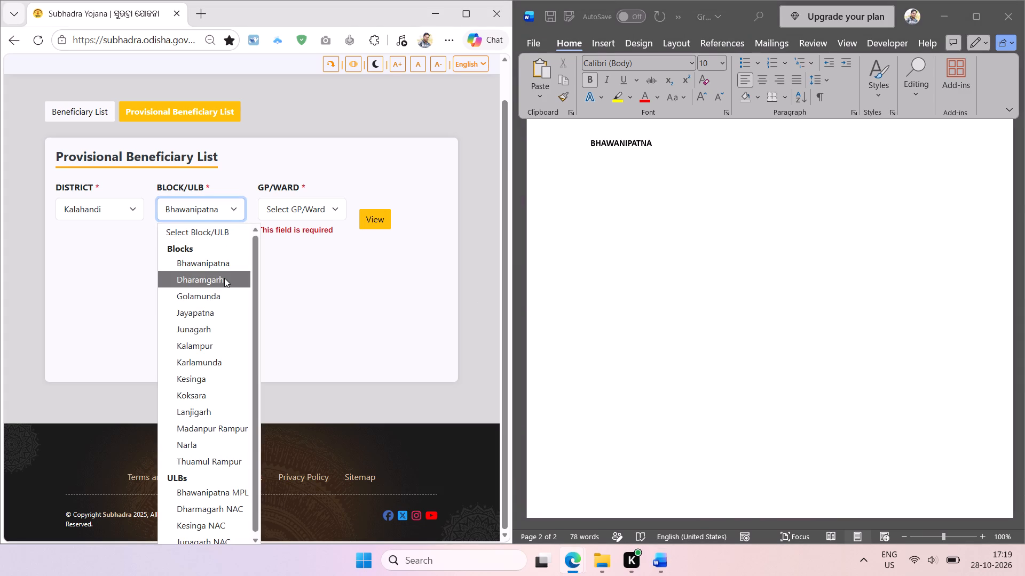
{"action": "left_click", "coordinate": [224, 278]}
{"action": "left_click", "coordinate": [228, 271]}
Extract the block name Dharamgarh from the web page as text, replace the second-page heading with it in uppercase, and start a new line.
{"action": "key", "text": "shift+super+t"}
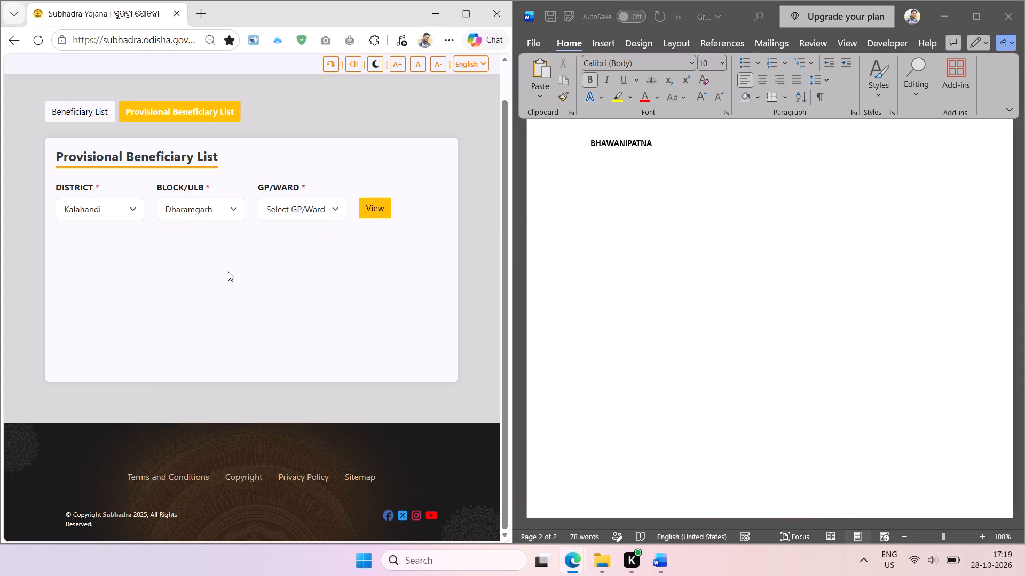
{"action": "left_click_drag", "start_coordinate": [160, 198], "coordinate": [222, 244]}
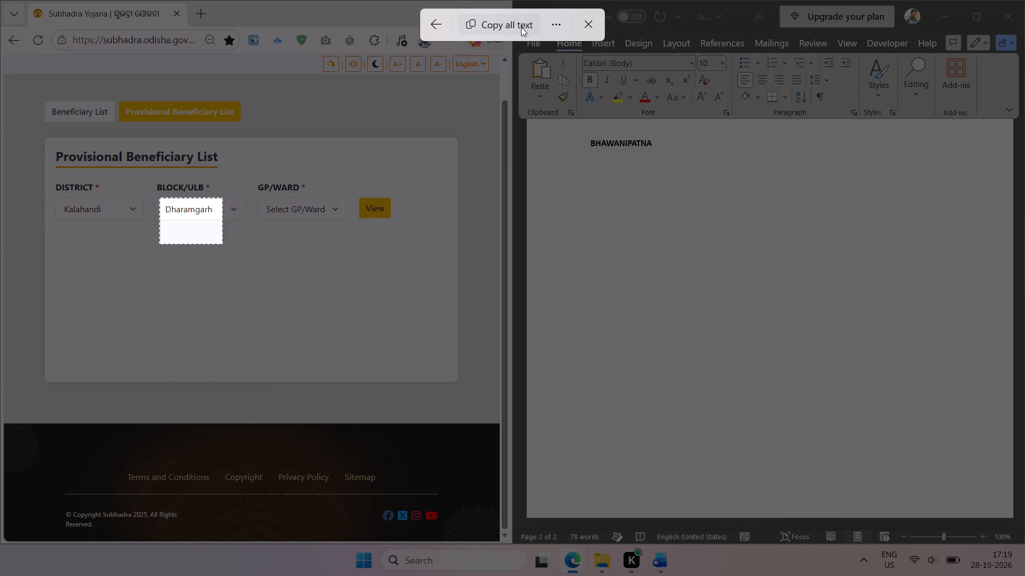
{"action": "left_click", "coordinate": [520, 25]}
{"action": "left_click", "coordinate": [625, 147]}
{"action": "double_click", "coordinate": [622, 141]}
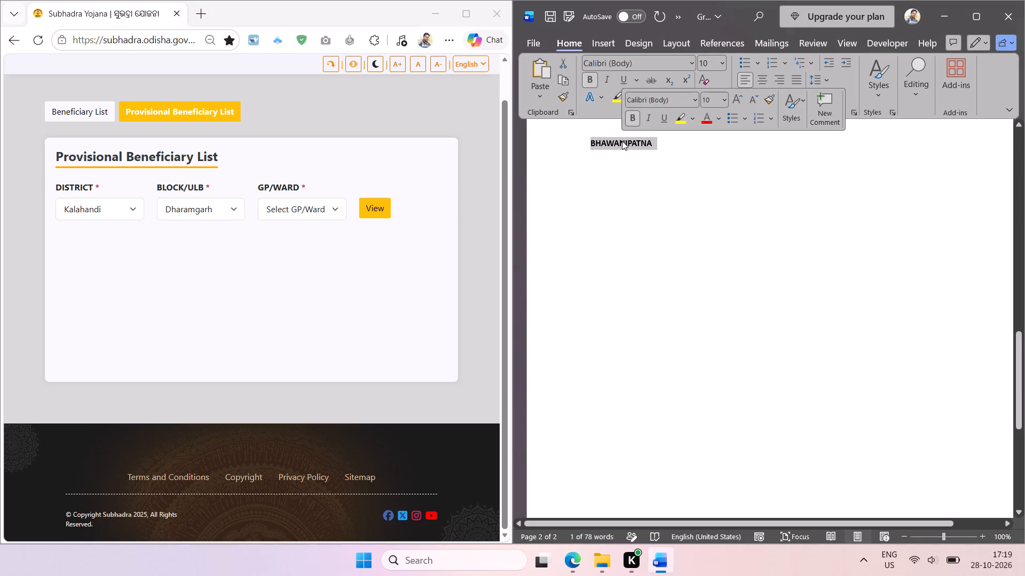
{"action": "key", "text": "ctrl+v"}
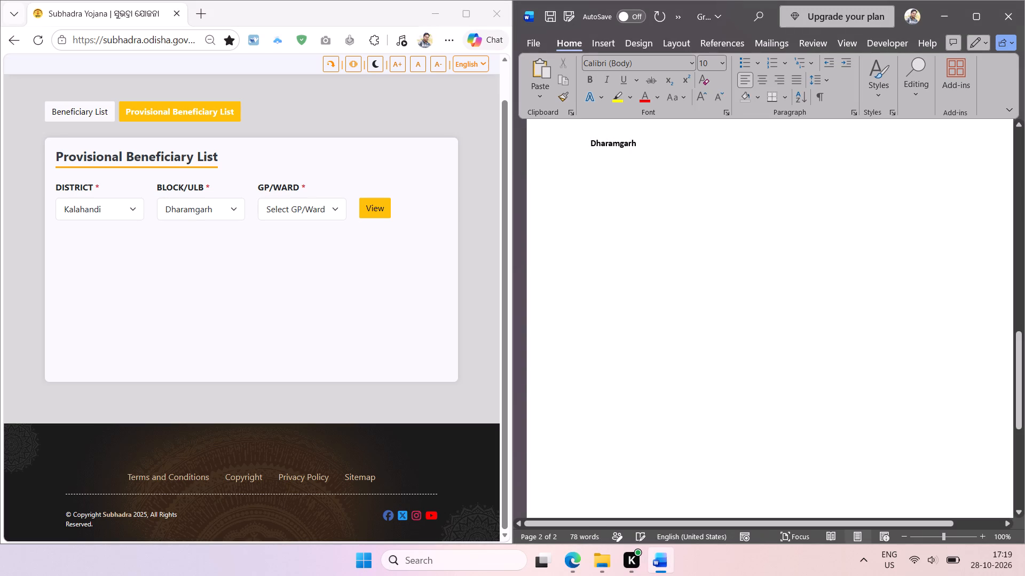
{"action": "key", "text": "shift+F3"}
{"action": "key", "text": "Return"}
Extract the GP/Ward names from Bad Ghumer to Nandagaon as text and paste them under the DHARAMGARH heading.
{"action": "left_click", "coordinate": [319, 215]}
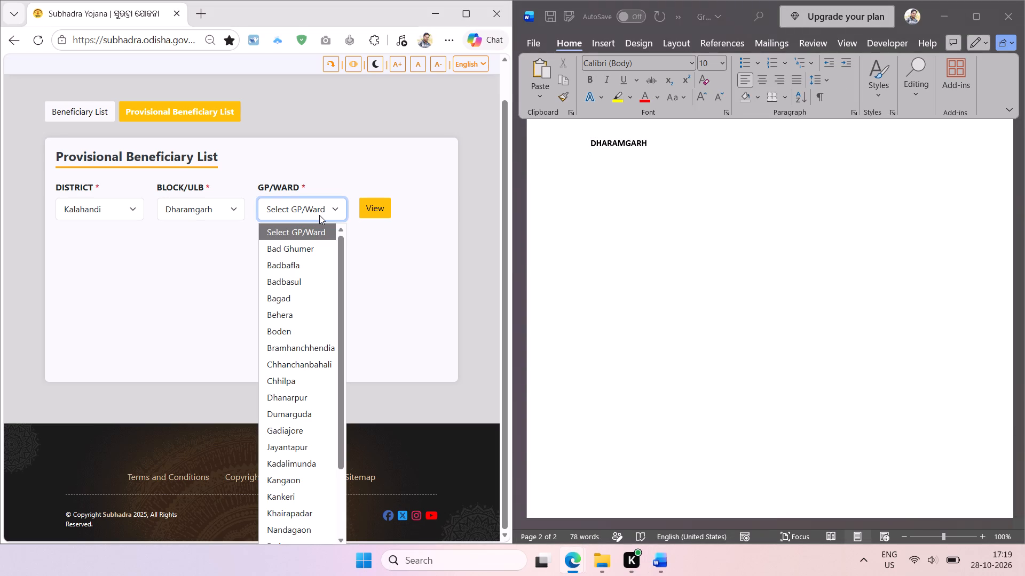
{"action": "key", "text": "shift+super+t"}
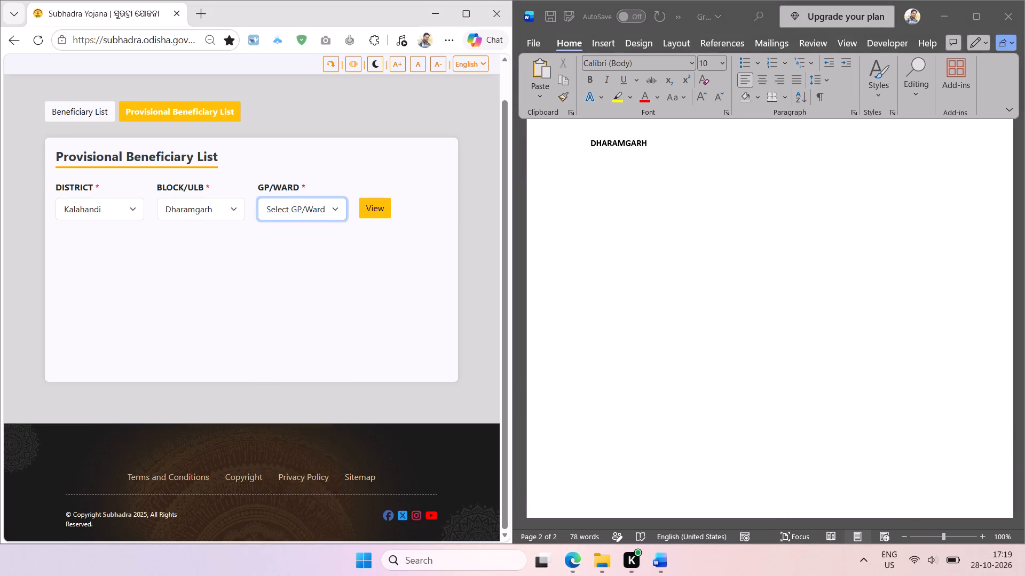
{"action": "left_click_drag", "start_coordinate": [261, 242], "coordinate": [336, 495]}
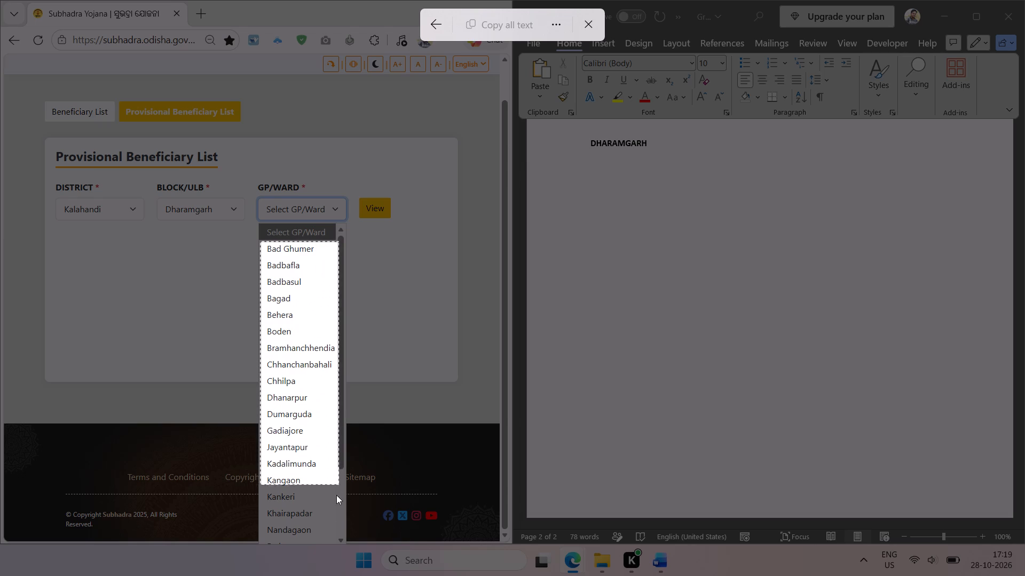
{"action": "left_click_drag", "start_coordinate": [336, 495], "coordinate": [340, 539]}
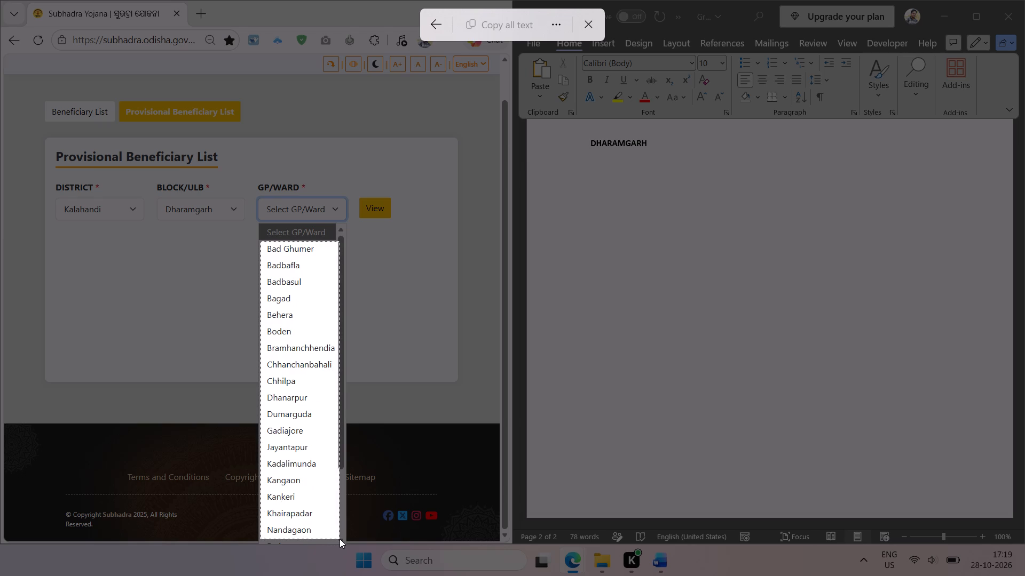
{"action": "left_click_drag", "start_coordinate": [340, 539], "coordinate": [340, 538]}
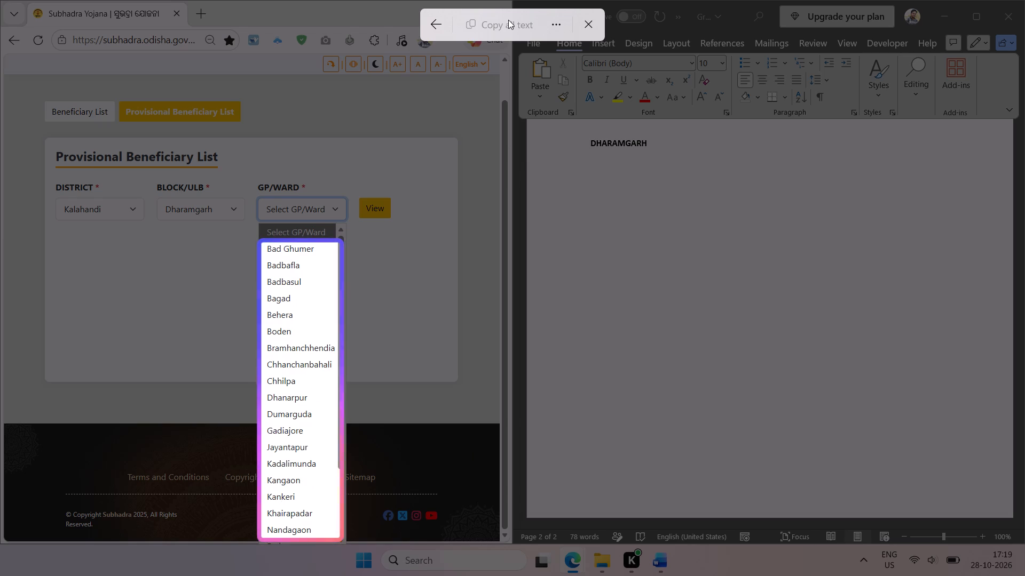
{"action": "left_click", "coordinate": [507, 20]}
{"action": "left_click", "coordinate": [606, 151]}
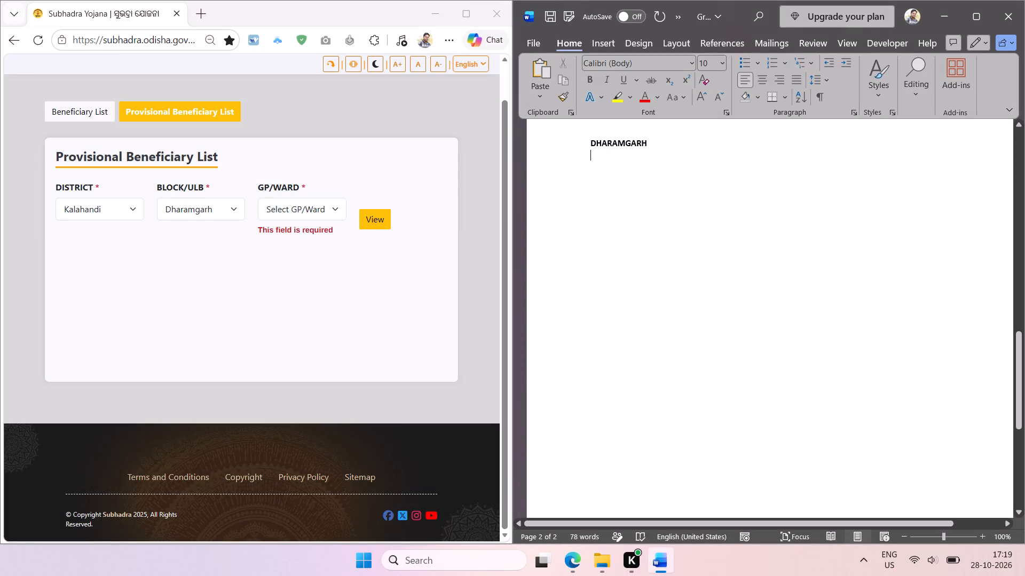
{"action": "key", "text": "ctrl+v"}
{"action": "key", "text": "Return"}
{"action": "key", "text": "Return"}
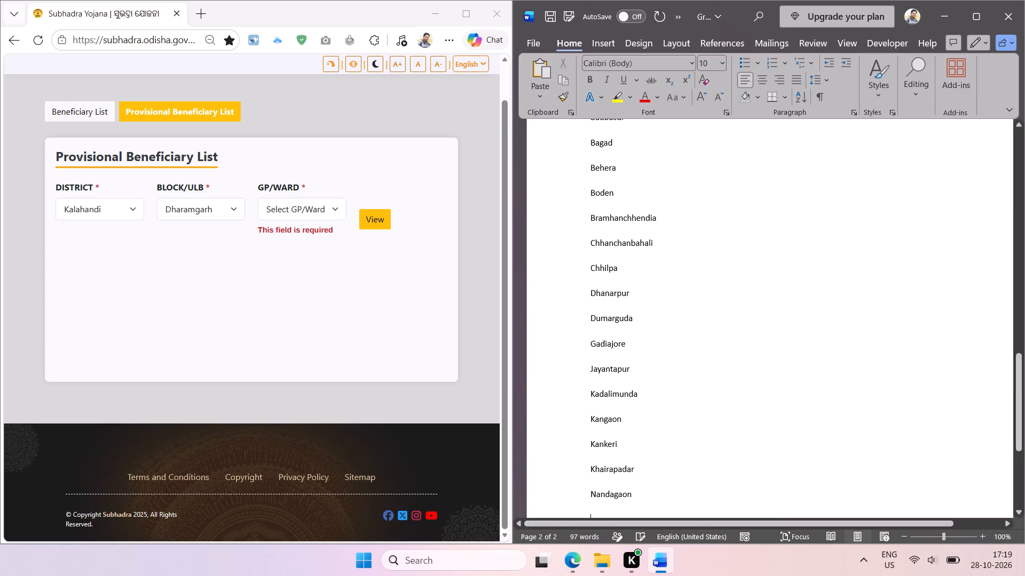
Extract the rest of Dharamgarh's GP/Ward names, Nandagaon to Tipiguda, and paste them at the end of the list.
{"action": "left_click", "coordinate": [337, 202]}
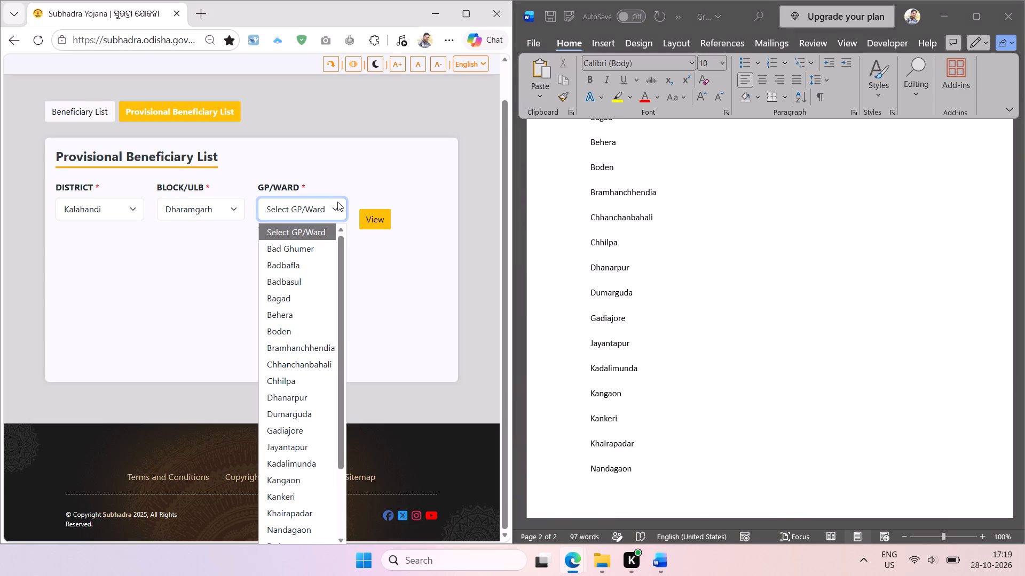
{"action": "left_click_drag", "start_coordinate": [342, 271], "coordinate": [347, 292]}
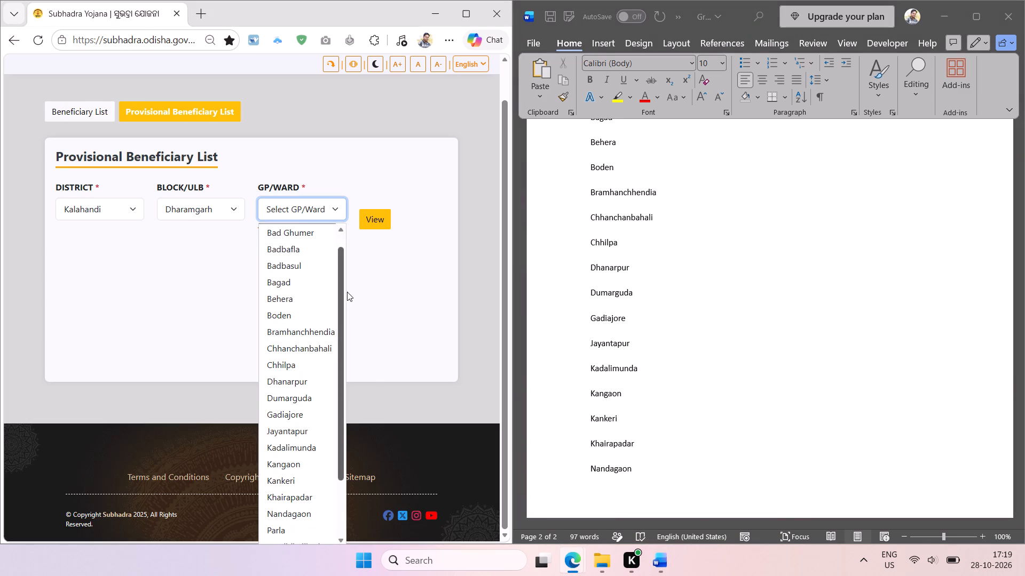
{"action": "left_click_drag", "start_coordinate": [347, 292], "coordinate": [352, 379]}
{"action": "key", "text": "shift+super+t"}
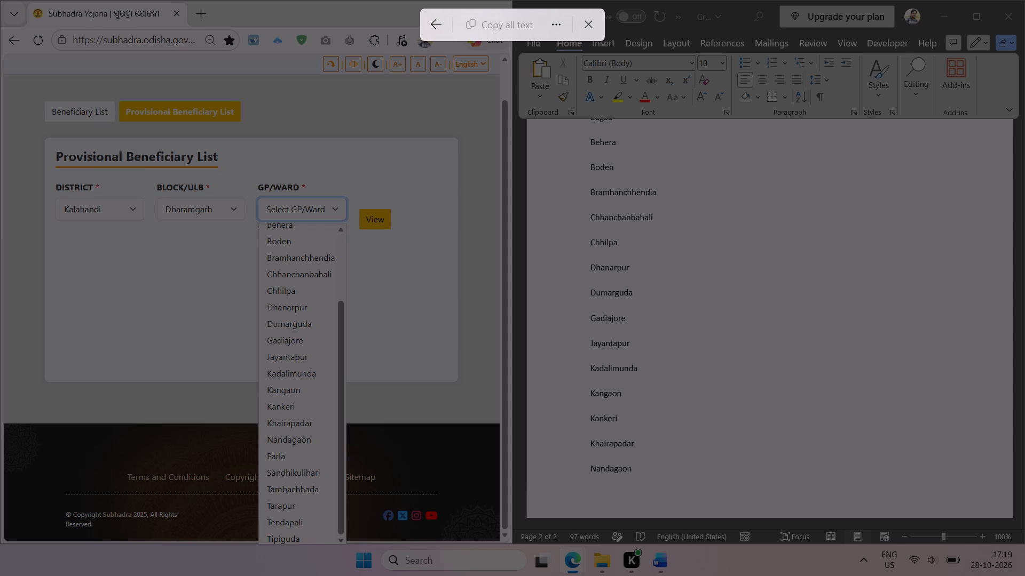
{"action": "left_click_drag", "start_coordinate": [261, 430], "coordinate": [335, 558]}
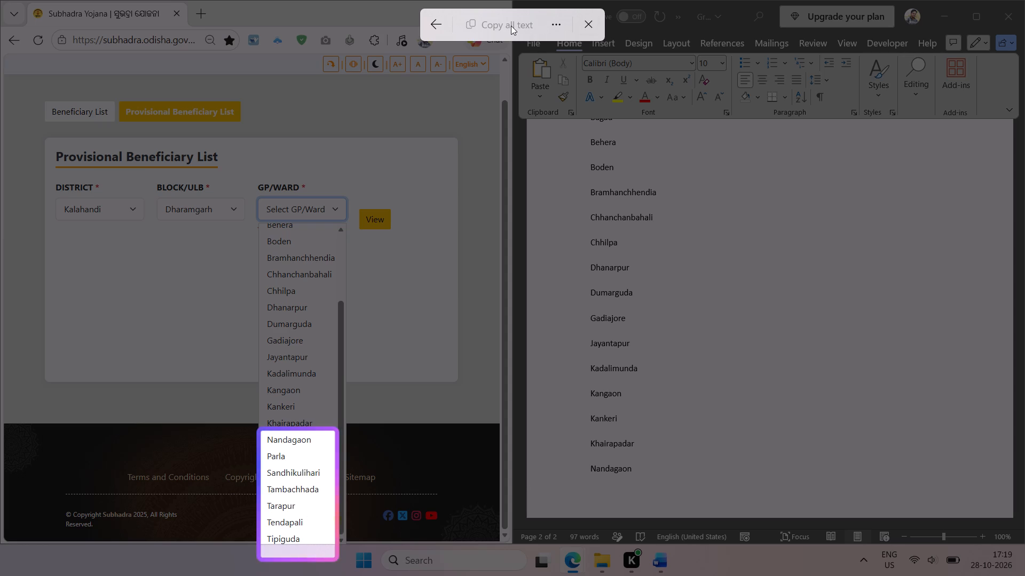
{"action": "left_click", "coordinate": [505, 20]}
{"action": "left_click", "coordinate": [637, 463]}
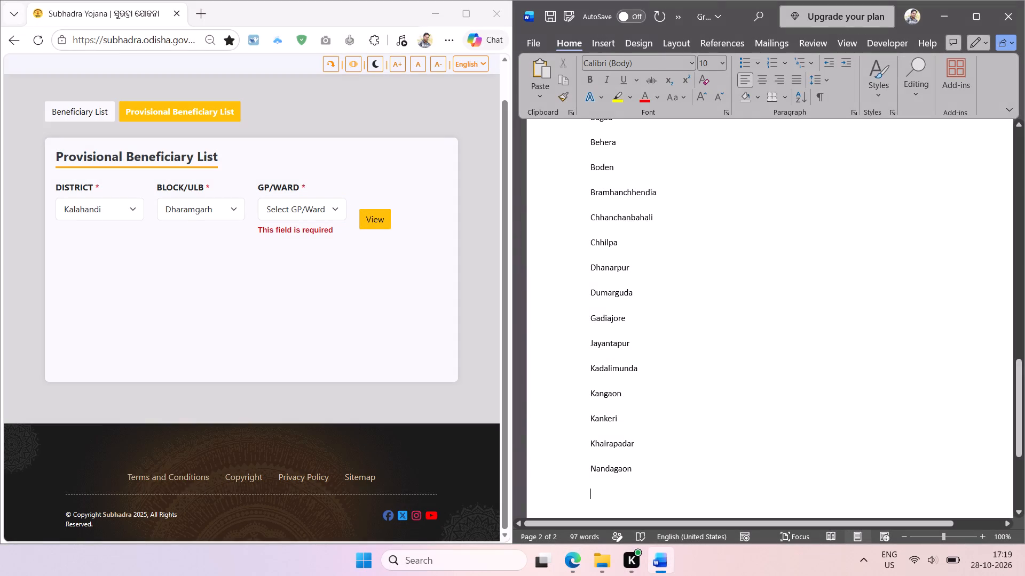
{"action": "key", "text": "ctrl+v"}
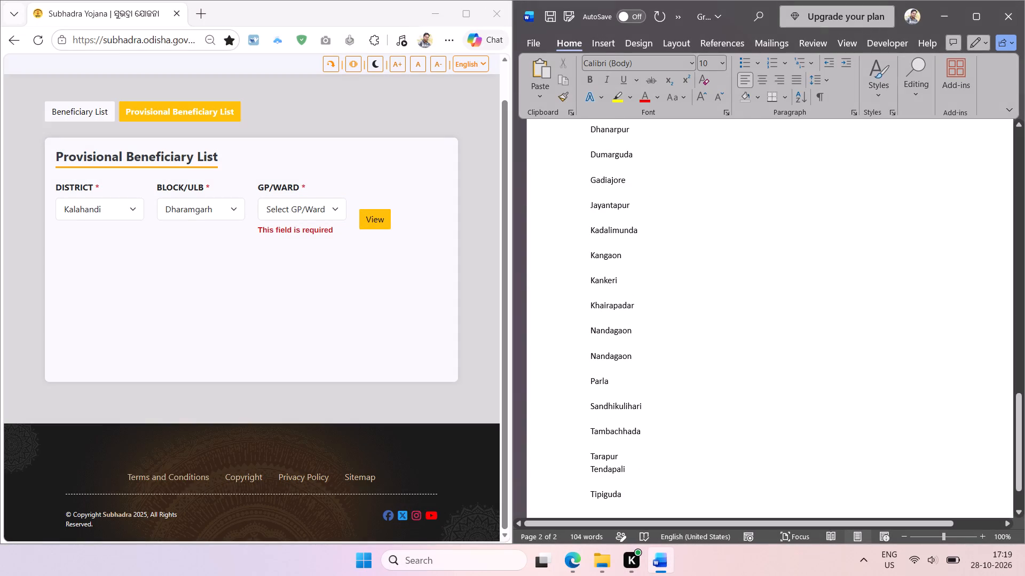
Delete the duplicate Nandagaon entry from the Dharamgarh list.
{"action": "double_click", "coordinate": [620, 353]}
{"action": "key", "text": "BackSpace"}
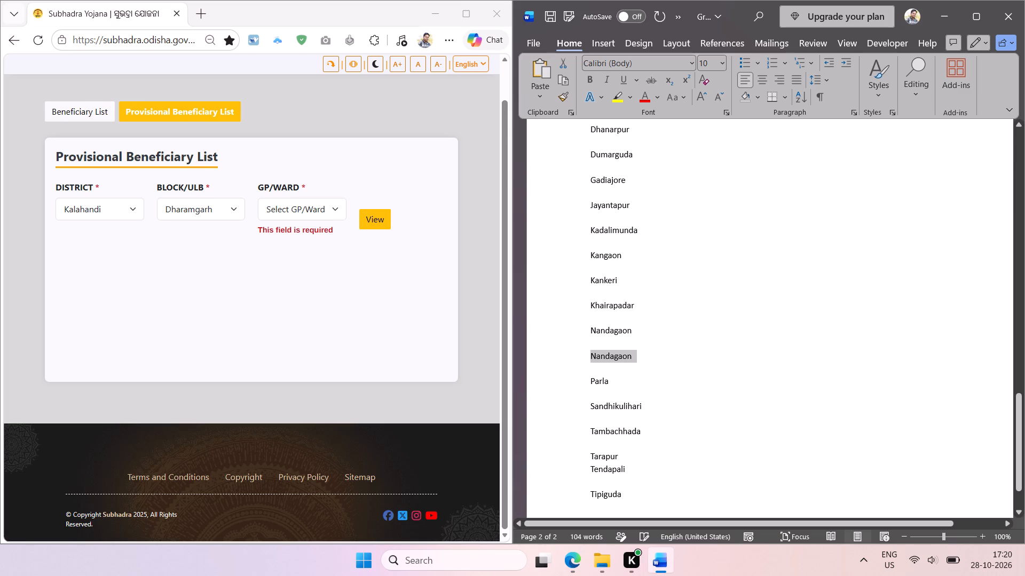
Remove the blank lines between the names from Nandagaon down to Tipiguda.
{"action": "left_click", "coordinate": [602, 468]}
{"action": "key", "text": "BackSpace"}
{"action": "key", "text": "Up"}
{"action": "key", "text": "Up"}
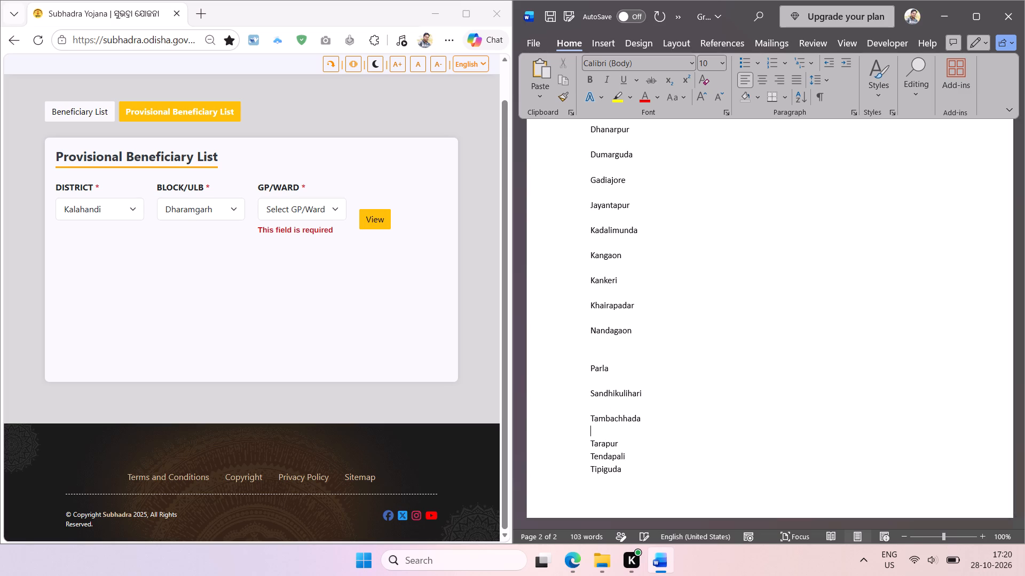
{"action": "key", "text": "BackSpace"}
{"action": "key", "text": "Up"}
{"action": "key", "text": "BackSpace"}
{"action": "key", "text": "Up"}
{"action": "key", "text": "BackSpace"}
{"action": "key", "text": "Up"}
{"action": "key", "text": "BackSpace"}
{"action": "key", "text": "BackSpace"}
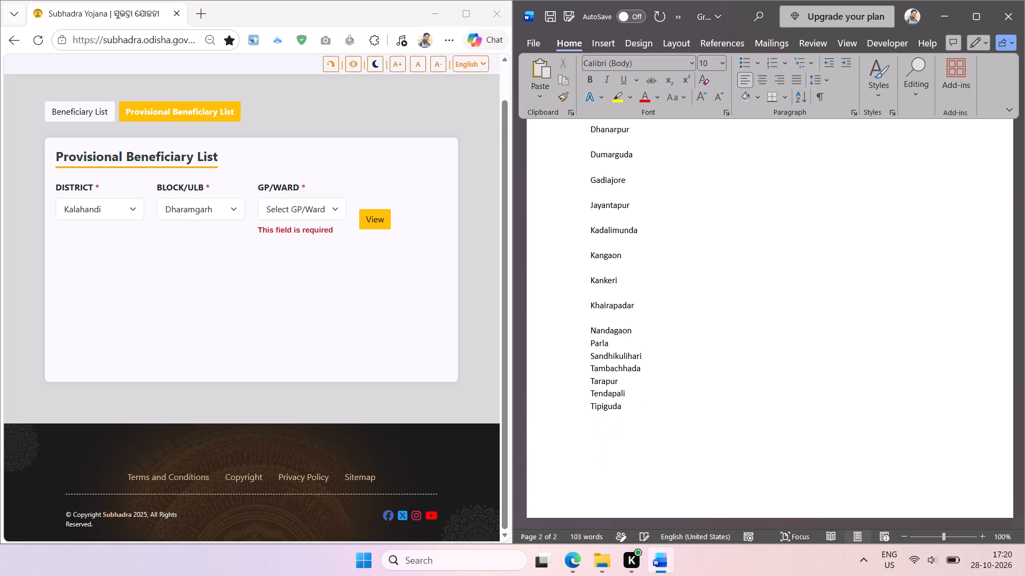
Remove the blank lines between the names from Kadalimunda down to Nandagaon.
{"action": "key", "text": "Up"}
{"action": "key", "text": "BackSpace"}
{"action": "key", "text": "Up"}
{"action": "key", "text": "BackSpace"}
{"action": "key", "text": "Up"}
{"action": "key", "text": "BackSpace"}
{"action": "key", "text": "Up"}
{"action": "key", "text": "BackSpace"}
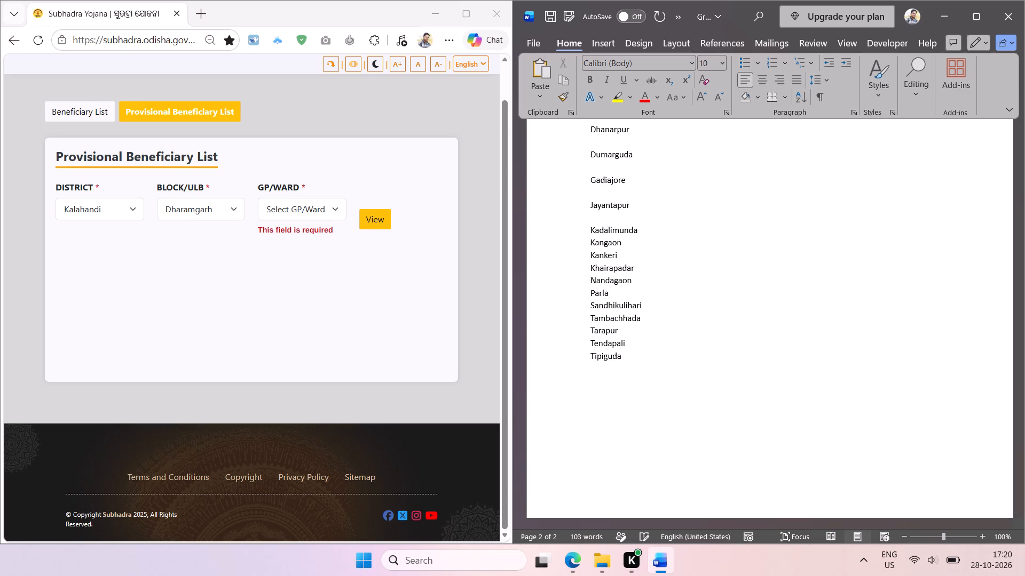
Remove the blank lines between the names from Dhanarpur down to Kadalimunda.
{"action": "key", "text": "Up"}
{"action": "key", "text": "BackSpace"}
{"action": "key", "text": "Up"}
{"action": "key", "text": "BackSpace"}
{"action": "key", "text": "Up"}
{"action": "key", "text": "BackSpace"}
{"action": "key", "text": "Up"}
{"action": "key", "text": "BackSpace"}
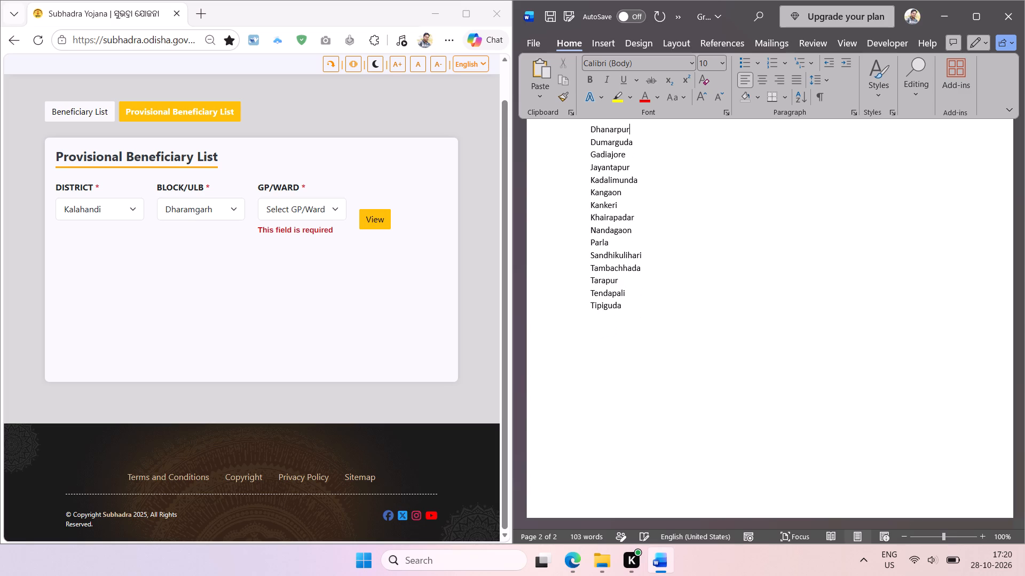
Remove the blank lines between the names from Bagad down to Dhanarpur.
{"action": "scroll", "coordinate": [802, 475], "scroll_direction": "up", "scroll_amount": 3}
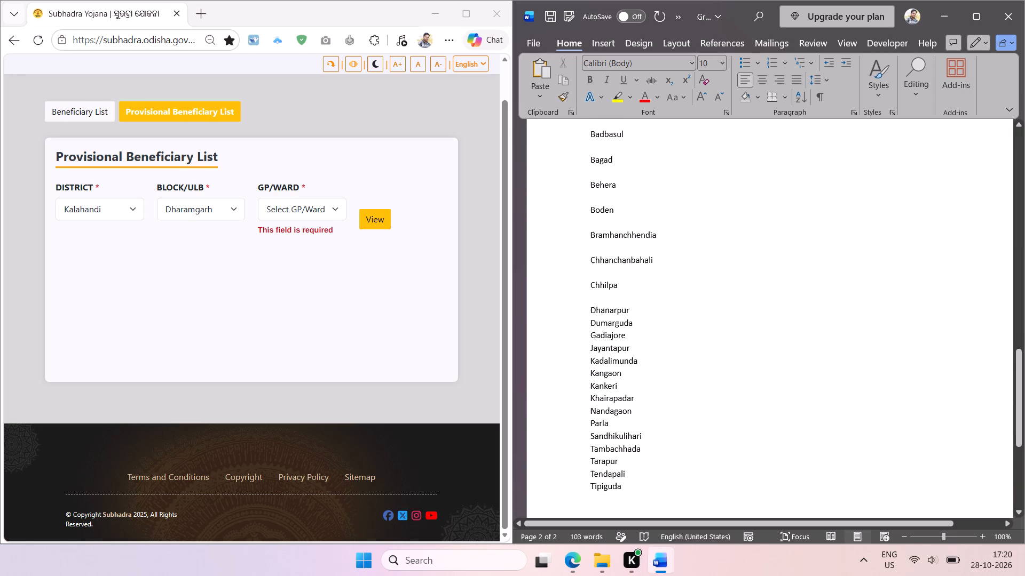
{"action": "scroll", "coordinate": [802, 475], "scroll_direction": "up", "scroll_amount": 1}
{"action": "key", "text": "Up"}
{"action": "key", "text": "BackSpace"}
{"action": "key", "text": "Up"}
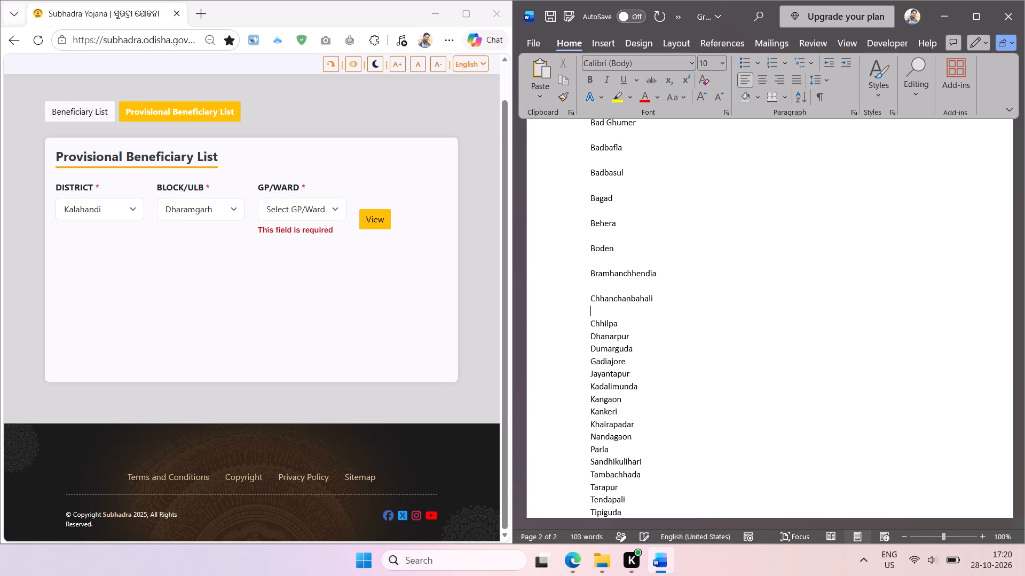
{"action": "key", "text": "BackSpace"}
{"action": "key", "text": "Up"}
{"action": "key", "text": "BackSpace"}
{"action": "key", "text": "Up"}
{"action": "key", "text": "BackSpace"}
{"action": "key", "text": "Up"}
{"action": "key", "text": "BackSpace"}
{"action": "key", "text": "Up"}
{"action": "key", "text": "BackSpace"}
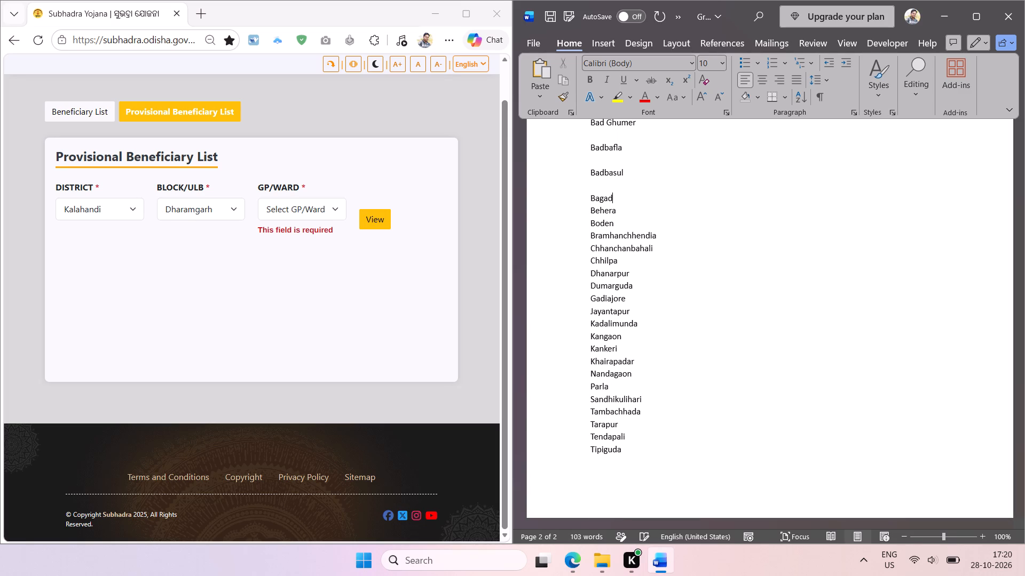
Remove the blank lines between the names from Bad Ghumer down to Bagad.
{"action": "key", "text": "Up"}
{"action": "key", "text": "BackSpace"}
{"action": "key", "text": "Up"}
{"action": "key", "text": "BackSpace"}
{"action": "key", "text": "Up"}
{"action": "key", "text": "BackSpace"}
Sort the Dharamgarh names from Bad Ghumer to Tipiguda by paragraph text in ascending order.
{"action": "scroll", "coordinate": [802, 475], "scroll_direction": "up", "scroll_amount": 1}
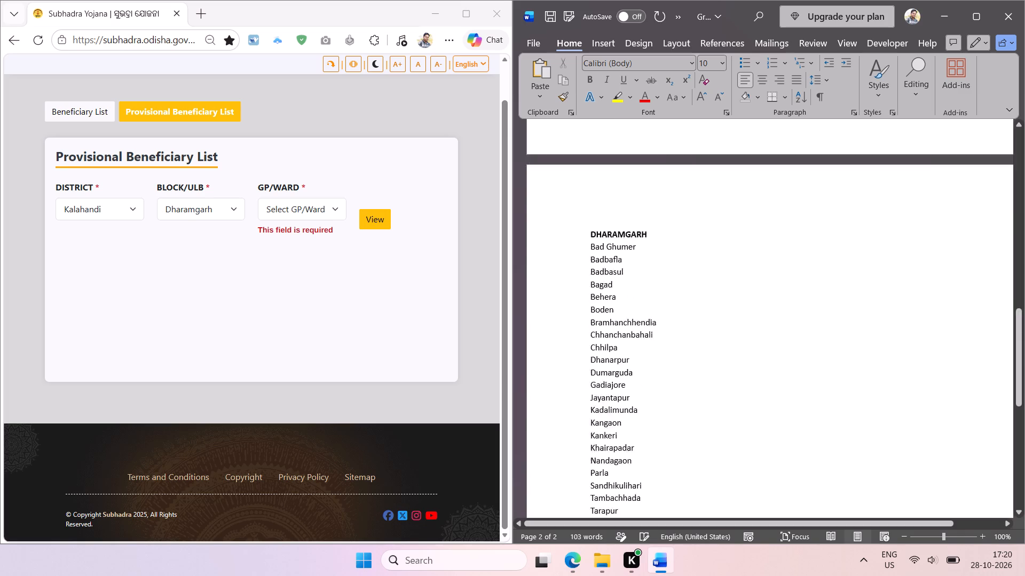
{"action": "scroll", "coordinate": [802, 475], "scroll_direction": "up", "scroll_amount": 1}
{"action": "scroll", "coordinate": [802, 475], "scroll_direction": "down", "scroll_amount": 1}
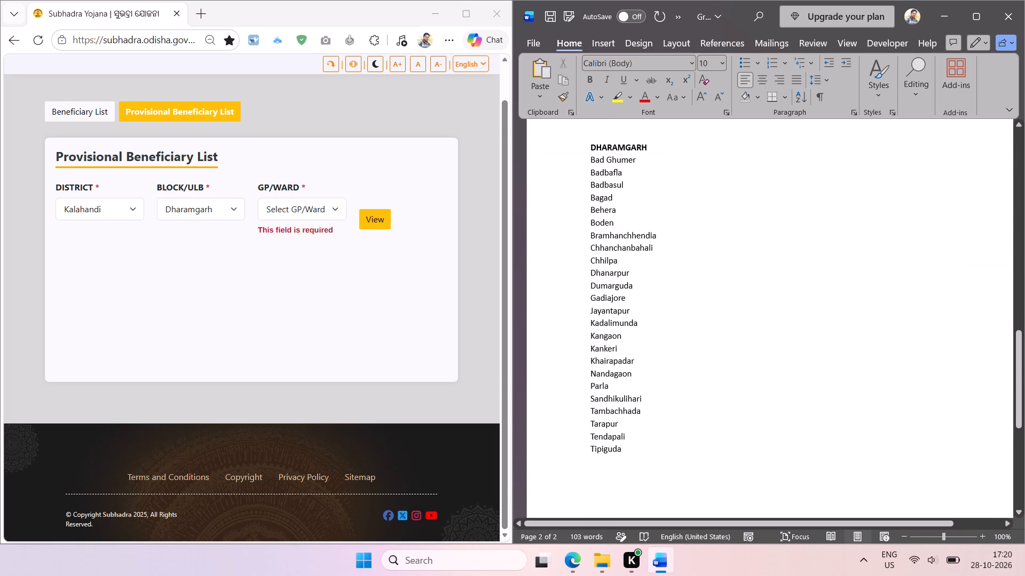
{"action": "left_click", "coordinate": [591, 158]}
{"action": "left_click", "coordinate": [628, 451], "text": "shift"}
{"action": "left_click", "coordinate": [796, 102]}
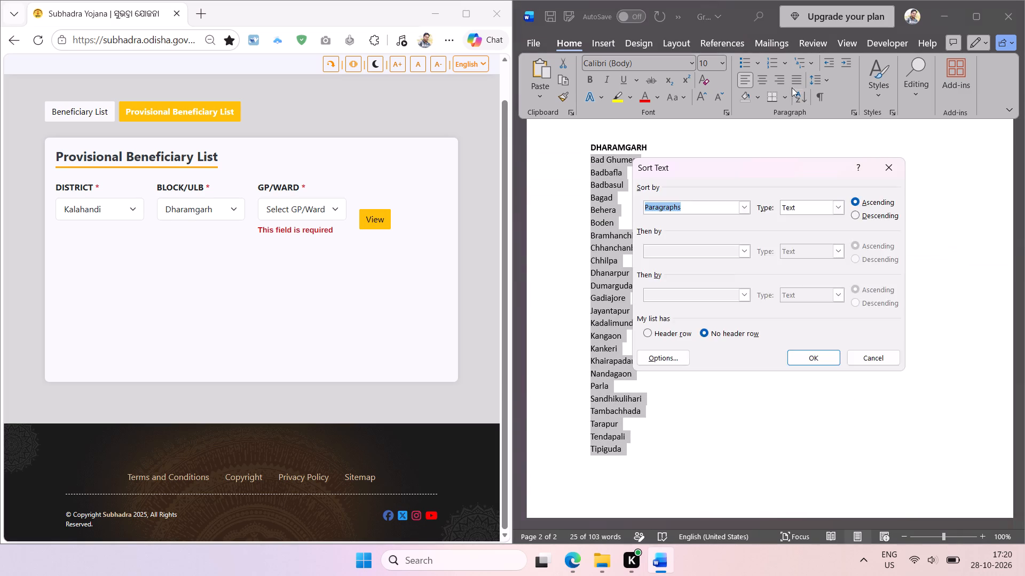
{"action": "key", "text": "Return"}
Number the sorted Dharamgarh names and decrease the list's indent by one level.
{"action": "left_click", "coordinate": [782, 63]}
{"action": "left_click", "coordinate": [779, 61]}
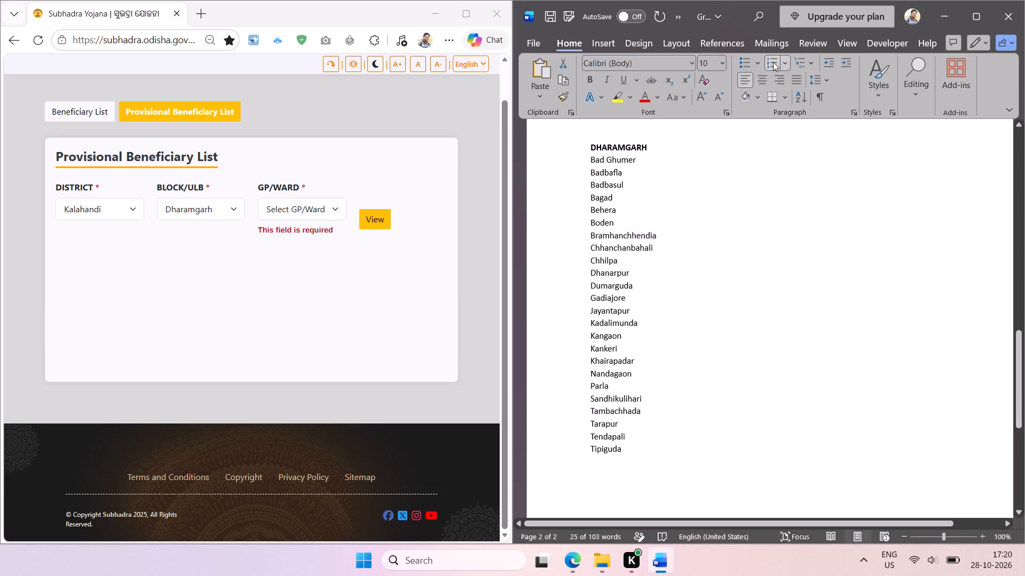
{"action": "left_click", "coordinate": [832, 63]}
{"action": "left_click", "coordinate": [667, 229]}
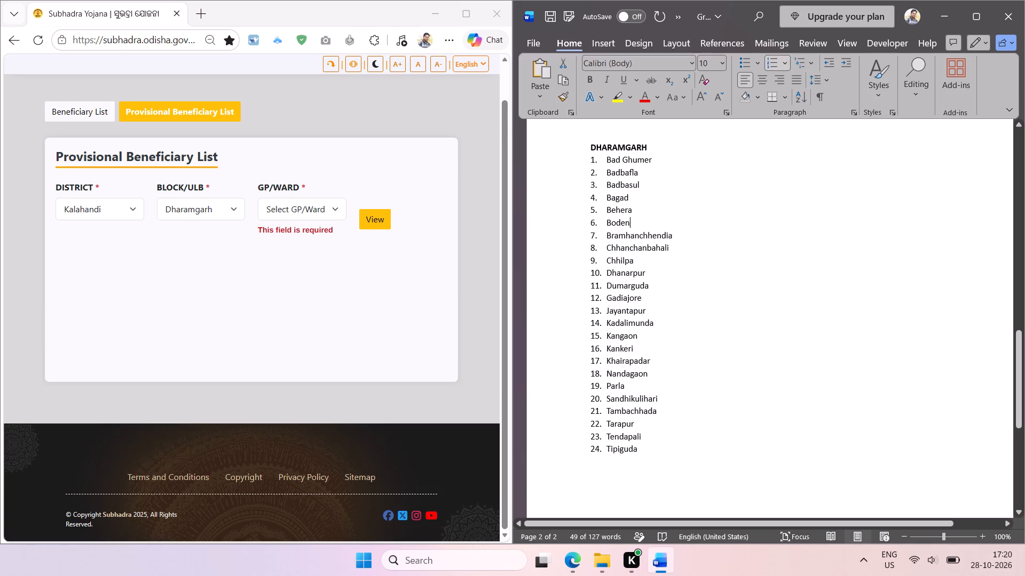
Copy the DHARAMGARH heading to below Tipiguda, leaving one blank line after the numbered list.
{"action": "double_click", "coordinate": [633, 142]}
{"action": "key", "text": "ctrl+c"}
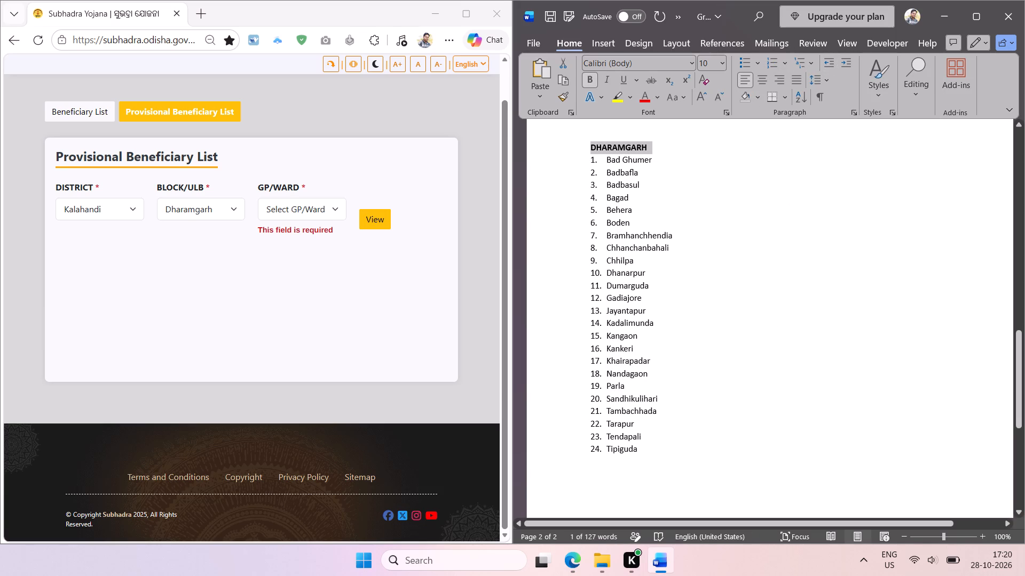
{"action": "left_click", "coordinate": [641, 453]}
{"action": "key", "text": "Return"}
{"action": "key", "text": "Return"}
{"action": "key", "text": "Return"}
{"action": "key", "text": "ctrl+v"}
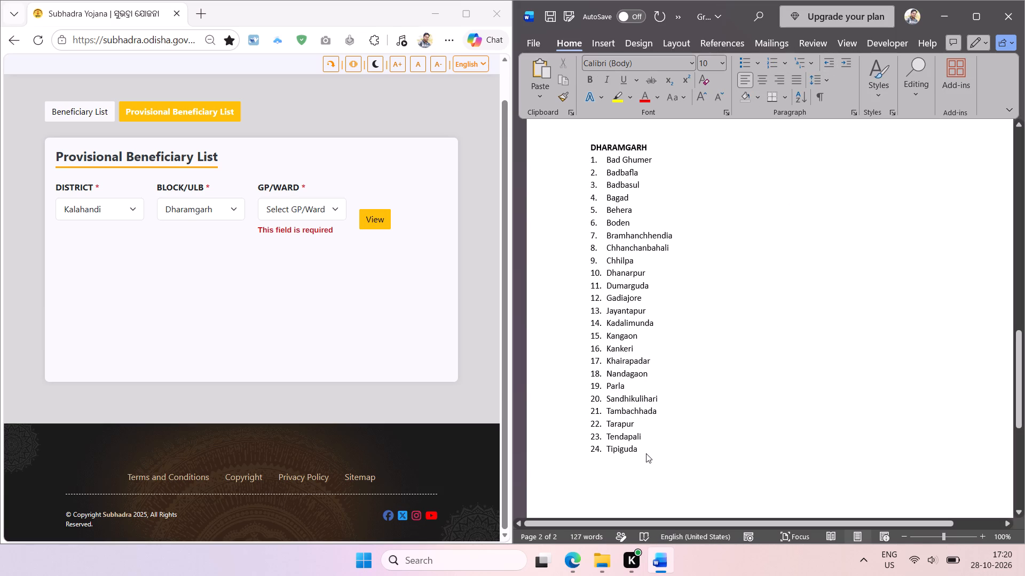
Choose Golamunda as the block for Kalahandi on the Provisional Beneficiary List page.
{"action": "scroll", "coordinate": [646, 453], "scroll_direction": "down", "scroll_amount": 2}
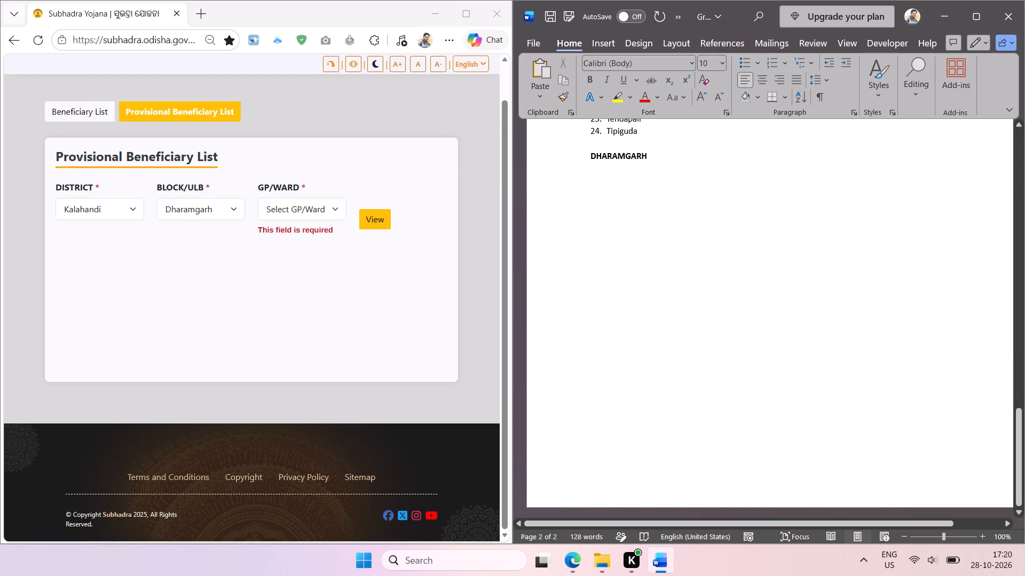
{"action": "scroll", "coordinate": [651, 446], "scroll_direction": "down", "scroll_amount": 2}
{"action": "left_click", "coordinate": [233, 209]}
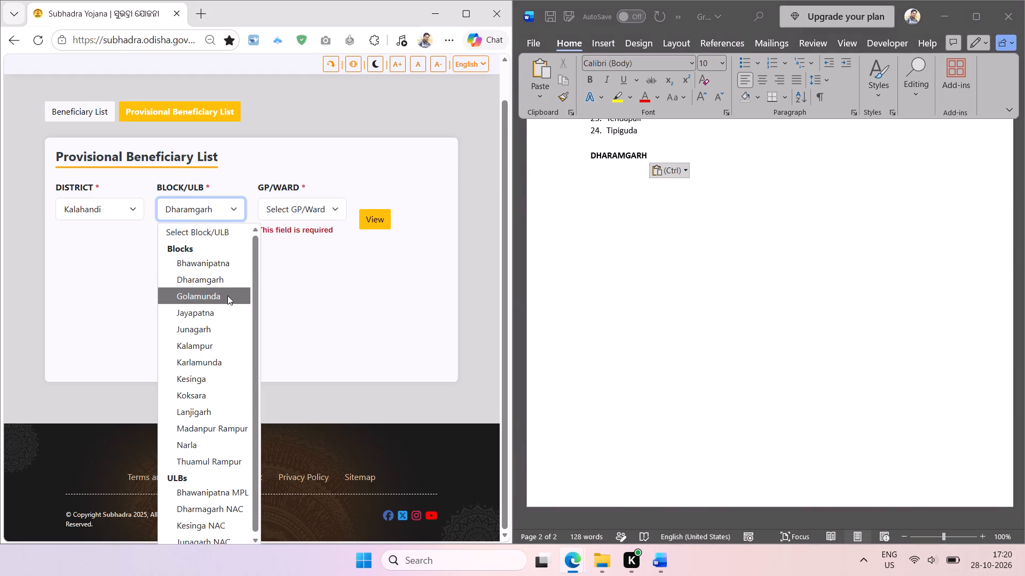
{"action": "left_click", "coordinate": [227, 297]}
{"action": "left_click", "coordinate": [245, 281]}
Replace the copied DHARAMGARH heading with the block name captured from the website, in uppercase as GOLAMUNDA, and start a new line below.
{"action": "key", "text": "shift+super+t"}
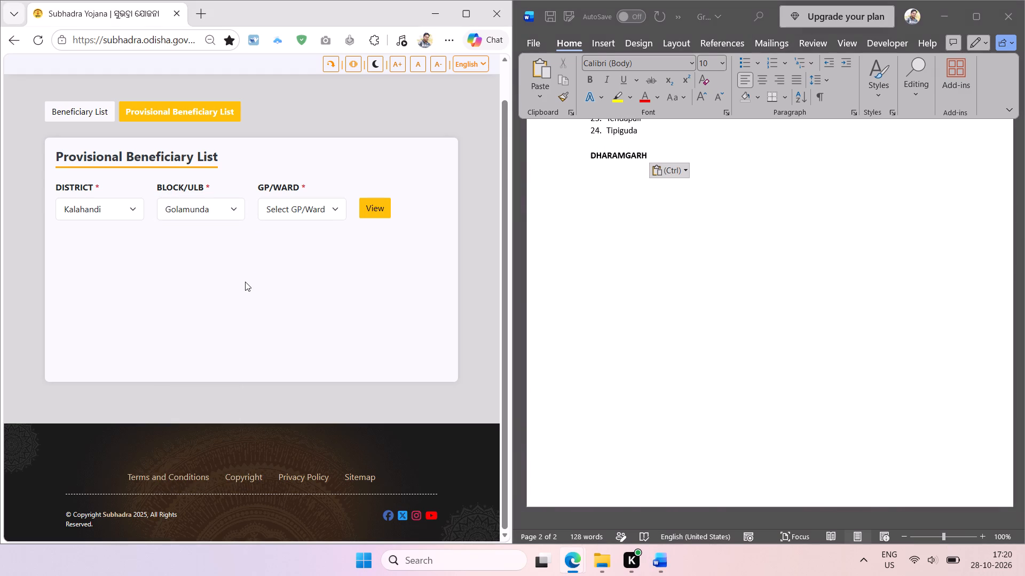
{"action": "left_click_drag", "start_coordinate": [162, 197], "coordinate": [224, 254]}
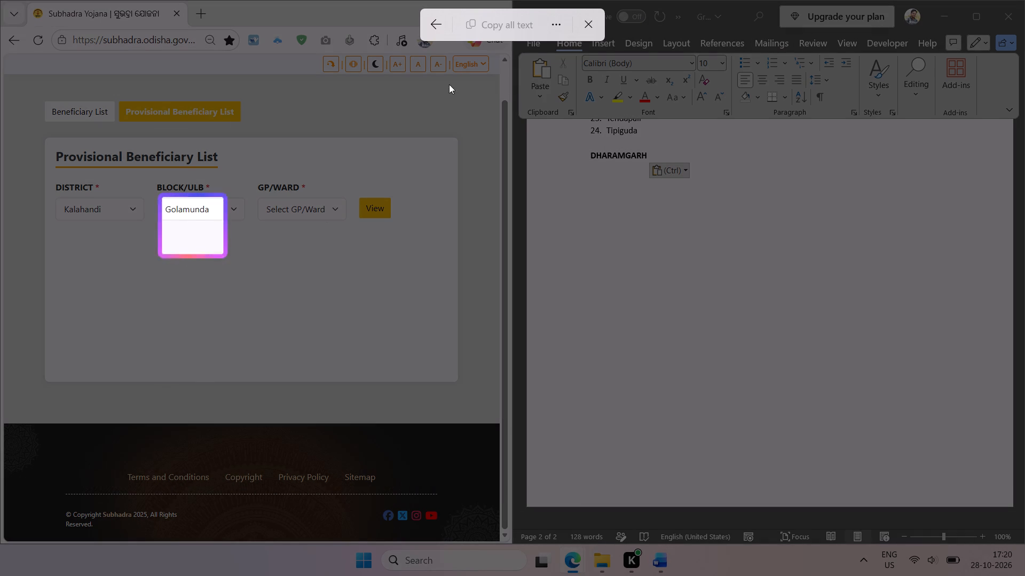
{"action": "left_click", "coordinate": [511, 22]}
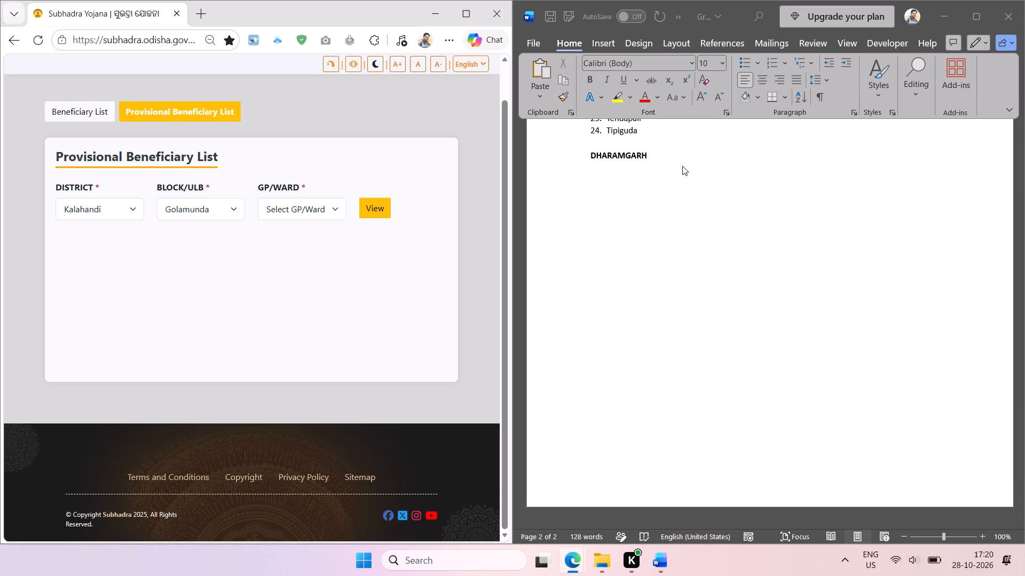
{"action": "left_click", "coordinate": [644, 155]}
{"action": "double_click", "coordinate": [625, 157]}
{"action": "key", "text": "ctrl+v"}
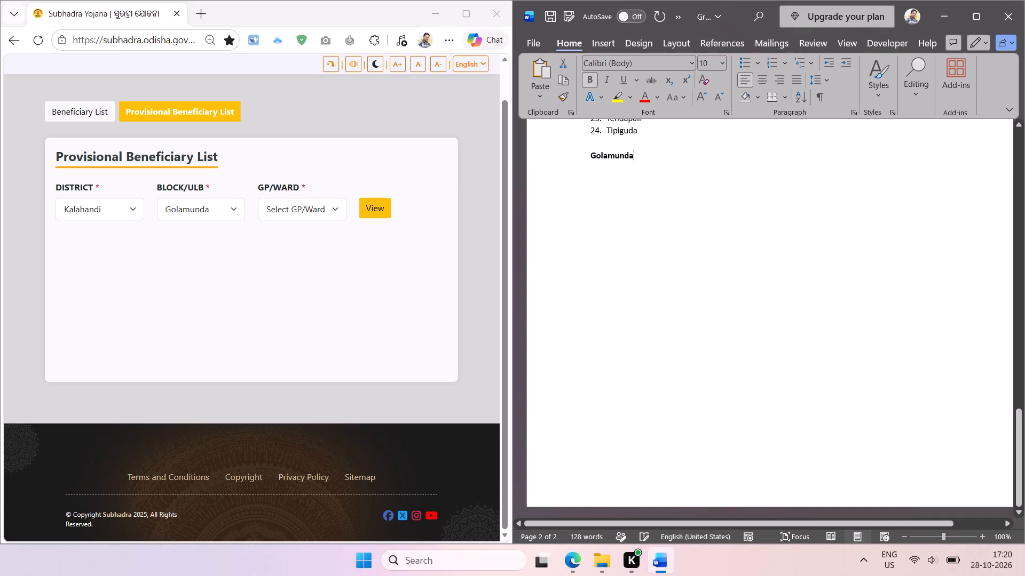
{"action": "key", "text": "shift+F3"}
{"action": "key", "text": "Return"}
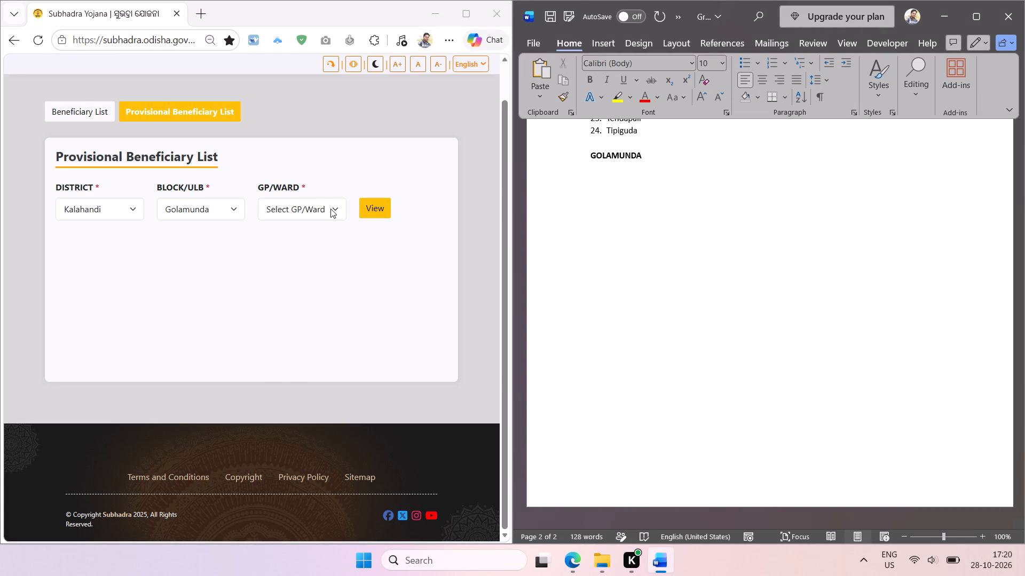
Capture the gram panchayat names from Badachergaon to Kuhura as text and paste them under the GOLAMUNDA heading.
{"action": "left_click", "coordinate": [330, 209]}
{"action": "key", "text": "shift+super+t"}
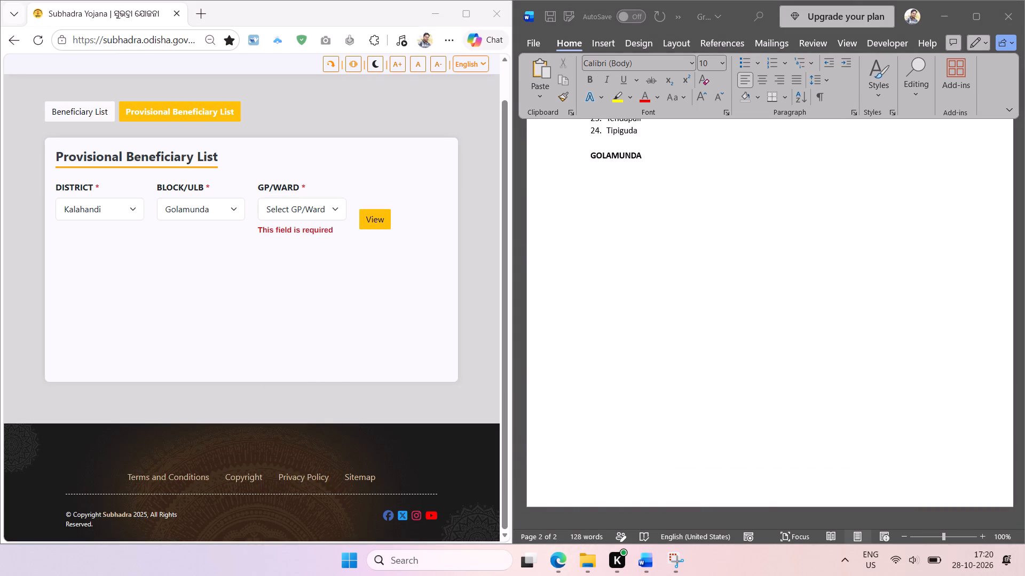
{"action": "left_click_drag", "start_coordinate": [262, 242], "coordinate": [336, 547]}
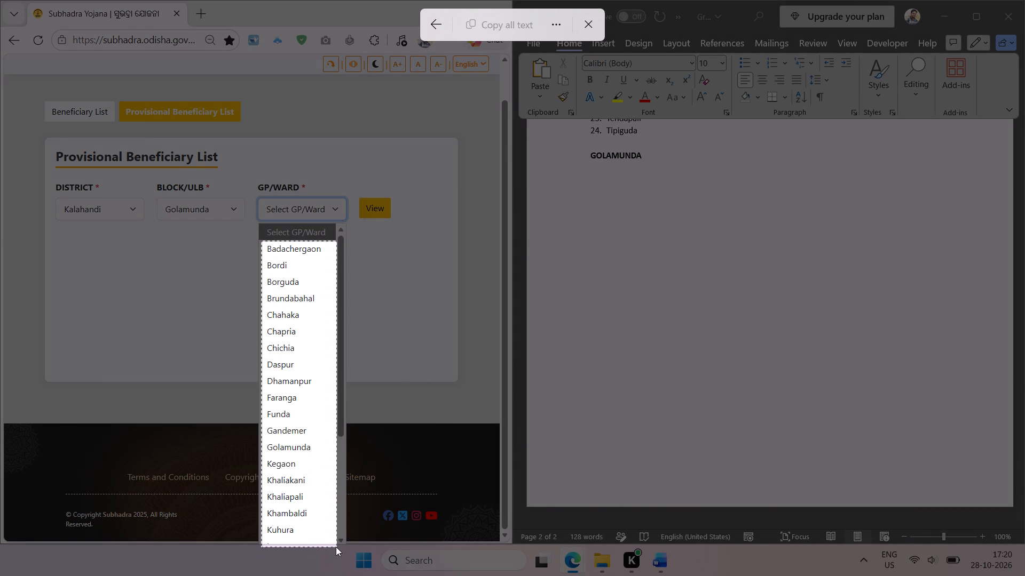
{"action": "left_click_drag", "start_coordinate": [336, 547], "coordinate": [334, 540]}
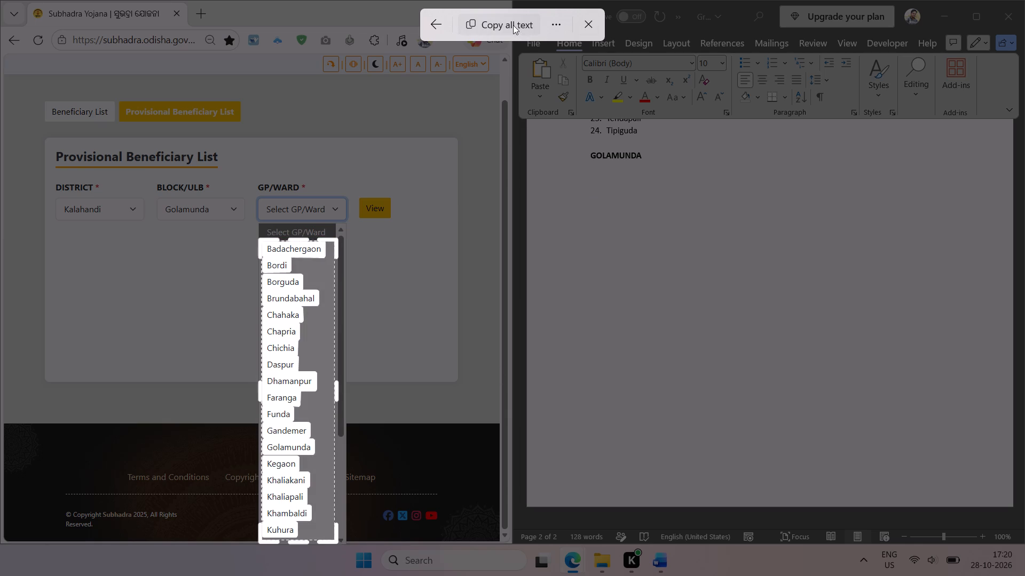
{"action": "left_click", "coordinate": [513, 25]}
{"action": "left_click", "coordinate": [612, 180]}
{"action": "key", "text": "ctrl+v"}
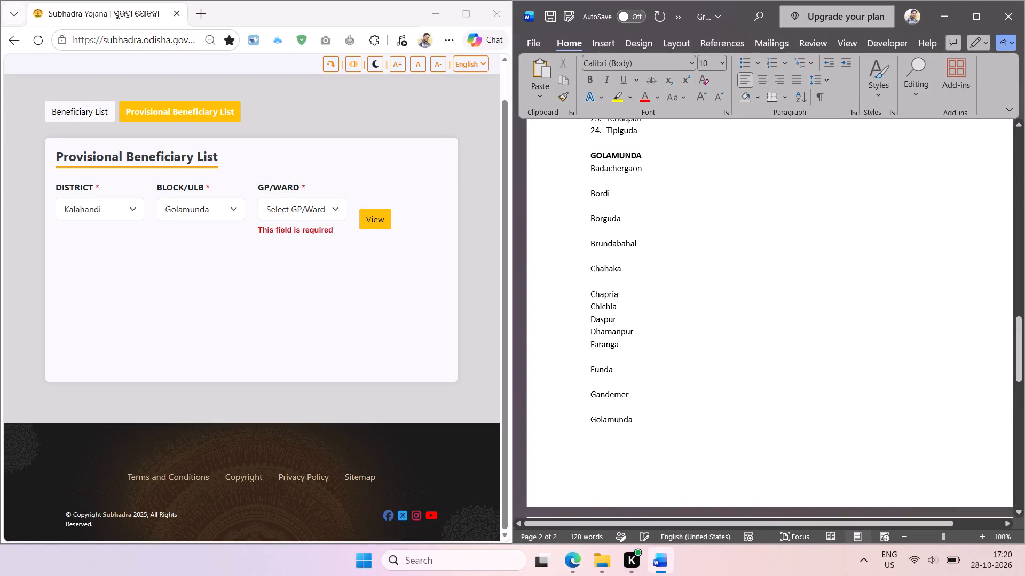
Capture the remaining Golamunda gram panchayat names, from Kuhura to Udeshrunga, as text and paste them below the first batch.
{"action": "key", "text": "Return"}
{"action": "key", "text": "Return"}
{"action": "scroll", "coordinate": [617, 251], "scroll_direction": "down", "scroll_amount": 1}
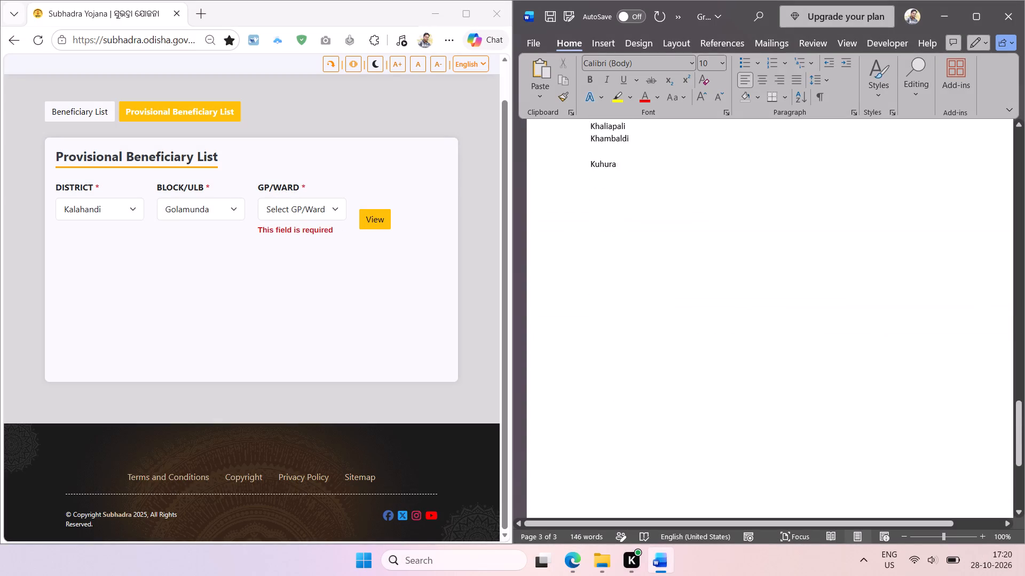
{"action": "scroll", "coordinate": [617, 251], "scroll_direction": "down", "scroll_amount": 1}
{"action": "left_click", "coordinate": [337, 213]}
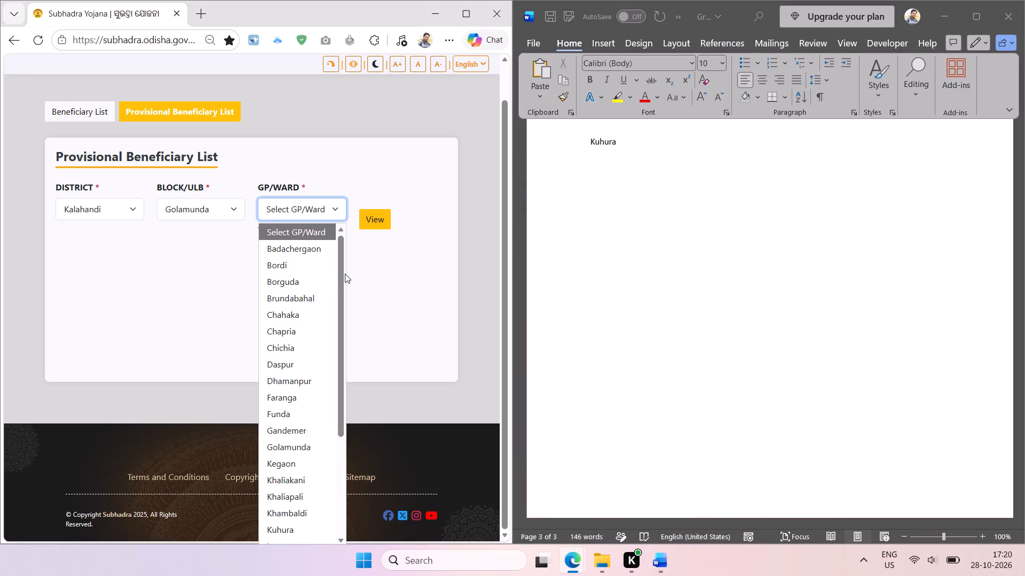
{"action": "left_click_drag", "start_coordinate": [344, 273], "coordinate": [346, 431]}
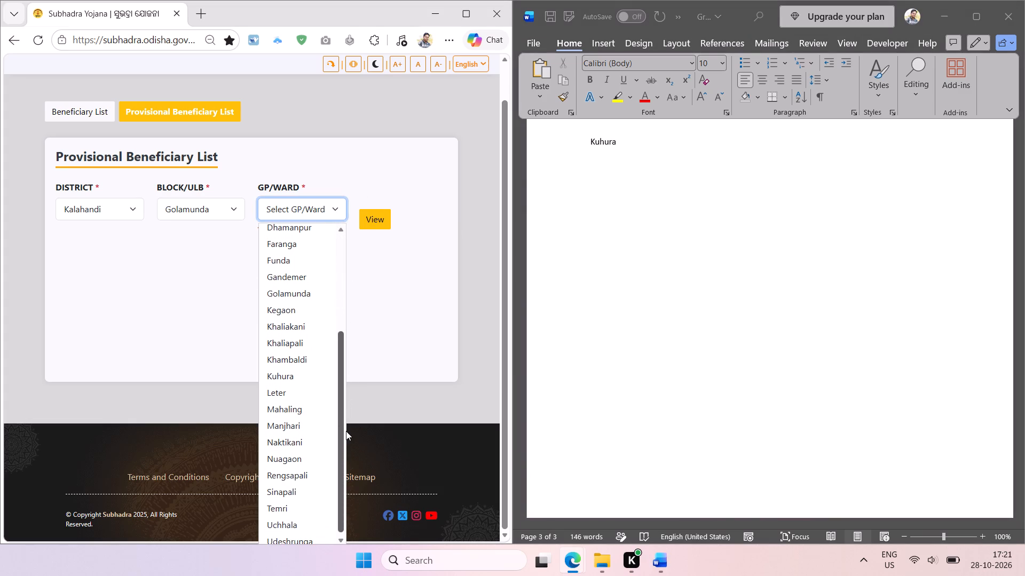
{"action": "left_click_drag", "start_coordinate": [346, 431], "coordinate": [346, 432]}
{"action": "key", "text": "shift+super+t"}
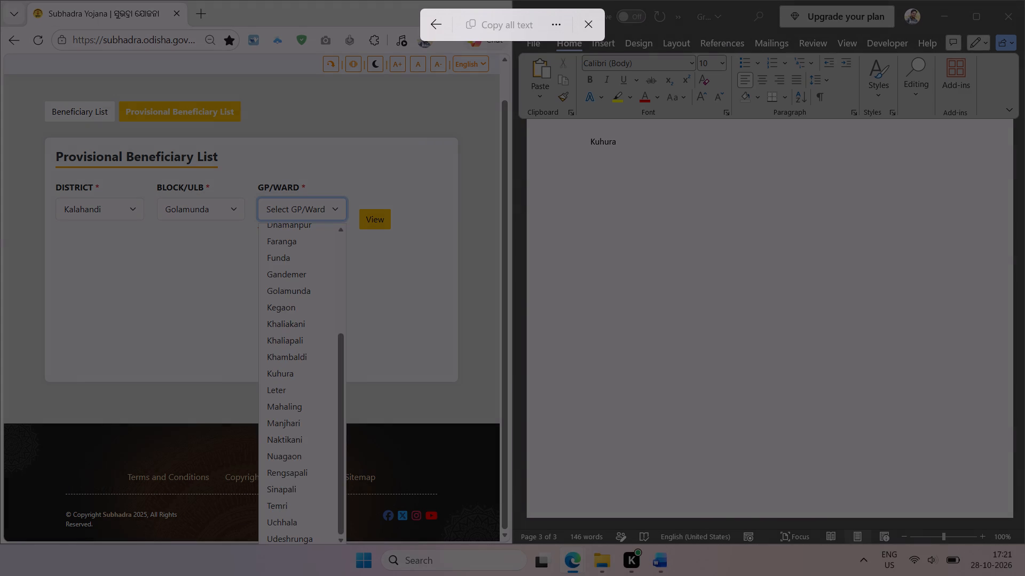
{"action": "left_click_drag", "start_coordinate": [261, 365], "coordinate": [328, 547]}
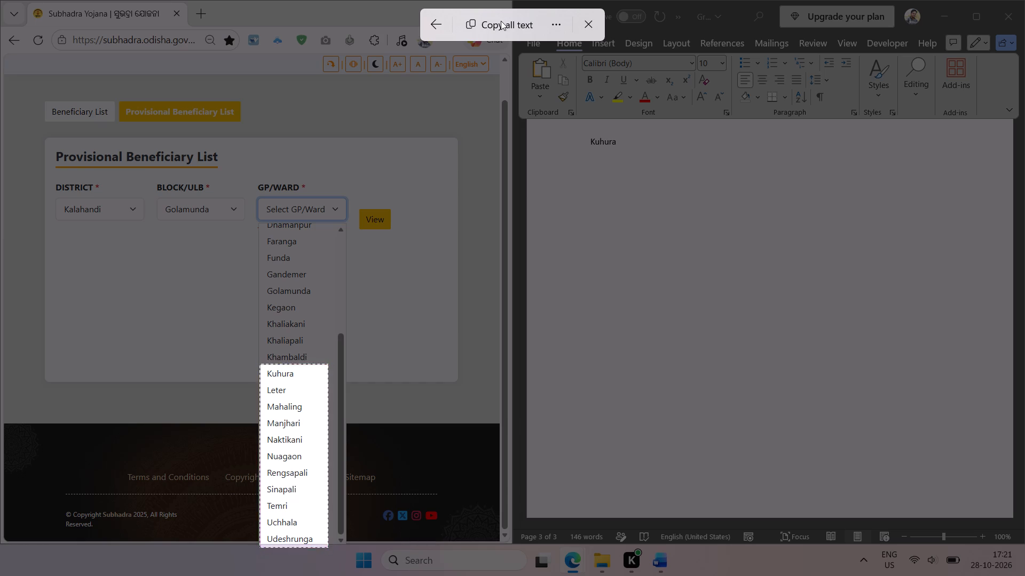
{"action": "left_click", "coordinate": [501, 21]}
{"action": "left_click", "coordinate": [594, 150]}
{"action": "key", "text": "ctrl+v"}
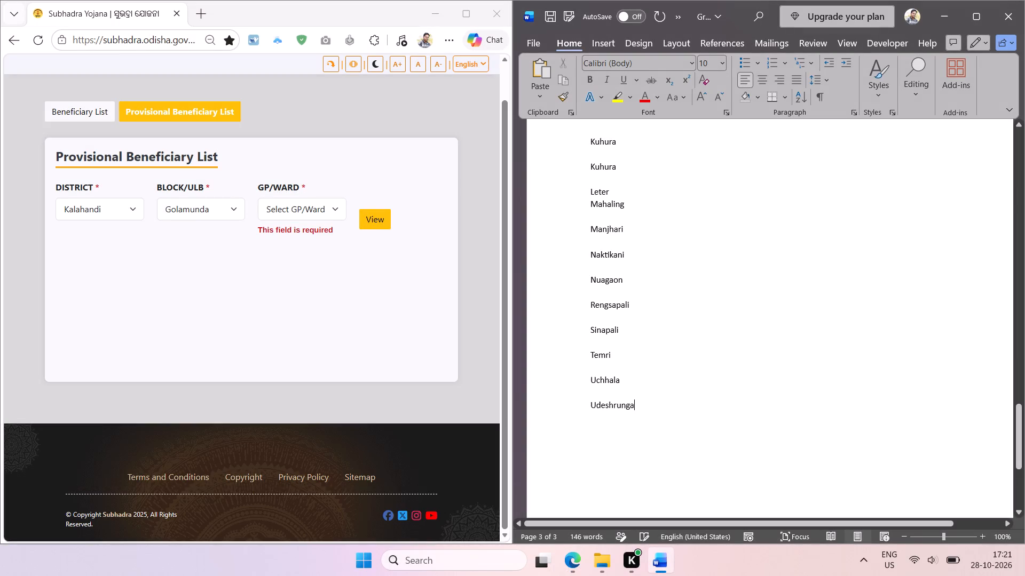
Delete the duplicate Kuhura entry from the Golamunda names.
{"action": "double_click", "coordinate": [605, 166]}
{"action": "key", "text": "BackSpace"}
Remove the blank lines between the names from Manjhari down to Udeshrunga.
{"action": "left_click", "coordinate": [606, 379]}
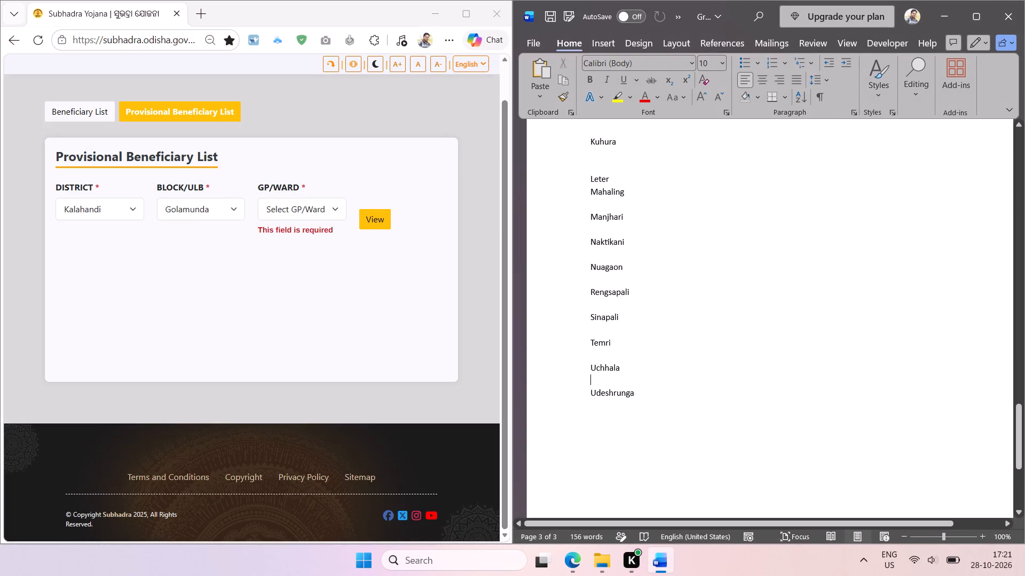
{"action": "key", "text": "BackSpace"}
{"action": "key", "text": "Up"}
{"action": "key", "text": "BackSpace"}
{"action": "key", "text": "Up"}
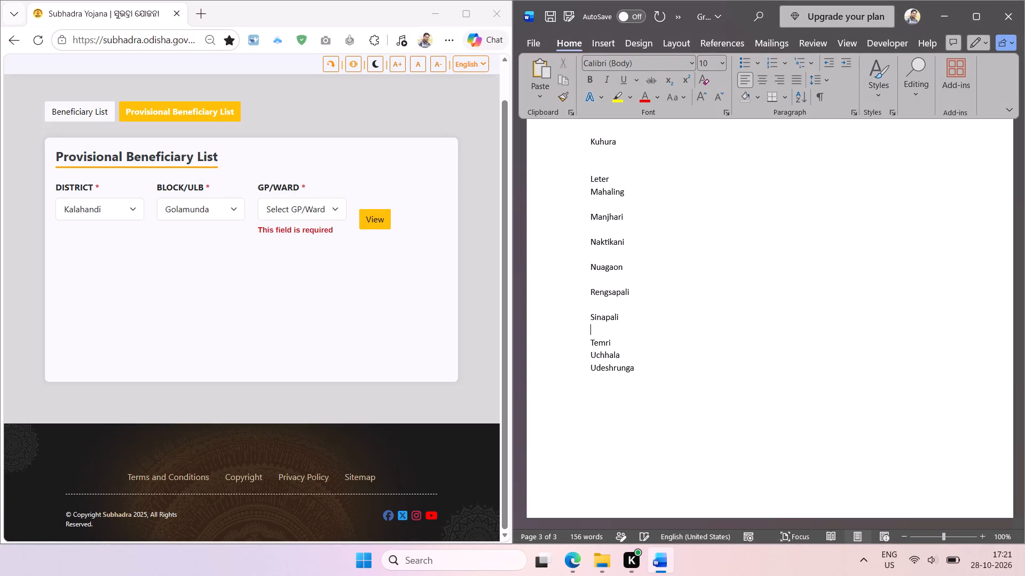
{"action": "key", "text": "BackSpace"}
{"action": "key", "text": "Up"}
{"action": "key", "text": "BackSpace"}
{"action": "key", "text": "Up"}
{"action": "key", "text": "BackSpace"}
{"action": "key", "text": "Up"}
{"action": "key", "text": "BackSpace"}
{"action": "key", "text": "Up"}
{"action": "key", "text": "BackSpace"}
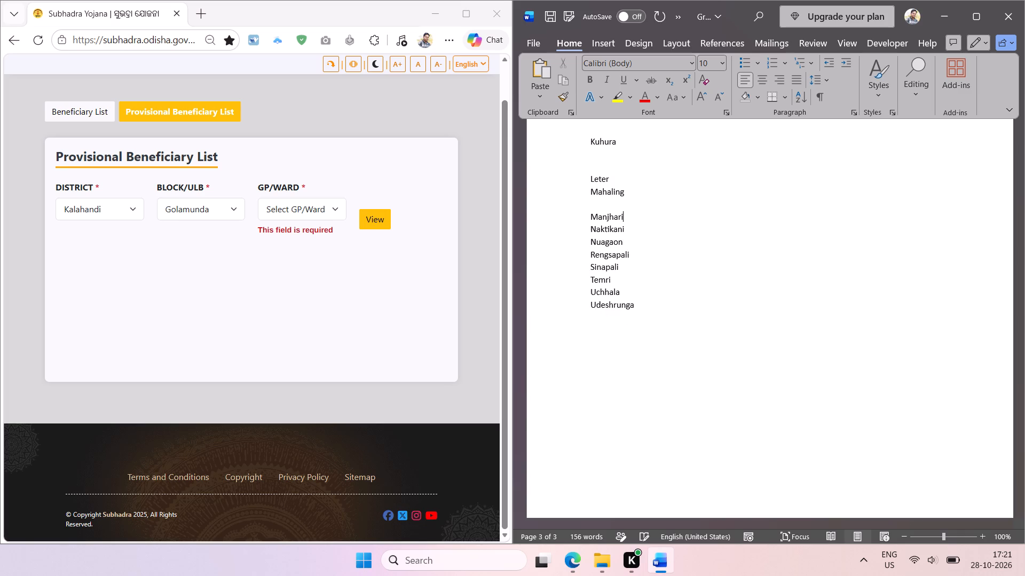
Remove the blank lines between the names from Kegaon down to Manjhari.
{"action": "key", "text": "Up"}
{"action": "key", "text": "BackSpace"}
{"action": "key", "text": "Up"}
{"action": "key", "text": "Up"}
{"action": "key", "text": "BackSpace"}
{"action": "key", "text": "BackSpace"}
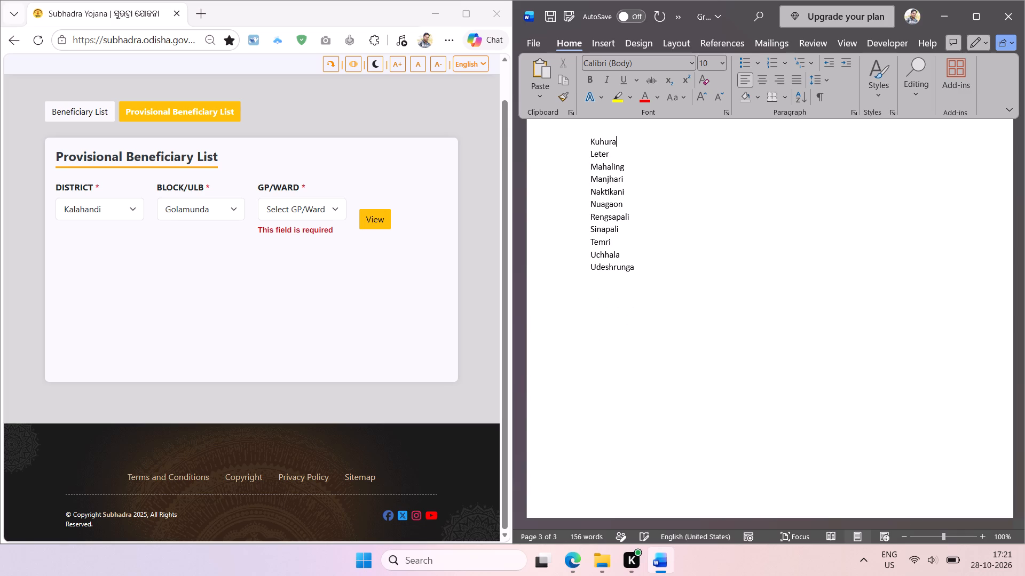
{"action": "scroll", "coordinate": [747, 376], "scroll_direction": "up", "scroll_amount": 4}
{"action": "key", "text": "Up"}
{"action": "key", "text": "BackSpace"}
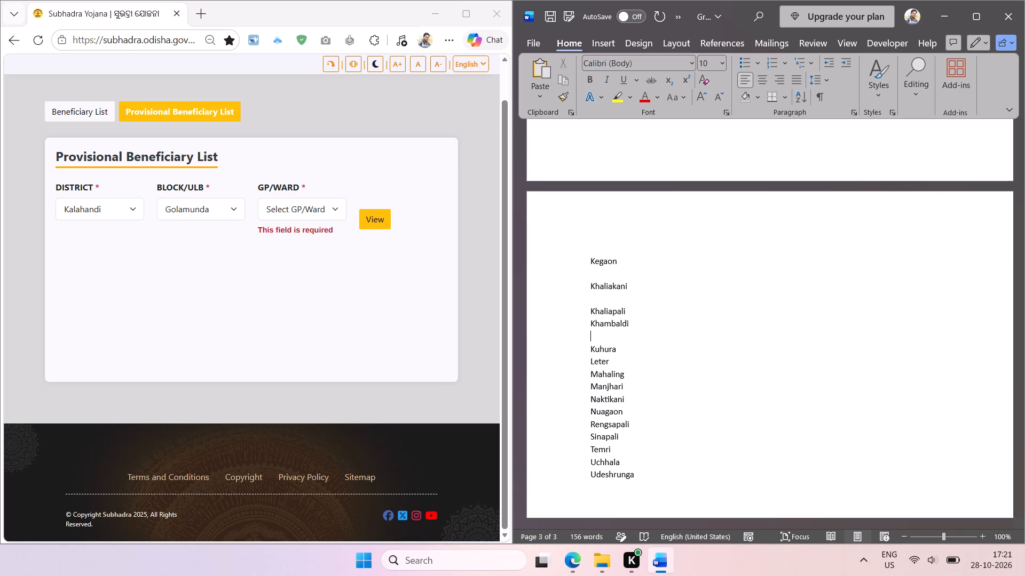
{"action": "key", "text": "Up"}
{"action": "key", "text": "Up"}
{"action": "key", "text": "BackSpace"}
{"action": "key", "text": "Up"}
{"action": "key", "text": "BackSpace"}
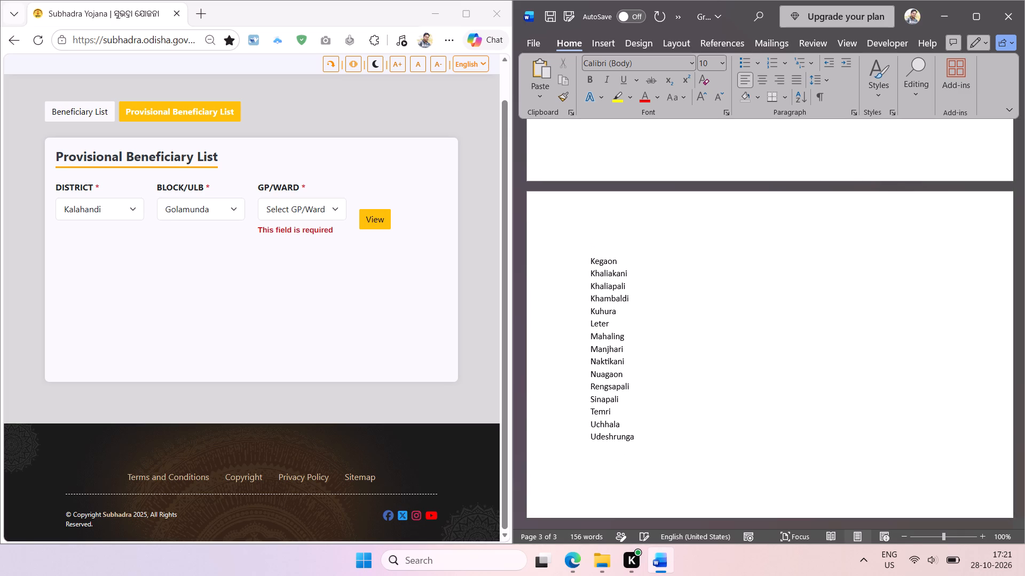
Remove the blank lines between the Golamunda block's names from Faranga down to Golamunda.
{"action": "scroll", "coordinate": [747, 376], "scroll_direction": "up", "scroll_amount": 4}
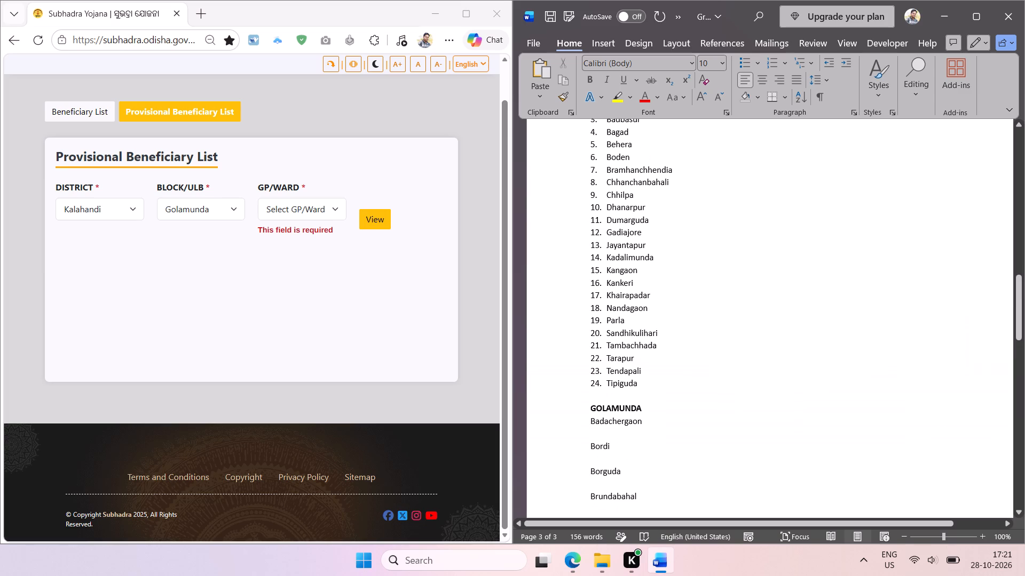
{"action": "scroll", "coordinate": [747, 376], "scroll_direction": "down", "scroll_amount": 1}
{"action": "key", "text": "Up"}
{"action": "key", "text": "Up"}
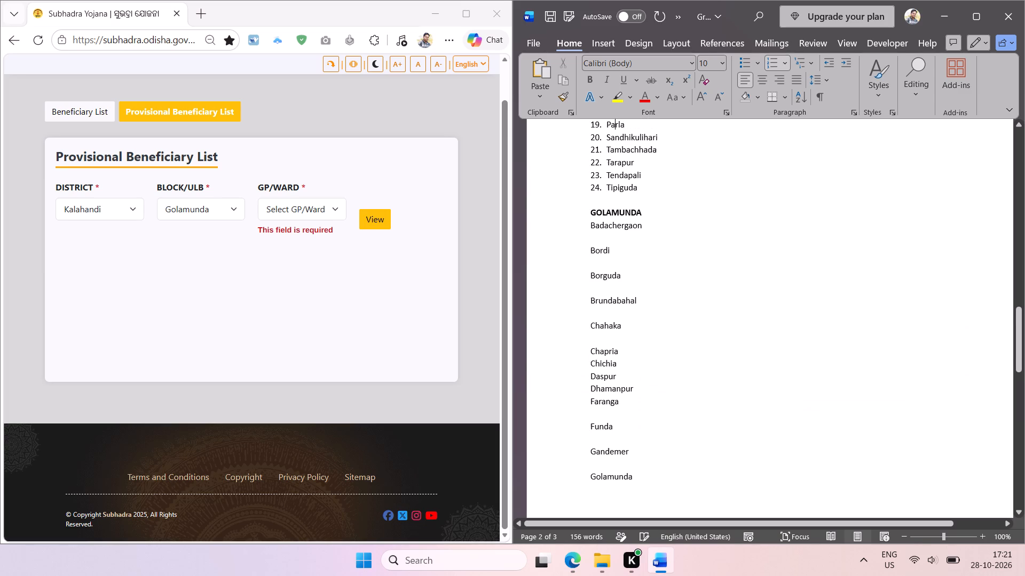
{"action": "left_click", "coordinate": [624, 460]}
{"action": "key", "text": "BackSpace"}
{"action": "key", "text": "Up"}
{"action": "key", "text": "BackSpace"}
{"action": "key", "text": "Up"}
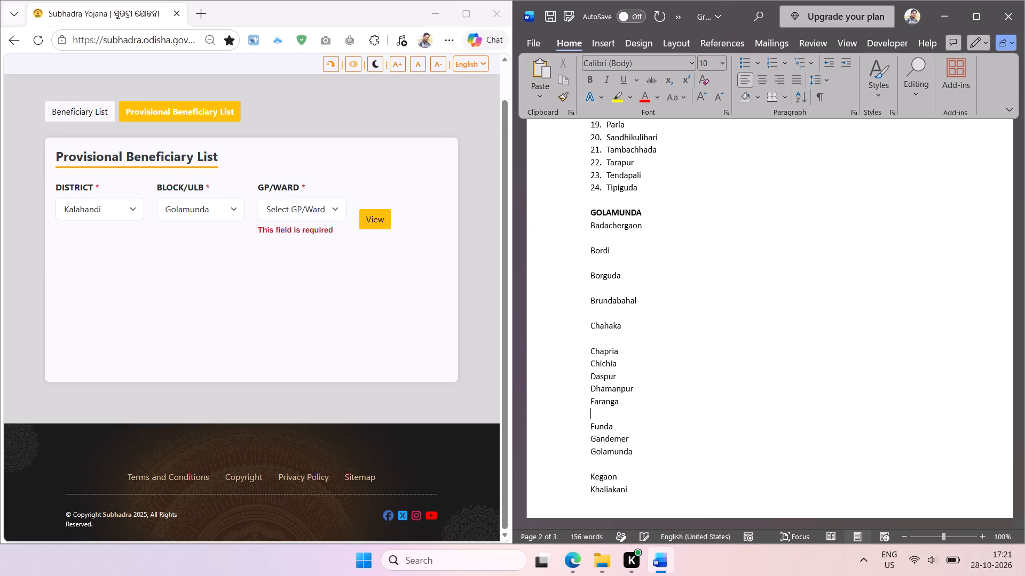
{"action": "key", "text": "BackSpace"}
Remove the blank lines between the names from Badachergaon down to Chapria.
{"action": "key", "text": "Up"}
{"action": "key", "text": "Up"}
{"action": "key", "text": "Up"}
{"action": "key", "text": "Up"}
{"action": "key", "text": "Up"}
{"action": "key", "text": "BackSpace"}
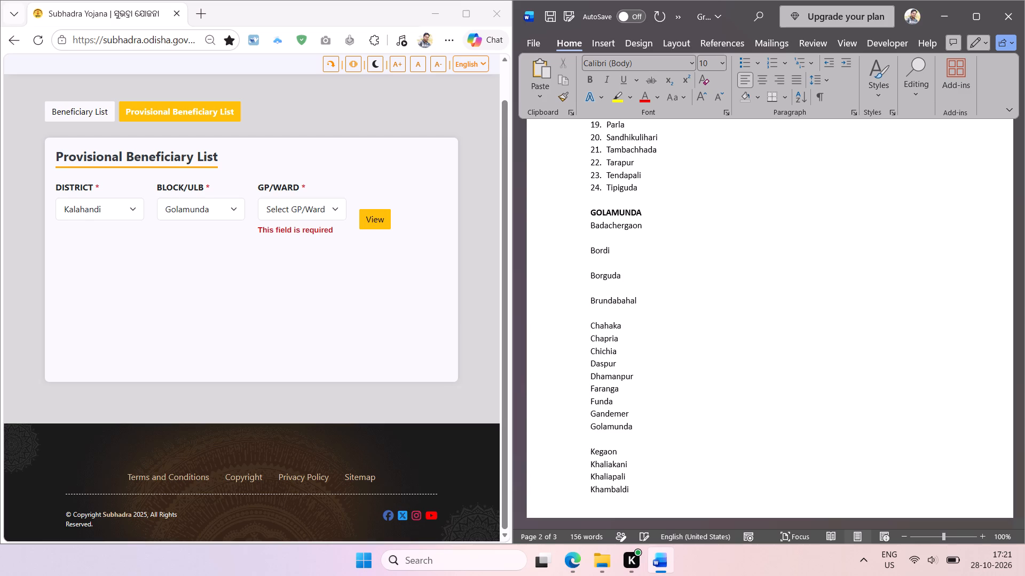
{"action": "key", "text": "Up"}
{"action": "key", "text": "BackSpace"}
{"action": "key", "text": "Up"}
{"action": "key", "text": "BackSpace"}
{"action": "key", "text": "Up"}
{"action": "key", "text": "BackSpace"}
{"action": "key", "text": "Up"}
{"action": "key", "text": "BackSpace"}
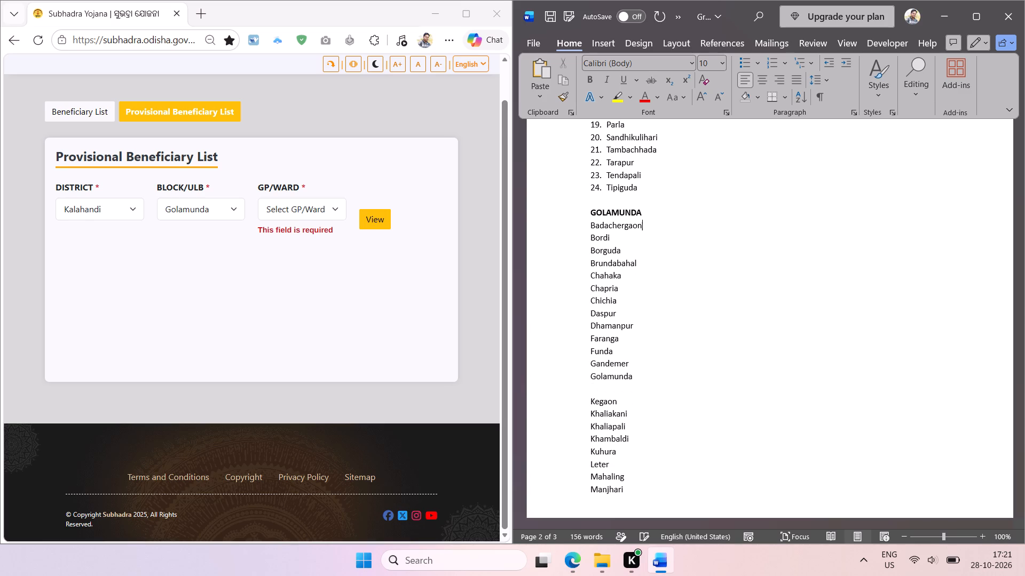
Remove the blank line between Golamunda and Kegaon.
{"action": "left_click", "coordinate": [602, 390]}
{"action": "key", "text": "BackSpace"}
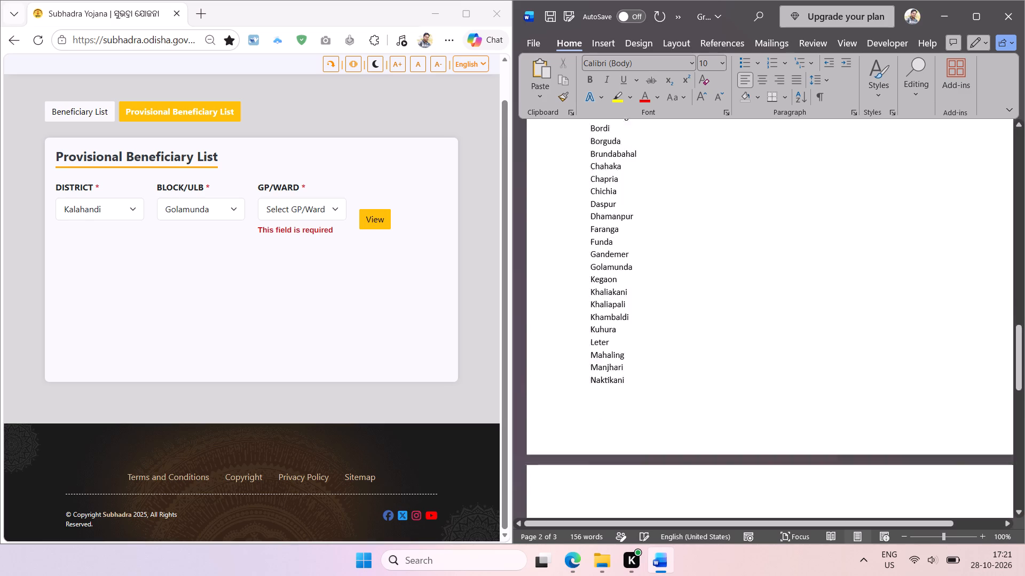
Insert a page break before the GOLAMUNDA heading.
{"action": "left_click", "coordinate": [593, 133]}
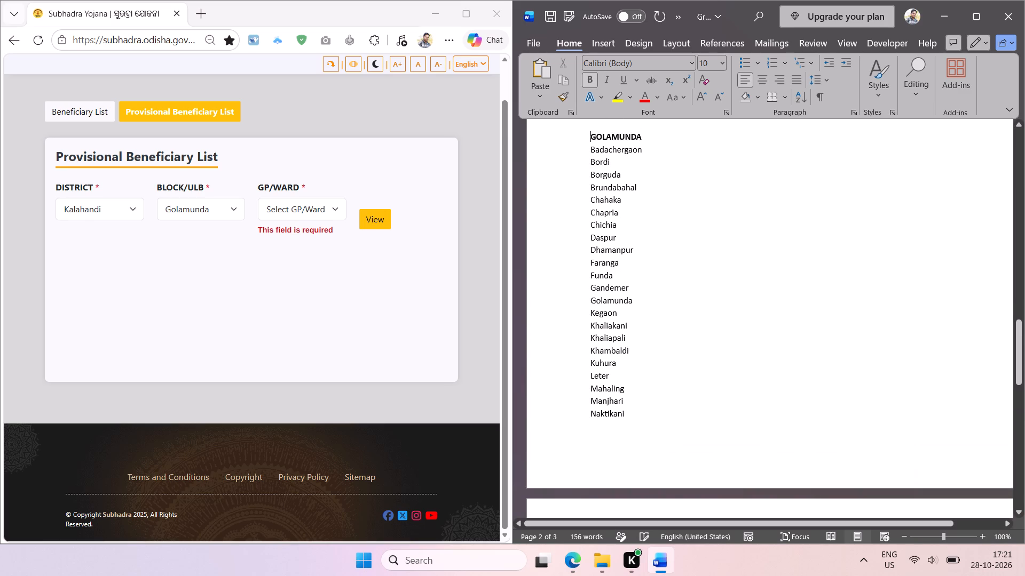
{"action": "key", "text": "ctrl+Return"}
Sort the Golamunda gram panchayat names, from Badachergaon to Udeshrunga, as text in ascending paragraph order.
{"action": "scroll", "coordinate": [593, 133], "scroll_direction": "down", "scroll_amount": 2}
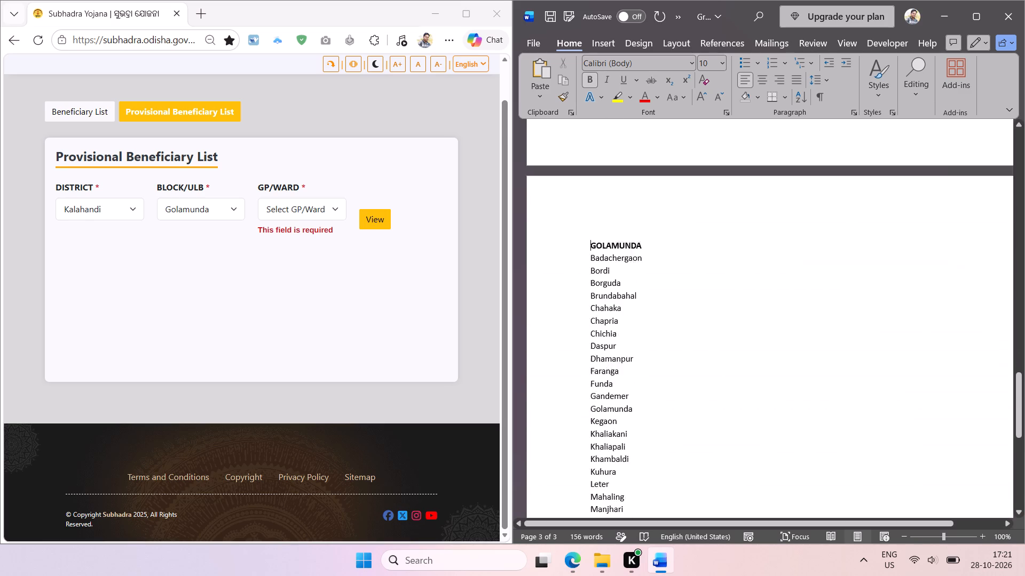
{"action": "scroll", "coordinate": [719, 326], "scroll_direction": "down", "scroll_amount": 3}
{"action": "left_click", "coordinate": [590, 141]}
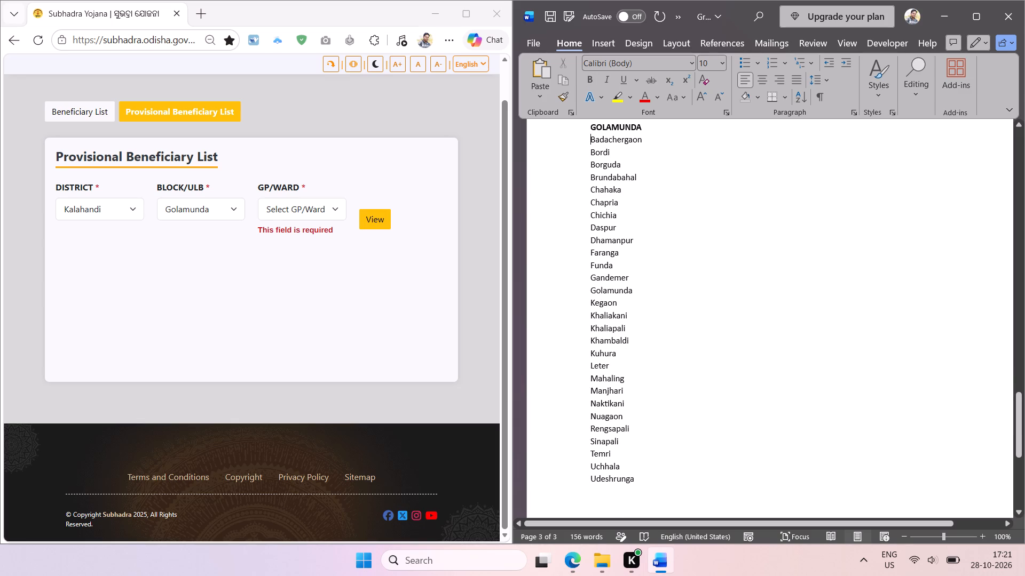
{"action": "left_click", "coordinate": [632, 479], "text": "shift"}
{"action": "left_click", "coordinate": [796, 98]}
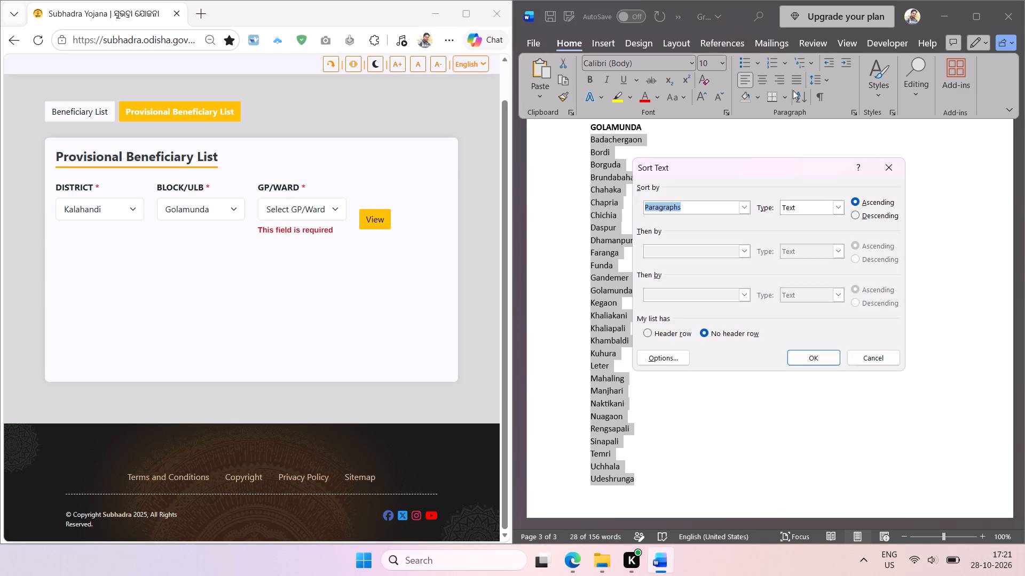
{"action": "key", "text": "Return"}
Number the sorted Golamunda names and decrease the list's indent.
{"action": "left_click", "coordinate": [772, 63]}
{"action": "left_click", "coordinate": [827, 65]}
{"action": "left_click", "coordinate": [722, 194]}
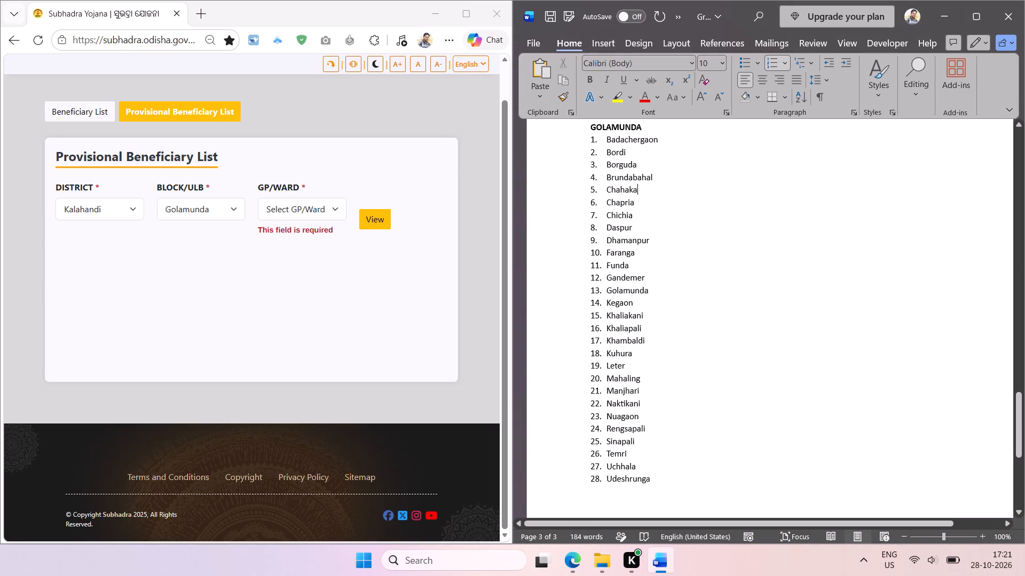
Copy the GOLAMUNDA heading and paste it below the numbered list, separated by a blank line.
{"action": "double_click", "coordinate": [617, 130]}
{"action": "key", "text": "ctrl+c"}
{"action": "left_click", "coordinate": [671, 482]}
{"action": "key", "text": "Return"}
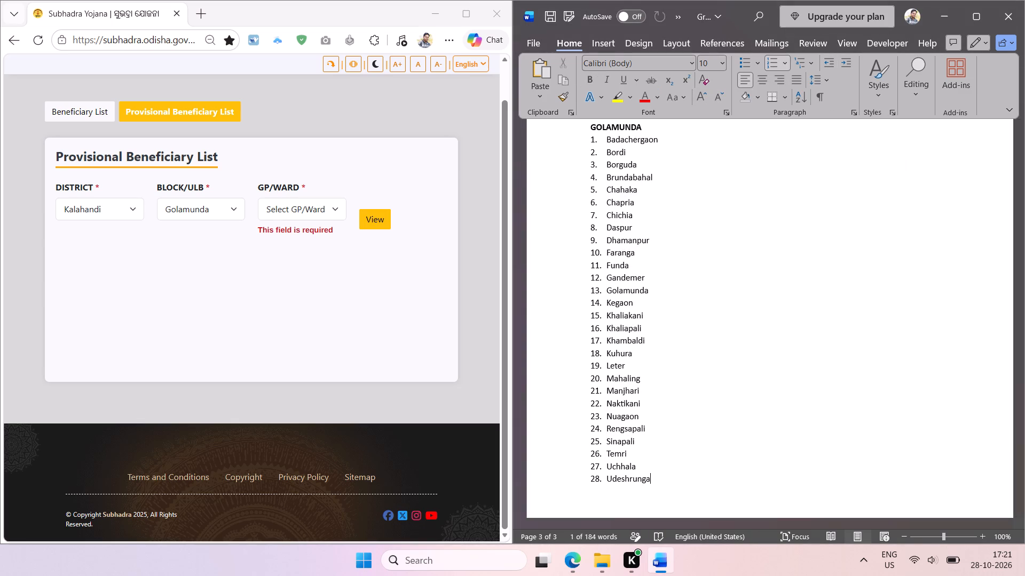
{"action": "key", "text": "Return"}
{"action": "key", "text": "Return"}
{"action": "key", "text": "ctrl+v"}
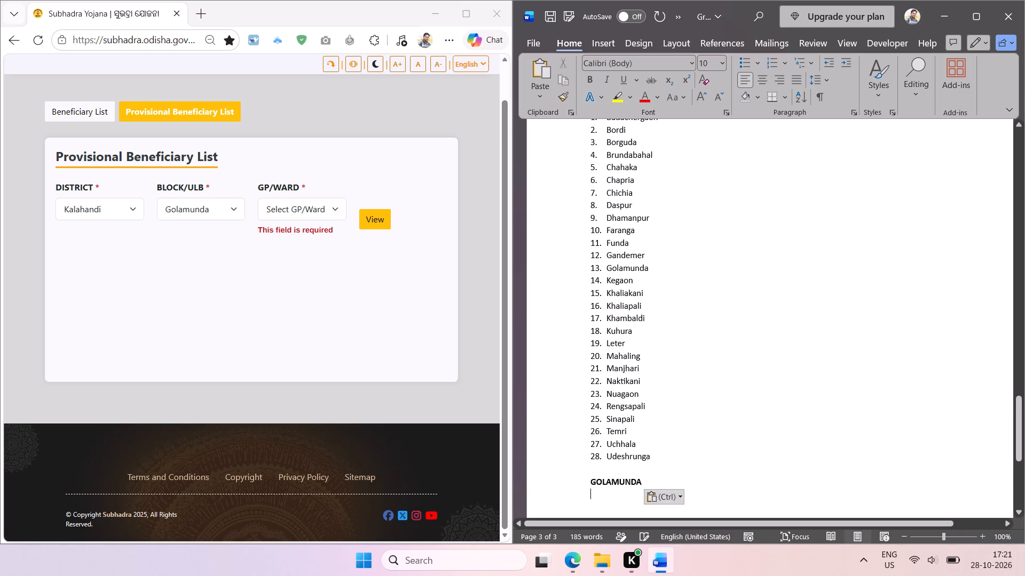
Switch to the browser and choose Jayapatna as the block on the beneficiary list page.
{"action": "scroll", "coordinate": [670, 483], "scroll_direction": "down", "scroll_amount": 5}
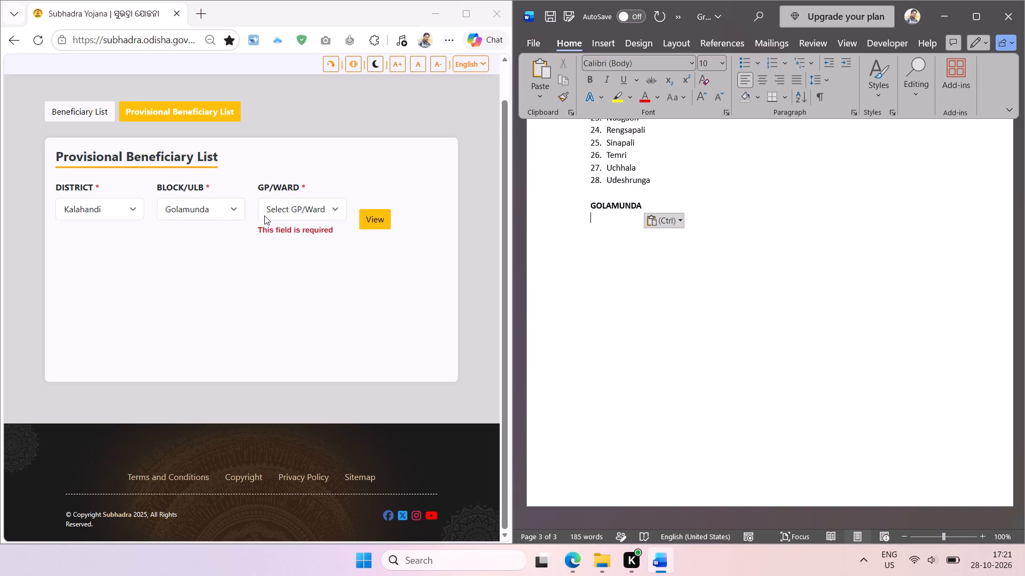
{"action": "left_click", "coordinate": [227, 206]}
{"action": "left_click", "coordinate": [216, 313]}
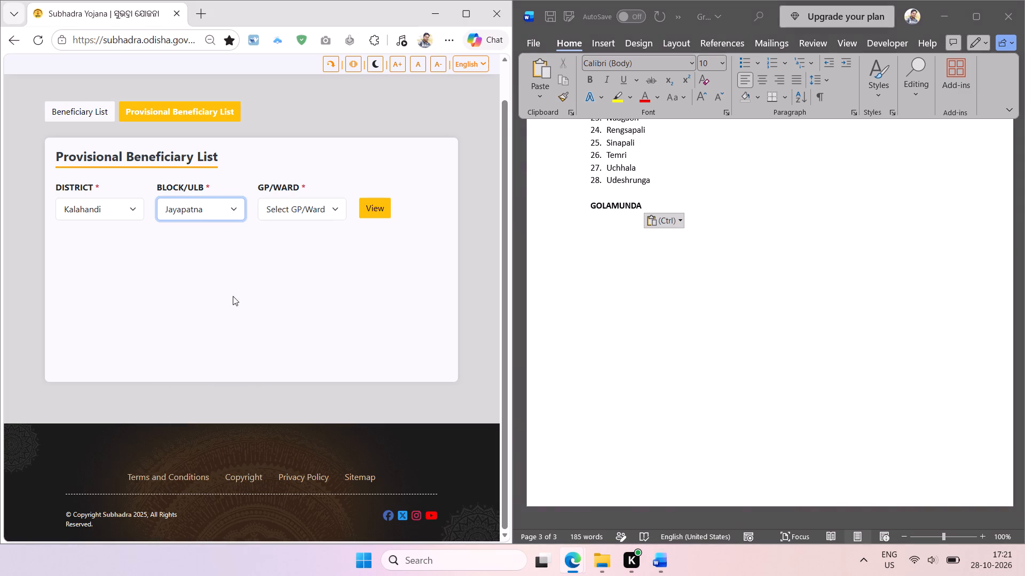
Capture the block name Jayapatna as text and replace the copied GOLAMUNDA heading in Word with it in uppercase.
{"action": "left_click", "coordinate": [233, 287]}
{"action": "key", "text": "shift+super+t"}
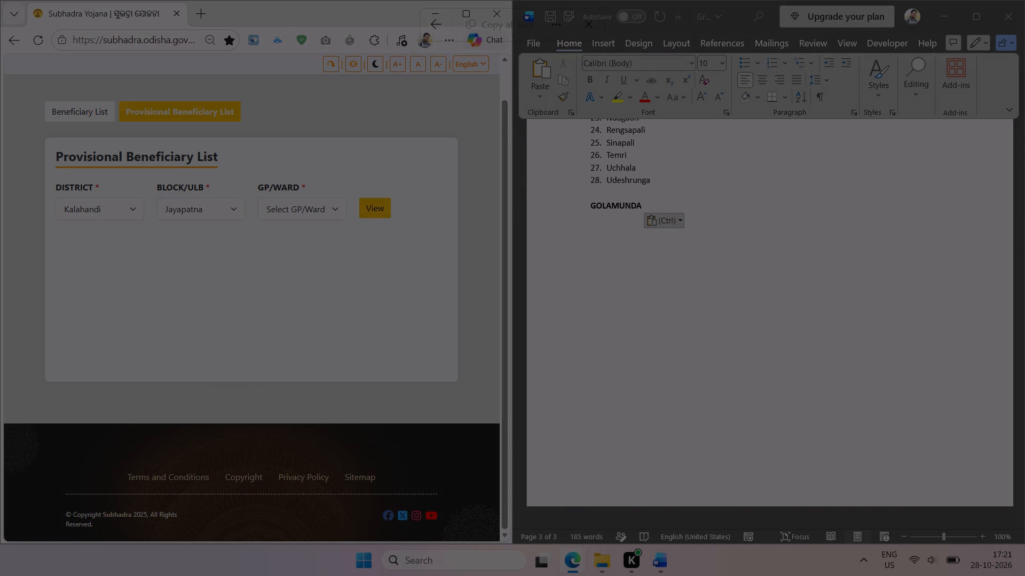
{"action": "left_click_drag", "start_coordinate": [161, 198], "coordinate": [214, 245]}
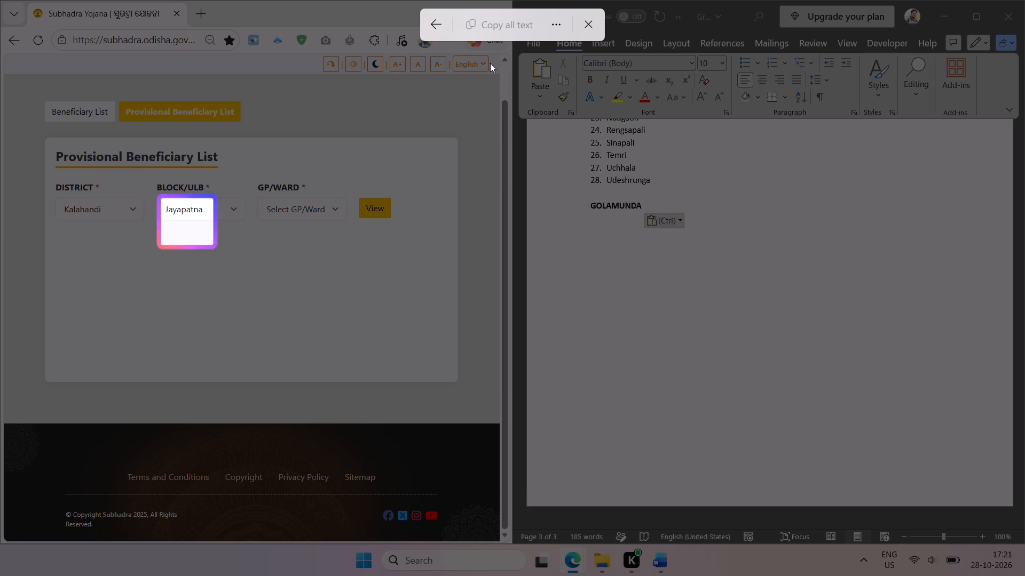
{"action": "left_click", "coordinate": [506, 23]}
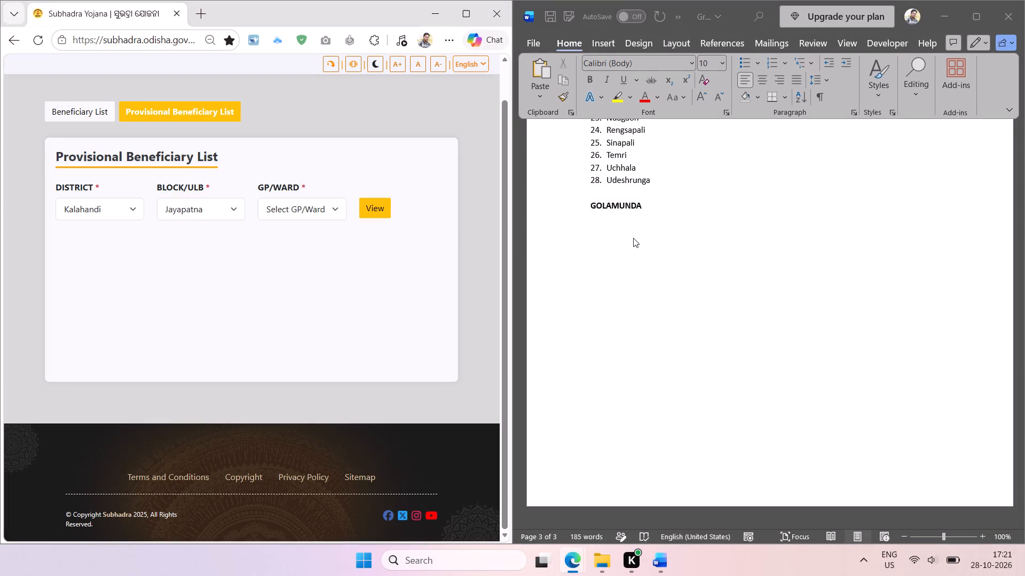
{"action": "left_click", "coordinate": [633, 238]}
{"action": "double_click", "coordinate": [624, 204]}
{"action": "key", "text": "ctrl+v"}
{"action": "key", "text": "shift+F3"}
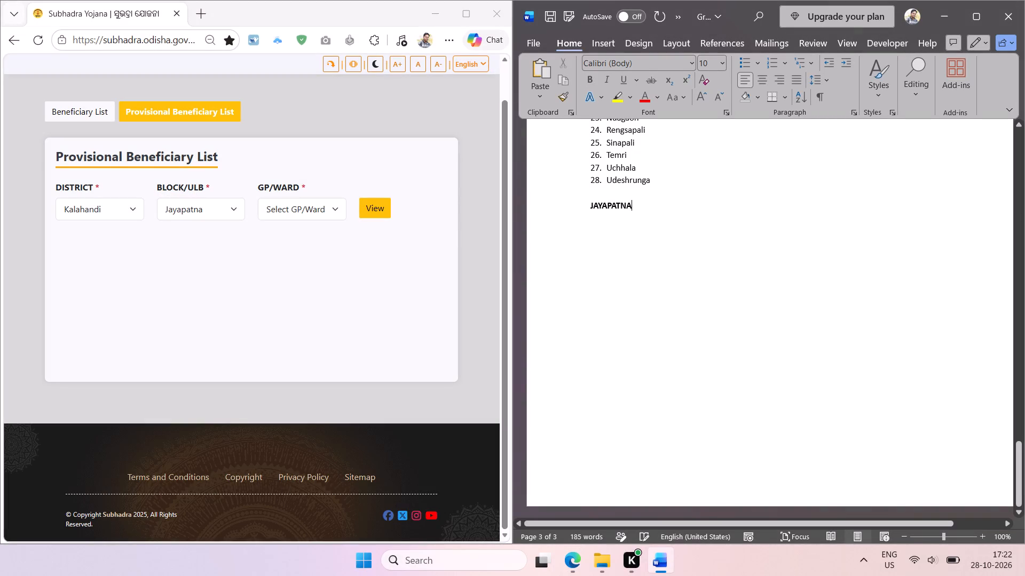
Capture Jayapatna's gram panchayat names from Ainabhata to Ranamal as text and paste them below the JAYAPATNA heading.
{"action": "key", "text": "Return"}
{"action": "left_click", "coordinate": [327, 215]}
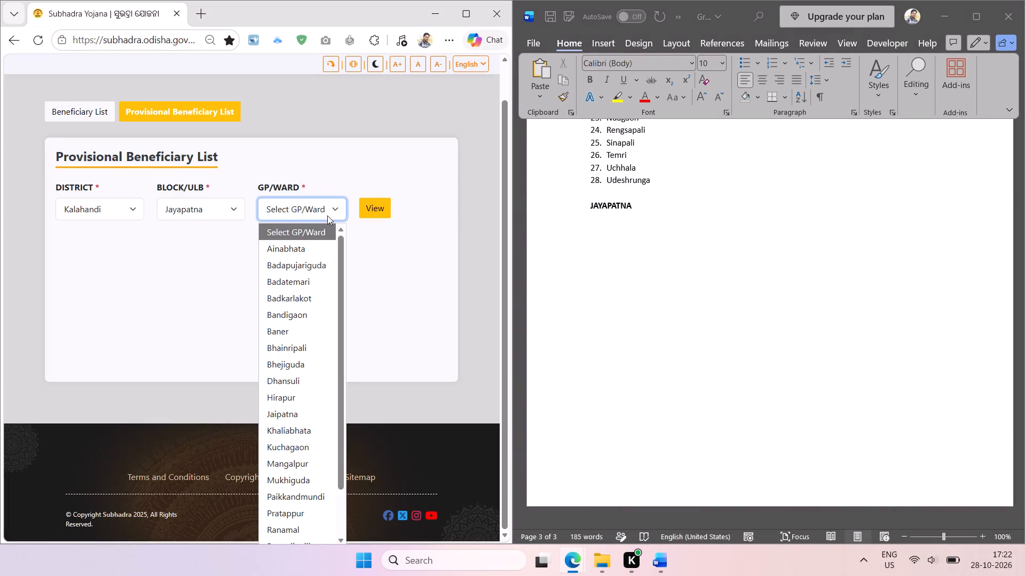
{"action": "key", "text": "shift+super+t"}
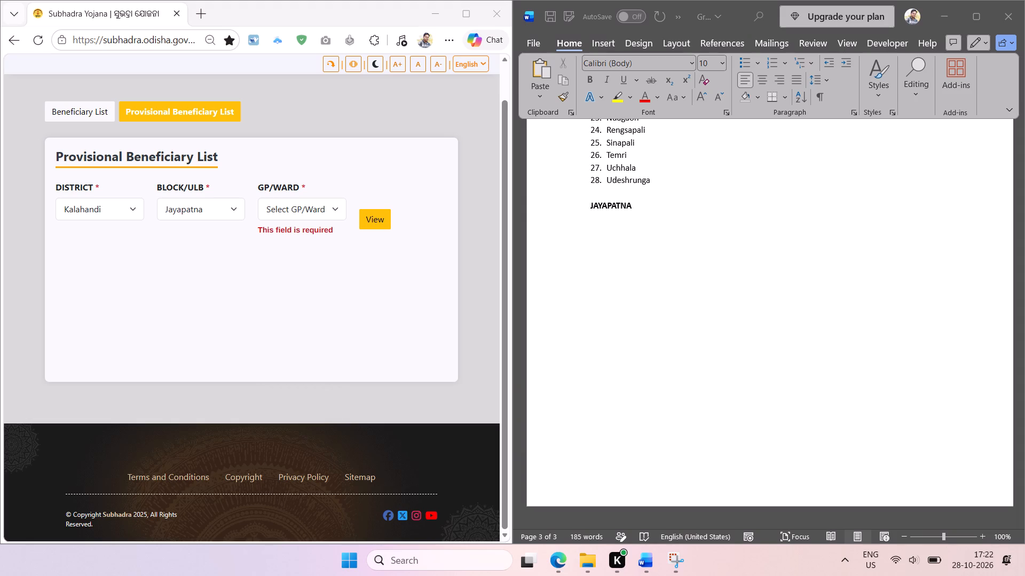
{"action": "left_click_drag", "start_coordinate": [261, 242], "coordinate": [333, 537]}
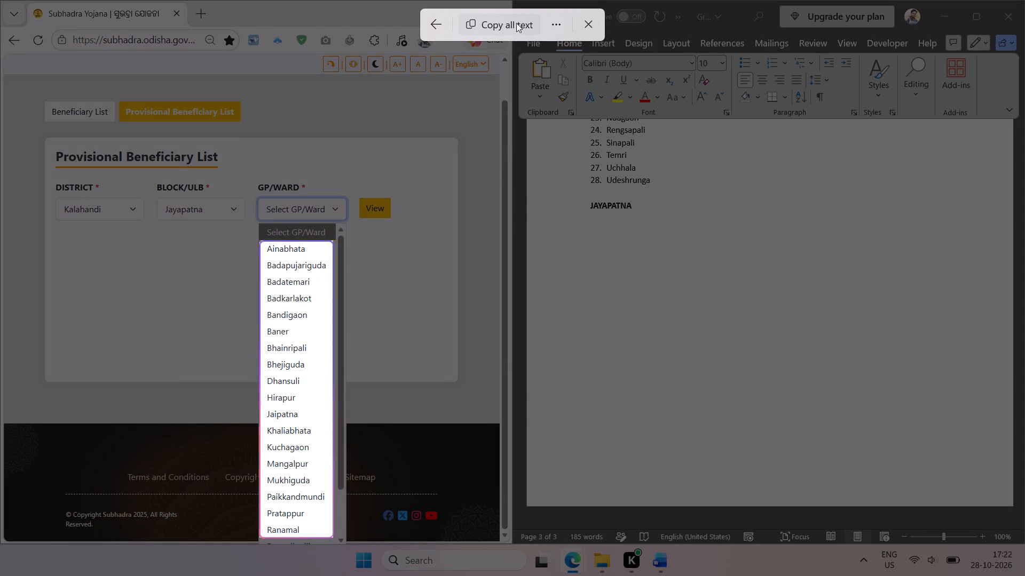
{"action": "left_click", "coordinate": [511, 18]}
{"action": "left_click", "coordinate": [609, 210]}
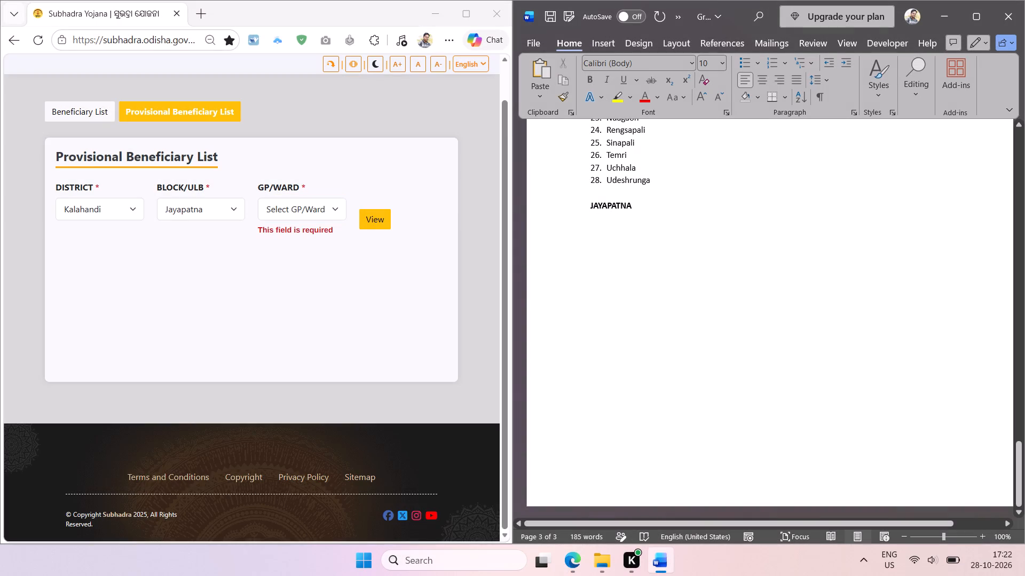
{"action": "key", "text": "ctrl+v"}
Capture the Jayapatna gram panchayat names from Ranamal to Uchala as text and paste them below the first batch.
{"action": "key", "text": "Return"}
{"action": "key", "text": "Return"}
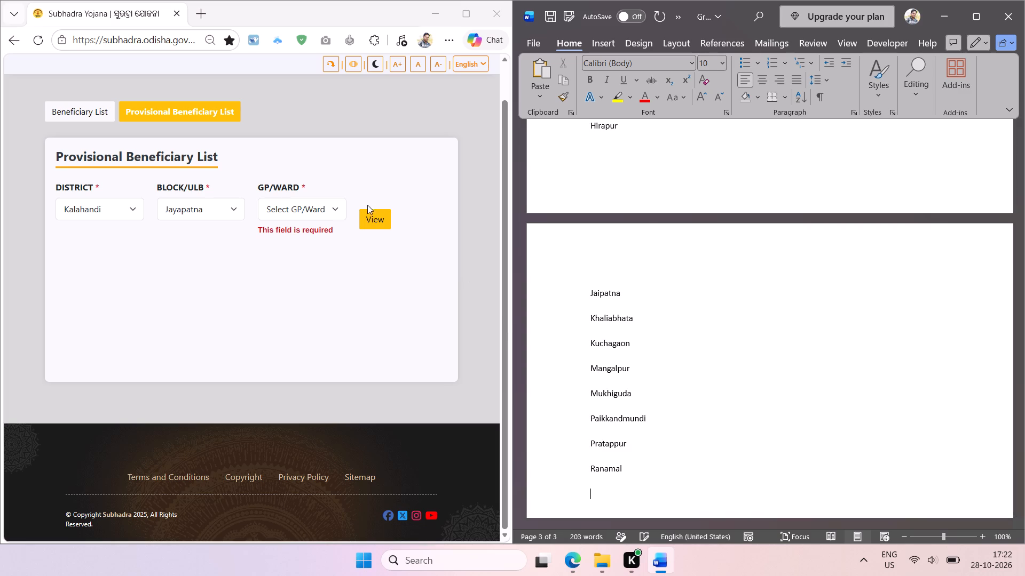
{"action": "left_click", "coordinate": [332, 212]}
{"action": "left_click_drag", "start_coordinate": [341, 260], "coordinate": [352, 421]}
{"action": "key", "text": "shift+super+t"}
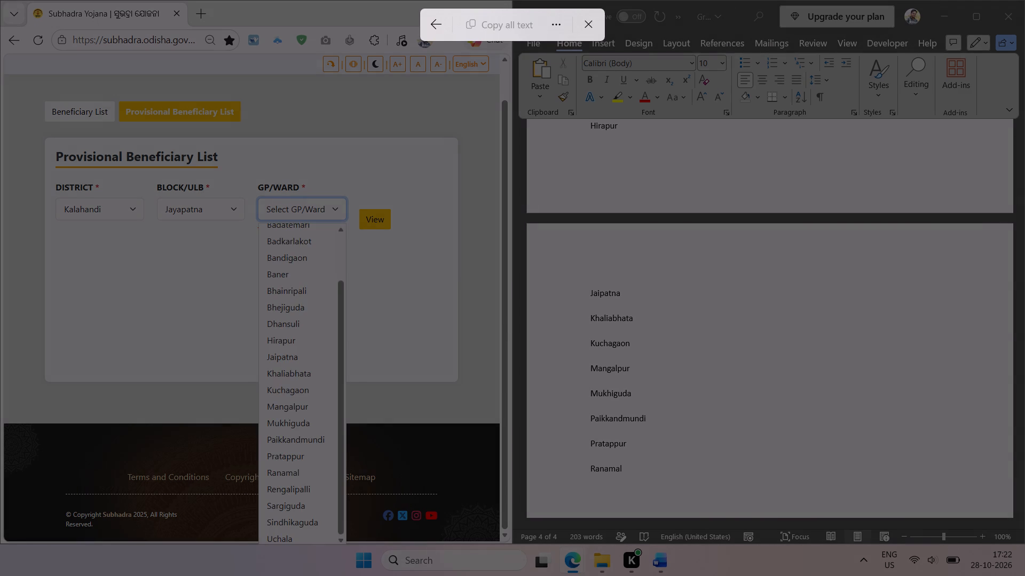
{"action": "left_click_drag", "start_coordinate": [261, 463], "coordinate": [324, 551]}
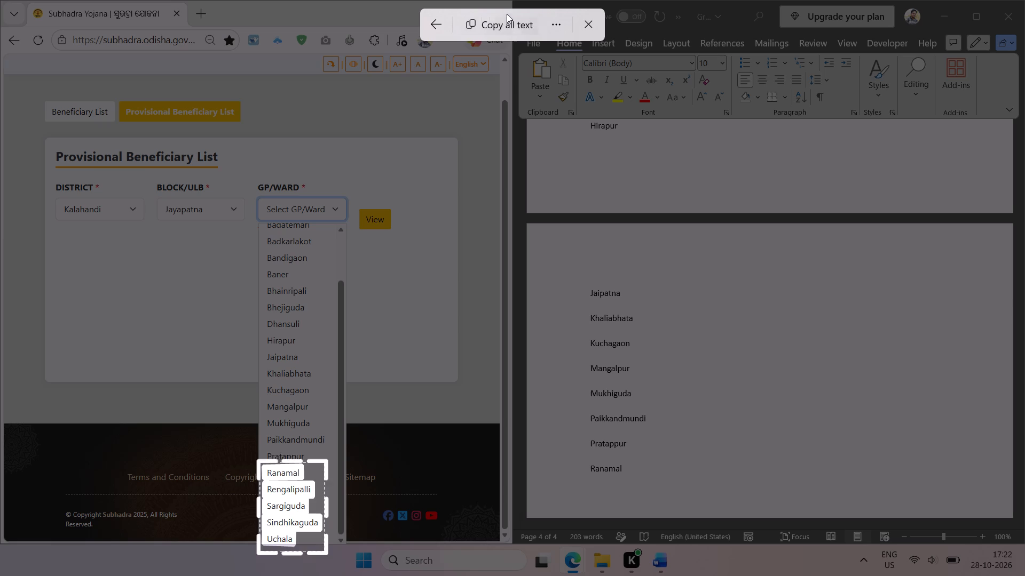
{"action": "left_click", "coordinate": [506, 13]}
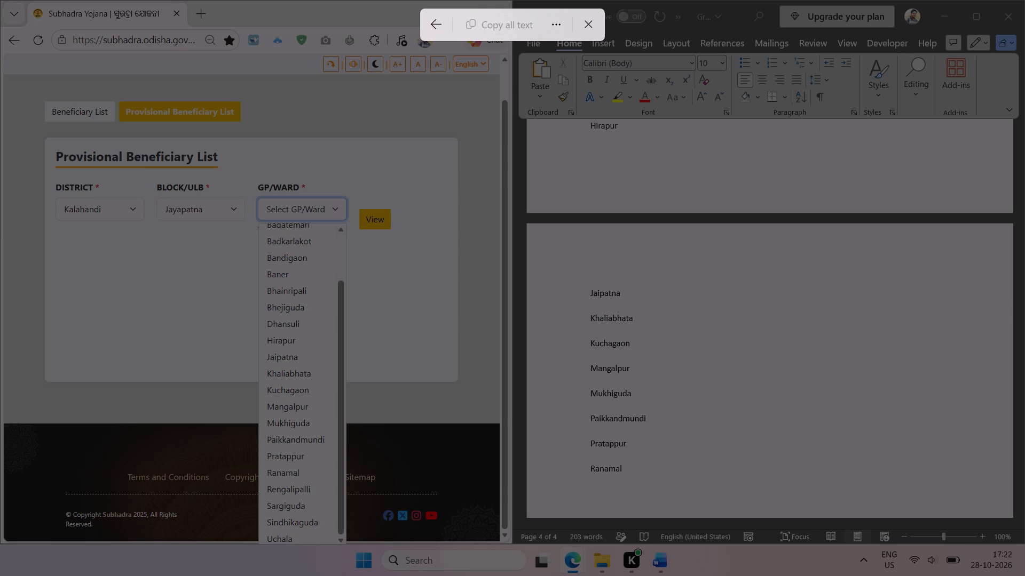
{"action": "left_click_drag", "start_coordinate": [264, 462], "coordinate": [325, 551]}
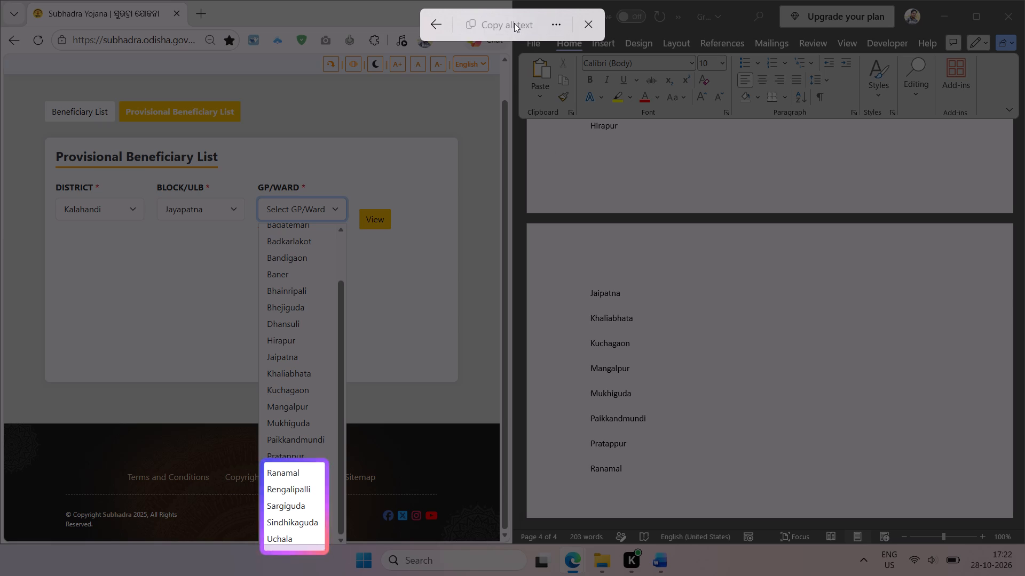
{"action": "left_click", "coordinate": [511, 19]}
{"action": "left_click", "coordinate": [634, 459]}
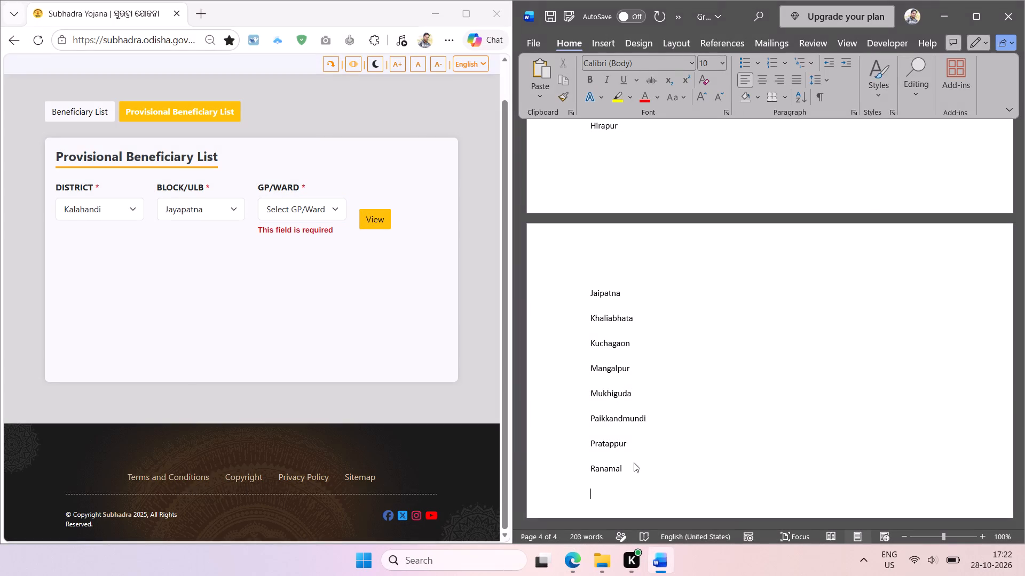
{"action": "key", "text": "ctrl+v"}
Delete the duplicate Ranamal entry from the Jayapatna names.
{"action": "double_click", "coordinate": [607, 379]}
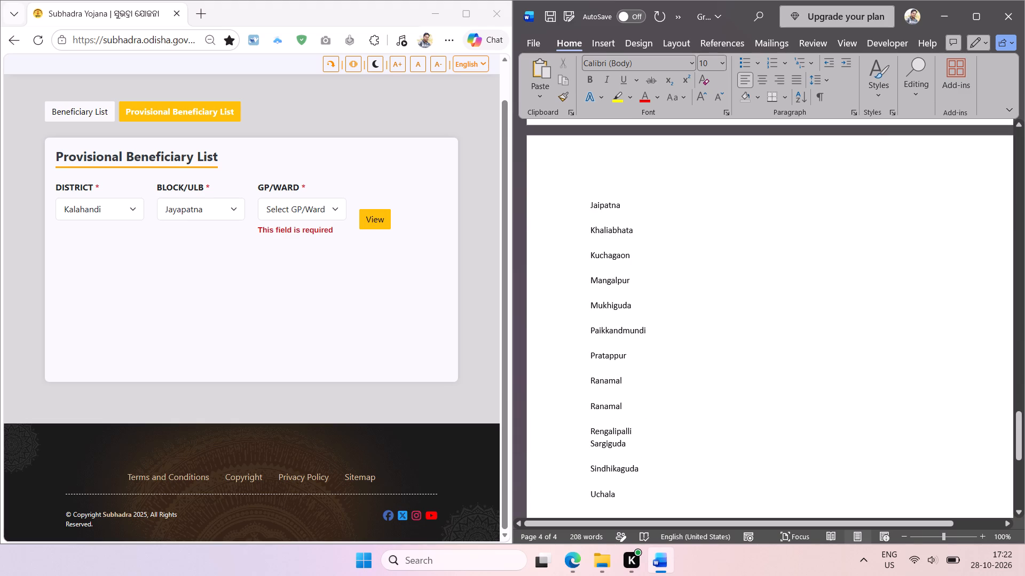
{"action": "key", "text": "BackSpace"}
Remove the blank lines between the names from Pratappur down to Uchala.
{"action": "left_click", "coordinate": [603, 471]}
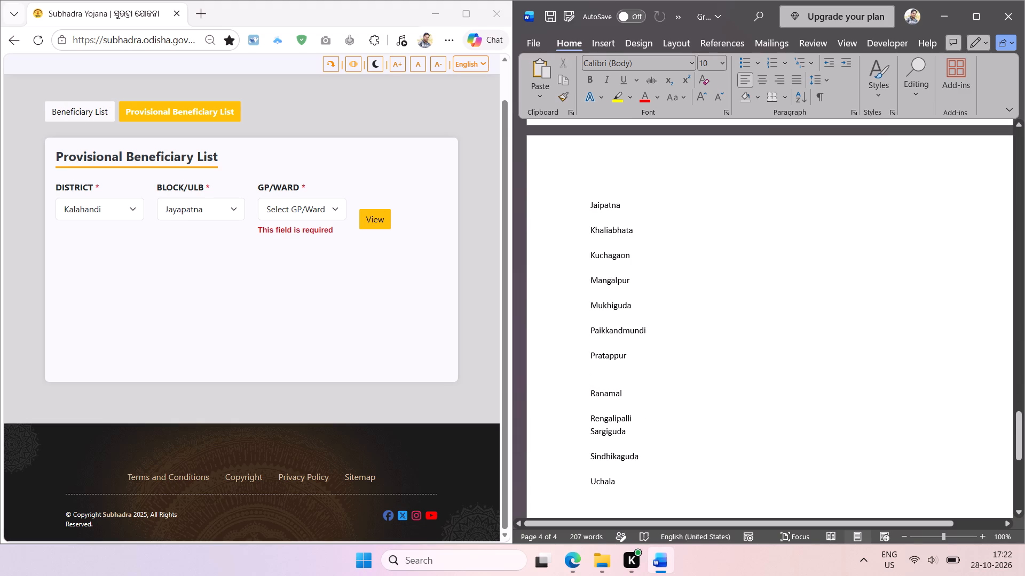
{"action": "key", "text": "BackSpace"}
{"action": "key", "text": "Up"}
{"action": "key", "text": "BackSpace"}
{"action": "key", "text": "Up"}
{"action": "key", "text": "Up"}
{"action": "key", "text": "BackSpace"}
{"action": "key", "text": "Up"}
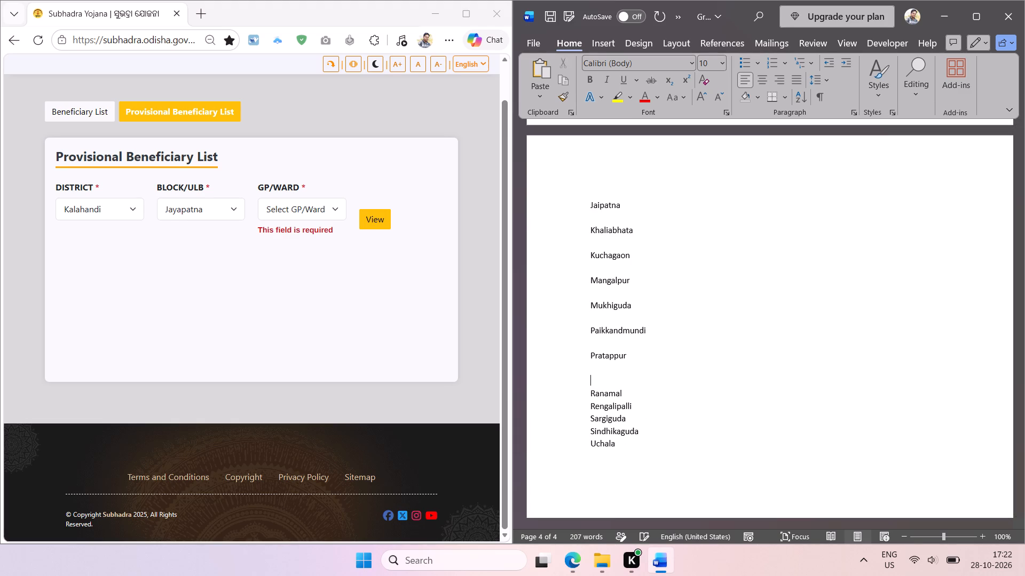
{"action": "key", "text": "BackSpace"}
{"action": "key", "text": "BackSpace"}
Remove the blank lines between the names from Jaipatna down to Pratappur.
{"action": "key", "text": "Up"}
{"action": "key", "text": "BackSpace"}
{"action": "key", "text": "Up"}
{"action": "key", "text": "BackSpace"}
{"action": "key", "text": "Up"}
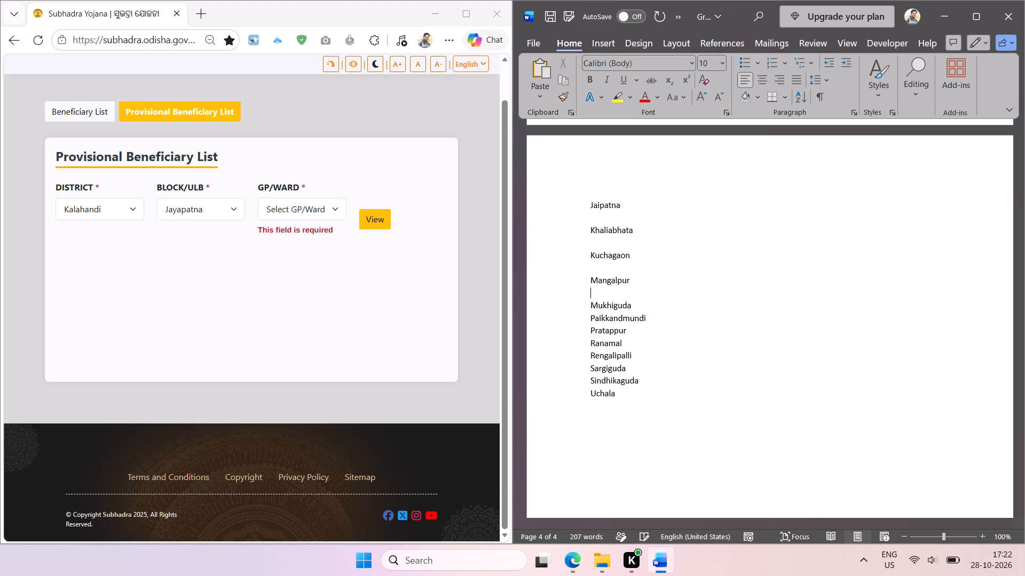
{"action": "key", "text": "BackSpace"}
{"action": "key", "text": "Up"}
{"action": "key", "text": "BackSpace"}
{"action": "key", "text": "Up"}
{"action": "key", "text": "BackSpace"}
{"action": "key", "text": "Up"}
{"action": "key", "text": "BackSpace"}
{"action": "key", "text": "Up"}
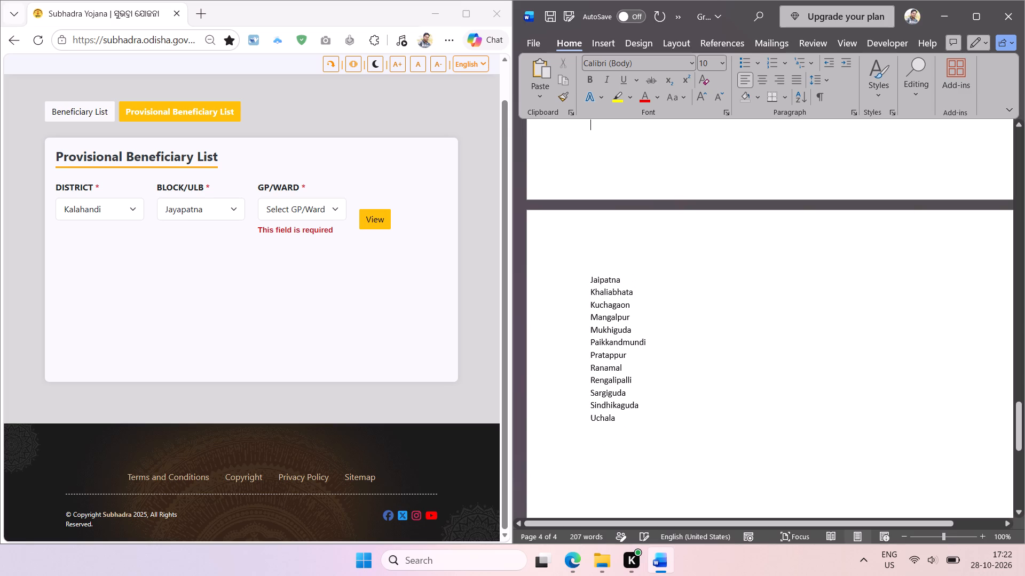
Remove the blank lines between the Jayapatna names from Jaipatna up to Badkarlakot.
{"action": "key", "text": "BackSpace"}
{"action": "scroll", "coordinate": [868, 465], "scroll_direction": "up", "scroll_amount": 1}
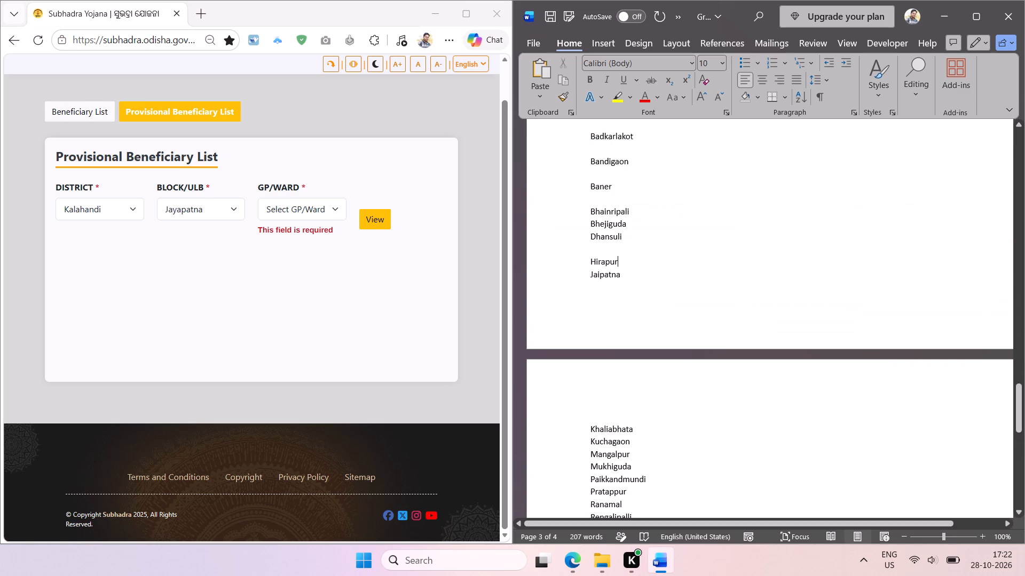
{"action": "scroll", "coordinate": [868, 465], "scroll_direction": "up", "scroll_amount": 2}
{"action": "key", "text": "Up"}
{"action": "key", "text": "BackSpace"}
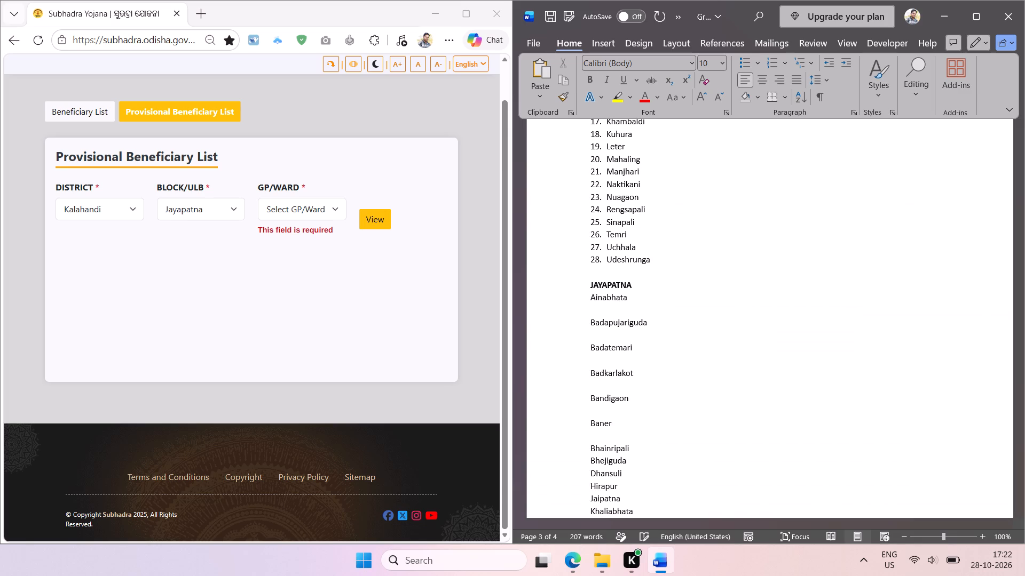
{"action": "key", "text": "Up"}
{"action": "key", "text": "Up"}
{"action": "key", "text": "Up"}
{"action": "key", "text": "BackSpace"}
{"action": "key", "text": "Up"}
{"action": "key", "text": "BackSpace"}
{"action": "key", "text": "Up"}
{"action": "key", "text": "BackSpace"}
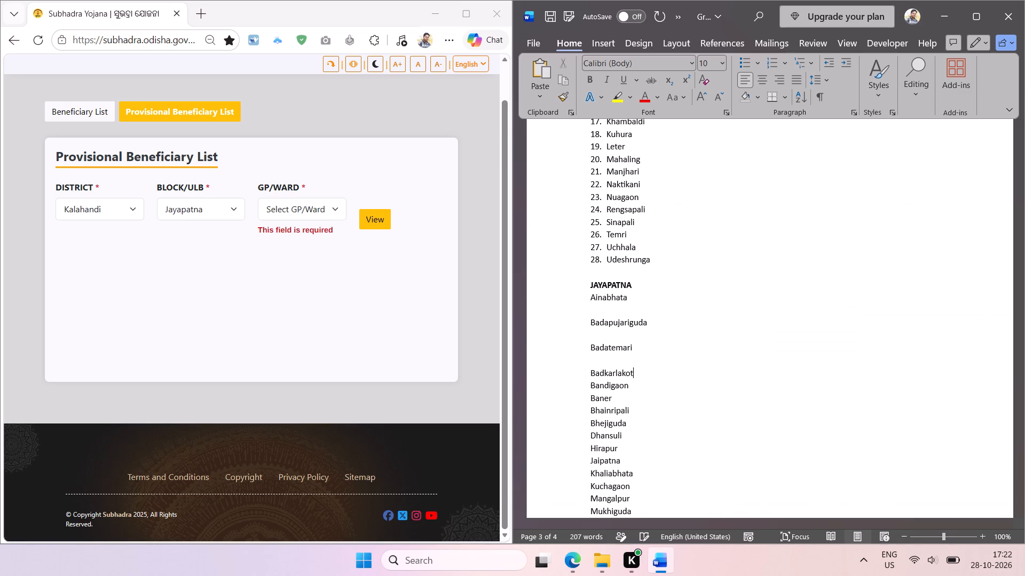
Remove the blank lines between the Jayapatna names from Badkarlakot up to Ainabhata.
{"action": "key", "text": "Up"}
{"action": "key", "text": "BackSpace"}
{"action": "key", "text": "Up"}
{"action": "key", "text": "BackSpace"}
{"action": "key", "text": "Up"}
{"action": "key", "text": "BackSpace"}
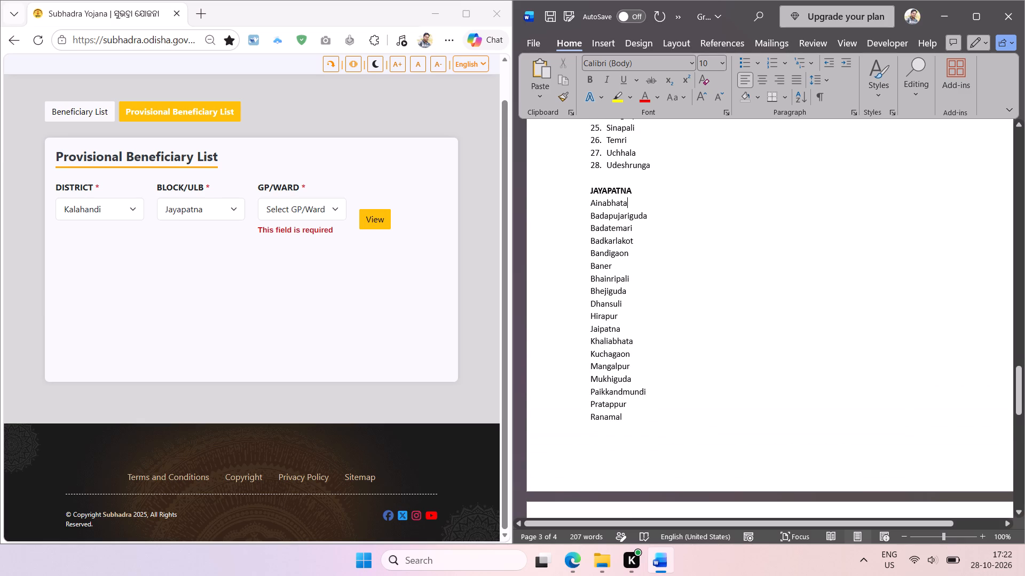
Insert a page break before the JAYAPATNA heading.
{"action": "left_click", "coordinate": [588, 190]}
{"action": "key", "text": "ctrl+Return"}
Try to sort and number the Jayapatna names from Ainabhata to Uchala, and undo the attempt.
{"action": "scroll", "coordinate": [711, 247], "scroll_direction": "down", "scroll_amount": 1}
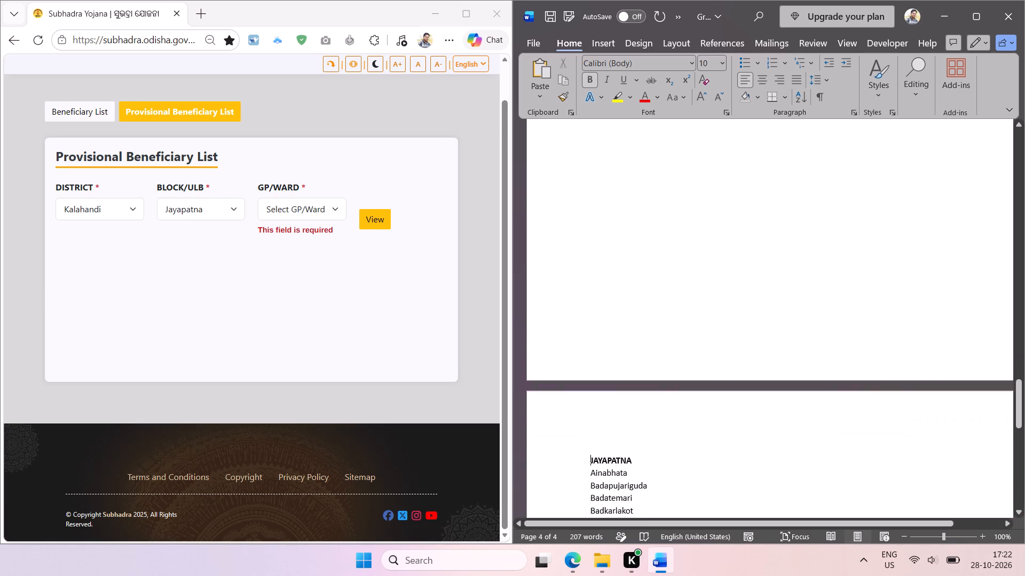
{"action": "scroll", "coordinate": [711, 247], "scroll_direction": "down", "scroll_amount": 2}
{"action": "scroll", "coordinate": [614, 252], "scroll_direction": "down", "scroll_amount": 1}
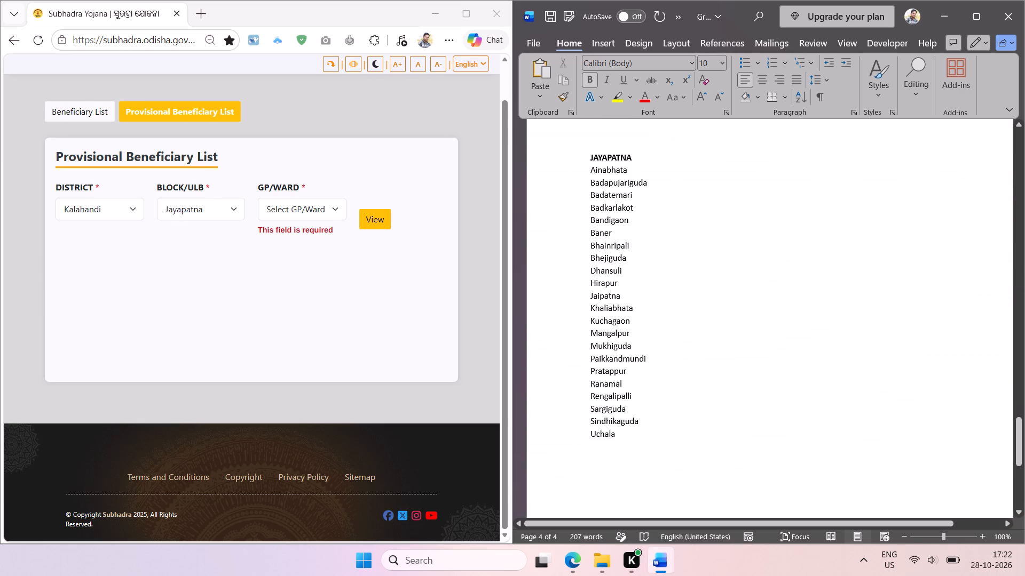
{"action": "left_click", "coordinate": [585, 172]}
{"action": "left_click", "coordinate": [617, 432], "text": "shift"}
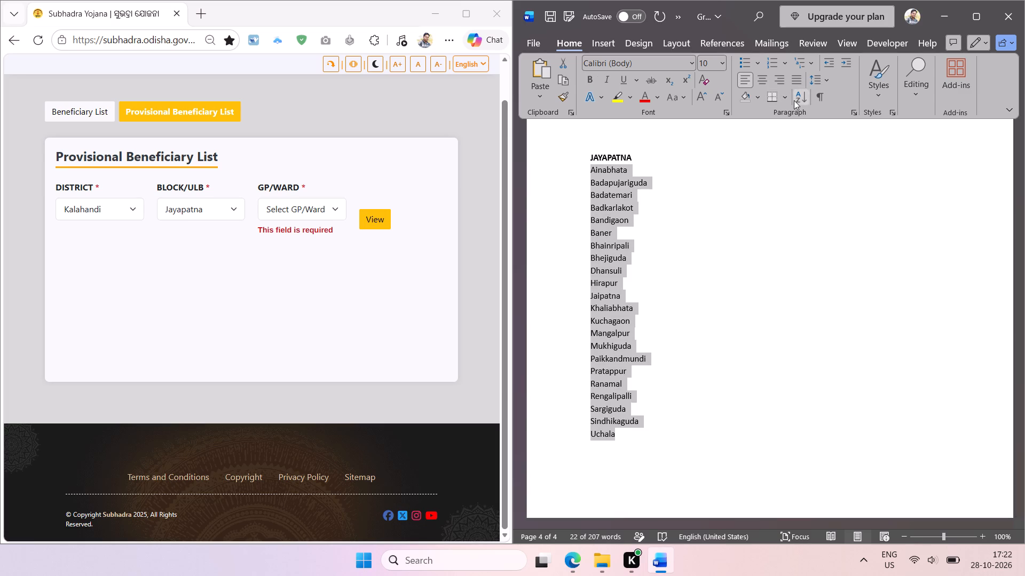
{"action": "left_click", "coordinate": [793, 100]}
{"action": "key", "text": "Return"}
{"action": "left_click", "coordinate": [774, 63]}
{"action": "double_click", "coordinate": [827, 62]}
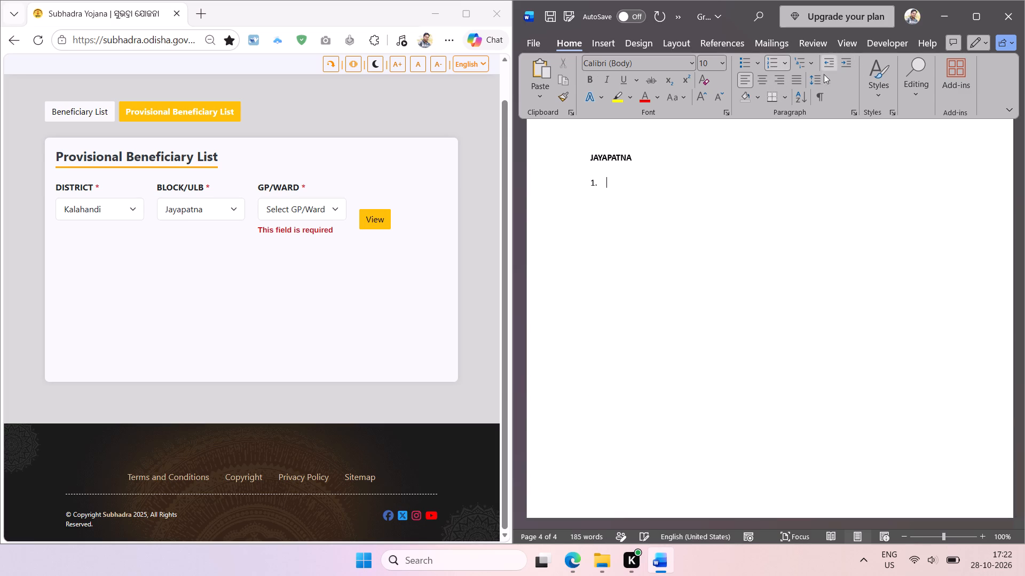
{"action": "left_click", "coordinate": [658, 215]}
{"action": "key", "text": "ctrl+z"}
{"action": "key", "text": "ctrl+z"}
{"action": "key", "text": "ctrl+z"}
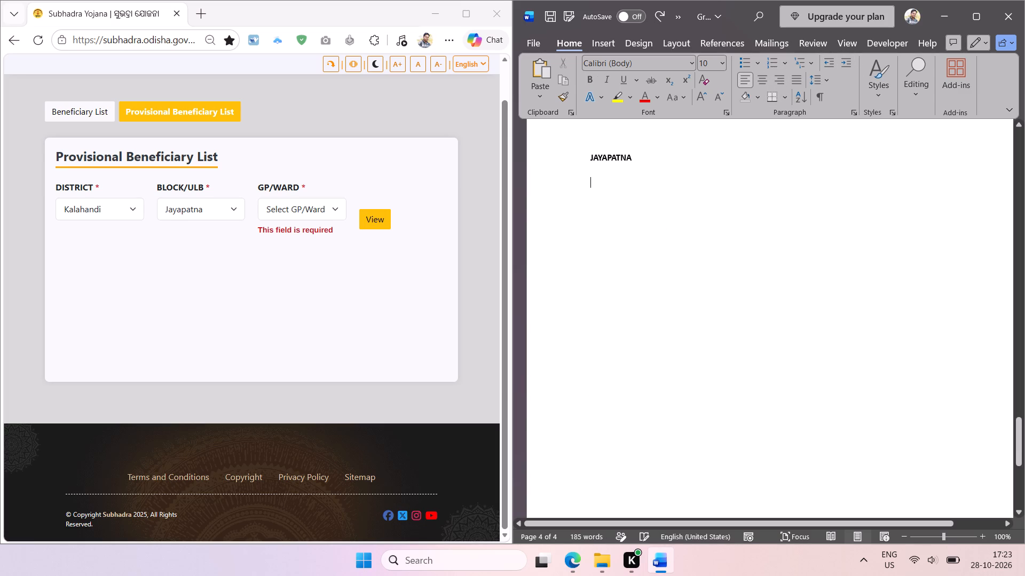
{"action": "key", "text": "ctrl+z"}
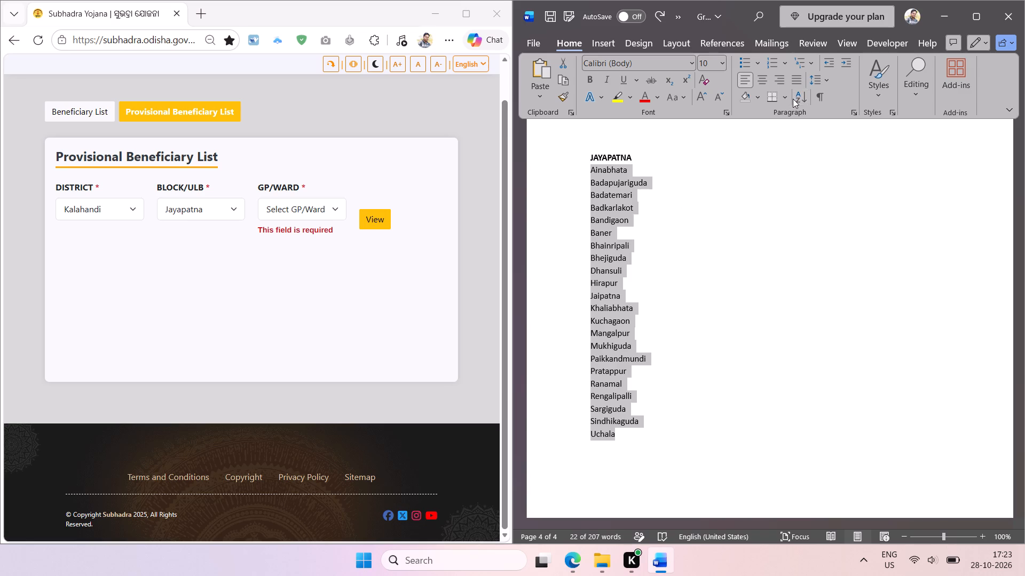
Turn the Jayapatna names into an alphabetically sorted numbered list aligned with the heading, and save the document.
{"action": "left_click", "coordinate": [796, 96]}
{"action": "key", "text": "Return"}
{"action": "left_click", "coordinate": [767, 61]}
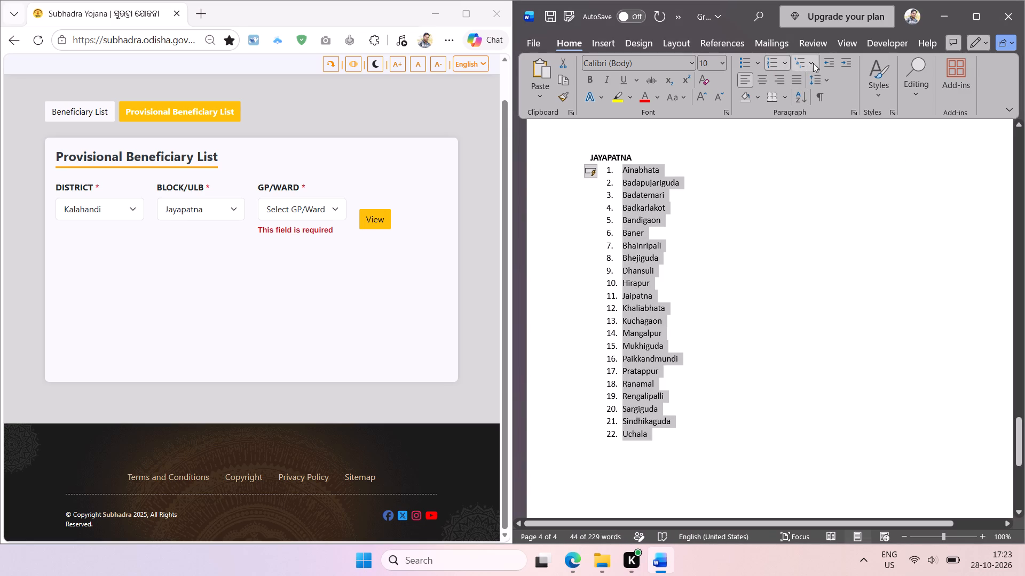
{"action": "double_click", "coordinate": [831, 62]}
{"action": "left_click", "coordinate": [671, 263]}
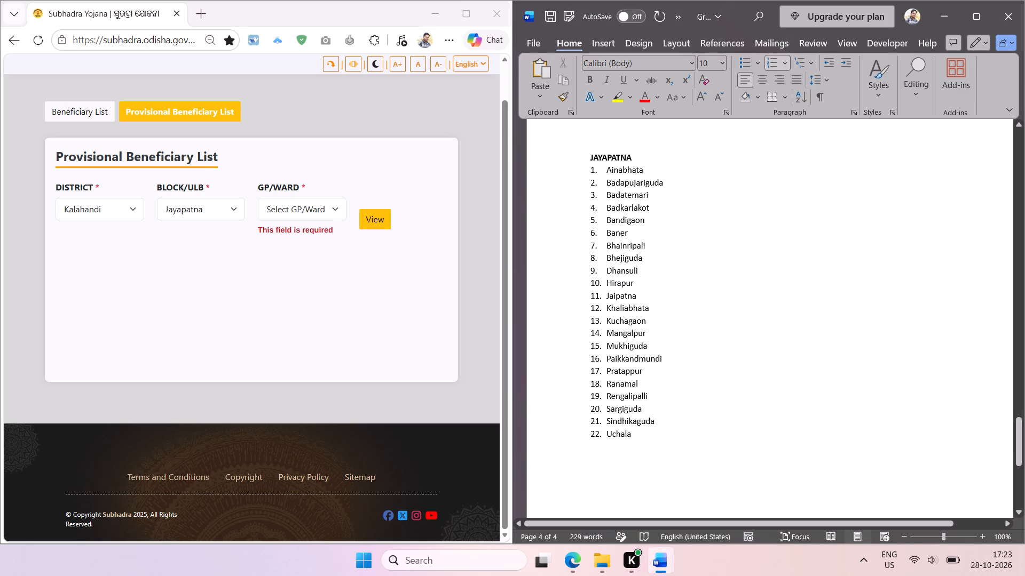
{"action": "key", "text": "ctrl+s"}
Copy the JAYAPATNA heading and paste it below the numbered list, leaving a blank line after Uchala.
{"action": "double_click", "coordinate": [612, 157]}
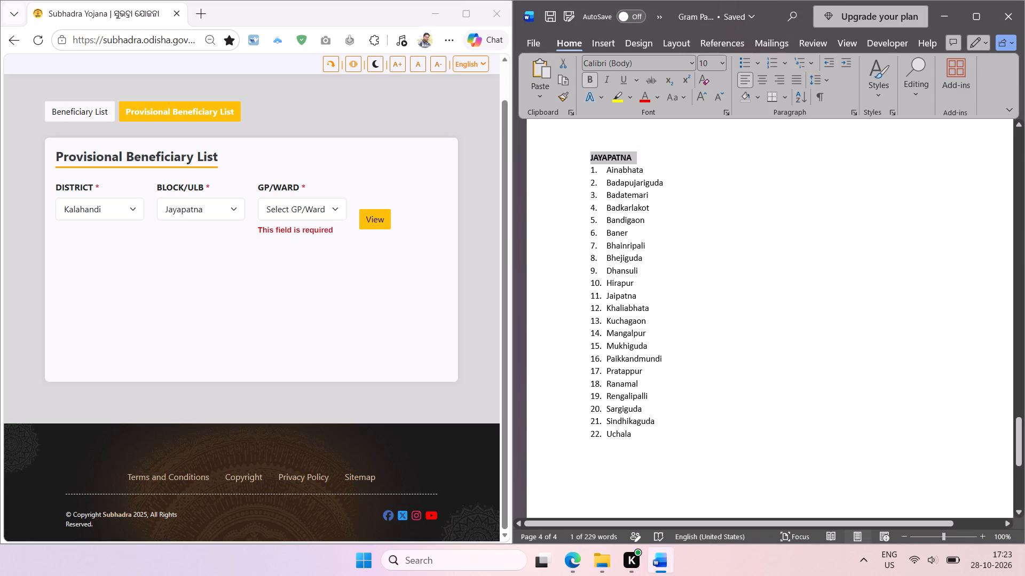
{"action": "key", "text": "ctrl+c"}
{"action": "left_click", "coordinate": [655, 440]}
{"action": "key", "text": "Return"}
{"action": "key", "text": "Return"}
{"action": "key", "text": "Return"}
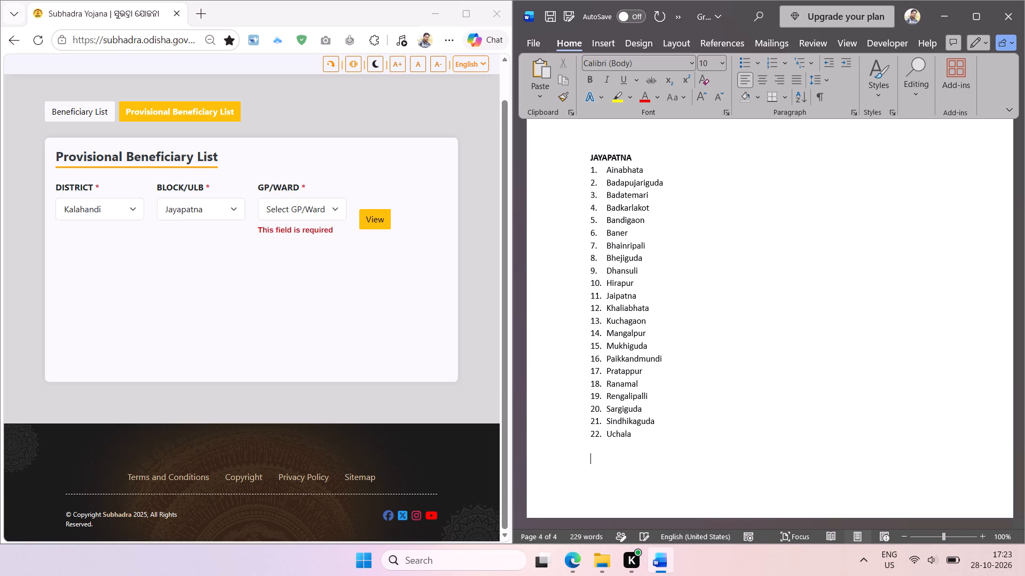
{"action": "key", "text": "ctrl+v"}
{"action": "scroll", "coordinate": [659, 441], "scroll_direction": "down", "scroll_amount": 2}
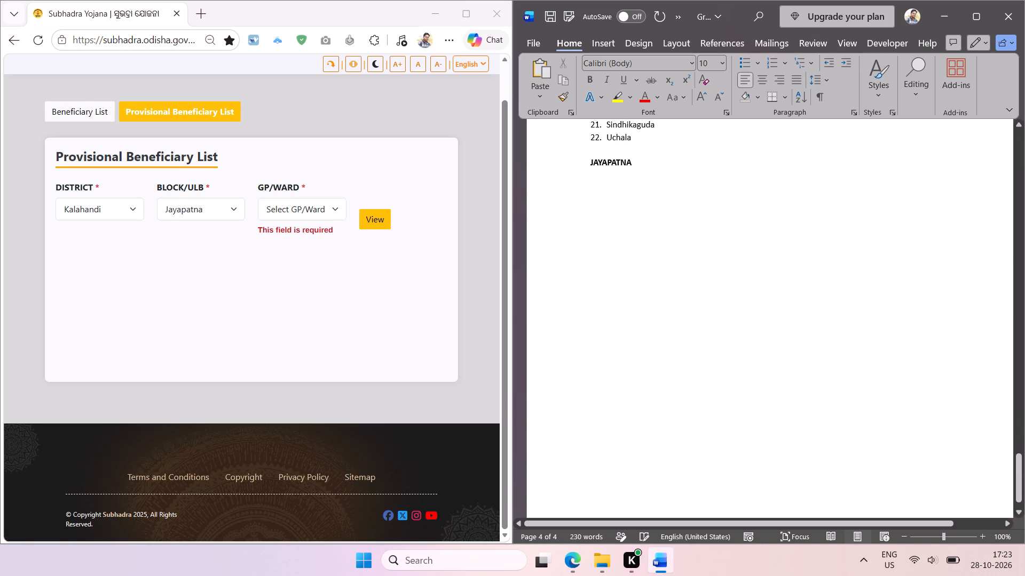
{"action": "scroll", "coordinate": [659, 441], "scroll_direction": "down", "scroll_amount": 2}
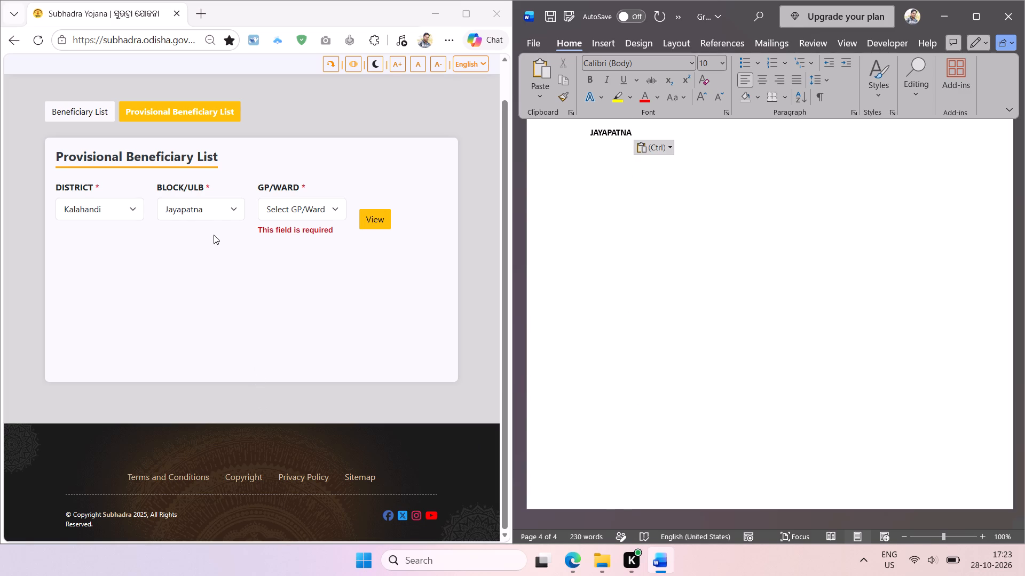
Choose Junagarh as the block for Kalahandi district on the Subhadra Yojana page.
{"action": "left_click", "coordinate": [224, 210]}
{"action": "left_click", "coordinate": [208, 331]}
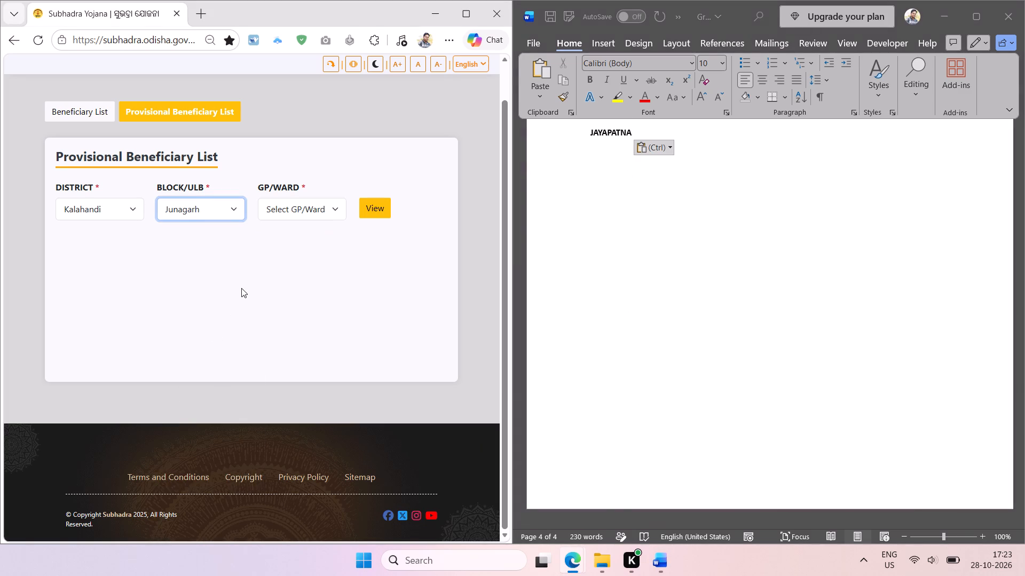
{"action": "left_click", "coordinate": [241, 288]}
Capture the block name Junagarh as text, replace the copied heading with it in uppercase, and start a new line below.
{"action": "key", "text": "shift+super+t"}
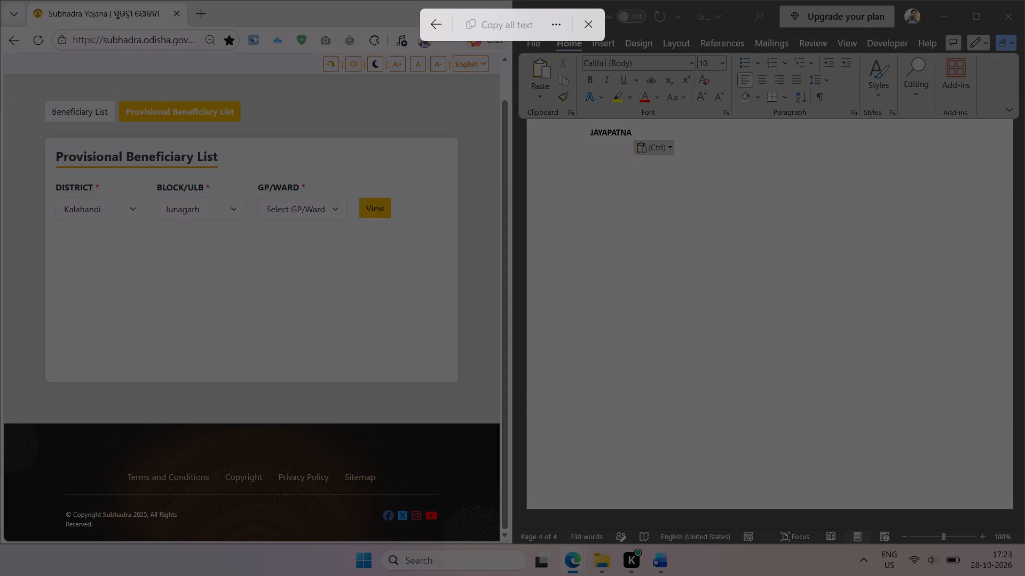
{"action": "left_click_drag", "start_coordinate": [162, 199], "coordinate": [215, 241]}
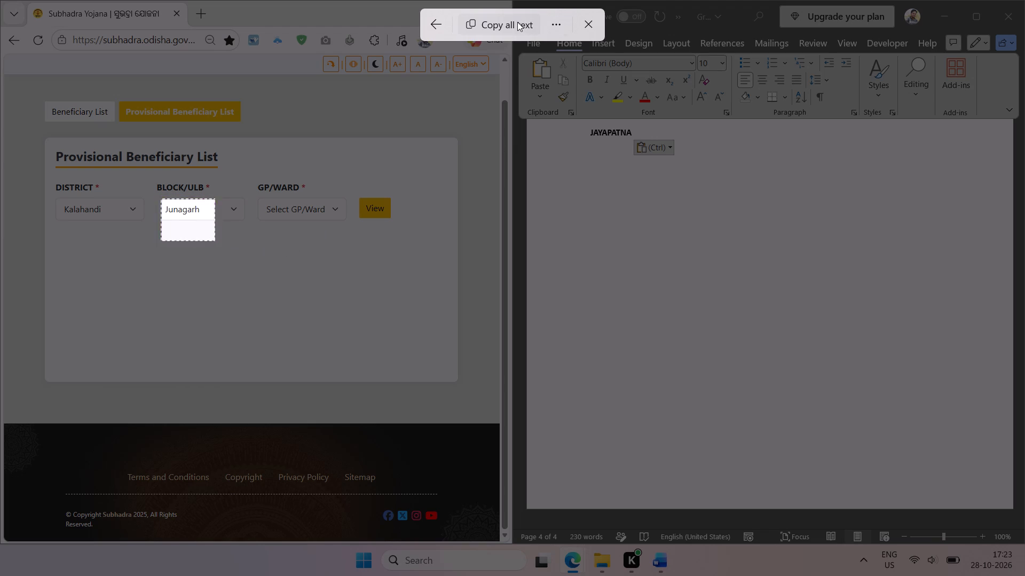
{"action": "left_click", "coordinate": [515, 21]}
{"action": "left_click", "coordinate": [612, 136]}
{"action": "double_click", "coordinate": [617, 129]}
{"action": "key", "text": "ctrl+v"}
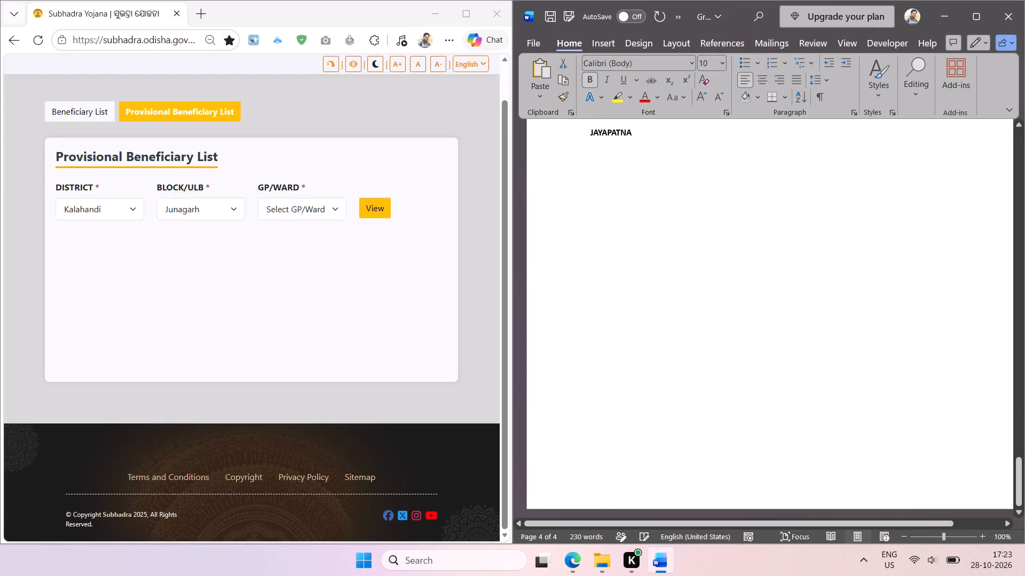
{"action": "key", "text": "shift+F3"}
{"action": "key", "text": "Return"}
Capture the Junagarh gram panchayat names from Manijora to Kalaigaon as text and paste them below the JUNAGARH heading.
{"action": "left_click", "coordinate": [329, 210]}
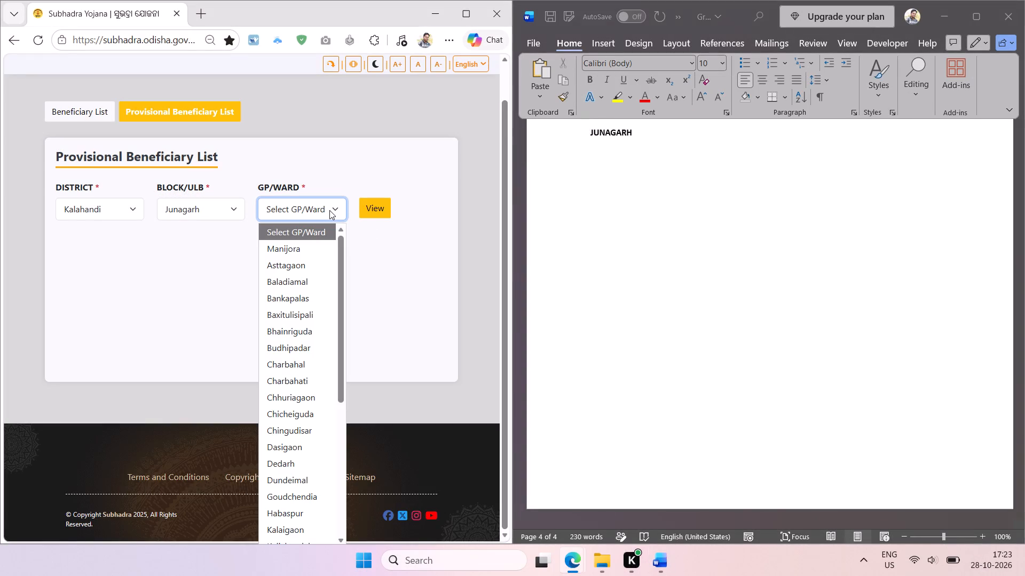
{"action": "key", "text": "shift+super+t"}
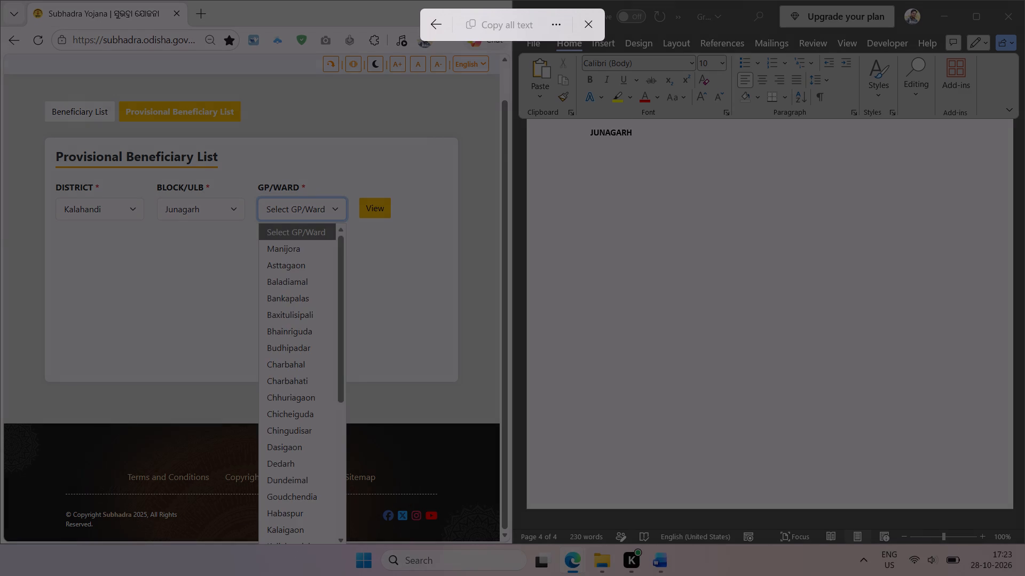
{"action": "left_click_drag", "start_coordinate": [259, 241], "coordinate": [336, 537]}
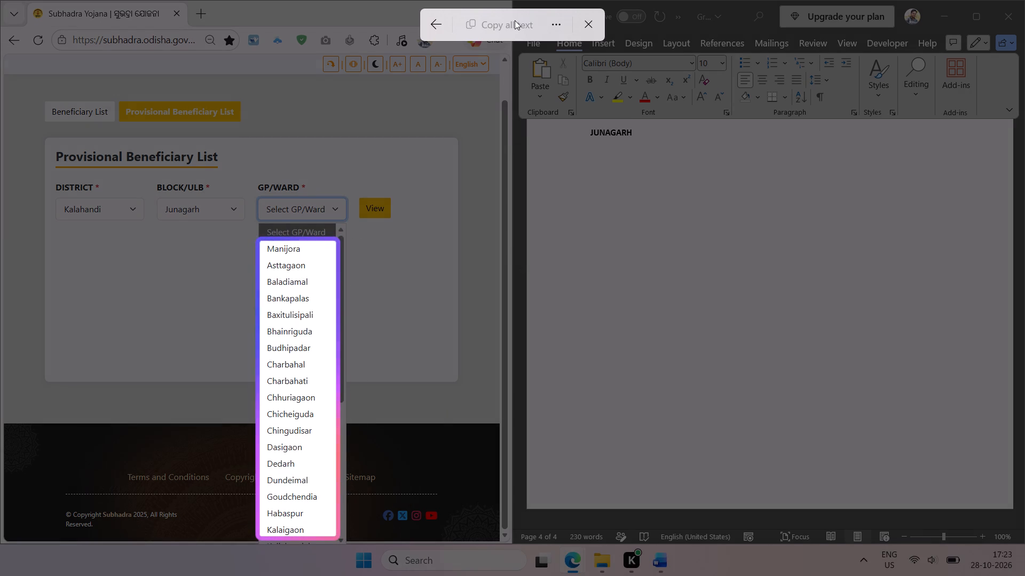
{"action": "left_click", "coordinate": [512, 21]}
{"action": "left_click", "coordinate": [613, 143]}
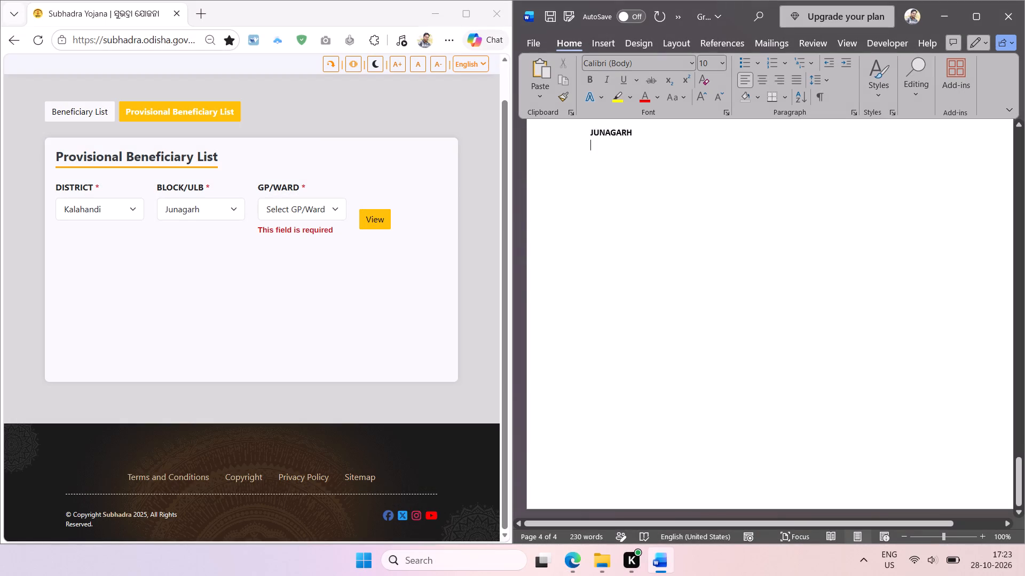
{"action": "key", "text": "ctrl+v"}
{"action": "key", "text": "Return"}
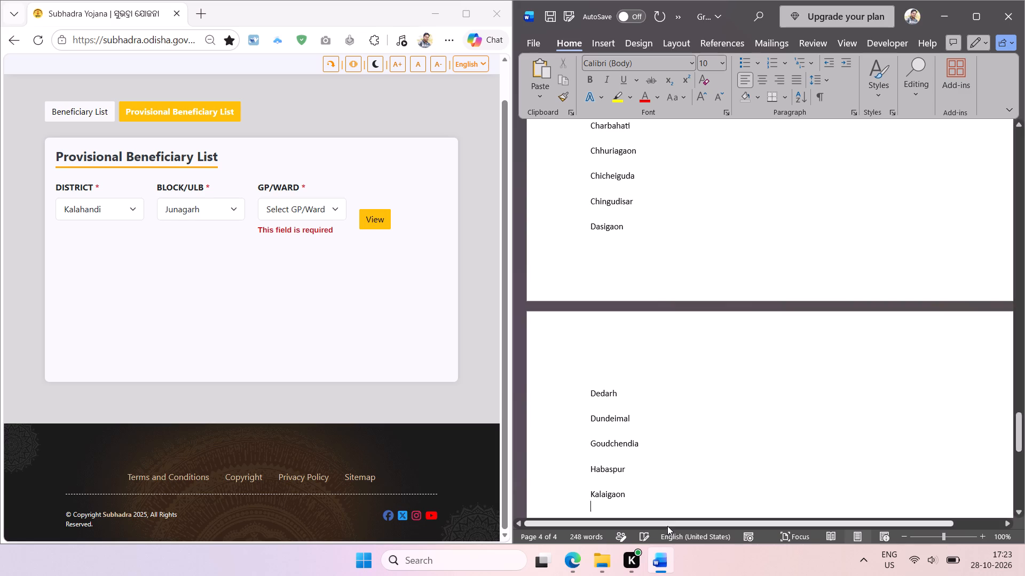
{"action": "key", "text": "Return"}
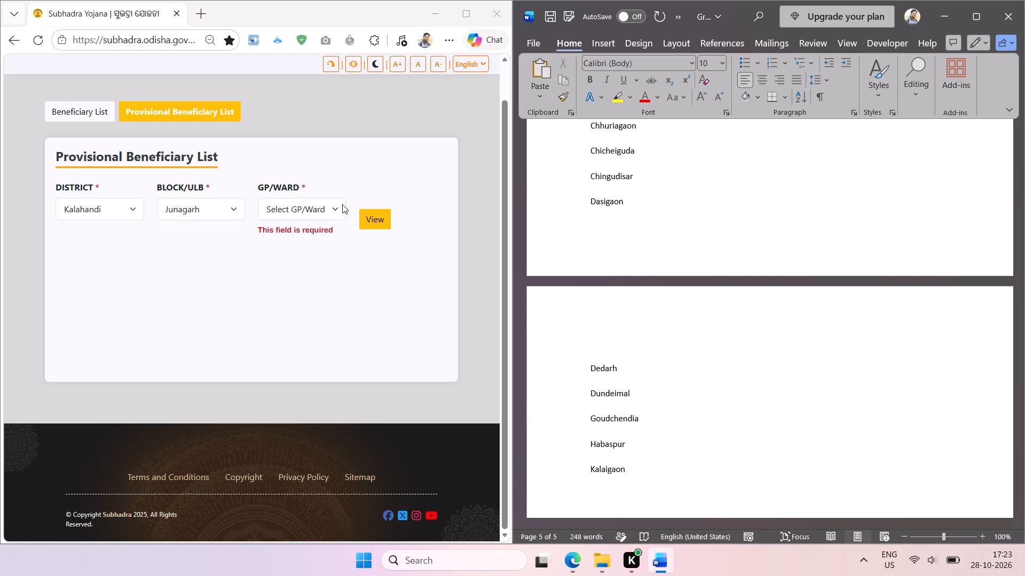
Capture the Junagarh gram panchayat names from Kalaigaon to Taljaring as text and paste them below the first batch.
{"action": "left_click", "coordinate": [342, 204]}
{"action": "left_click_drag", "start_coordinate": [342, 243], "coordinate": [346, 395]}
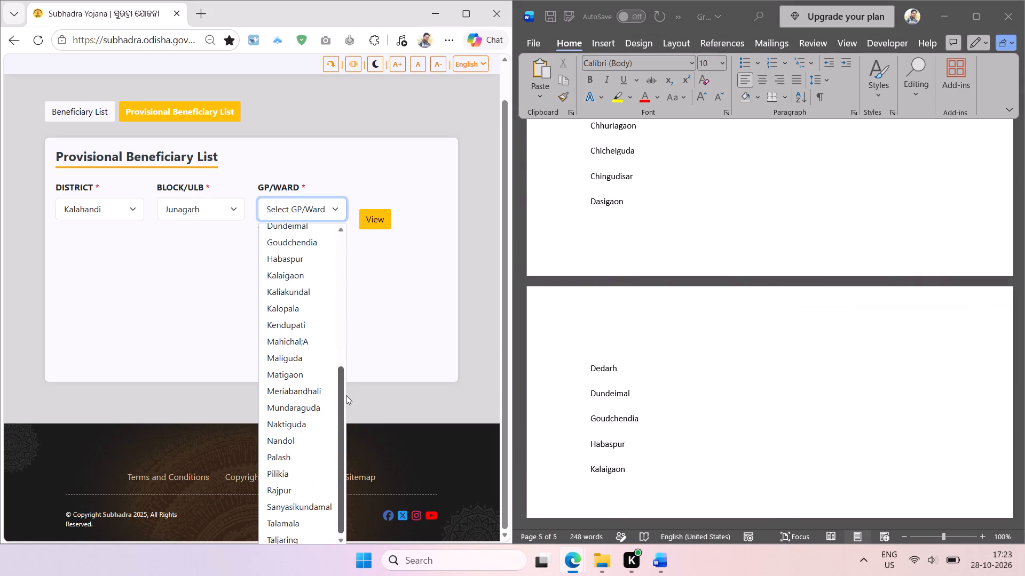
{"action": "left_click_drag", "start_coordinate": [346, 395], "coordinate": [347, 403]}
{"action": "key", "text": "shift+super+t"}
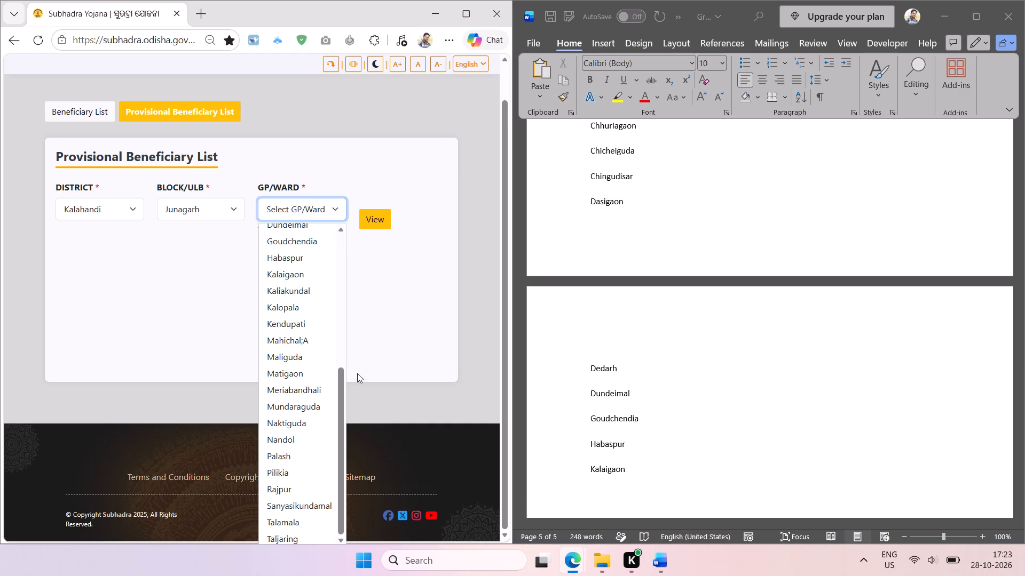
{"action": "left_click_drag", "start_coordinate": [262, 265], "coordinate": [337, 513]}
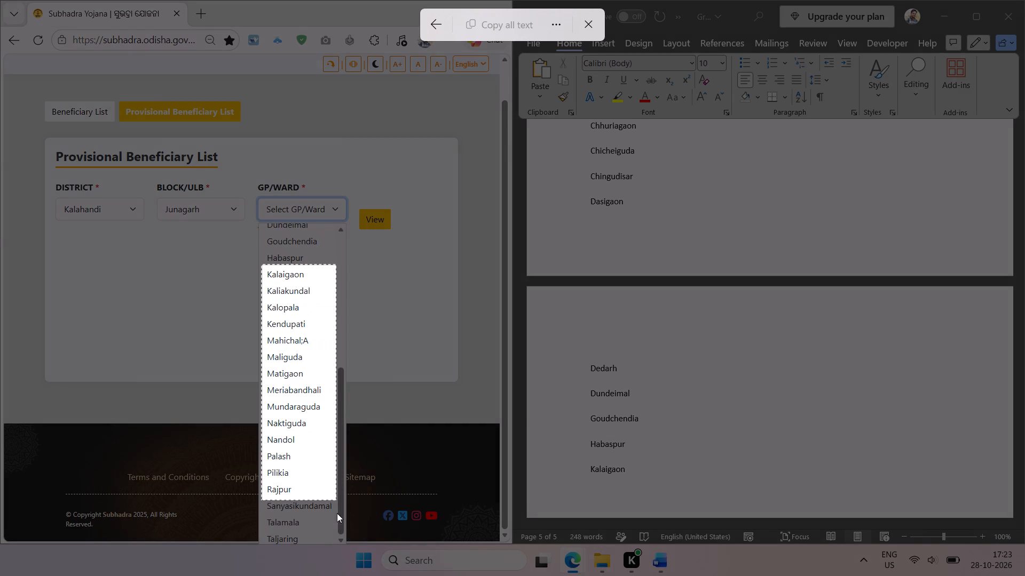
{"action": "left_click_drag", "start_coordinate": [337, 513], "coordinate": [336, 551]}
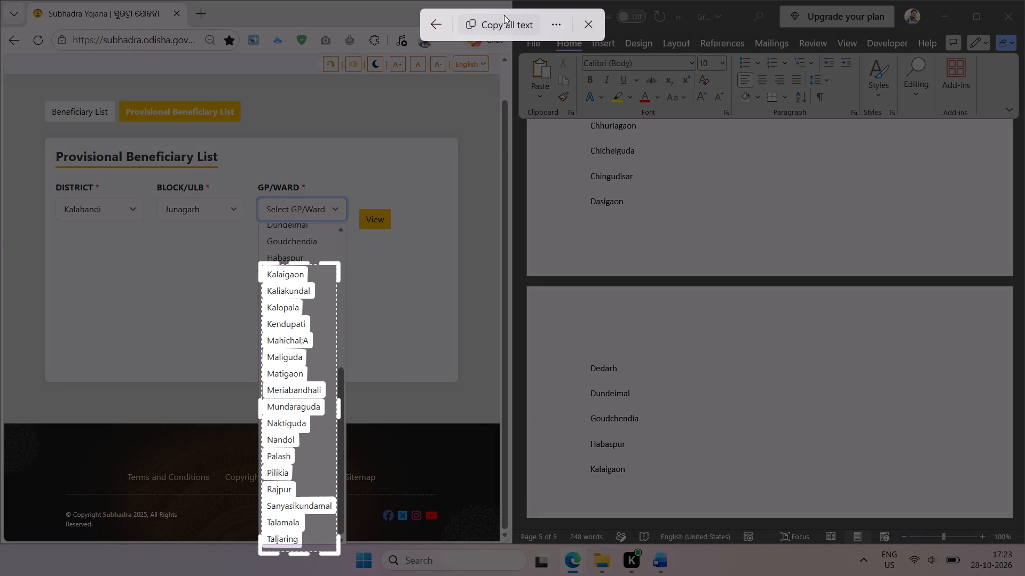
{"action": "left_click", "coordinate": [503, 14]}
{"action": "left_click", "coordinate": [635, 466]}
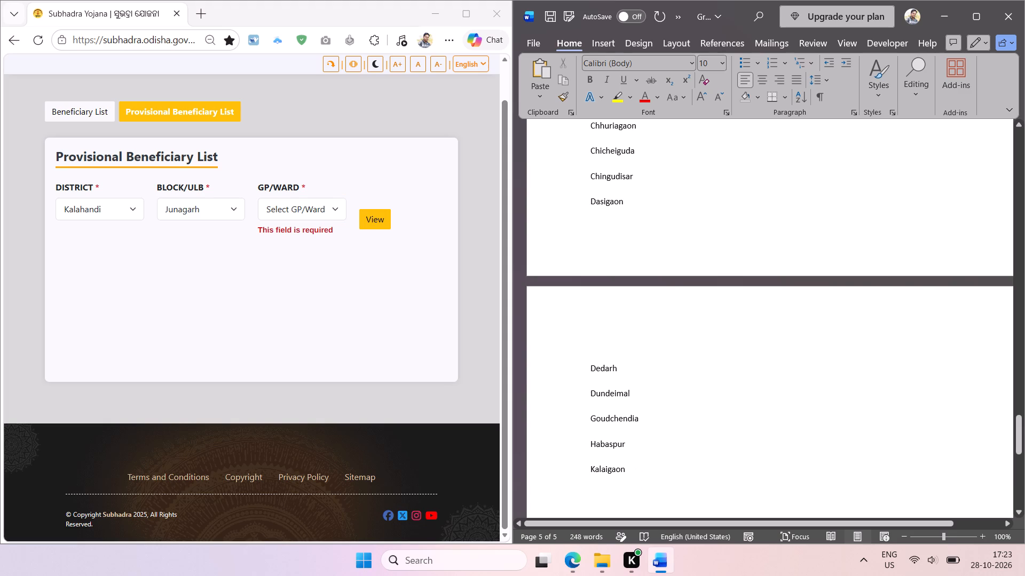
{"action": "key", "text": "ctrl+v"}
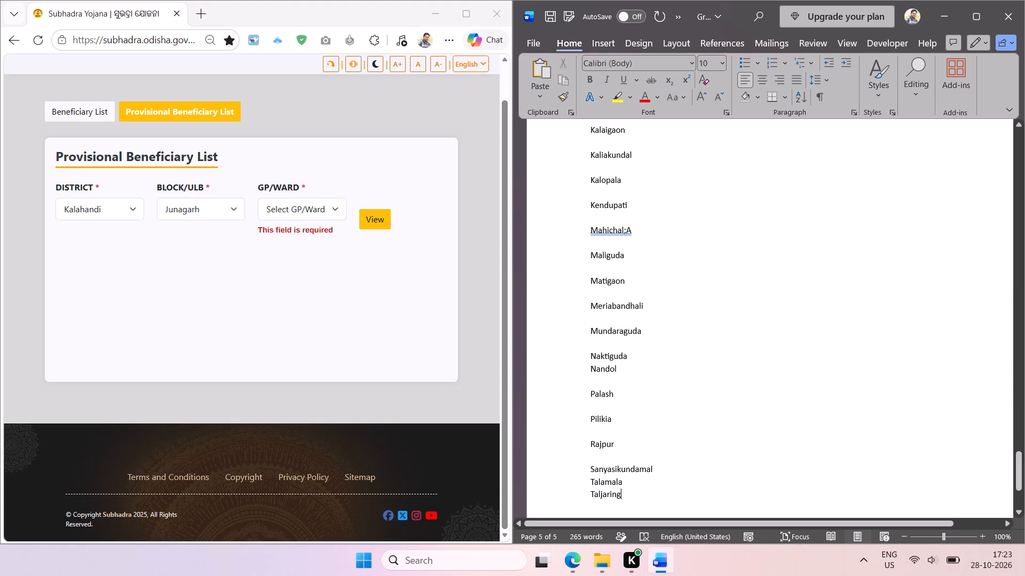
Insert a space after the semicolon in the Mahichal;A entry.
{"action": "left_click", "coordinate": [628, 229]}
{"action": "key", "text": "space"}
Delete the duplicate Kalaigaon entry from the Junagarh list.
{"action": "scroll", "coordinate": [647, 197], "scroll_direction": "up", "scroll_amount": 1}
{"action": "double_click", "coordinate": [611, 162]}
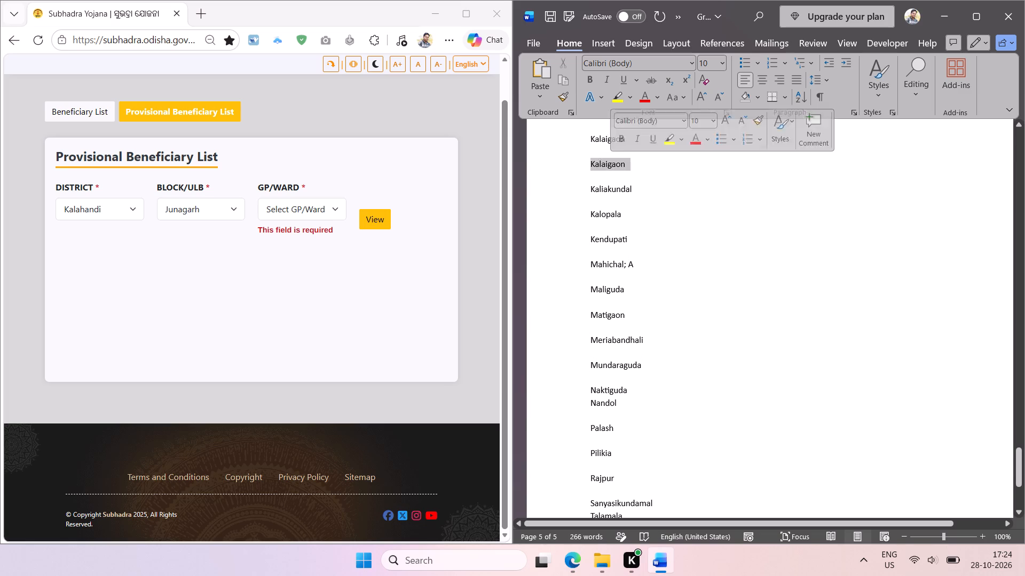
{"action": "key", "text": "BackSpace"}
Remove the blank lines between the Junagarh names from Sanyasikundamal up to Meriabandhali.
{"action": "scroll", "coordinate": [671, 253], "scroll_direction": "down", "scroll_amount": 1}
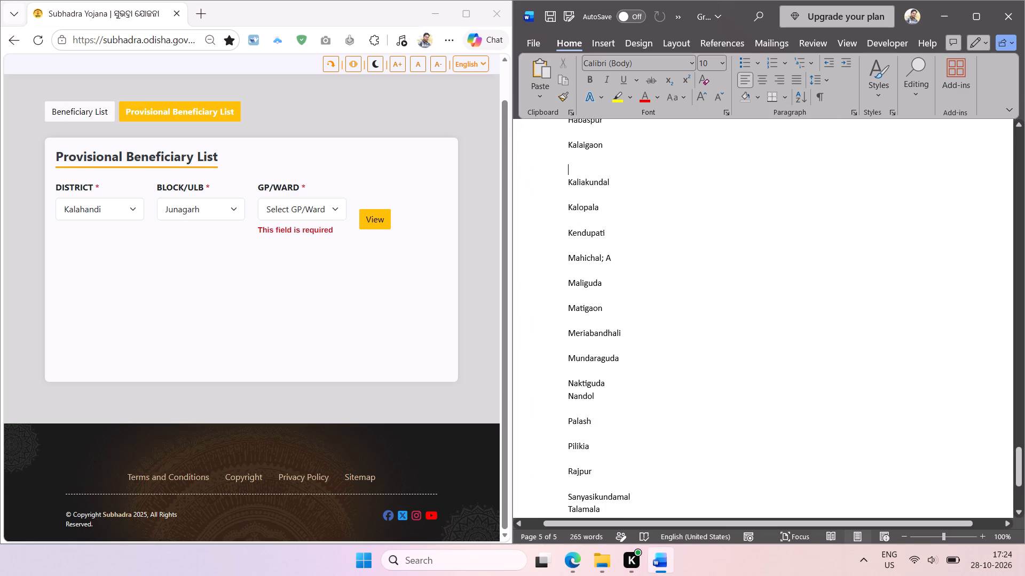
{"action": "scroll", "coordinate": [600, 443], "scroll_direction": "down", "scroll_amount": 1}
{"action": "left_click", "coordinate": [582, 482]}
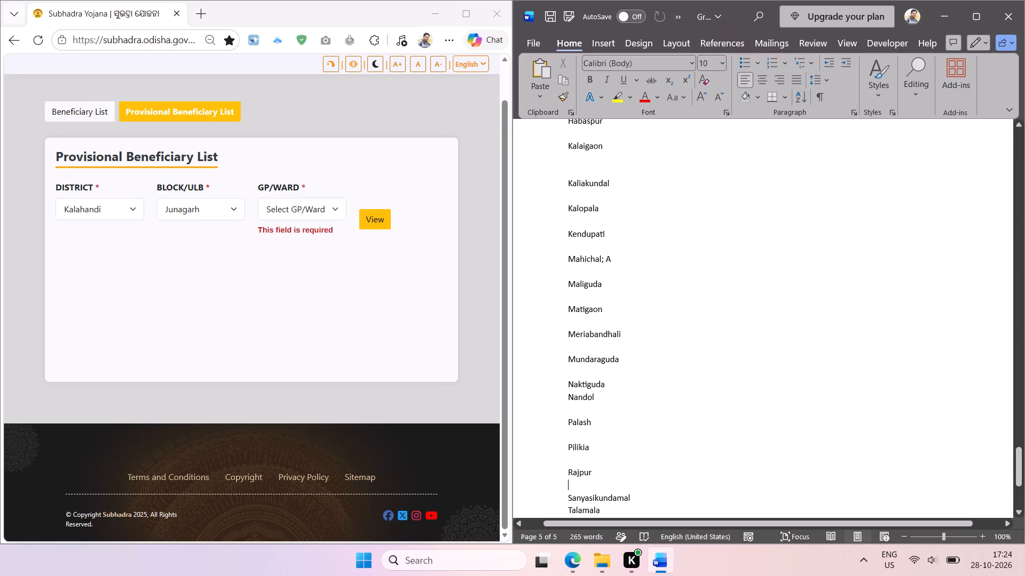
{"action": "key", "text": "BackSpace"}
{"action": "key", "text": "Up"}
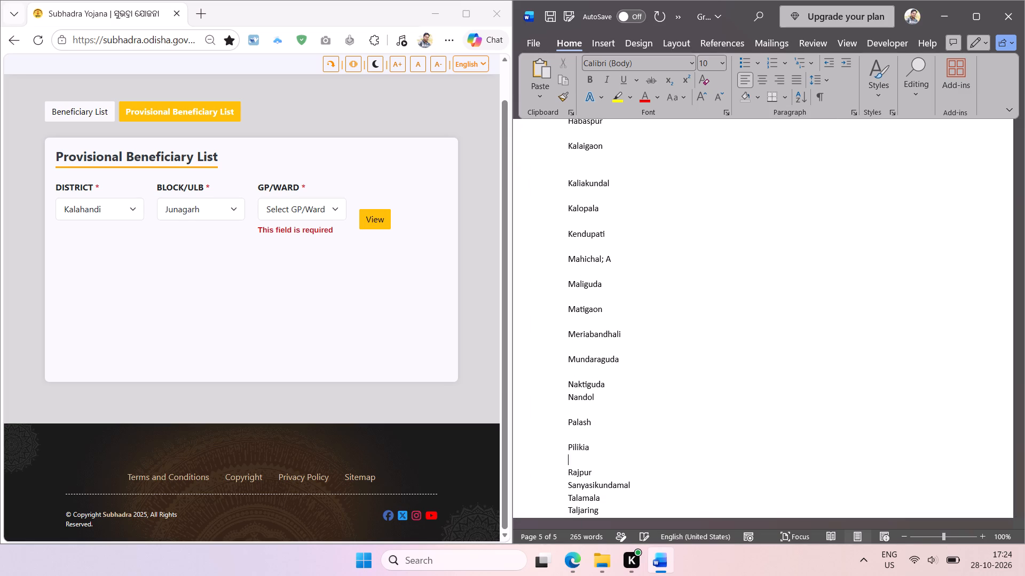
{"action": "key", "text": "BackSpace"}
{"action": "key", "text": "Up"}
{"action": "key", "text": "BackSpace"}
{"action": "key", "text": "Up"}
{"action": "key", "text": "BackSpace"}
{"action": "key", "text": "Up"}
{"action": "key", "text": "Up"}
{"action": "key", "text": "BackSpace"}
{"action": "key", "text": "Up"}
{"action": "key", "text": "BackSpace"}
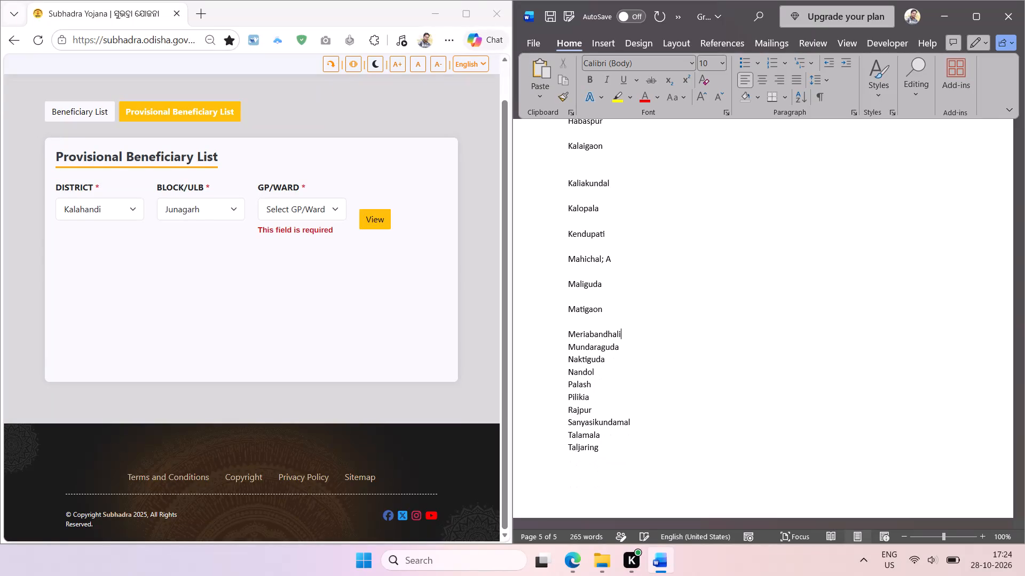
Remove the blank lines between the Junagarh names from Meriabandhali up to Habaspur.
{"action": "key", "text": "Up"}
{"action": "key", "text": "BackSpace"}
{"action": "key", "text": "Up"}
{"action": "key", "text": "BackSpace"}
{"action": "key", "text": "Up"}
{"action": "key", "text": "BackSpace"}
{"action": "key", "text": "Up"}
{"action": "key", "text": "BackSpace"}
{"action": "key", "text": "Up"}
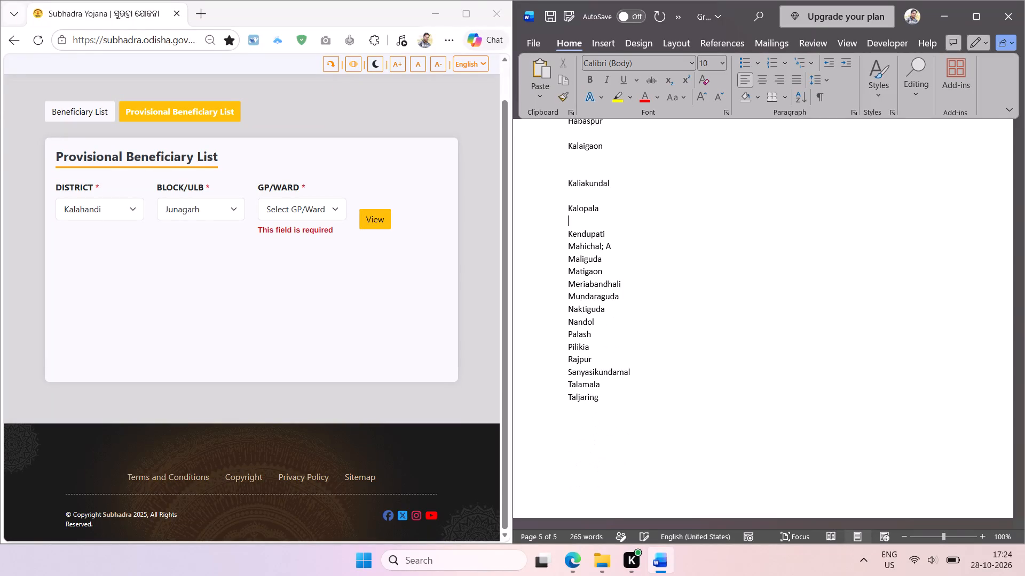
{"action": "key", "text": "BackSpace"}
{"action": "key", "text": "Up"}
{"action": "key", "text": "BackSpace"}
{"action": "key", "text": "Up"}
{"action": "key", "text": "BackSpace"}
{"action": "key", "text": "BackSpace"}
{"action": "key", "text": "Up"}
{"action": "key", "text": "BackSpace"}
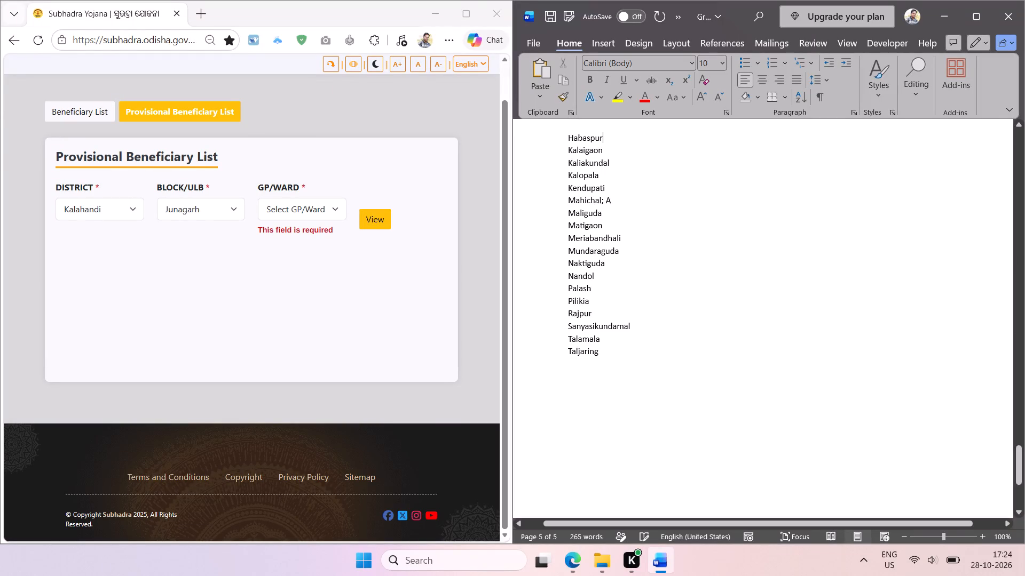
Remove the blank lines between the Junagarh names from Habaspur up to Dedarh.
{"action": "scroll", "coordinate": [759, 459], "scroll_direction": "up", "scroll_amount": 2}
{"action": "key", "text": "Up"}
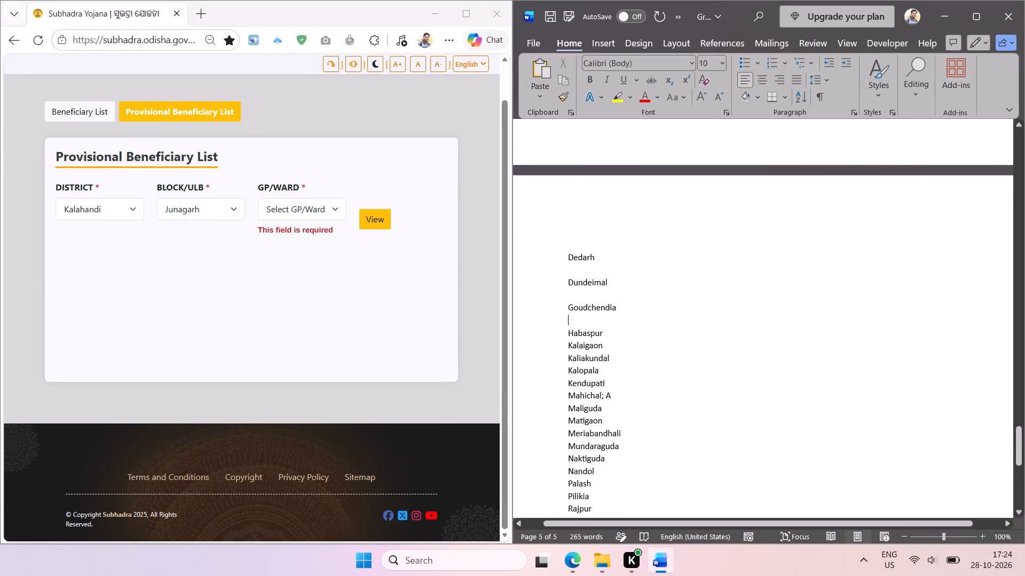
{"action": "key", "text": "BackSpace"}
{"action": "key", "text": "Up"}
{"action": "key", "text": "BackSpace"}
{"action": "key", "text": "Up"}
{"action": "key", "text": "BackSpace"}
Remove the blank lines between the Junagarh names from Dasigaon up to Charbahal.
{"action": "scroll", "coordinate": [759, 459], "scroll_direction": "up", "scroll_amount": 1}
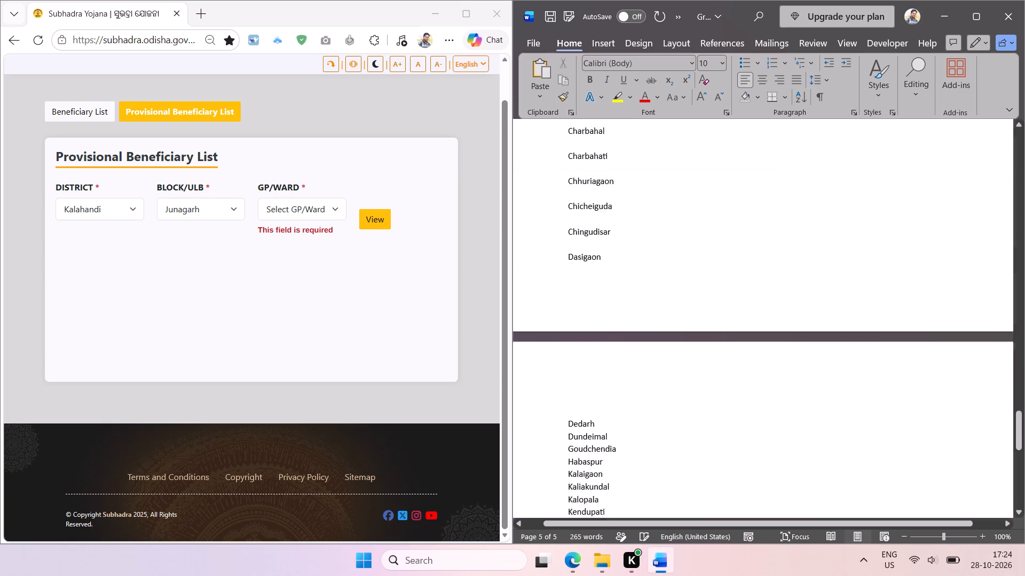
{"action": "scroll", "coordinate": [759, 459], "scroll_direction": "up", "scroll_amount": 1}
{"action": "key", "text": "Up"}
{"action": "key", "text": "Up"}
{"action": "key", "text": "Up"}
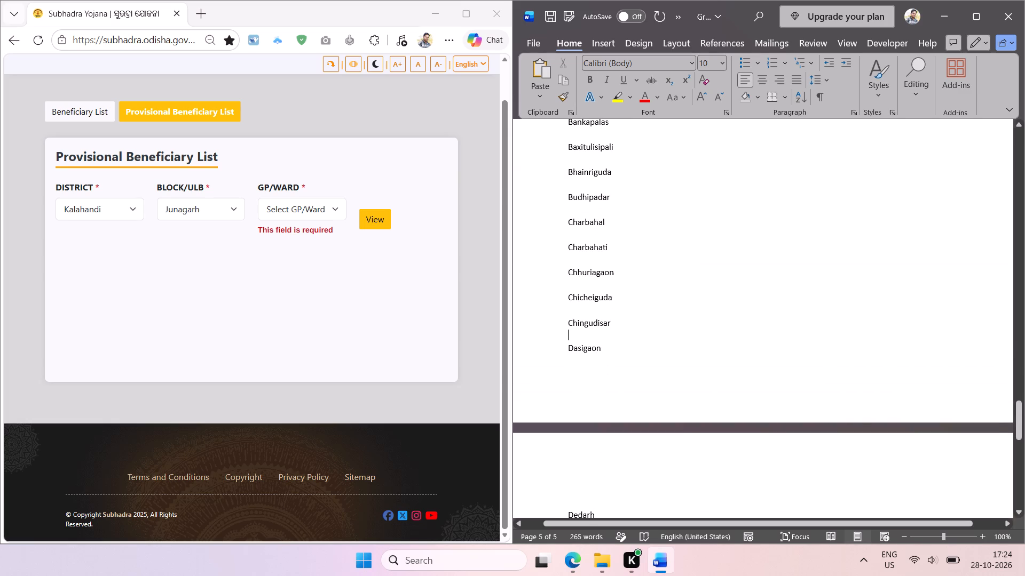
{"action": "key", "text": "BackSpace"}
{"action": "key", "text": "Up"}
{"action": "key", "text": "BackSpace"}
{"action": "key", "text": "Up"}
{"action": "key", "text": "BackSpace"}
{"action": "key", "text": "Up"}
{"action": "key", "text": "BackSpace"}
{"action": "key", "text": "Up"}
{"action": "key", "text": "BackSpace"}
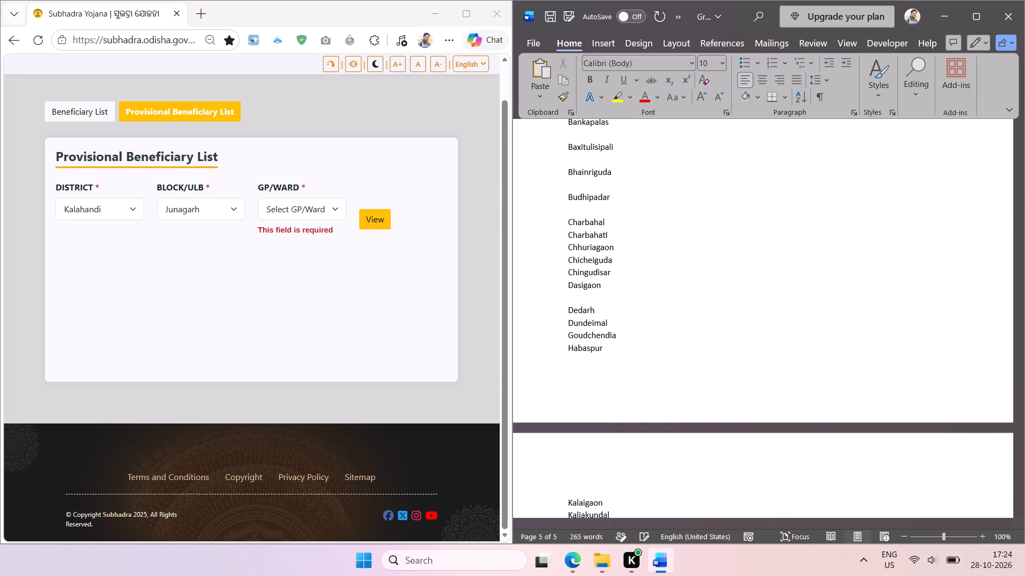
Remove the blank lines between the Junagarh names from Charbahal up to Bankapalas.
{"action": "key", "text": "Up"}
{"action": "key", "text": "BackSpace"}
{"action": "key", "text": "Up"}
{"action": "key", "text": "BackSpace"}
{"action": "key", "text": "Up"}
{"action": "key", "text": "BackSpace"}
{"action": "key", "text": "Up"}
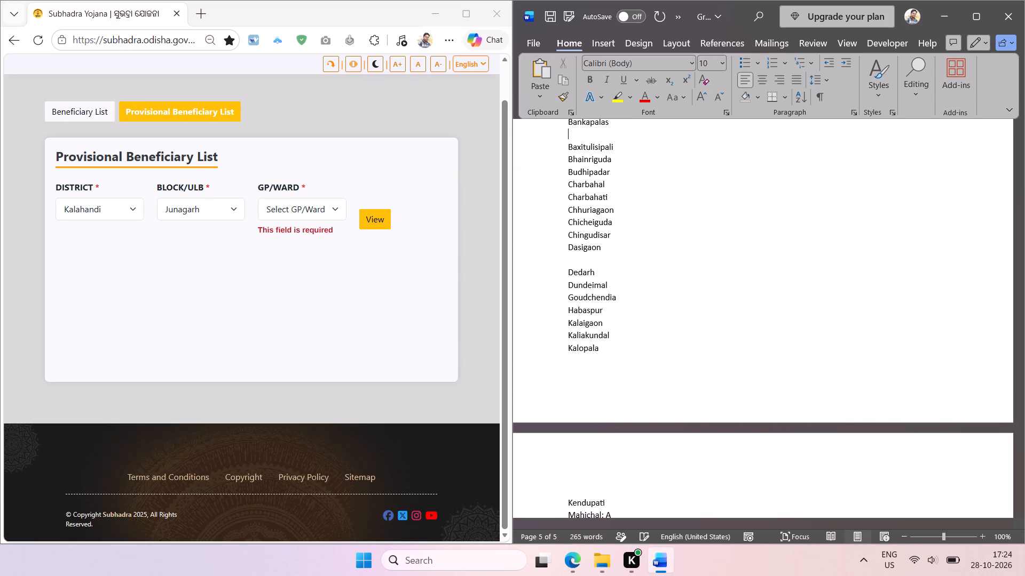
{"action": "key", "text": "BackSpace"}
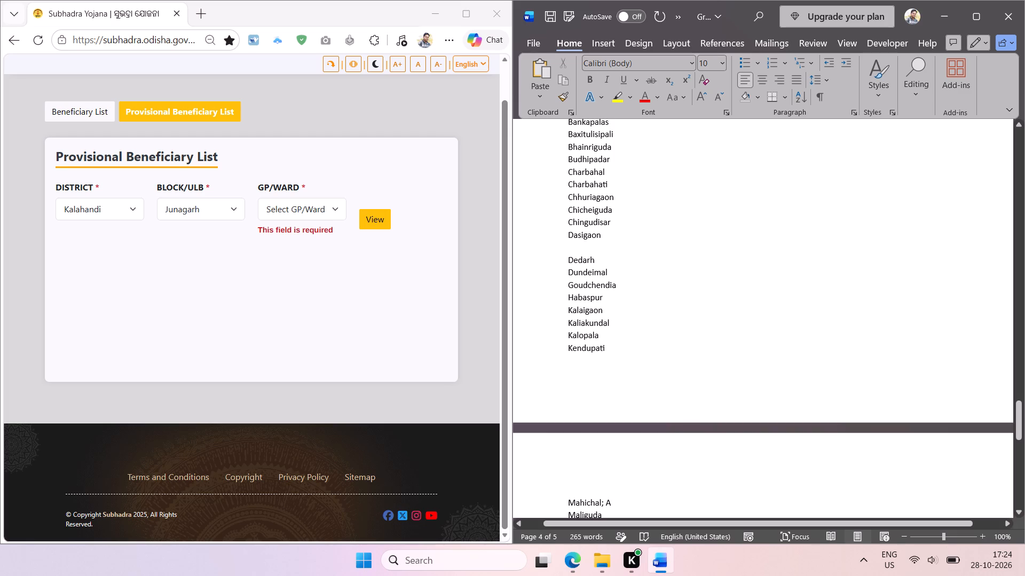
Remove the remaining blank lines after Dasigaon, Baladiamal and Asttagaon in the Junagarh list.
{"action": "left_click", "coordinate": [584, 249]}
{"action": "key", "text": "BackSpace"}
{"action": "scroll", "coordinate": [661, 269], "scroll_direction": "up", "scroll_amount": 3}
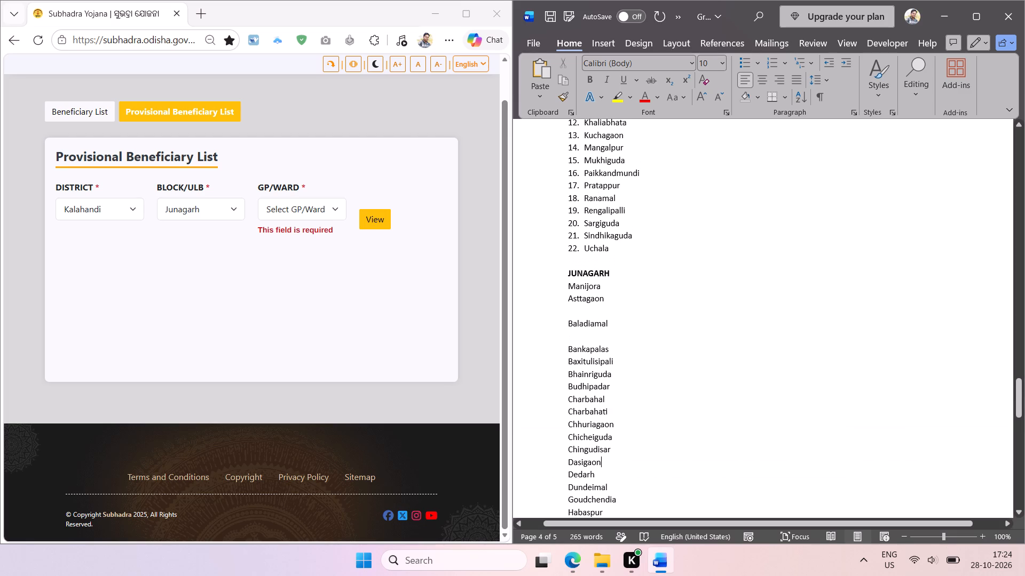
{"action": "left_click", "coordinate": [578, 333]}
{"action": "key", "text": "BackSpace"}
{"action": "left_click", "coordinate": [582, 316]}
{"action": "key", "text": "BackSpace"}
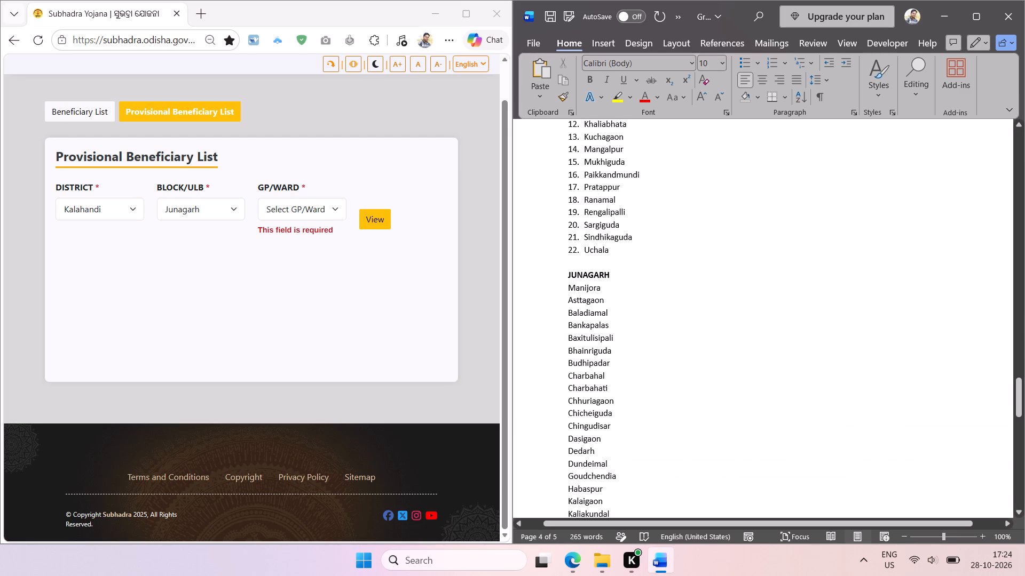
Insert a page break before the JUNAGARH heading.
{"action": "left_click", "coordinate": [569, 273]}
{"action": "key", "text": "ctrl+Return"}
Sort the Junagarh gram panchayat names from Manijora to Taljaring alphabetically.
{"action": "scroll", "coordinate": [692, 322], "scroll_direction": "down", "scroll_amount": 1}
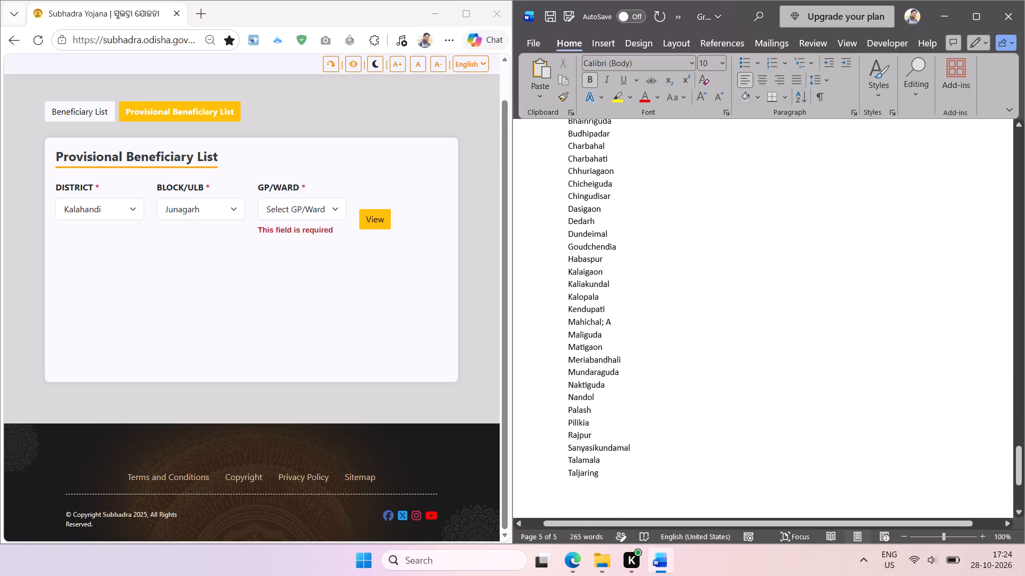
{"action": "scroll", "coordinate": [692, 322], "scroll_direction": "down", "scroll_amount": 1}
{"action": "left_click", "coordinate": [568, 174]}
{"action": "scroll", "coordinate": [635, 250], "scroll_direction": "down", "scroll_amount": 1}
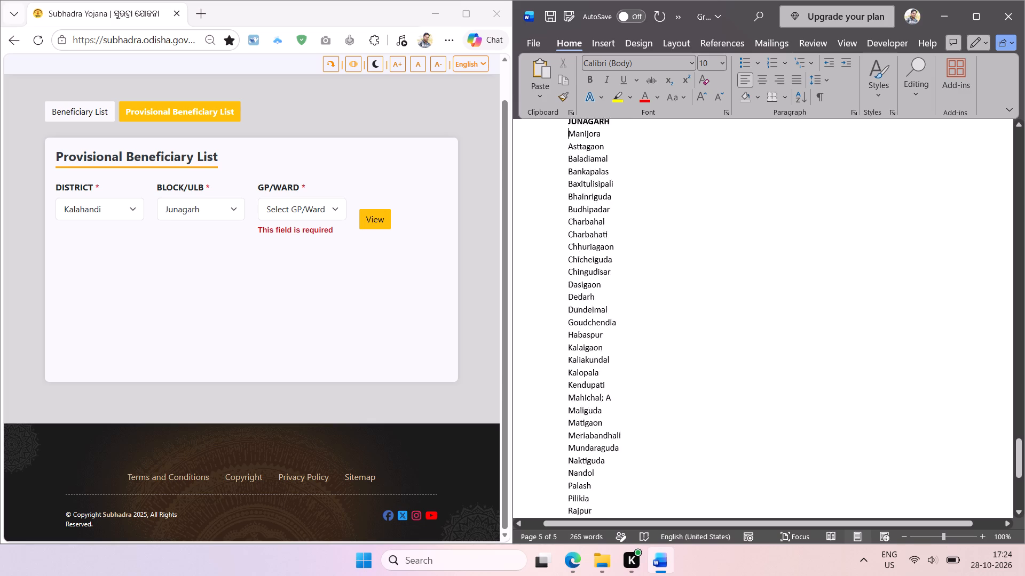
{"action": "scroll", "coordinate": [635, 253], "scroll_direction": "down", "scroll_amount": 1}
{"action": "left_click", "coordinate": [600, 371], "text": "shift"}
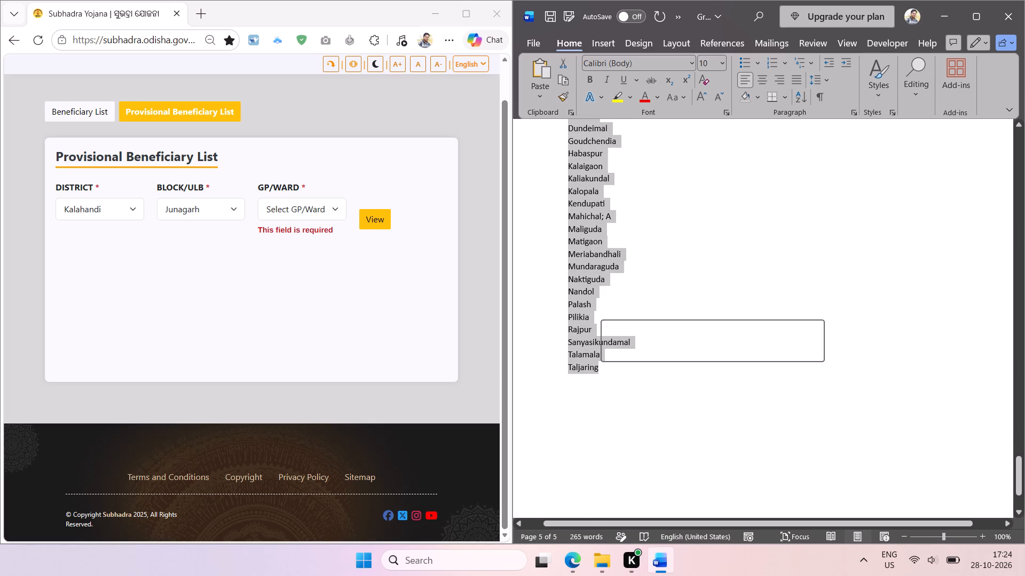
{"action": "left_click", "coordinate": [801, 98]}
{"action": "key", "text": "Return"}
Turn the sorted Junagarh names into a numbered list and decrease its indent twice.
{"action": "left_click", "coordinate": [774, 60]}
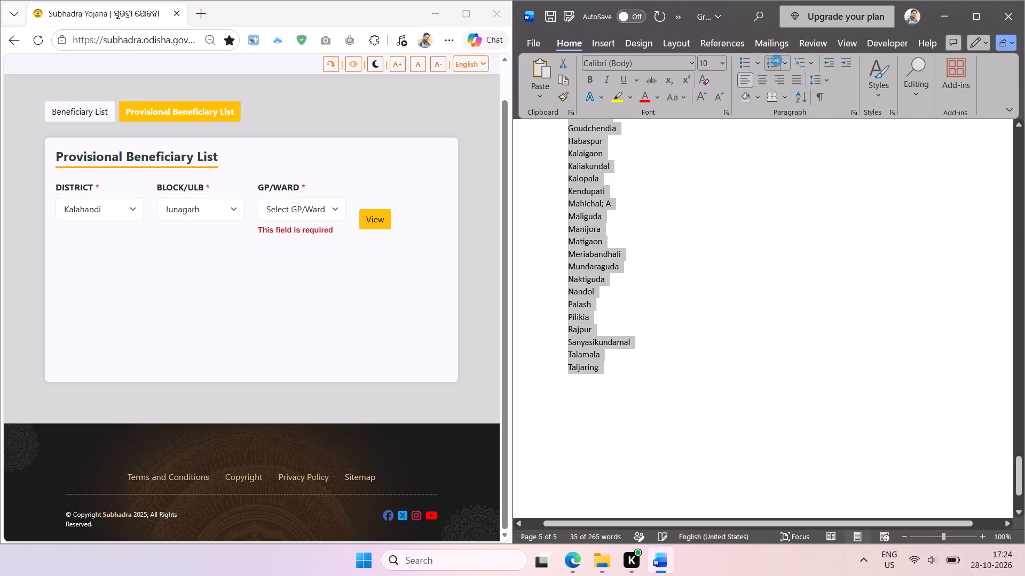
{"action": "double_click", "coordinate": [831, 63]}
{"action": "left_click", "coordinate": [731, 208]}
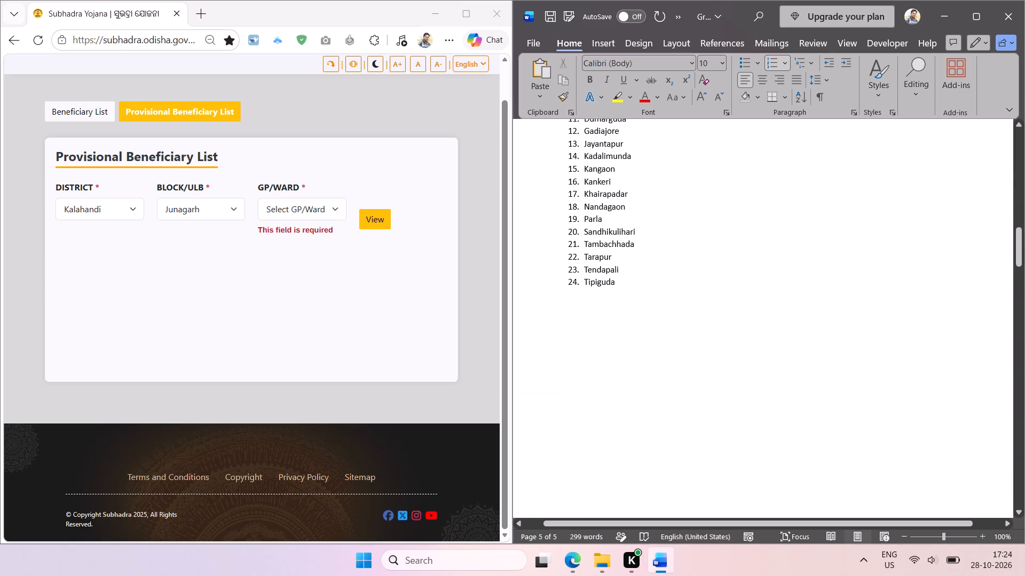
Copy the JUNAGARH heading and paste it below the end of the numbered Junagarh list.
{"action": "scroll", "coordinate": [658, 349], "scroll_direction": "down", "scroll_amount": 10}
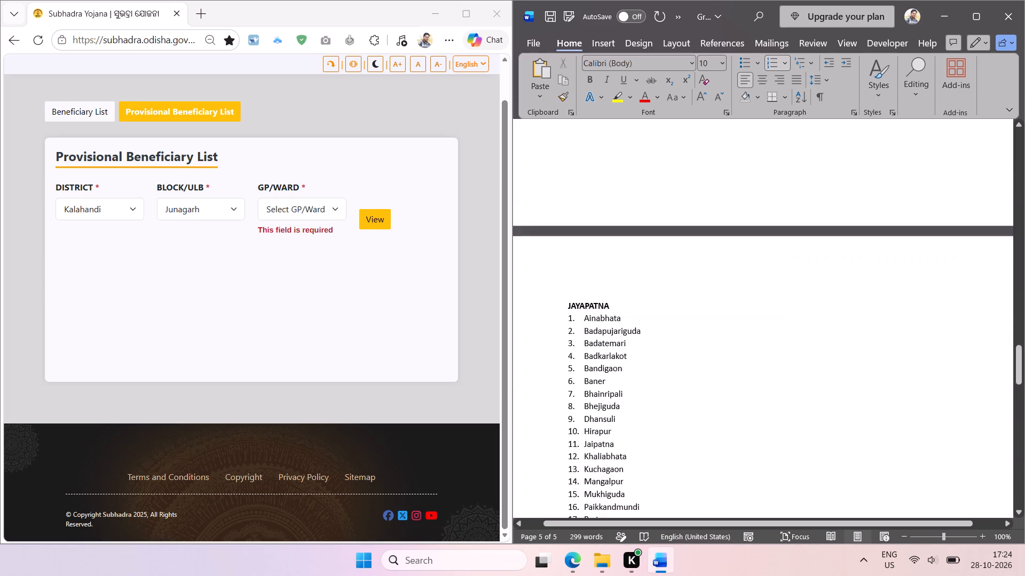
{"action": "scroll", "coordinate": [658, 349], "scroll_direction": "down", "scroll_amount": 1}
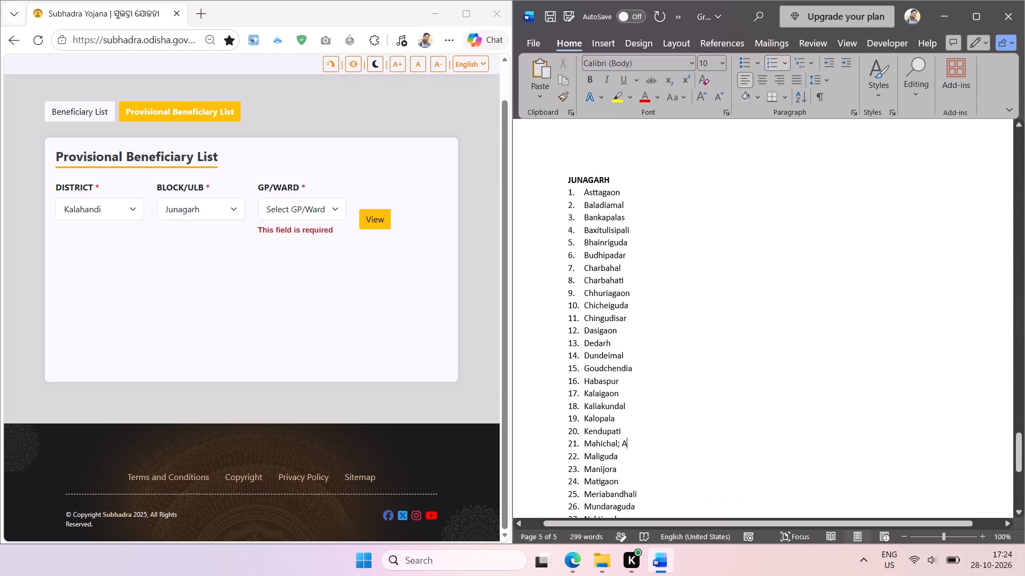
{"action": "double_click", "coordinate": [590, 180]}
{"action": "key", "text": "ctrl+c"}
{"action": "left_click", "coordinate": [700, 318]}
{"action": "scroll", "coordinate": [683, 330], "scroll_direction": "down", "scroll_amount": 1}
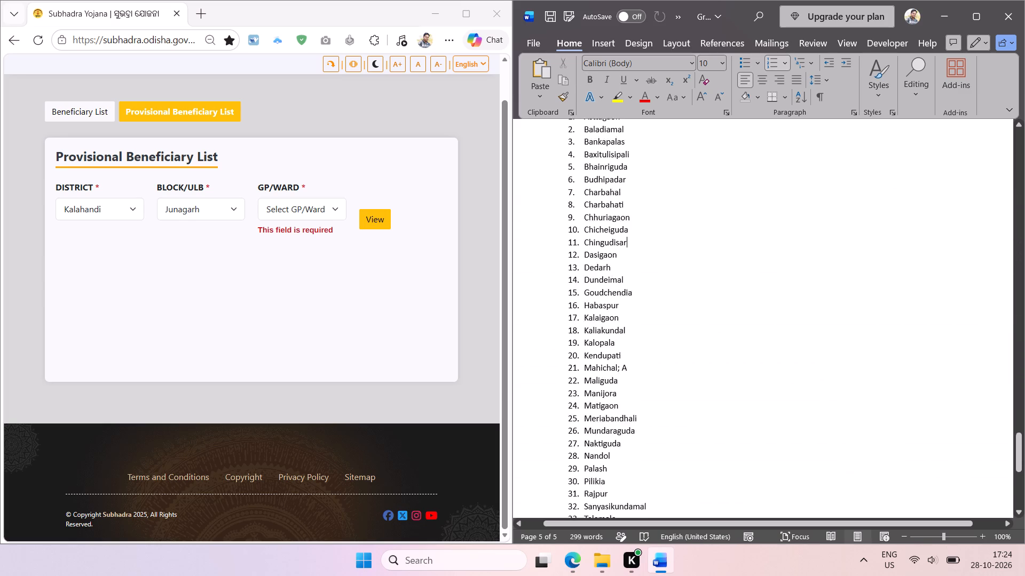
{"action": "scroll", "coordinate": [683, 330], "scroll_direction": "down", "scroll_amount": 2}
{"action": "left_click", "coordinate": [626, 283]}
{"action": "key", "text": "Return"}
{"action": "key", "text": "Return"}
{"action": "key", "text": "Return"}
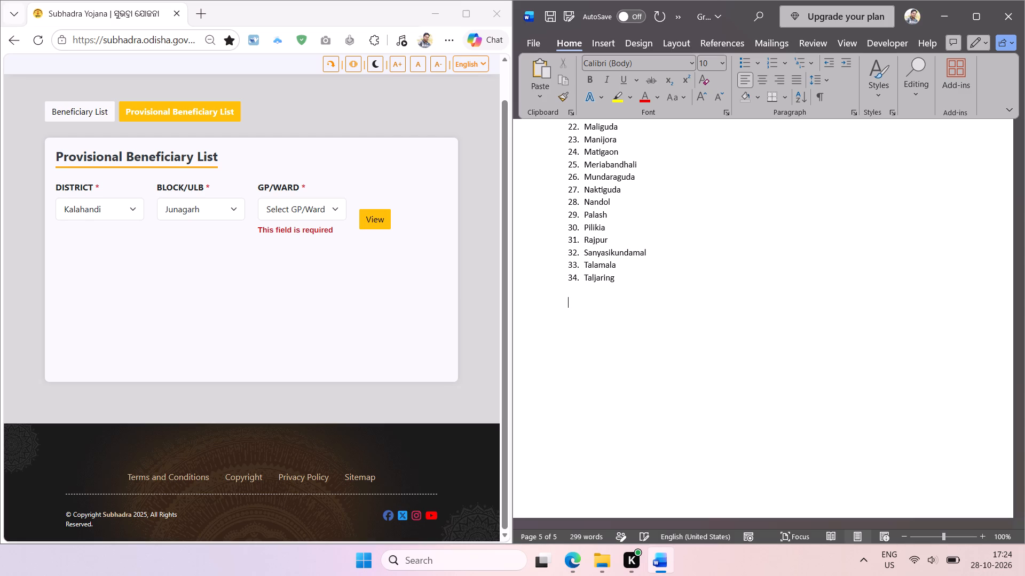
{"action": "key", "text": "Return"}
{"action": "key", "text": "ctrl+v"}
Select the Kalampur block on the Subhadra Yojana page and capture its name as text.
{"action": "scroll", "coordinate": [633, 295], "scroll_direction": "down", "scroll_amount": 2}
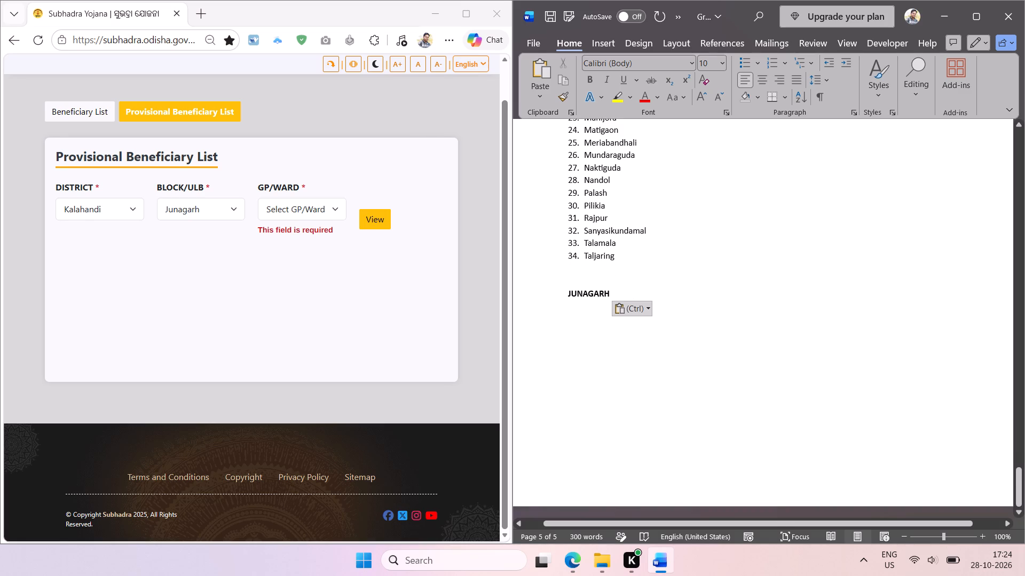
{"action": "scroll", "coordinate": [633, 295], "scroll_direction": "down", "scroll_amount": 1}
{"action": "left_click", "coordinate": [230, 207]}
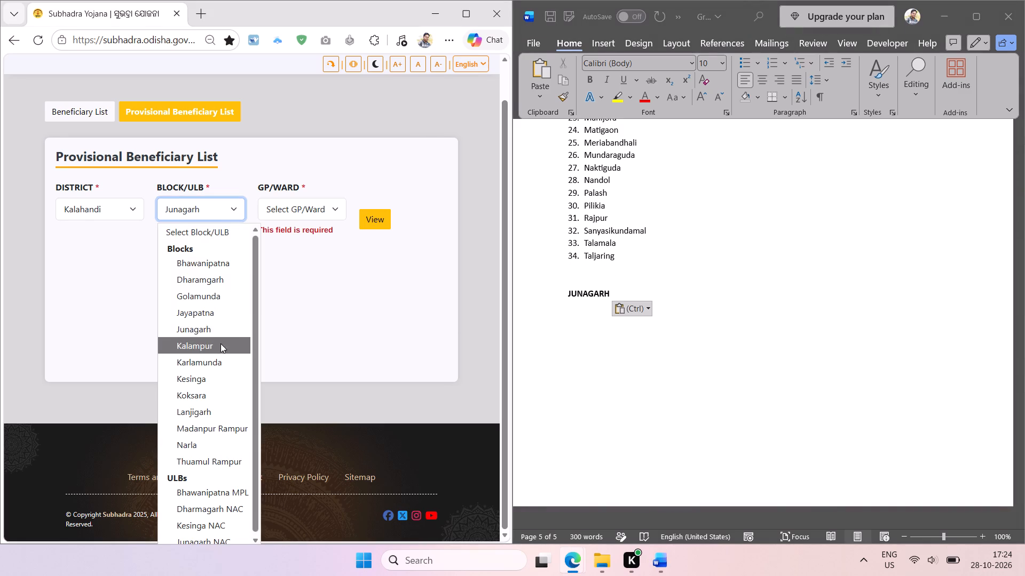
{"action": "left_click", "coordinate": [220, 345]}
{"action": "left_click", "coordinate": [222, 278]}
{"action": "key", "text": "shift+super+t"}
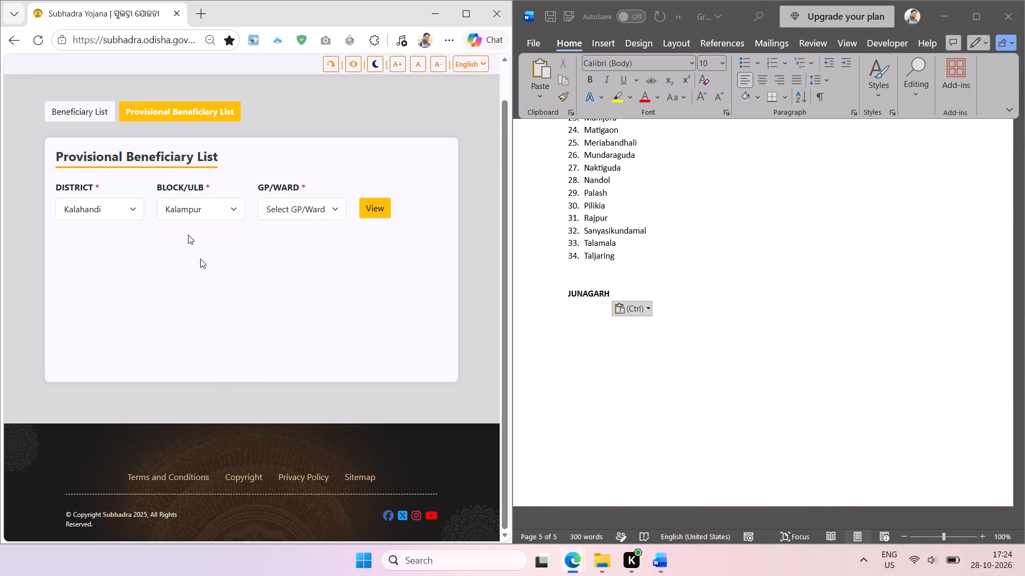
{"action": "left_click_drag", "start_coordinate": [163, 196], "coordinate": [209, 234]}
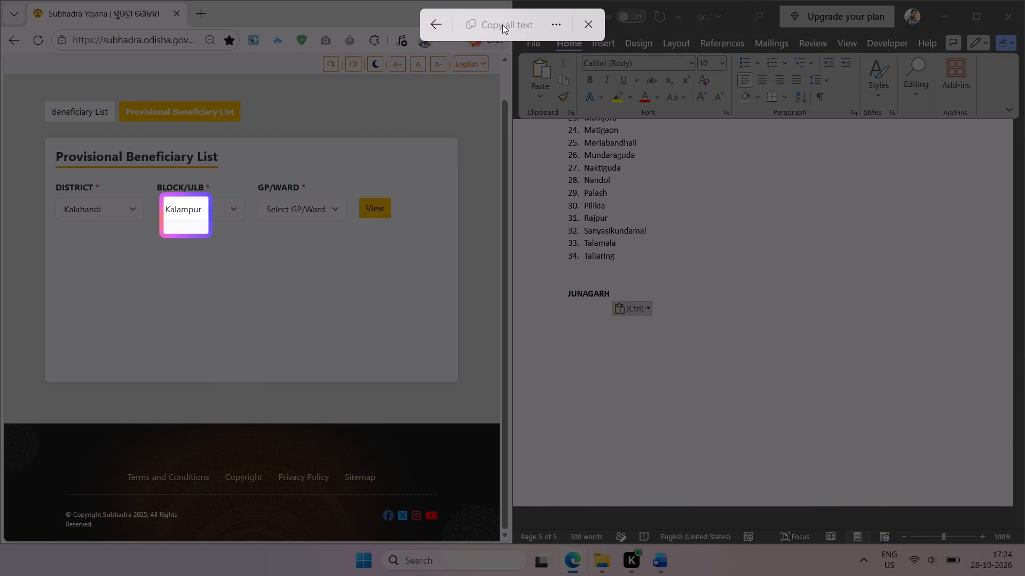
{"action": "left_click", "coordinate": [504, 22]}
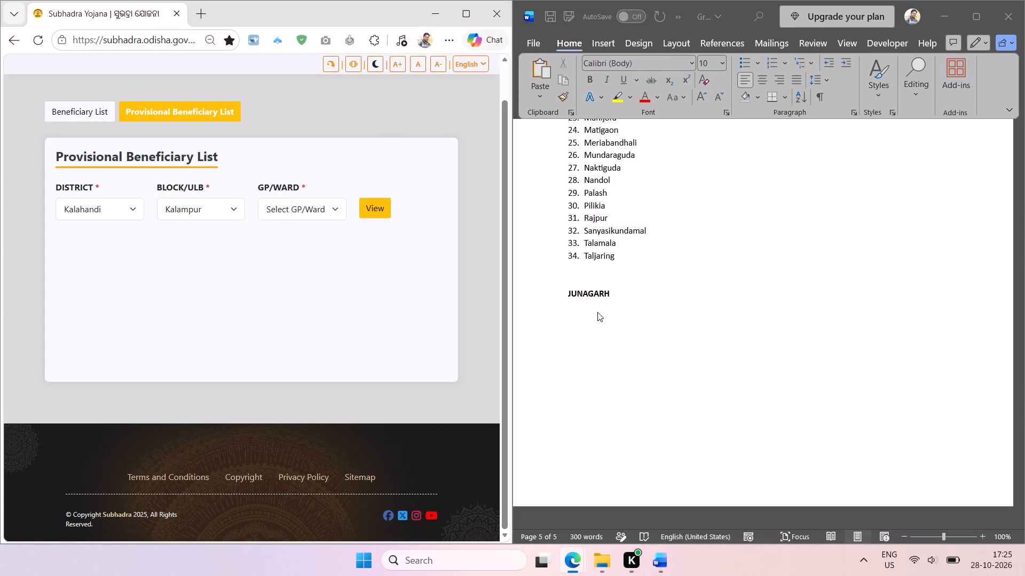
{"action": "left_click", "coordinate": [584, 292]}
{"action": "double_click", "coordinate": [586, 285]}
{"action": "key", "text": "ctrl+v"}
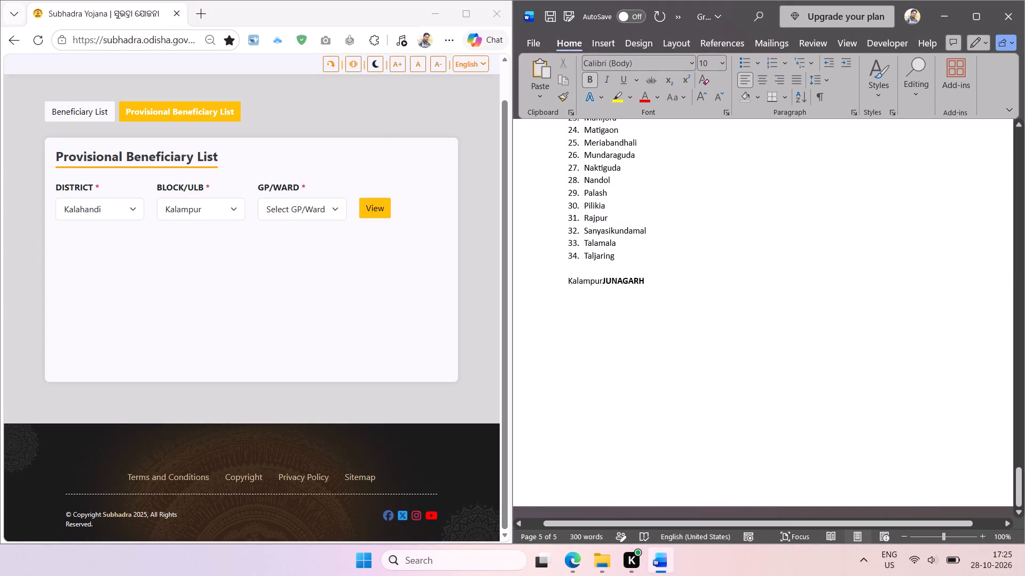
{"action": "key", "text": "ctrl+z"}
Replace the copied JUNAGARH heading with the captured name Kalampur and change it to uppercase.
{"action": "double_click", "coordinate": [592, 291]}
{"action": "key", "text": "ctrl+v"}
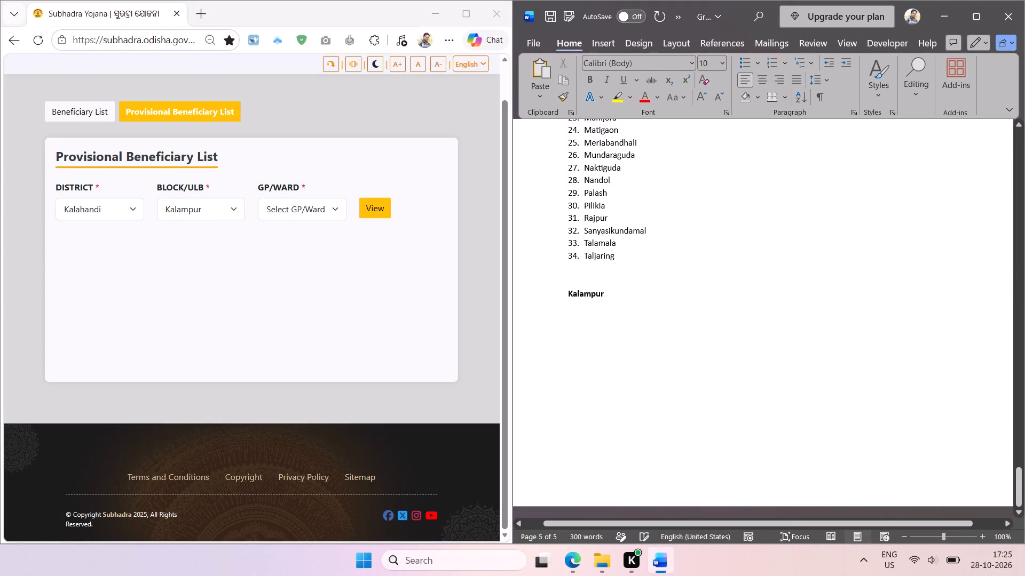
{"action": "key", "text": "shift+F3"}
Remove the extra blank line above the KALAMPUR heading and start a new line below it.
{"action": "left_click", "coordinate": [591, 280]}
{"action": "key", "text": "BackSpace"}
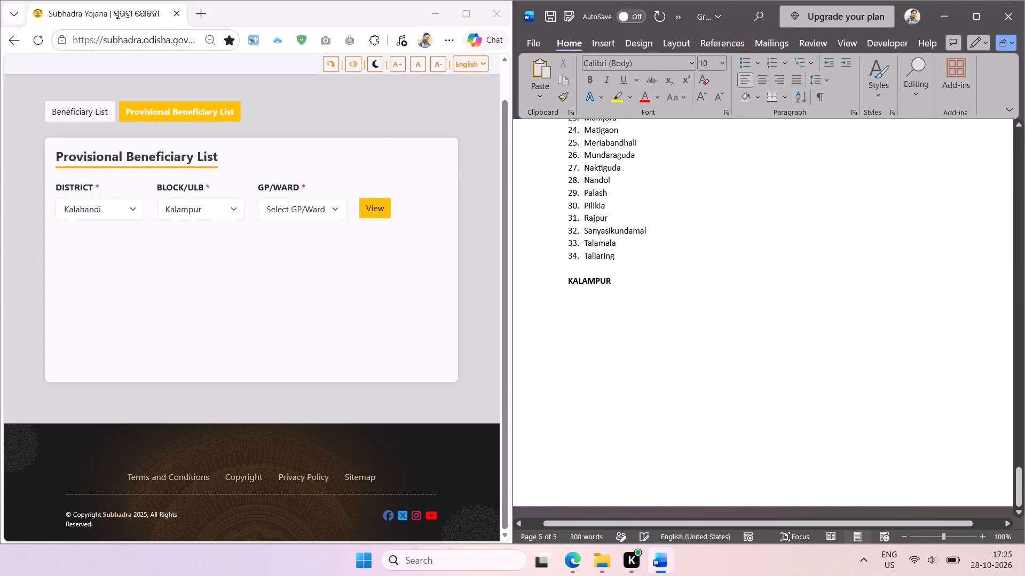
{"action": "left_click", "coordinate": [618, 282]}
{"action": "key", "text": "Return"}
{"action": "key", "text": "Return"}
{"action": "key", "text": "BackSpace"}
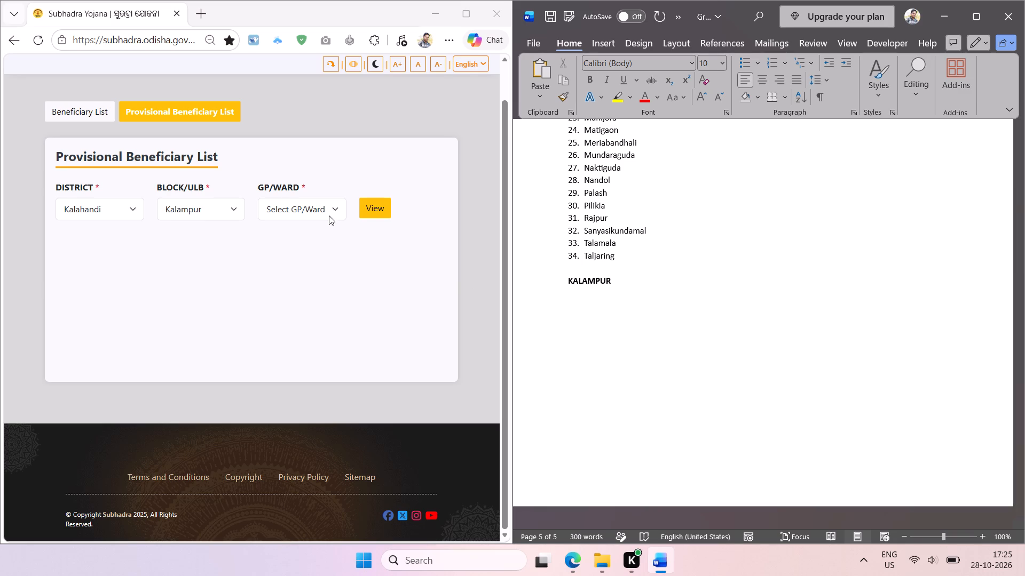
Capture Kalampur's GP/Ward names from Bandhakana to Pandigaon as text and paste them below the KALAMPUR heading.
{"action": "left_click", "coordinate": [336, 210]}
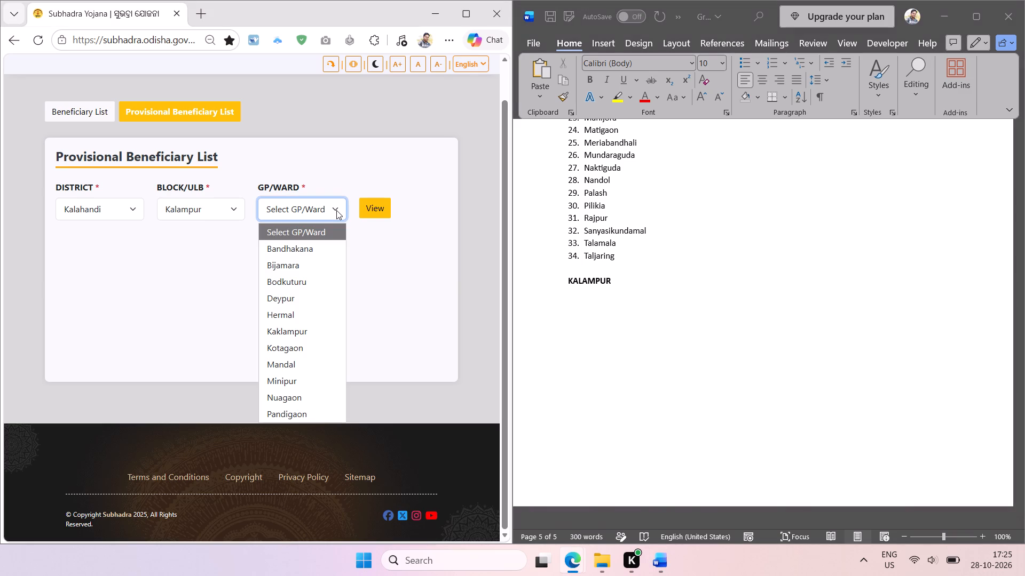
{"action": "key", "text": "shift+super+t"}
{"action": "left_click_drag", "start_coordinate": [262, 242], "coordinate": [265, 252]}
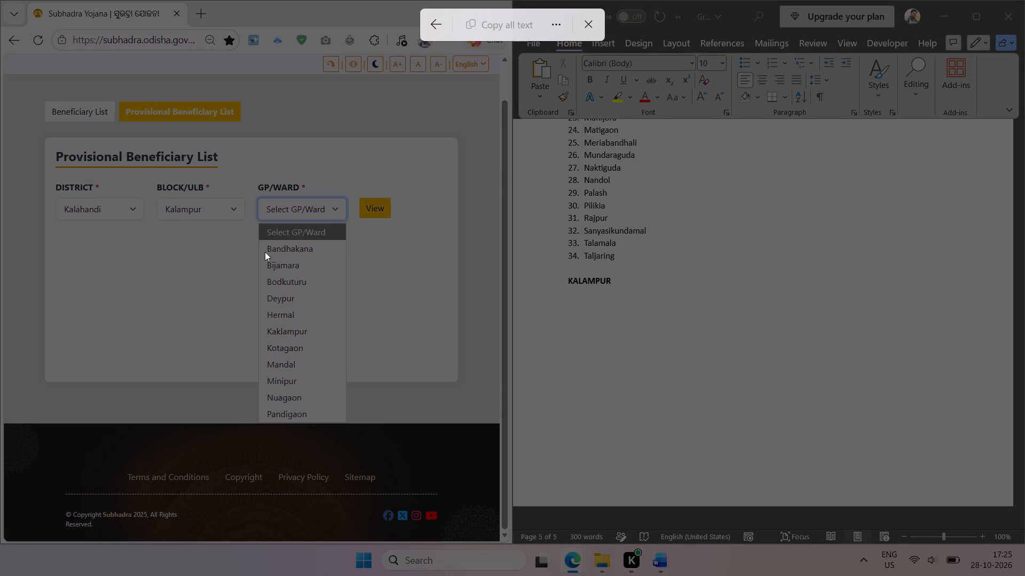
{"action": "left_click_drag", "start_coordinate": [265, 252], "coordinate": [348, 425]}
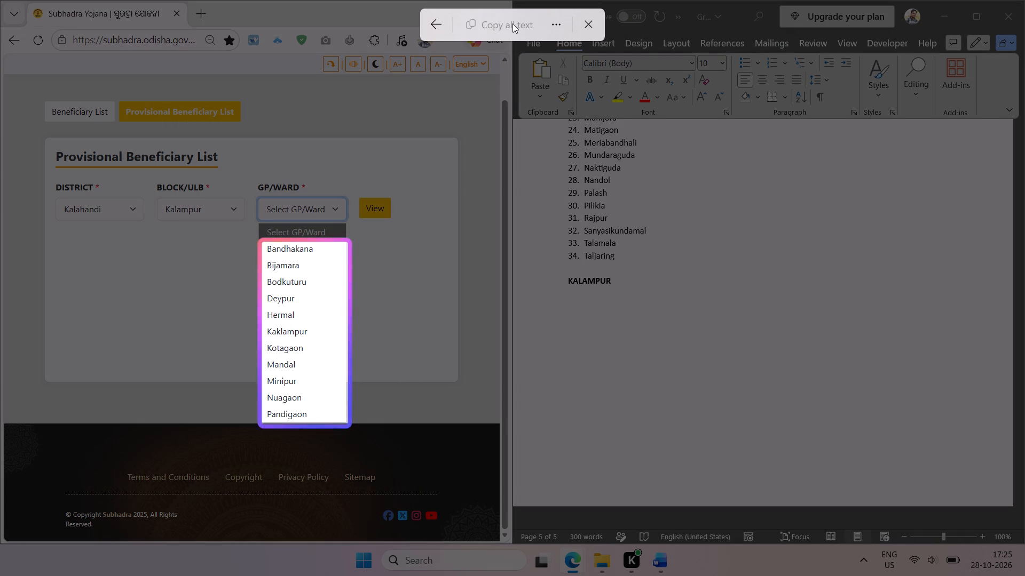
{"action": "left_click", "coordinate": [512, 23]}
{"action": "left_click", "coordinate": [590, 285]}
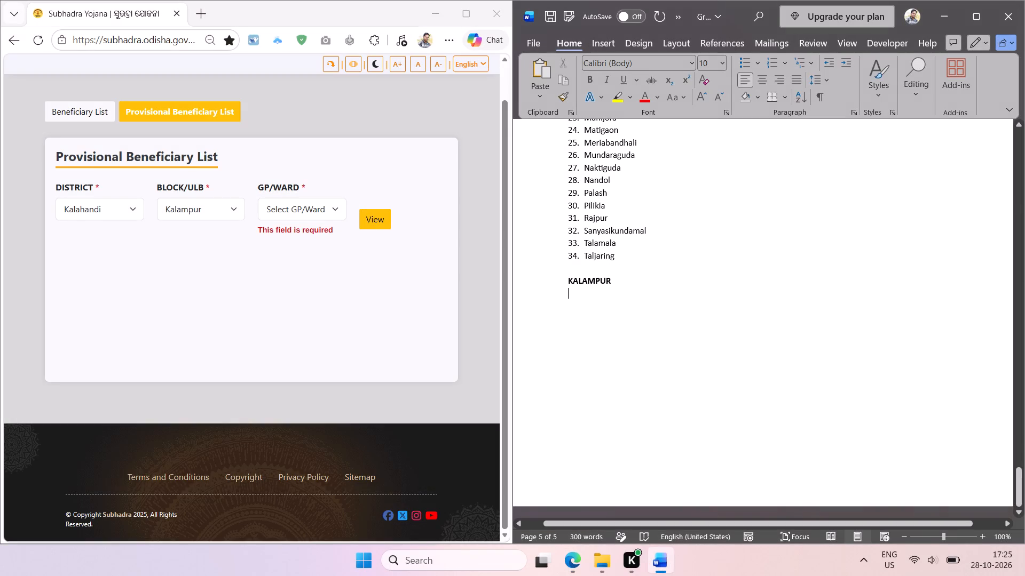
{"action": "key", "text": "ctrl+v"}
Remove the blank lines between the pasted Kalampur names from Bandhakana to Pandigaon.
{"action": "left_click", "coordinate": [589, 250]}
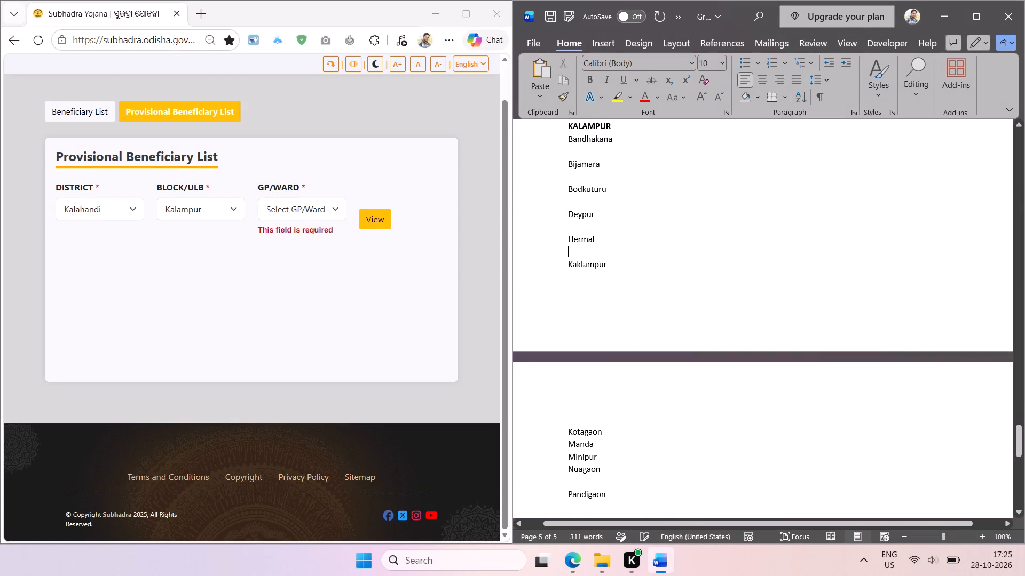
{"action": "key", "text": "BackSpace"}
{"action": "key", "text": "Up"}
{"action": "key", "text": "BackSpace"}
{"action": "key", "text": "Up"}
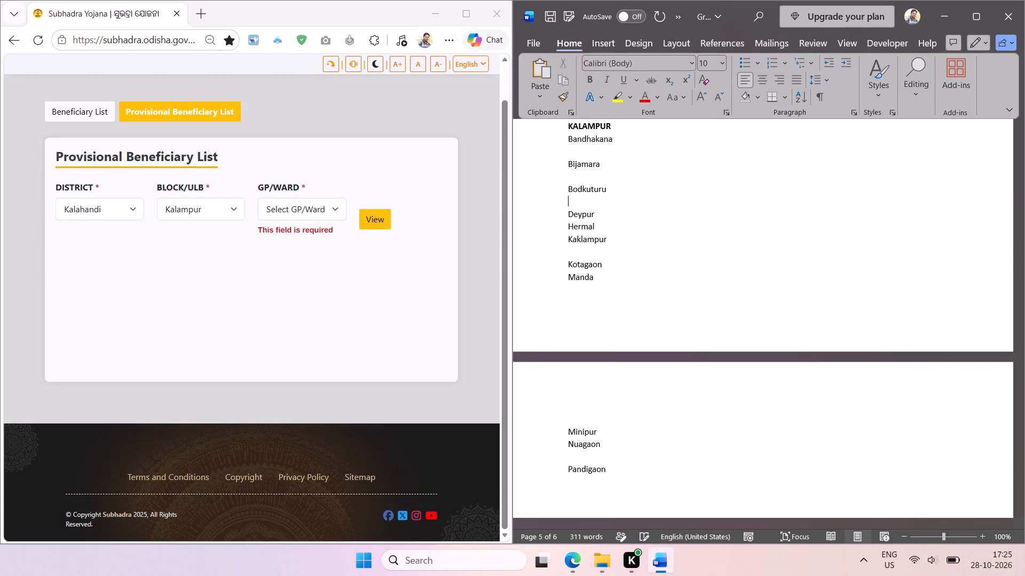
{"action": "key", "text": "BackSpace"}
{"action": "key", "text": "Up"}
{"action": "key", "text": "BackSpace"}
{"action": "key", "text": "Up"}
{"action": "key", "text": "BackSpace"}
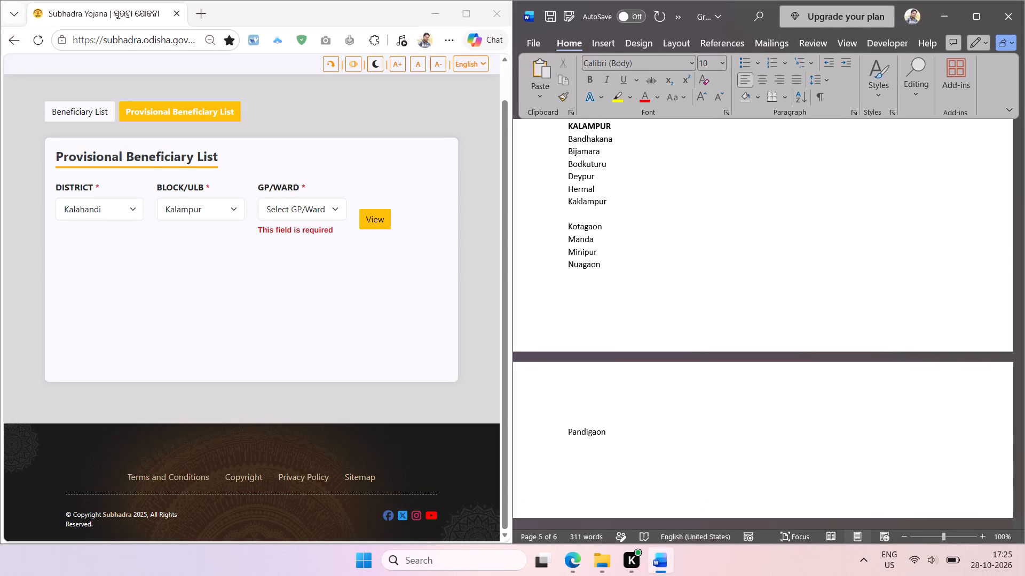
{"action": "left_click", "coordinate": [587, 214]}
{"action": "key", "text": "BackSpace"}
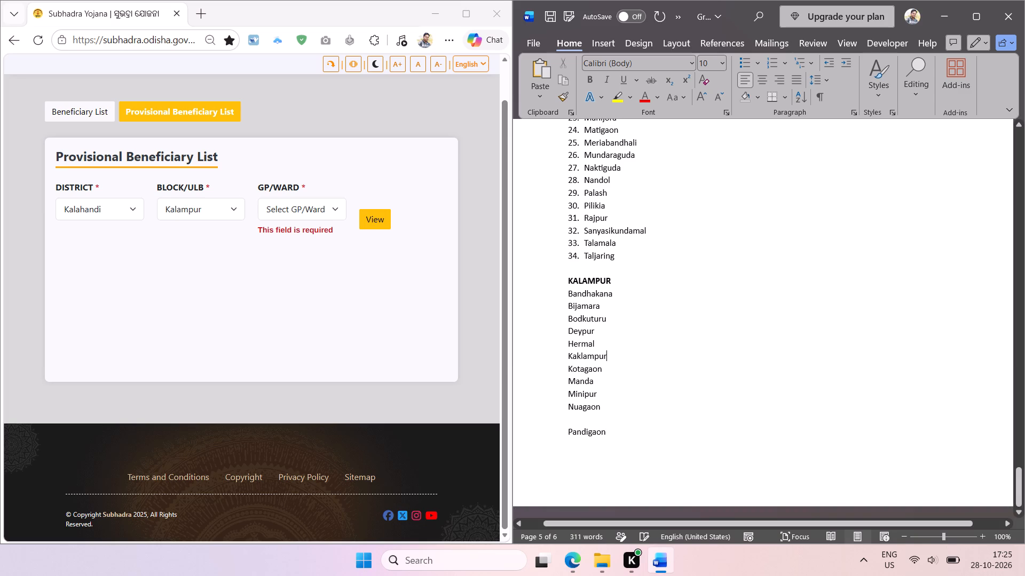
{"action": "left_click", "coordinate": [587, 418]}
{"action": "key", "text": "BackSpace"}
Sort the Kalampur names alphabetically, make them a numbered list aligned with the heading, and save the document.
{"action": "left_click_drag", "start_coordinate": [602, 415], "coordinate": [547, 293]}
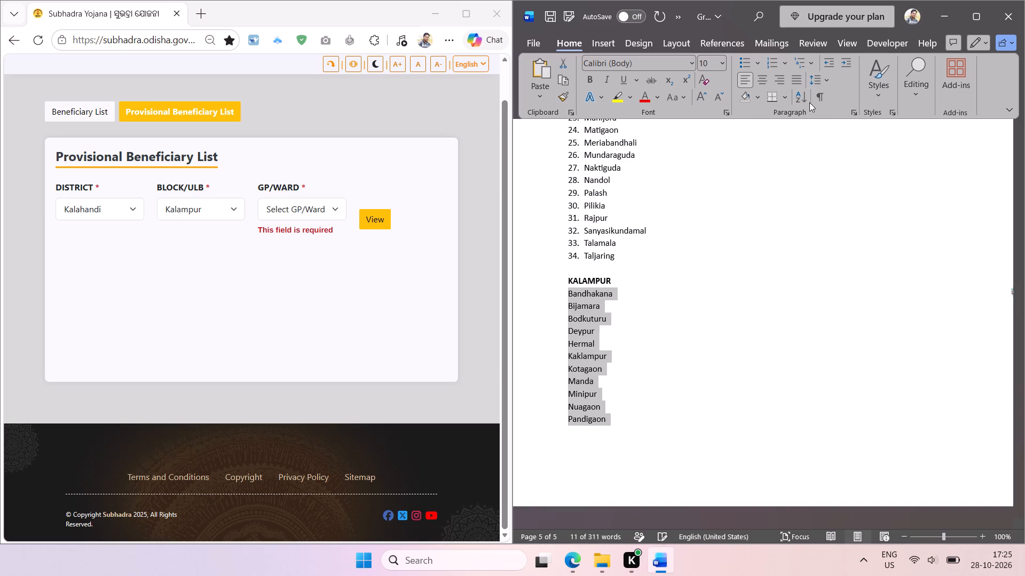
{"action": "left_click", "coordinate": [801, 99]}
{"action": "key", "text": "Return"}
{"action": "left_click", "coordinate": [775, 61]}
{"action": "double_click", "coordinate": [825, 61]}
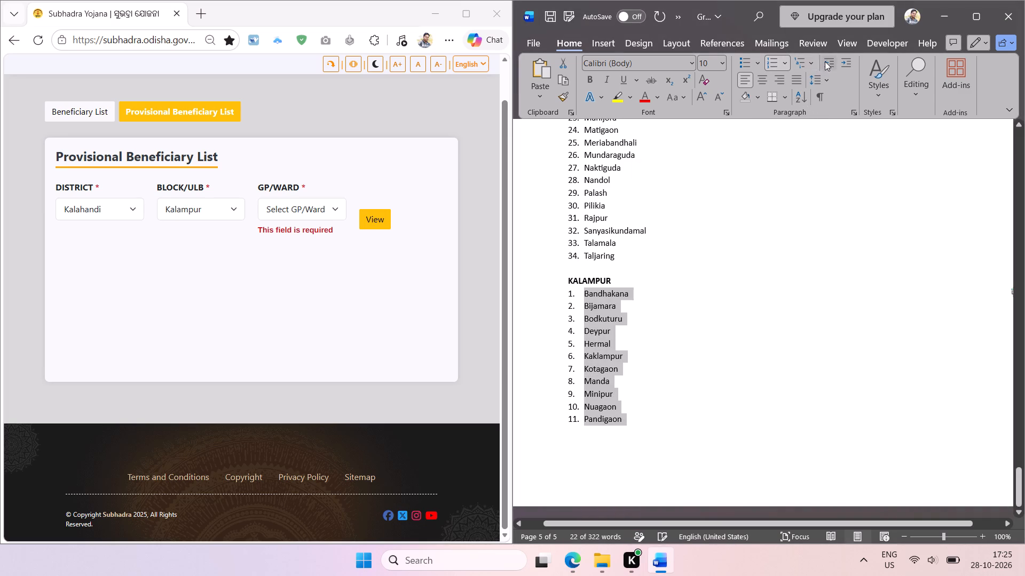
{"action": "left_click", "coordinate": [720, 326]}
{"action": "key", "text": "ctrl+s"}
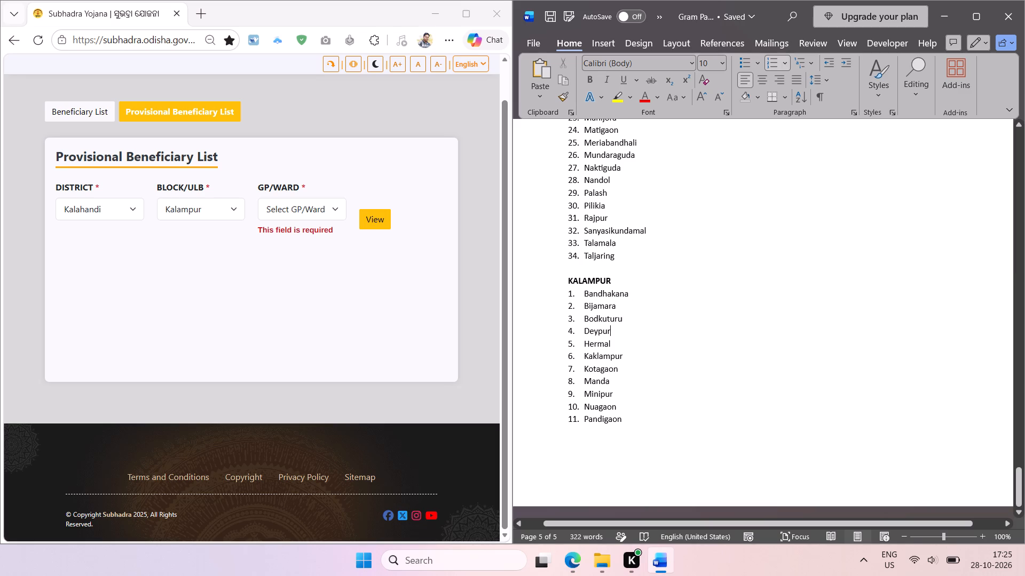
Copy the KALAMPUR heading and paste it below the end of the numbered Kalampur list, leaving a blank line between.
{"action": "double_click", "coordinate": [598, 282]}
{"action": "key", "text": "ctrl+c"}
{"action": "left_click", "coordinate": [636, 421]}
{"action": "key", "text": "Return"}
{"action": "key", "text": "Return"}
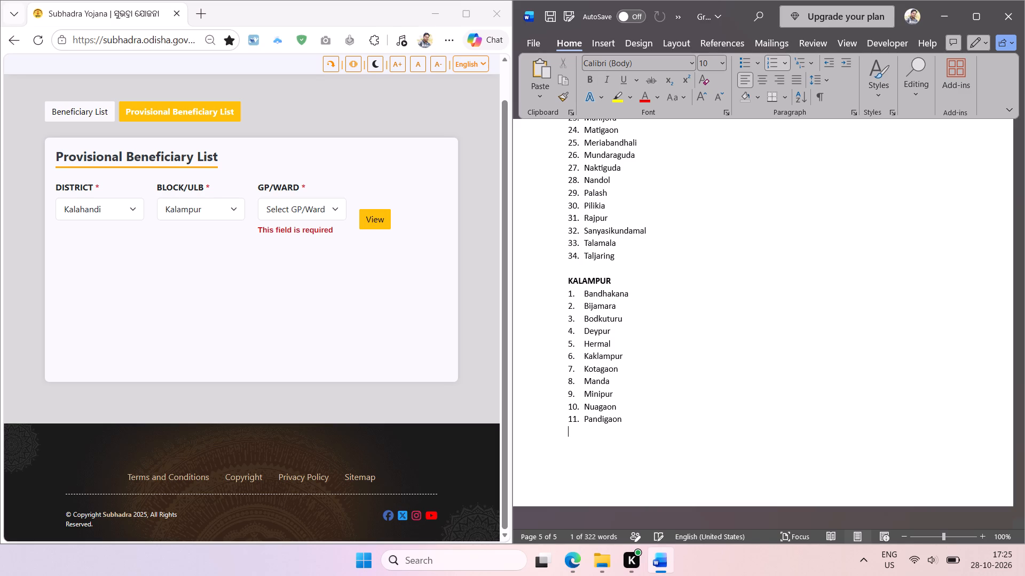
{"action": "key", "text": "Return"}
{"action": "key", "text": "ctrl+v"}
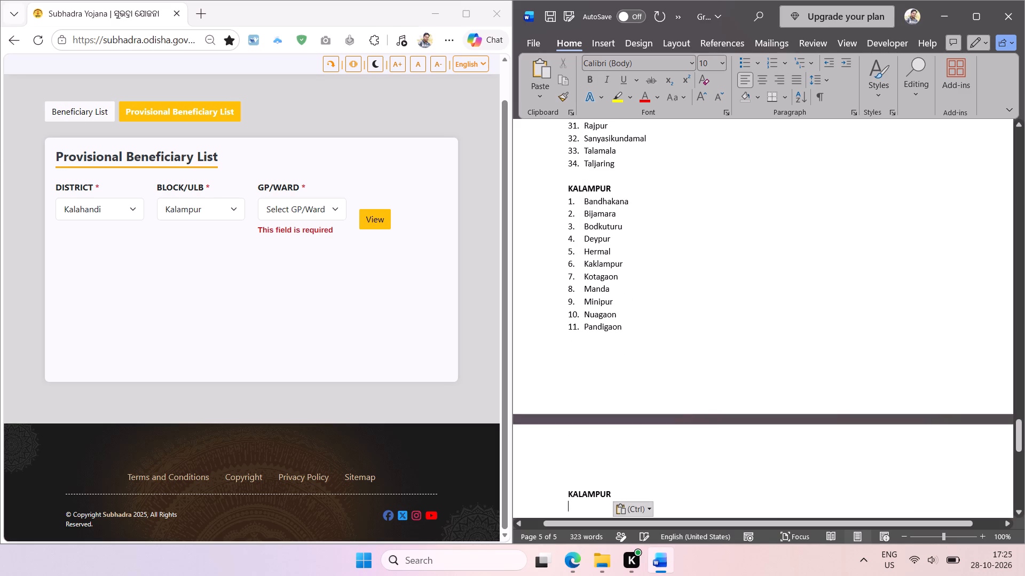
Select the Karlamunda block on the Subhadra Yojana page and capture its name as text.
{"action": "scroll", "coordinate": [641, 423], "scroll_direction": "down", "scroll_amount": 4}
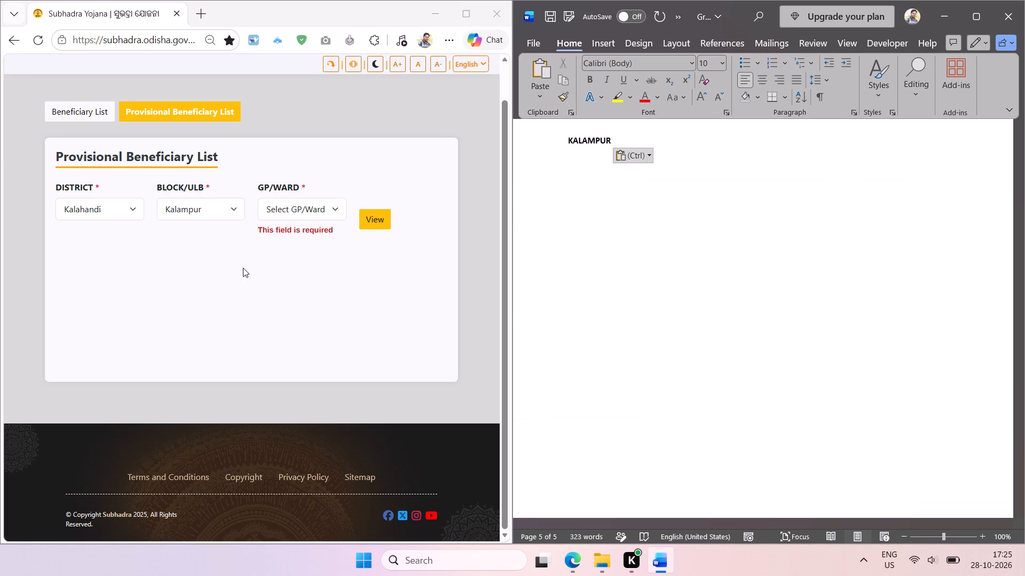
{"action": "left_click", "coordinate": [219, 208]}
{"action": "left_click", "coordinate": [219, 358]}
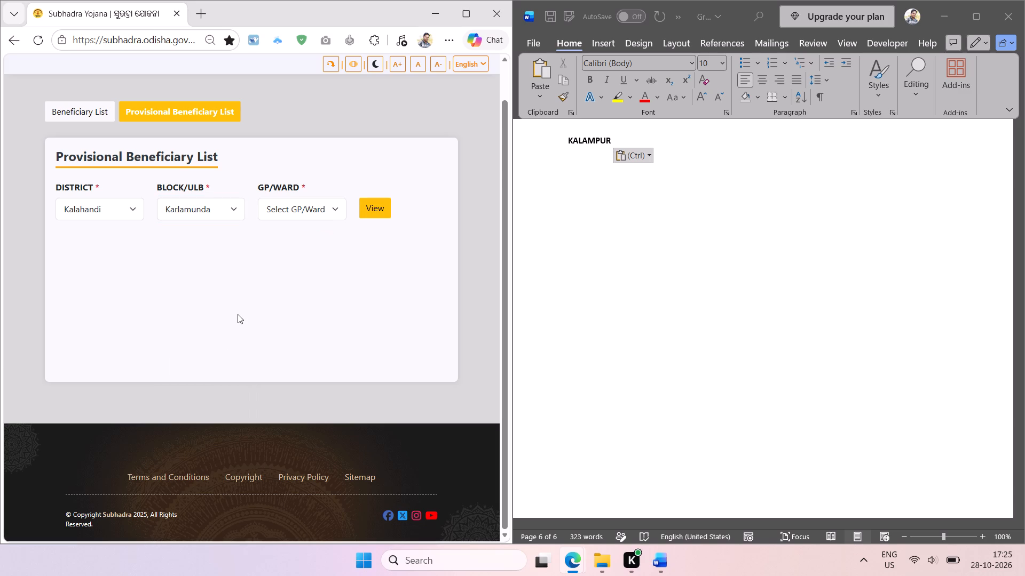
{"action": "left_click", "coordinate": [238, 314]}
{"action": "key", "text": "shift+super+t"}
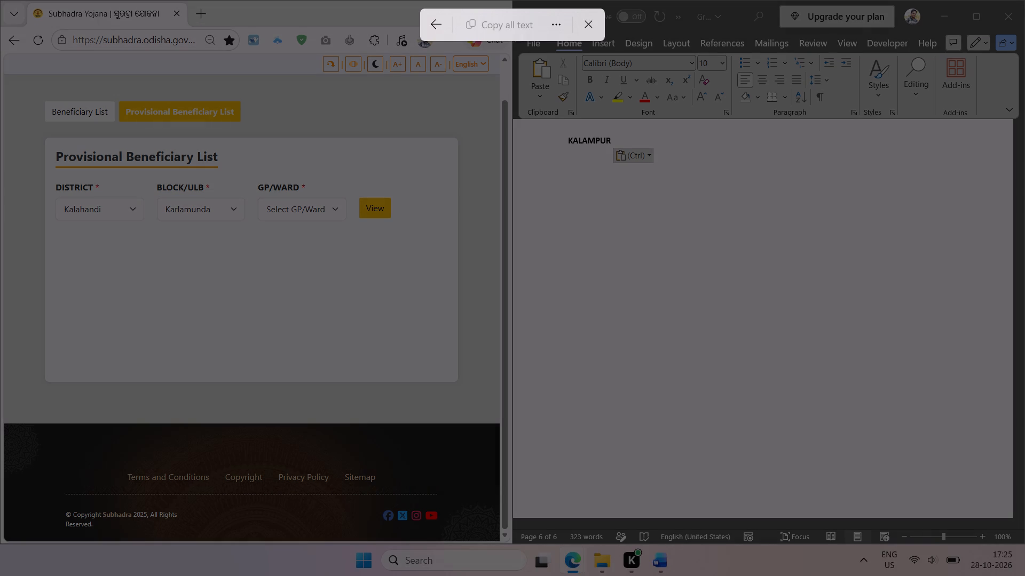
{"action": "left_click_drag", "start_coordinate": [161, 201], "coordinate": [221, 239]}
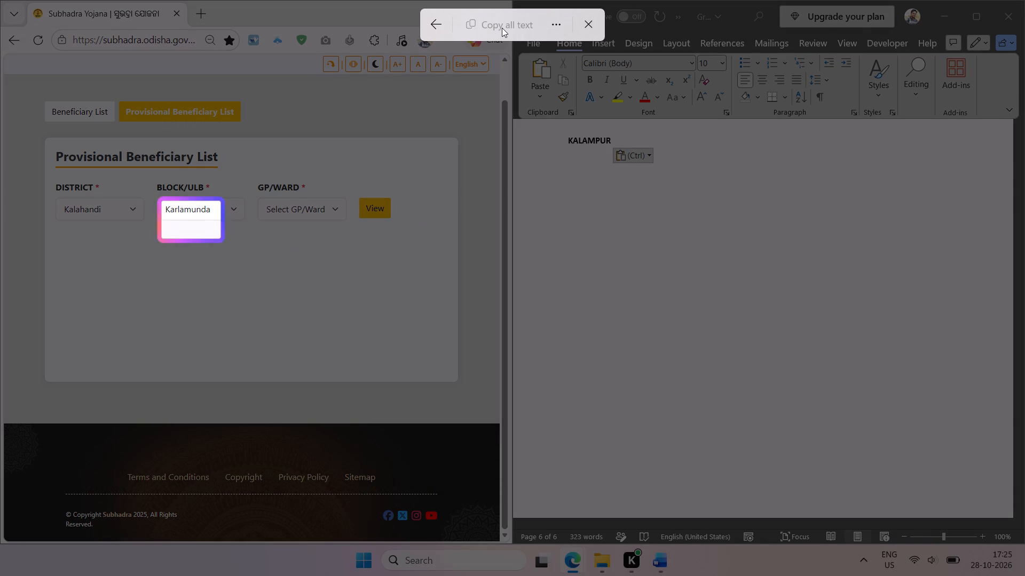
{"action": "left_click", "coordinate": [500, 26]}
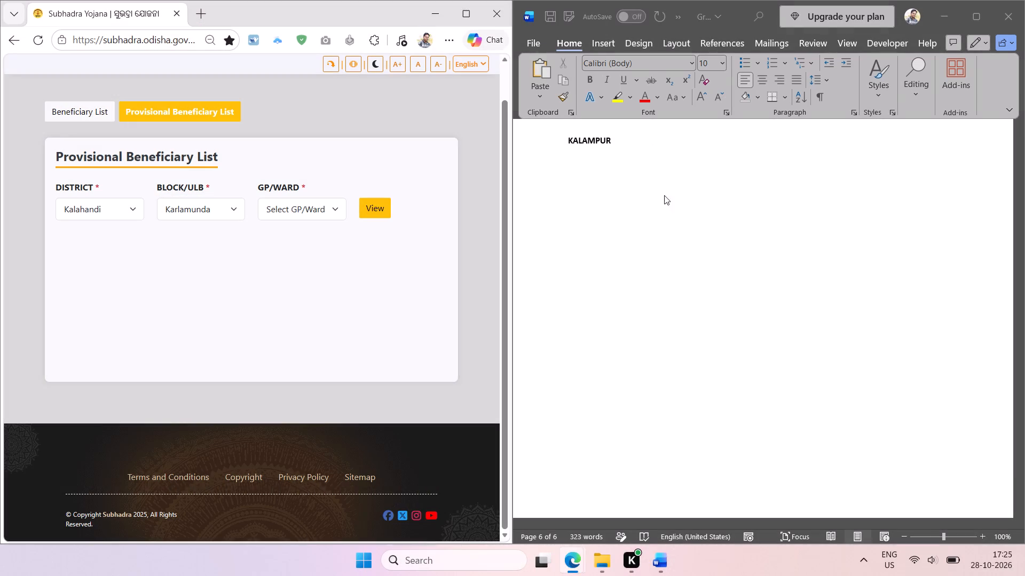
Replace the copied KALAMPUR heading with the captured name Karlamunda, change it to uppercase, and start a new line below.
{"action": "left_click", "coordinate": [664, 194]}
{"action": "double_click", "coordinate": [595, 138]}
{"action": "key", "text": "ctrl+v"}
{"action": "key", "text": "shift+F3"}
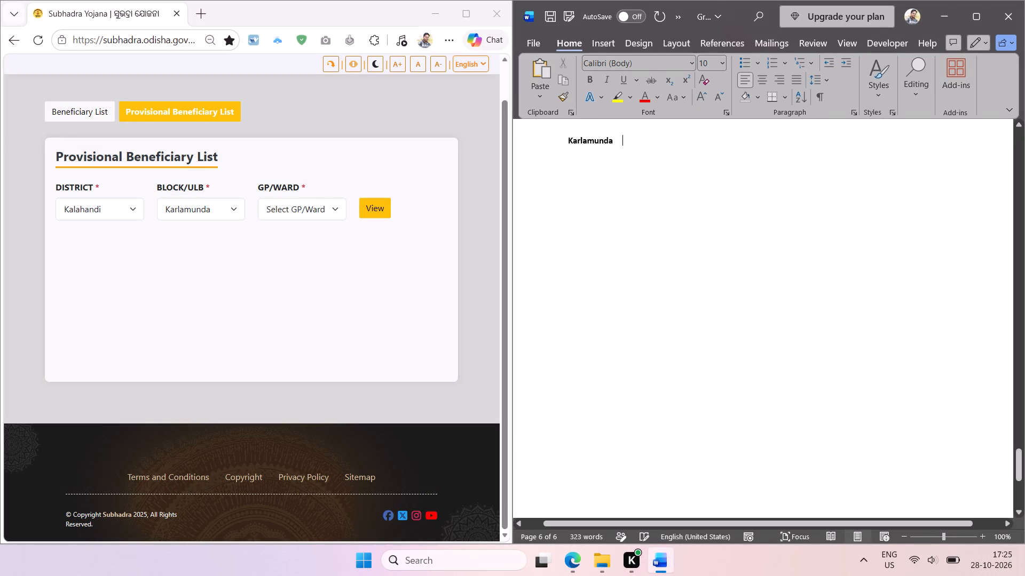
{"action": "left_click", "coordinate": [628, 146]}
{"action": "key", "text": "Return"}
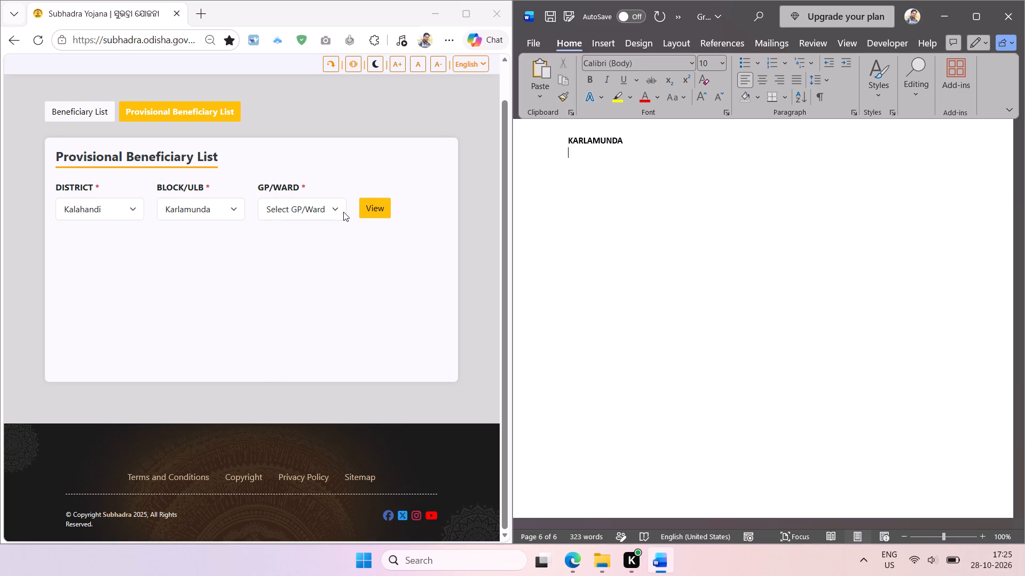
Capture Karlamunda's GP/Ward names from Borapadar to Teresinga as text and paste them below the KARLAMUNDA heading.
{"action": "left_click", "coordinate": [343, 212]}
{"action": "key", "text": "shift+super+t"}
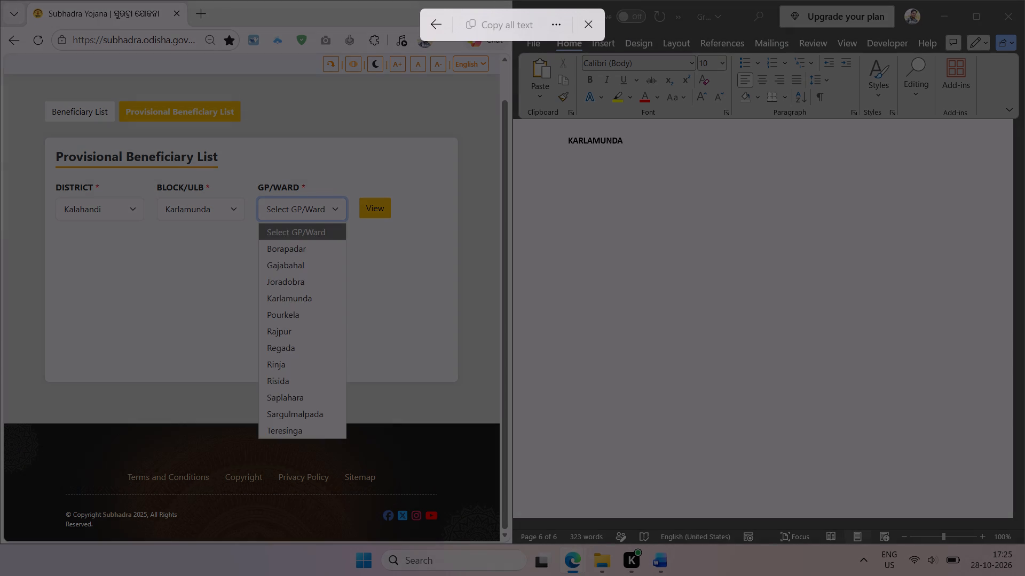
{"action": "left_click_drag", "start_coordinate": [259, 241], "coordinate": [345, 436]}
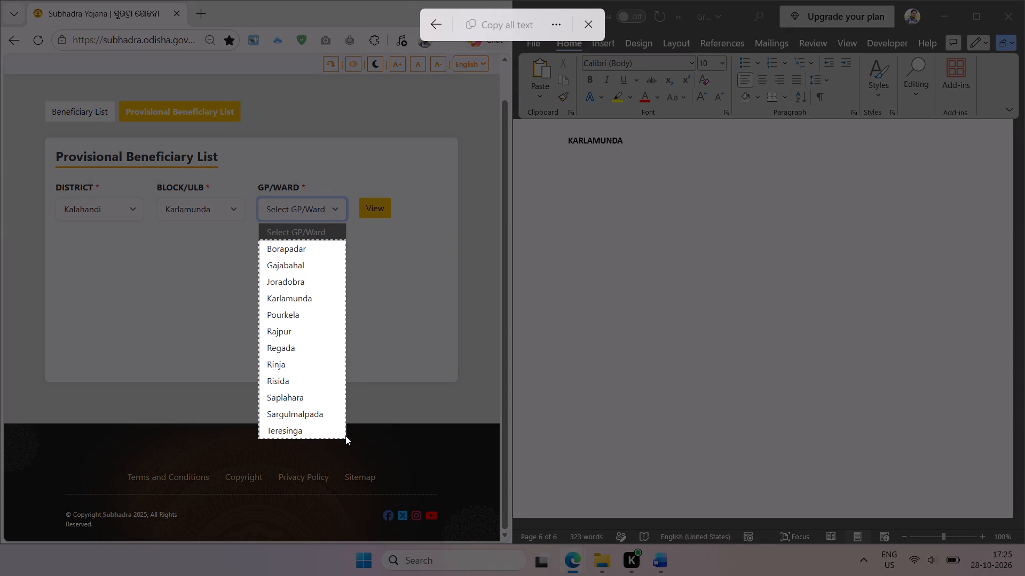
{"action": "left_click_drag", "start_coordinate": [345, 436], "coordinate": [345, 438]}
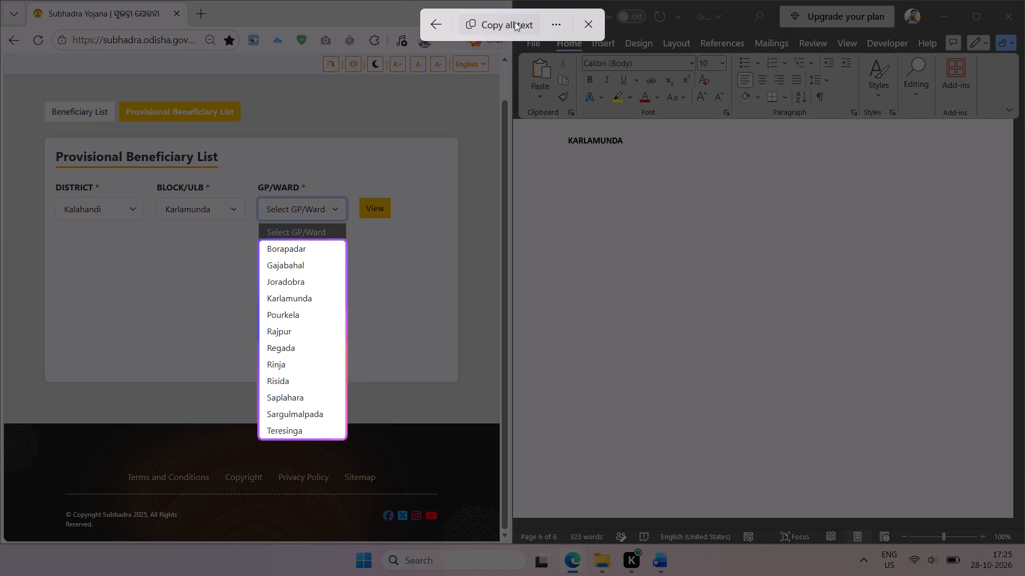
{"action": "left_click", "coordinate": [509, 21]}
{"action": "left_click", "coordinate": [580, 163]}
{"action": "key", "text": "ctrl+v"}
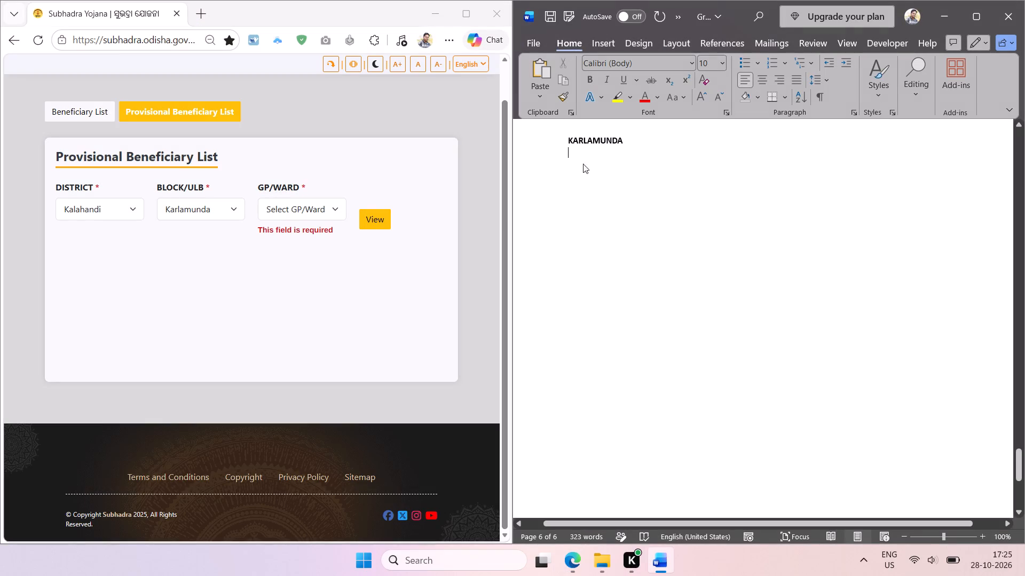
Remove the blank lines between the pasted Karlamunda names from Borapadar to Teresinga.
{"action": "left_click", "coordinate": [585, 415]}
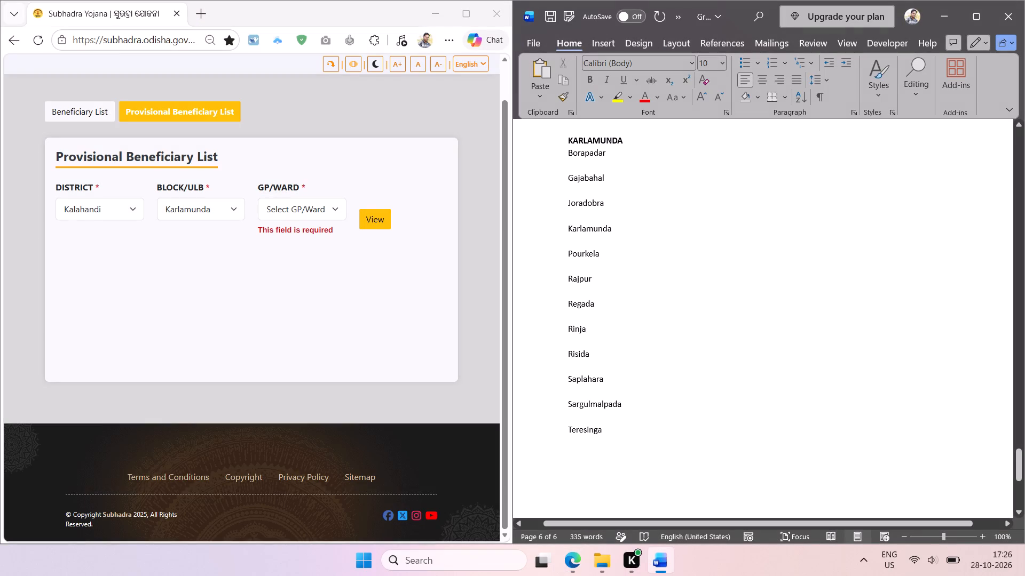
{"action": "key", "text": "BackSpace"}
{"action": "key", "text": "Up"}
{"action": "key", "text": "BackSpace"}
{"action": "key", "text": "Up"}
{"action": "key", "text": "BackSpace"}
{"action": "key", "text": "Up"}
{"action": "key", "text": "BackSpace"}
{"action": "key", "text": "Up"}
{"action": "key", "text": "BackSpace"}
{"action": "key", "text": "Up"}
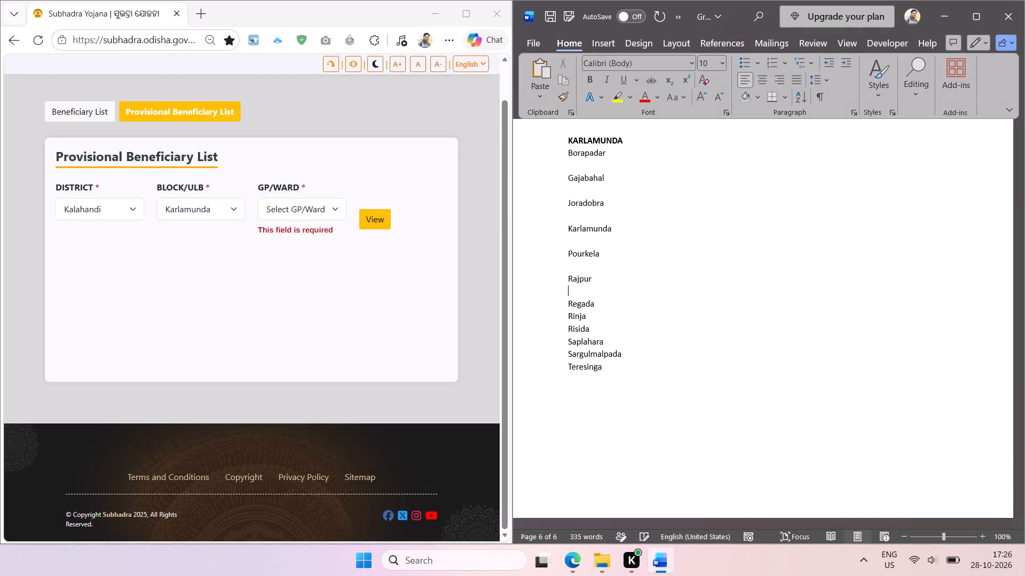
{"action": "key", "text": "BackSpace"}
{"action": "key", "text": "Up"}
{"action": "key", "text": "BackSpace"}
{"action": "key", "text": "Up"}
{"action": "key", "text": "BackSpace"}
{"action": "key", "text": "Up"}
{"action": "key", "text": "BackSpace"}
{"action": "key", "text": "Up"}
{"action": "key", "text": "BackSpace"}
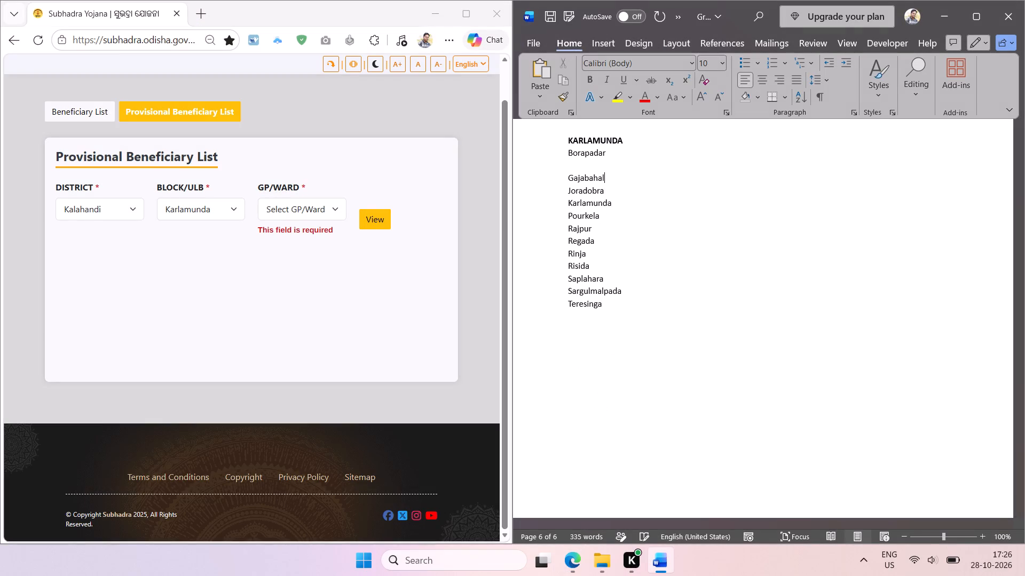
{"action": "key", "text": "Up"}
{"action": "key", "text": "BackSpace"}
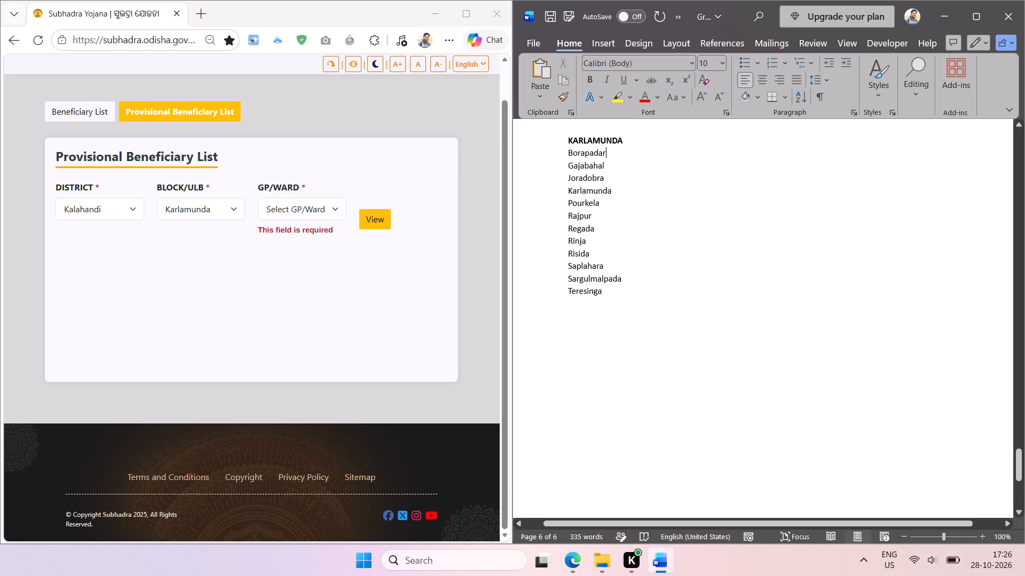
Sort the Karlamunda names alphabetically and make them a numbered list aligned with the heading.
{"action": "left_click_drag", "start_coordinate": [608, 298], "coordinate": [558, 159]}
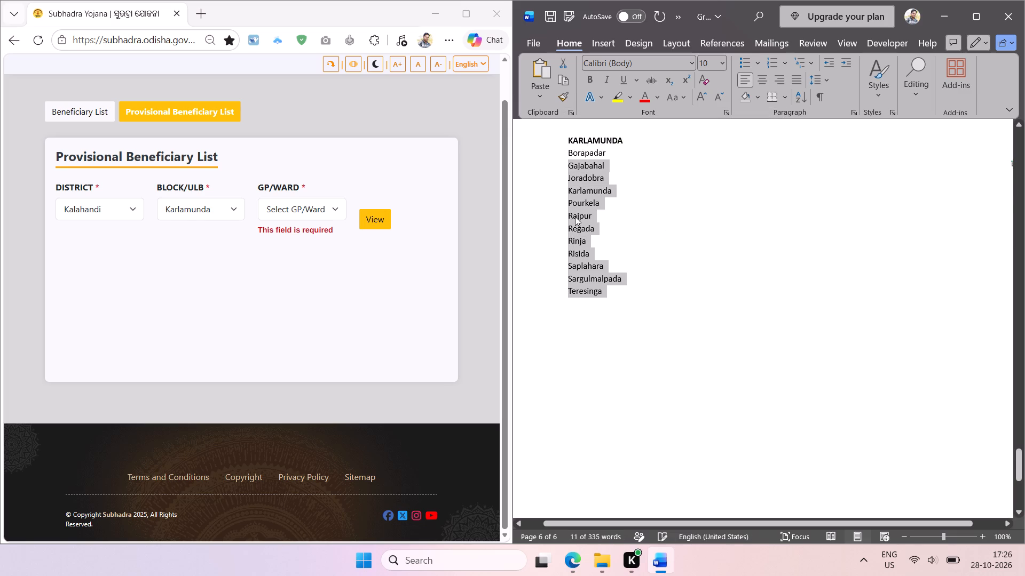
{"action": "left_click", "coordinate": [591, 346]}
{"action": "left_click_drag", "start_coordinate": [603, 296], "coordinate": [561, 152]}
{"action": "left_click", "coordinate": [799, 98]}
{"action": "key", "text": "Return"}
{"action": "left_click", "coordinate": [771, 60]}
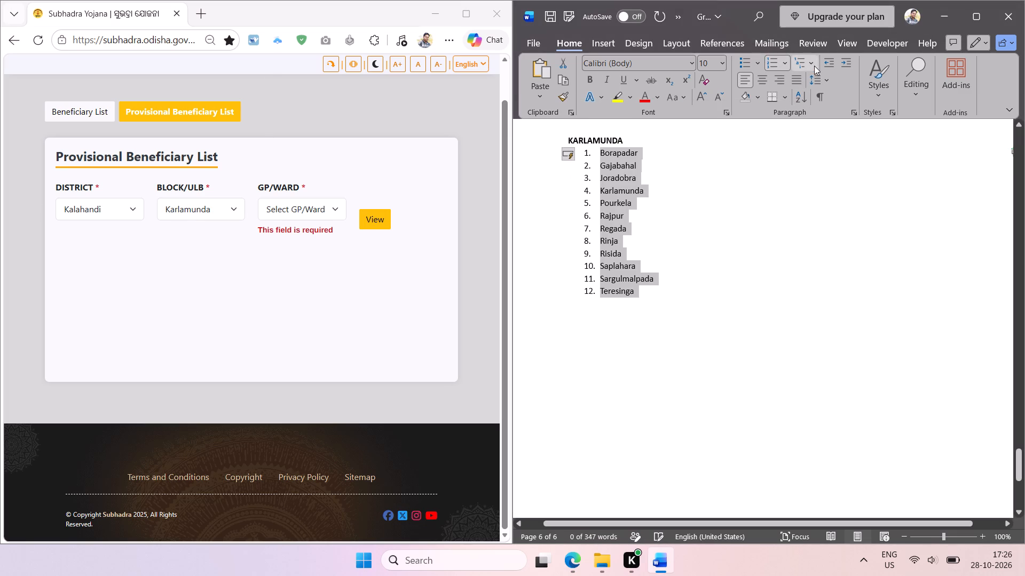
{"action": "left_click", "coordinate": [829, 59]}
{"action": "left_click", "coordinate": [708, 188]}
Copy the KARLAMUNDA heading and paste it below the end of the numbered Karlamunda list, leaving a blank line between.
{"action": "double_click", "coordinate": [602, 139]}
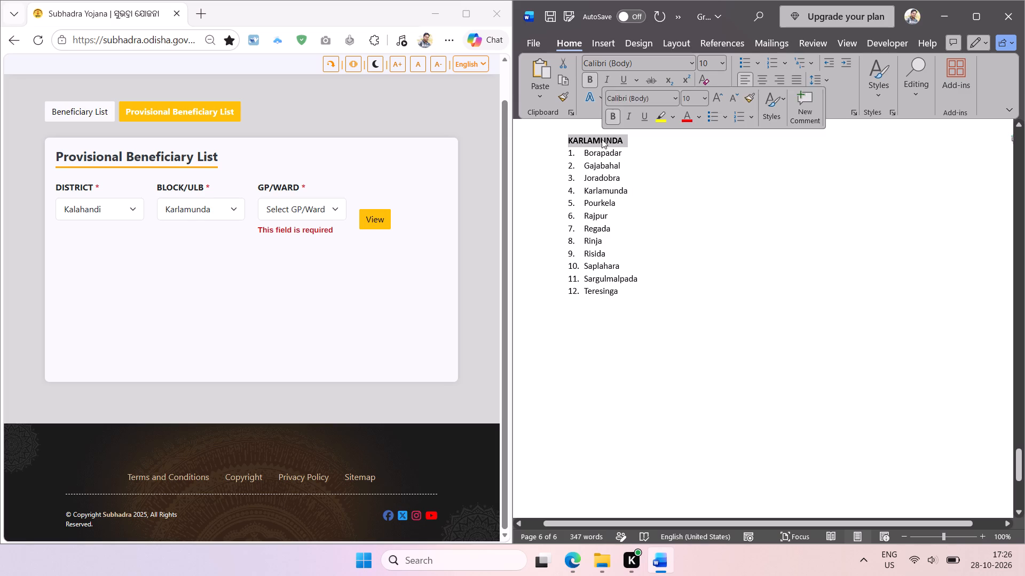
{"action": "key", "text": "ctrl+c"}
{"action": "left_click", "coordinate": [626, 292]}
{"action": "key", "text": "Return"}
{"action": "key", "text": "Return"}
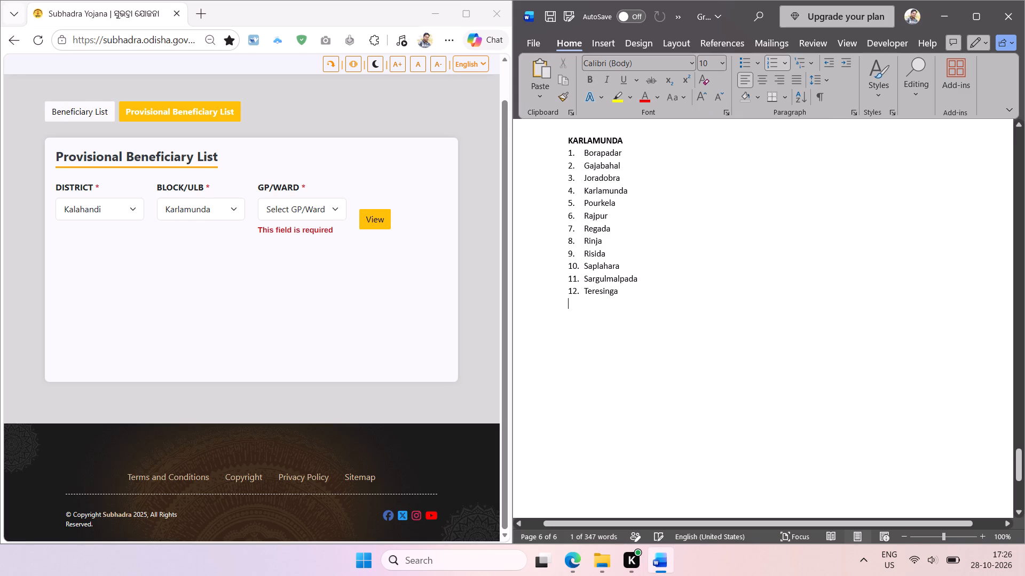
{"action": "key", "text": "Return"}
{"action": "key", "text": "ctrl+v"}
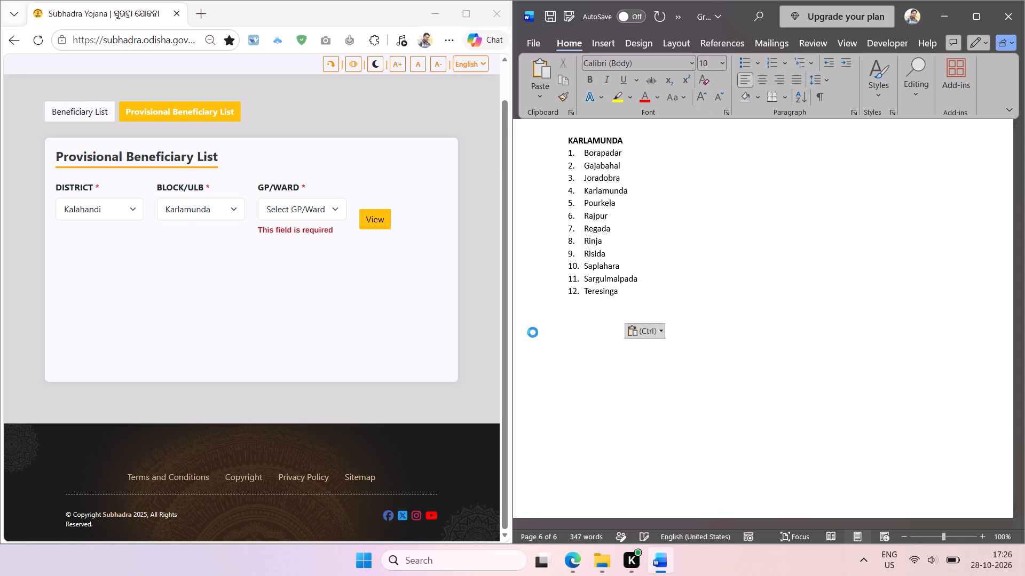
Choose the Kesinga block on the website and replace the lower KARLAMUNDA heading with its captured name in capitals, adding a new line below.
{"action": "left_click", "coordinate": [215, 211]}
{"action": "left_click", "coordinate": [203, 382]}
{"action": "left_click", "coordinate": [219, 305]}
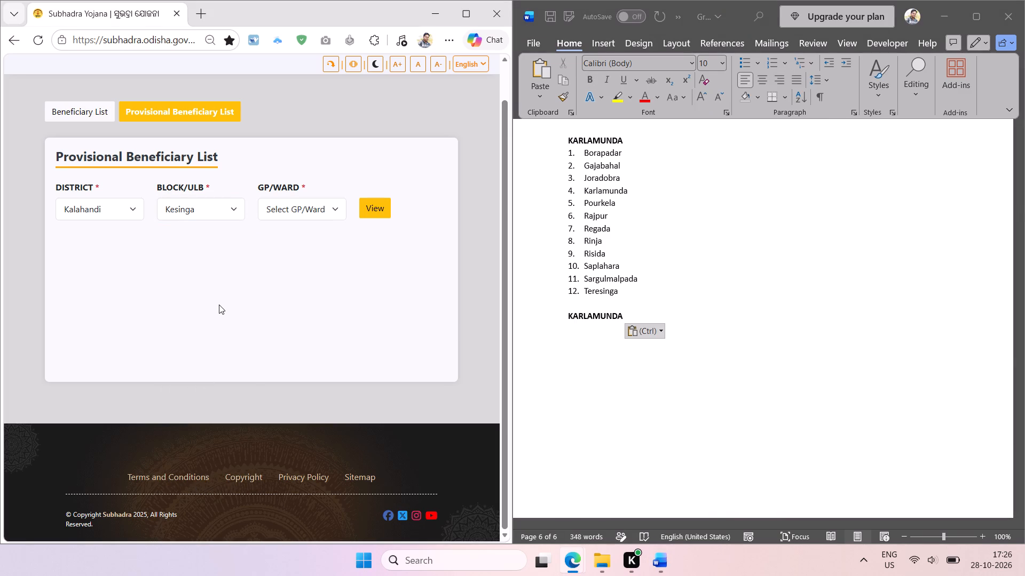
{"action": "key", "text": "shift+super+t"}
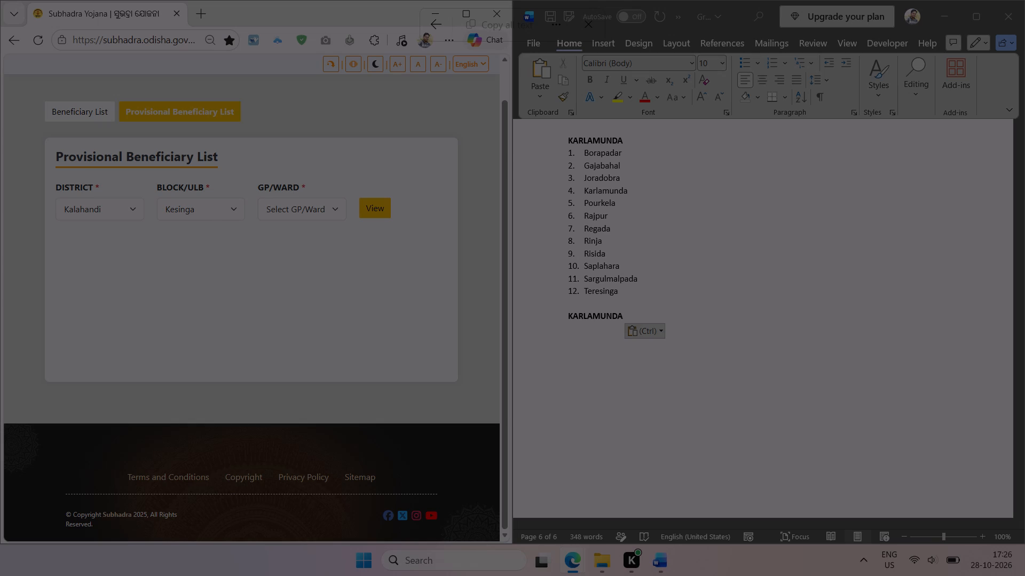
{"action": "left_click_drag", "start_coordinate": [164, 197], "coordinate": [215, 245]}
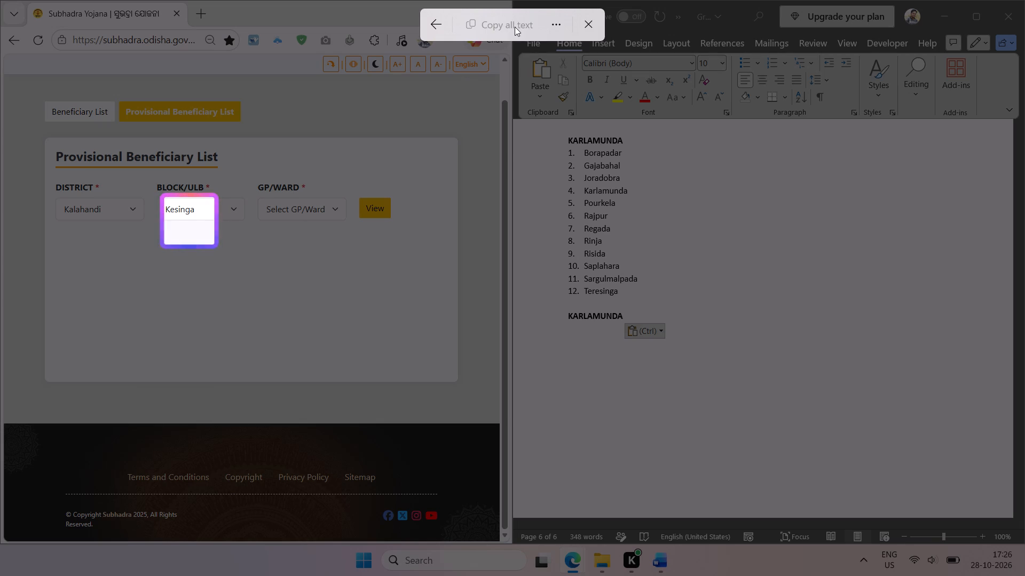
{"action": "left_click", "coordinate": [515, 27]}
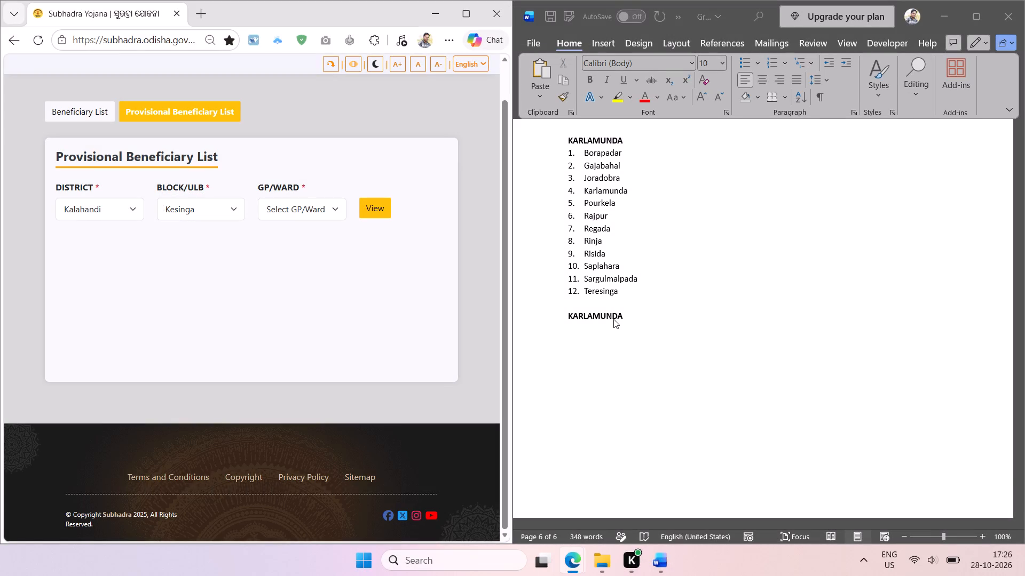
{"action": "double_click", "coordinate": [613, 319]}
{"action": "key", "text": "ctrl+v"}
{"action": "key", "text": "shift+F3"}
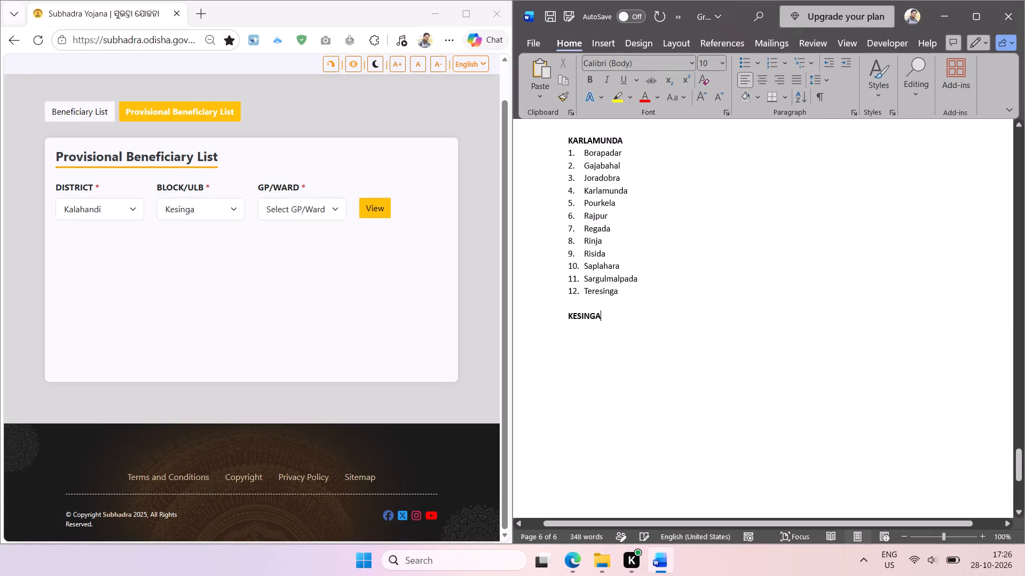
{"action": "key", "text": "Return"}
Capture Kesinga's GP/Ward names from Adhamunda to Paralasinga as text and paste them below the KESINGA heading.
{"action": "left_click", "coordinate": [338, 209]}
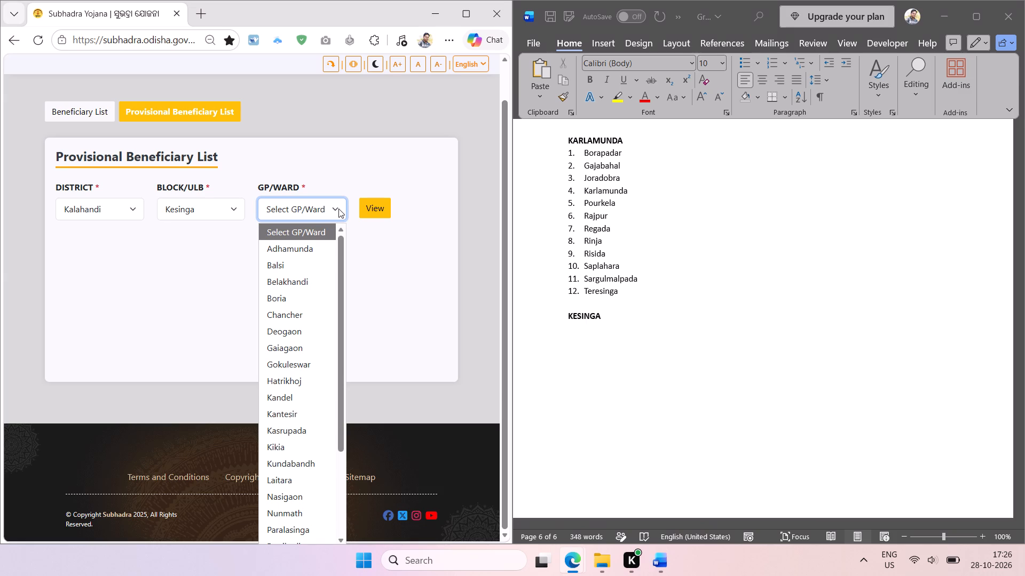
{"action": "key", "text": "shift+super+t"}
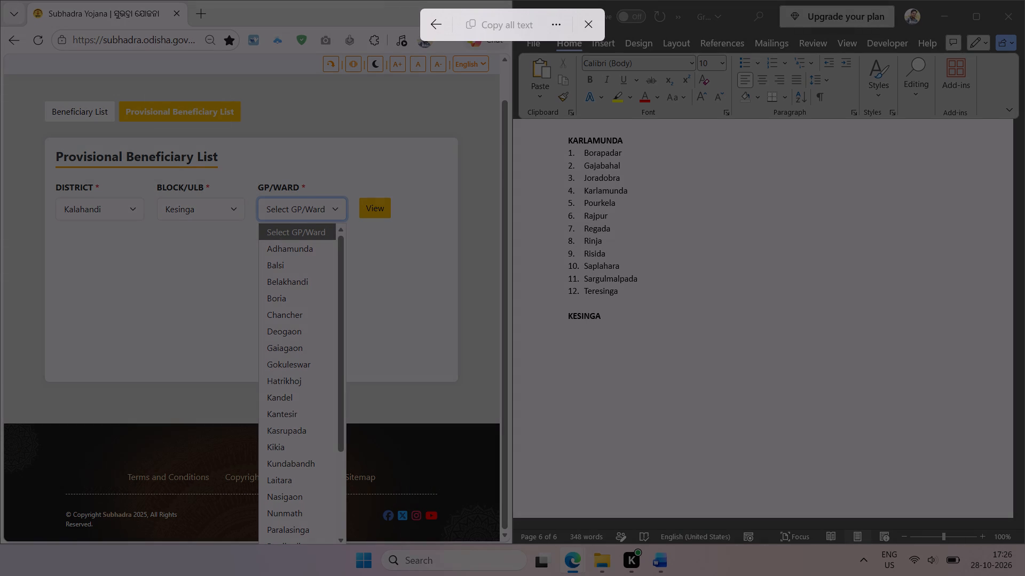
{"action": "left_click_drag", "start_coordinate": [262, 242], "coordinate": [334, 537]}
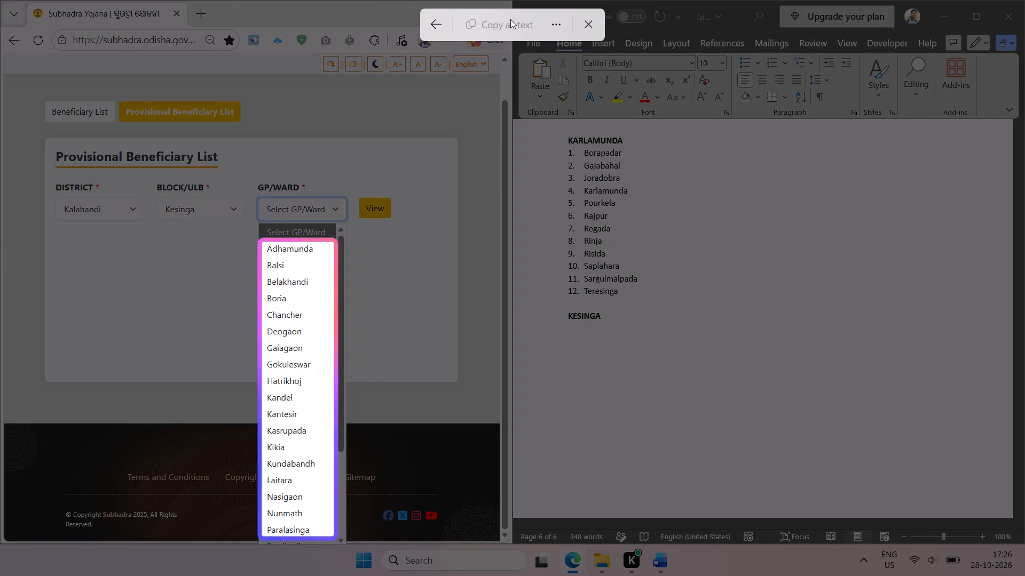
{"action": "left_click", "coordinate": [509, 20]}
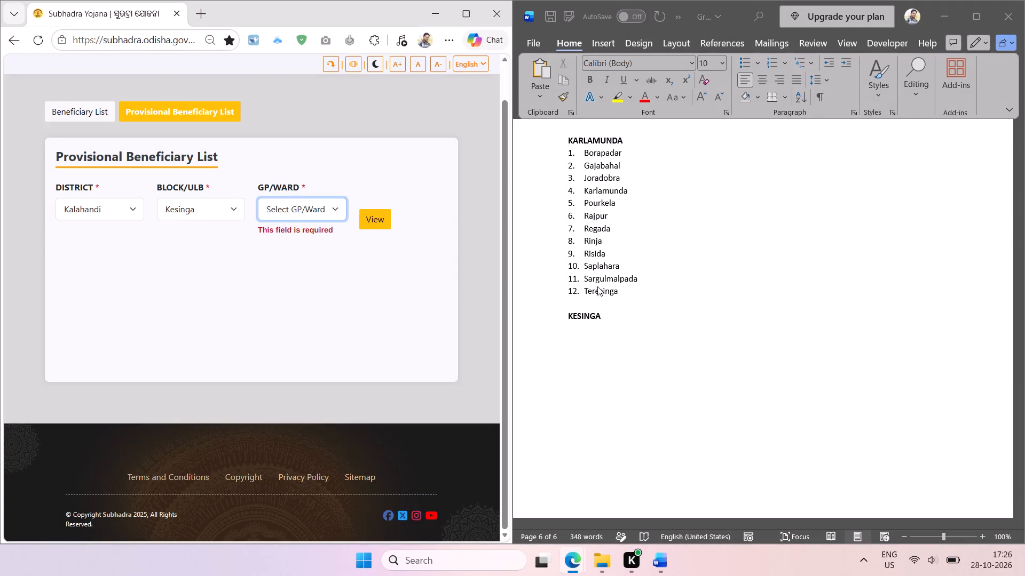
{"action": "left_click", "coordinate": [582, 325]}
{"action": "key", "text": "ctrl+v"}
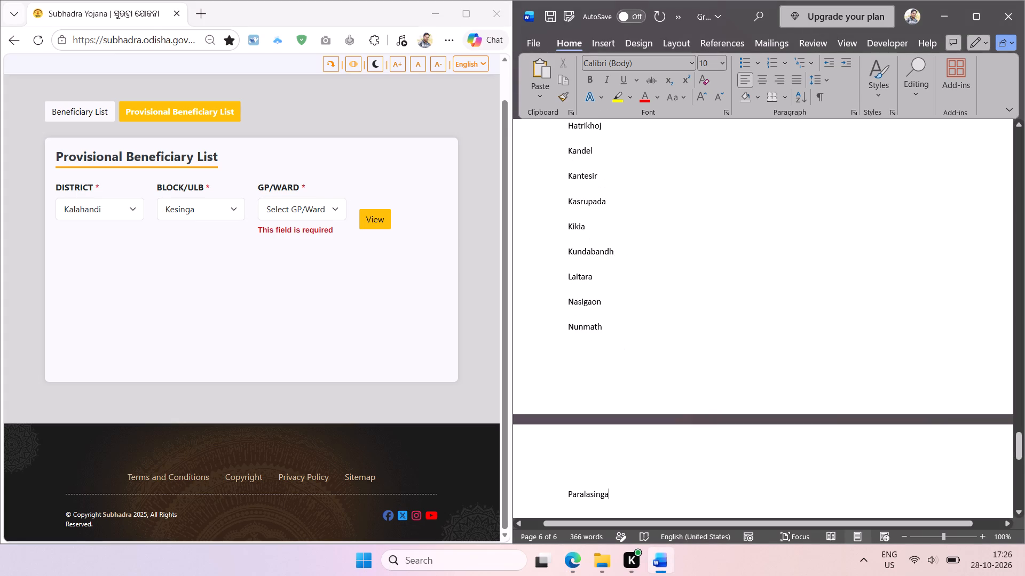
Capture Kesinga's remaining GP/Ward names from Paralasinga to Utkela, paste them at the list's end and delete the duplicate Paralasinga.
{"action": "key", "text": "Return"}
{"action": "key", "text": "Return"}
{"action": "scroll", "coordinate": [624, 479], "scroll_direction": "down", "scroll_amount": 3}
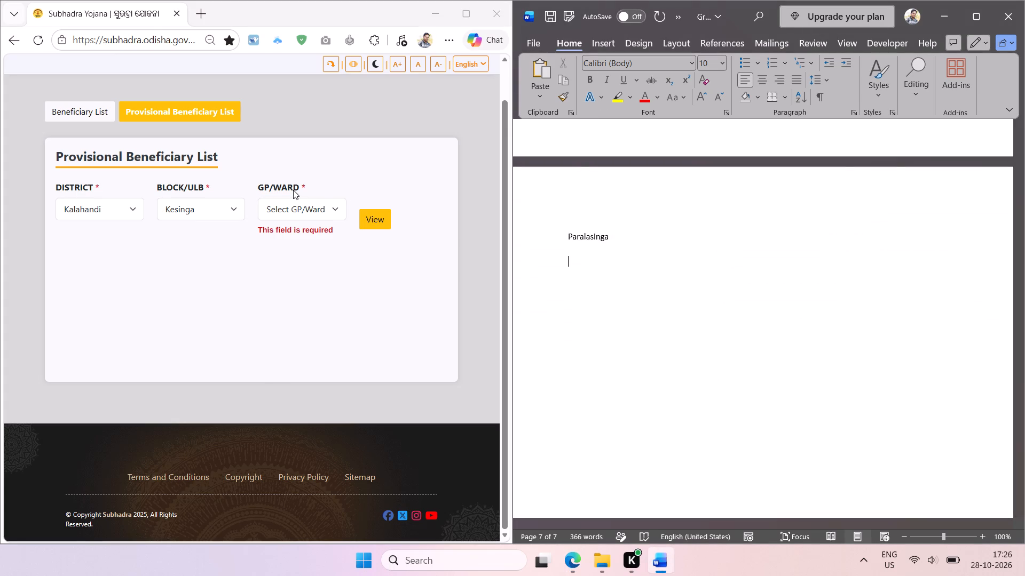
{"action": "left_click", "coordinate": [336, 220]}
{"action": "left_click_drag", "start_coordinate": [342, 277], "coordinate": [348, 321]}
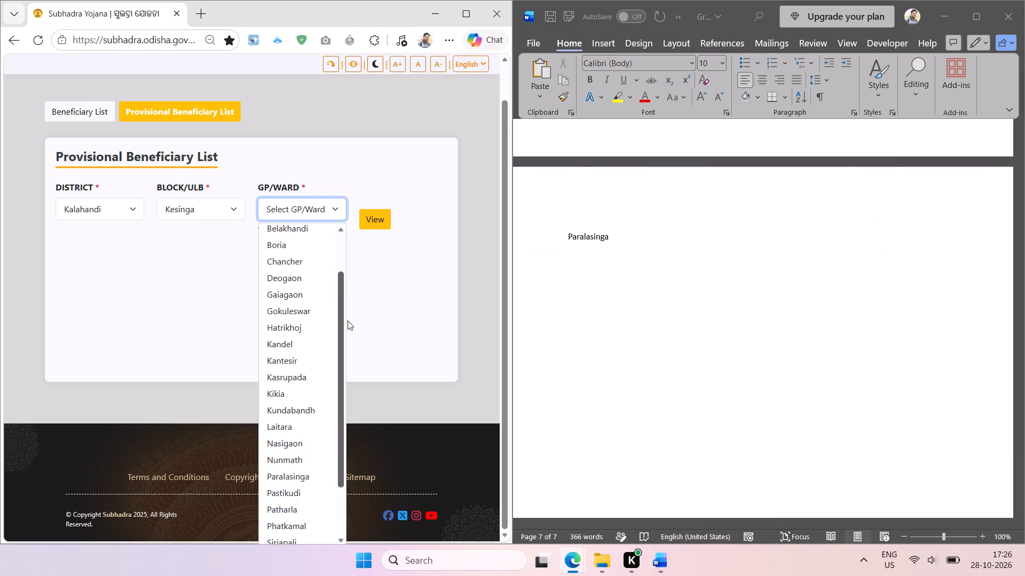
{"action": "left_click_drag", "start_coordinate": [348, 321], "coordinate": [351, 407]}
{"action": "key", "text": "shift+super+t"}
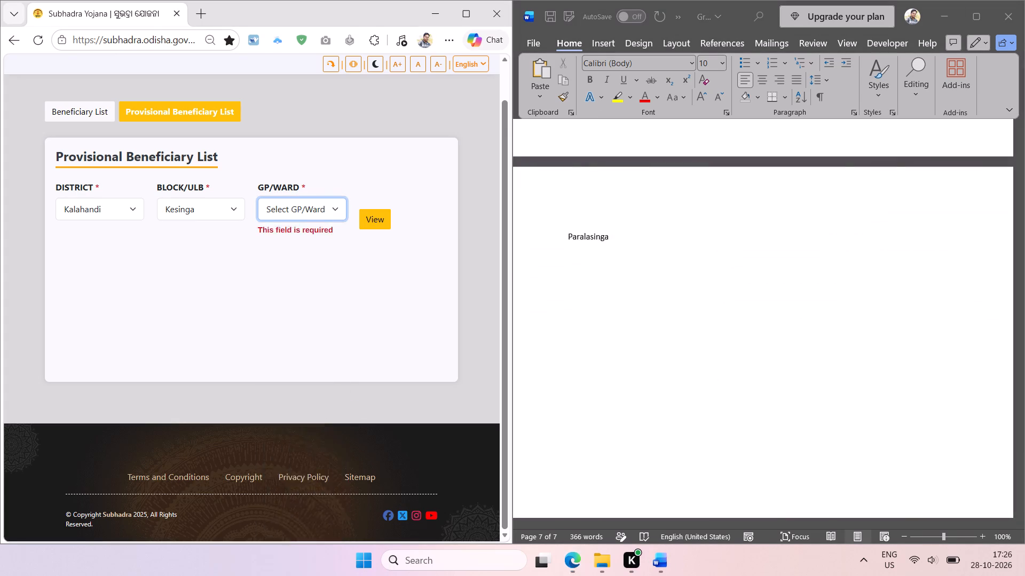
{"action": "left_click_drag", "start_coordinate": [263, 399], "coordinate": [329, 551]}
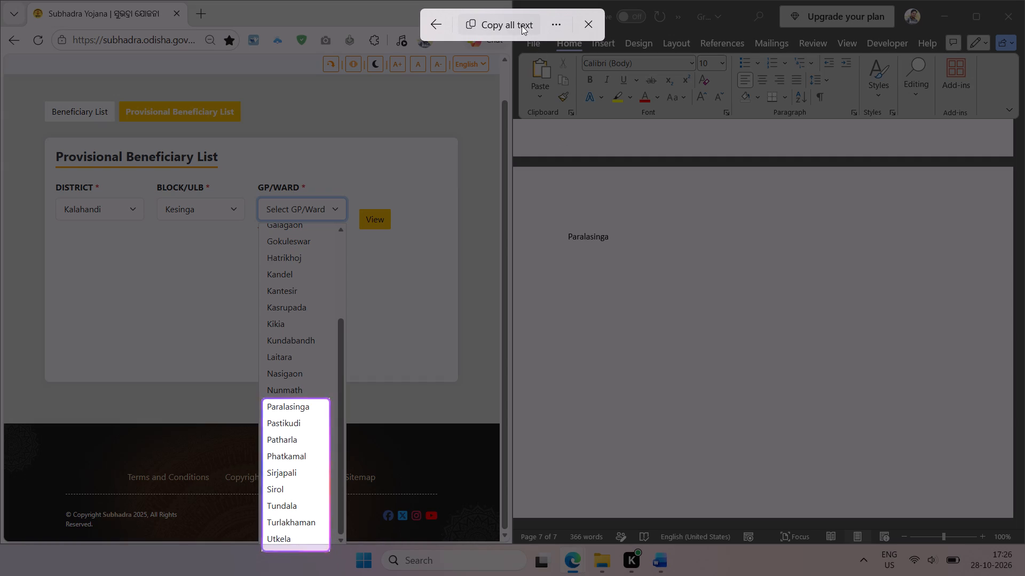
{"action": "left_click", "coordinate": [520, 25]}
{"action": "left_click", "coordinate": [587, 250]}
{"action": "key", "text": "ctrl+v"}
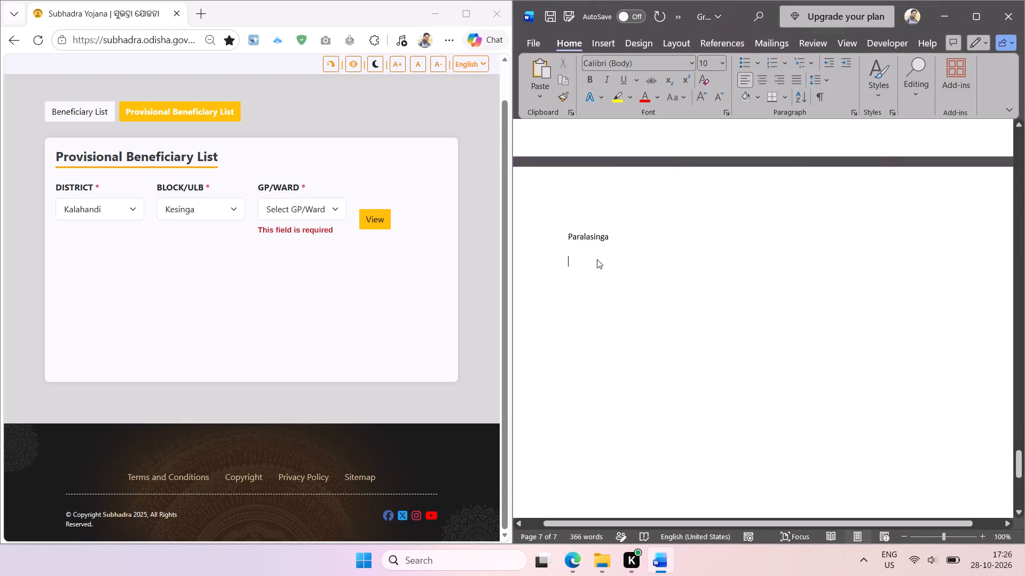
{"action": "double_click", "coordinate": [600, 232]}
{"action": "key", "text": "BackSpace"}
Remove the blank lines between the pasted Kesinga names from Nunmath to Utkela.
{"action": "left_click", "coordinate": [580, 409]}
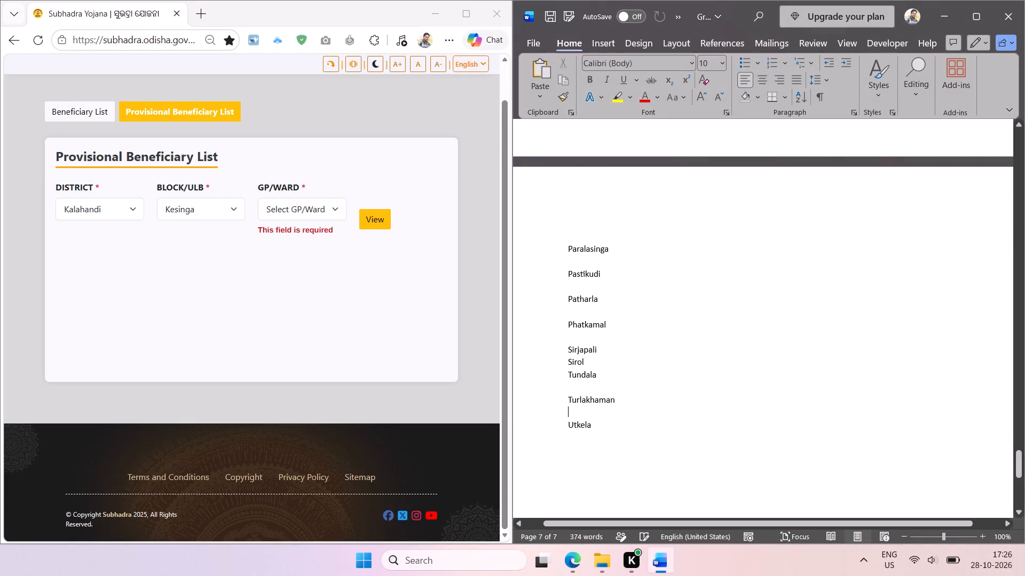
{"action": "key", "text": "BackSpace"}
{"action": "key", "text": "Up"}
{"action": "key", "text": "BackSpace"}
{"action": "key", "text": "Up"}
{"action": "key", "text": "Up"}
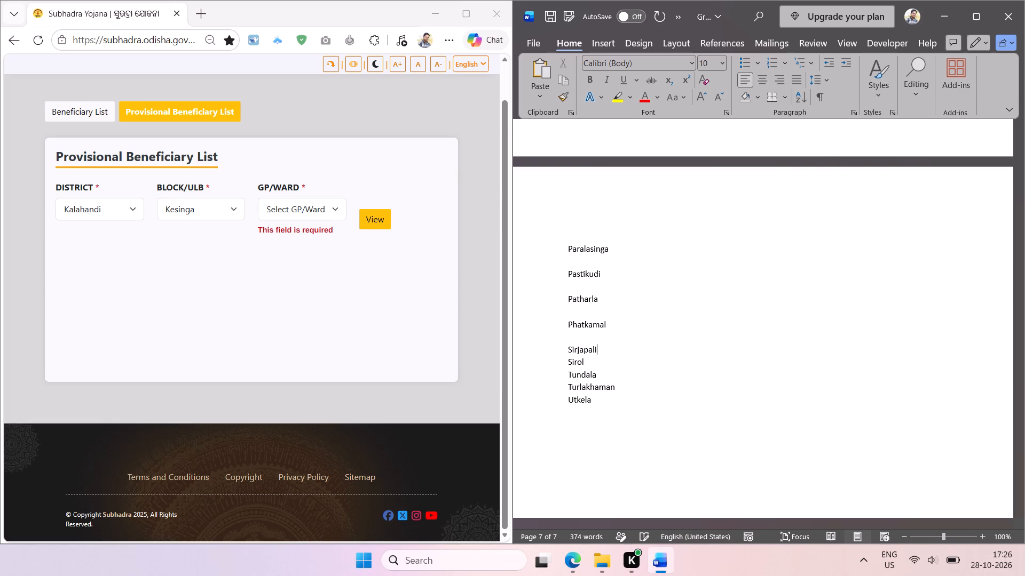
{"action": "key", "text": "Up"}
{"action": "key", "text": "BackSpace"}
{"action": "key", "text": "Up"}
{"action": "key", "text": "BackSpace"}
{"action": "key", "text": "Up"}
{"action": "key", "text": "BackSpace"}
{"action": "key", "text": "Up"}
{"action": "key", "text": "BackSpace"}
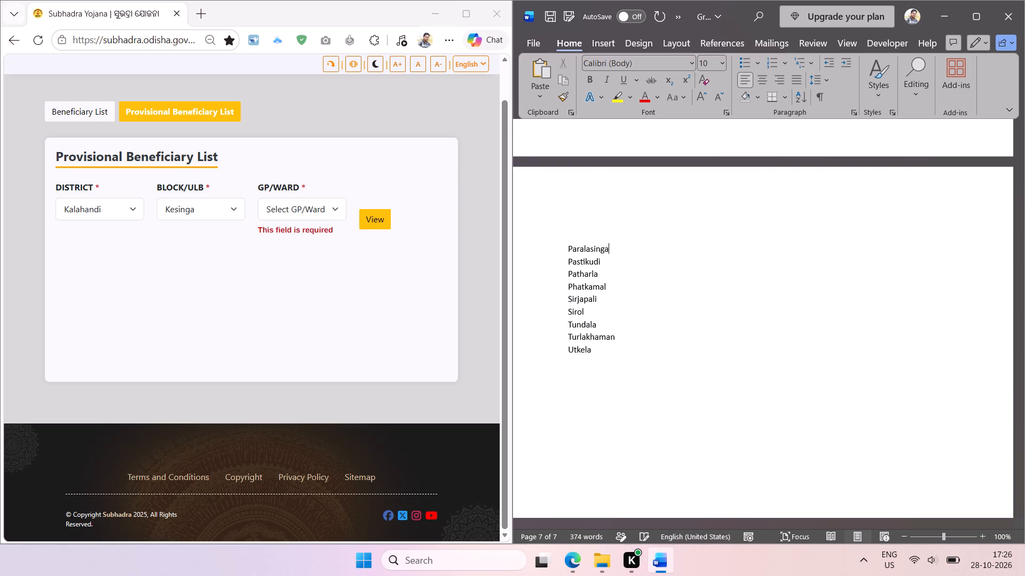
{"action": "scroll", "coordinate": [663, 422], "scroll_direction": "up", "scroll_amount": 2}
{"action": "key", "text": "Up"}
{"action": "key", "text": "BackSpace"}
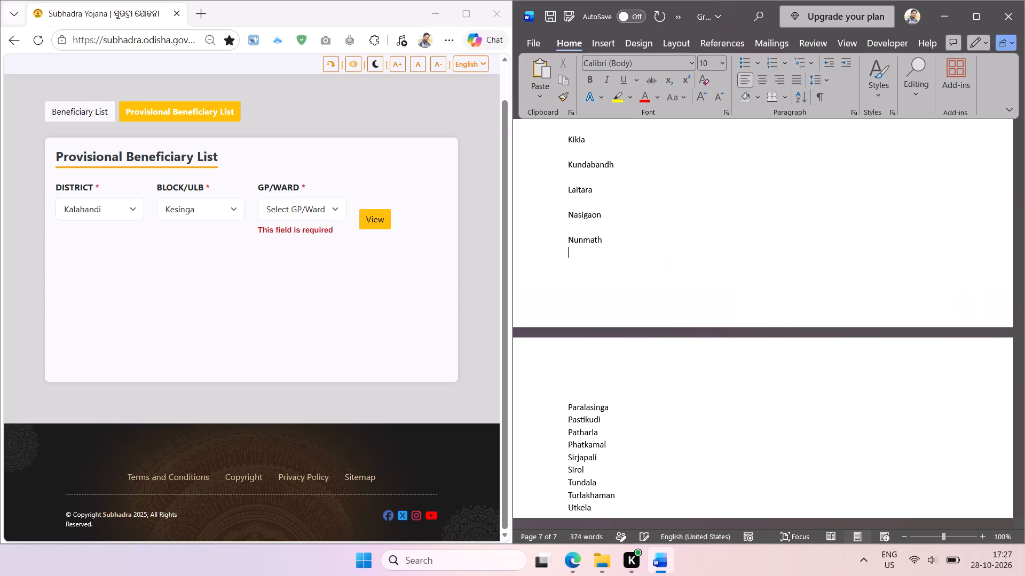
{"action": "key", "text": "BackSpace"}
Remove the blank lines between the Kesinga names from Kasrupada to Nunmath.
{"action": "scroll", "coordinate": [663, 422], "scroll_direction": "up", "scroll_amount": 1}
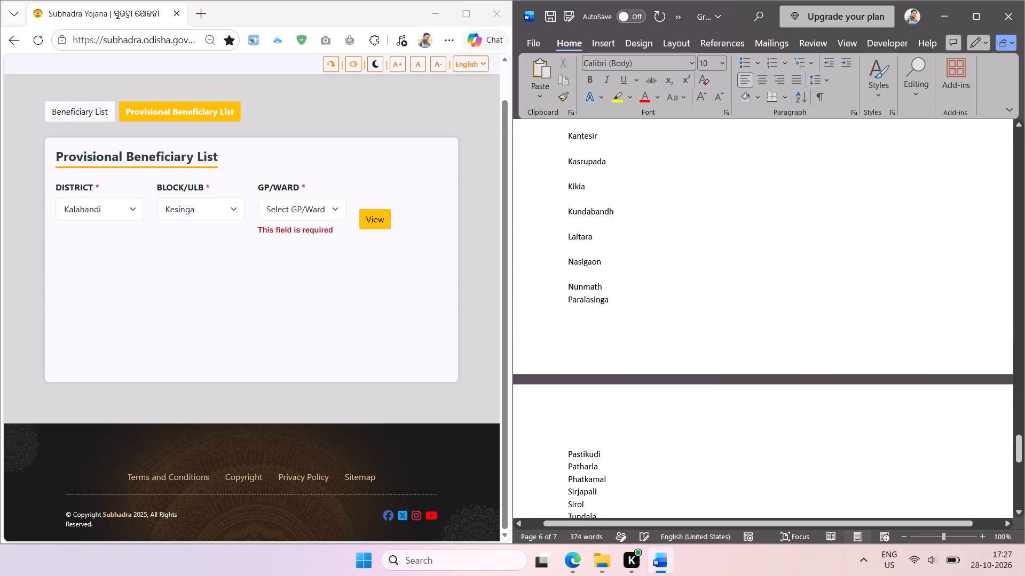
{"action": "scroll", "coordinate": [663, 422], "scroll_direction": "up", "scroll_amount": 2}
{"action": "scroll", "coordinate": [663, 422], "scroll_direction": "down", "scroll_amount": 2}
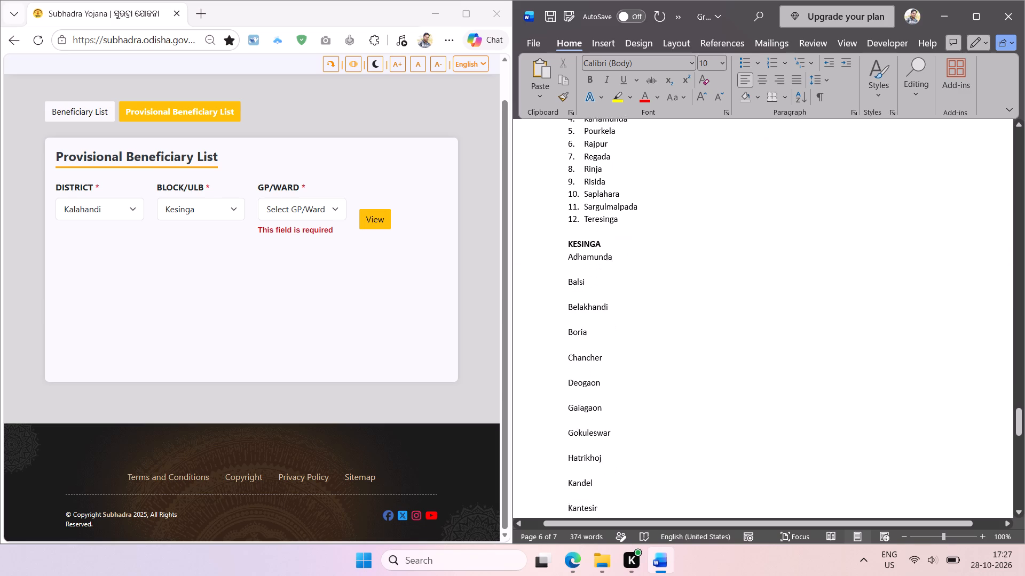
{"action": "scroll", "coordinate": [663, 422], "scroll_direction": "down", "scroll_amount": 2}
{"action": "key", "text": "Up"}
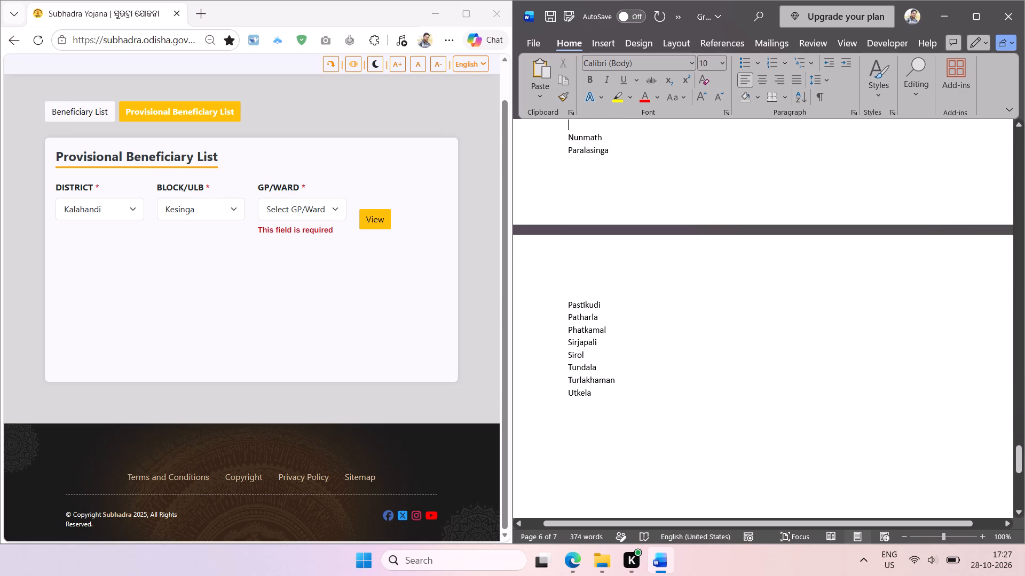
{"action": "key", "text": "BackSpace"}
{"action": "key", "text": "Up"}
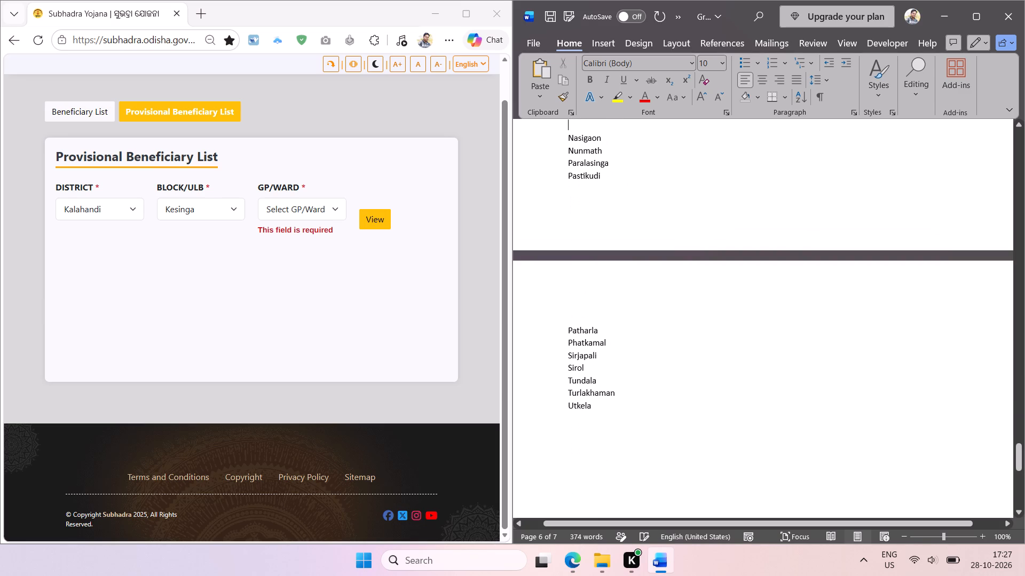
{"action": "key", "text": "BackSpace"}
{"action": "key", "text": "Up"}
{"action": "key", "text": "BackSpace"}
{"action": "scroll", "coordinate": [663, 422], "scroll_direction": "up", "scroll_amount": 1}
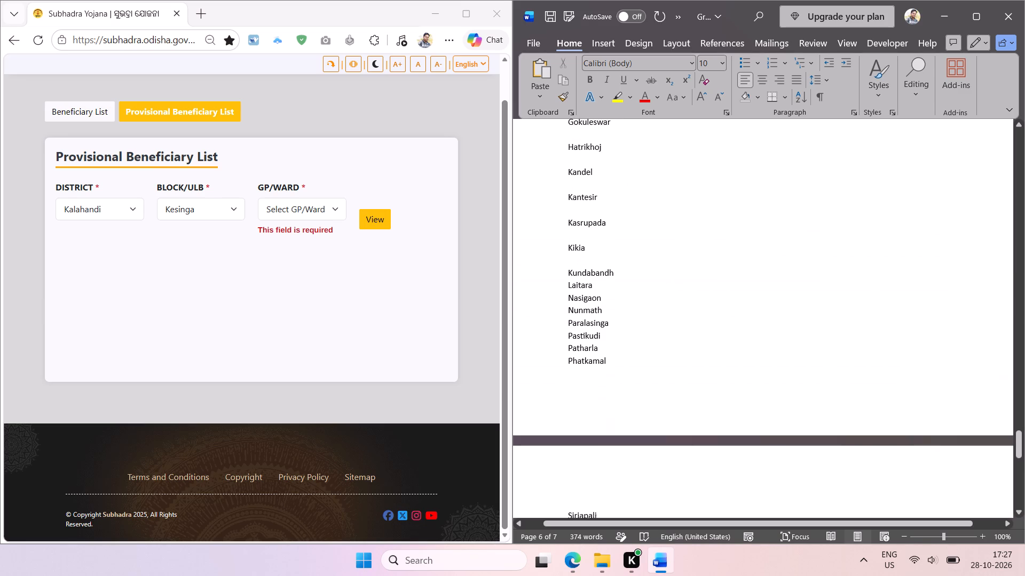
{"action": "scroll", "coordinate": [663, 422], "scroll_direction": "up", "scroll_amount": 2}
{"action": "key", "text": "Up"}
{"action": "key", "text": "BackSpace"}
{"action": "key", "text": "Up"}
{"action": "key", "text": "BackSpace"}
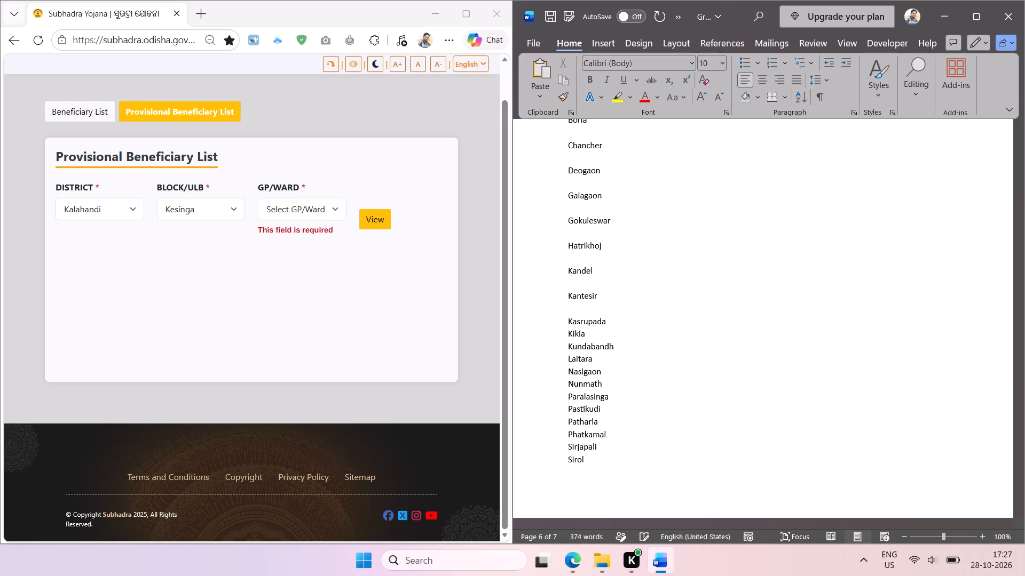
Remove the blank lines between the Kesinga names from Adhamunda to Kasrupada.
{"action": "key", "text": "Up"}
{"action": "key", "text": "BackSpace"}
{"action": "key", "text": "Up"}
{"action": "key", "text": "BackSpace"}
{"action": "key", "text": "Up"}
{"action": "key", "text": "BackSpace"}
{"action": "key", "text": "Up"}
{"action": "key", "text": "BackSpace"}
{"action": "key", "text": "Up"}
{"action": "key", "text": "BackSpace"}
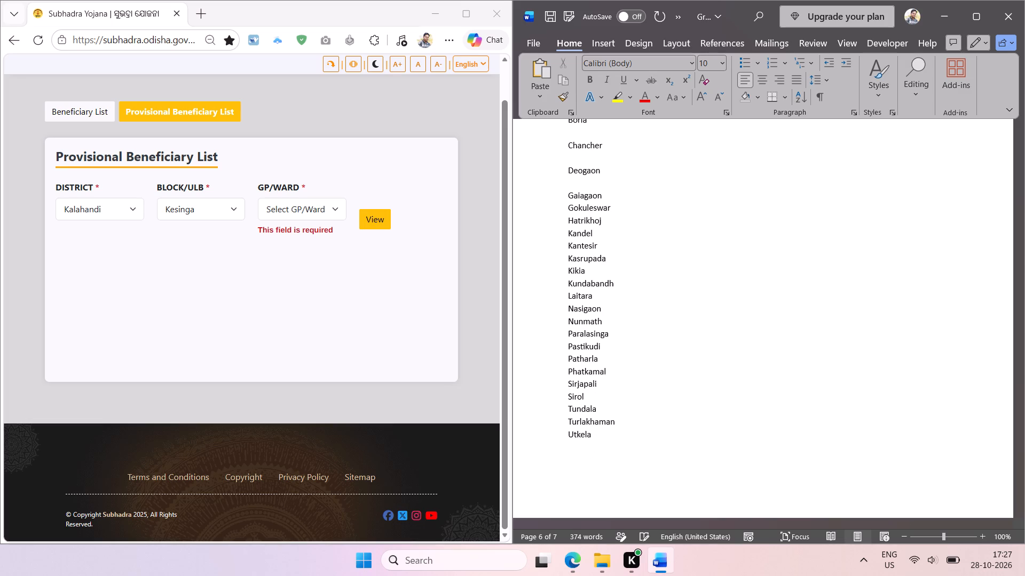
{"action": "key", "text": "Up"}
{"action": "key", "text": "BackSpace"}
{"action": "key", "text": "Up"}
{"action": "key", "text": "BackSpace"}
{"action": "key", "text": "Up"}
{"action": "key", "text": "BackSpace"}
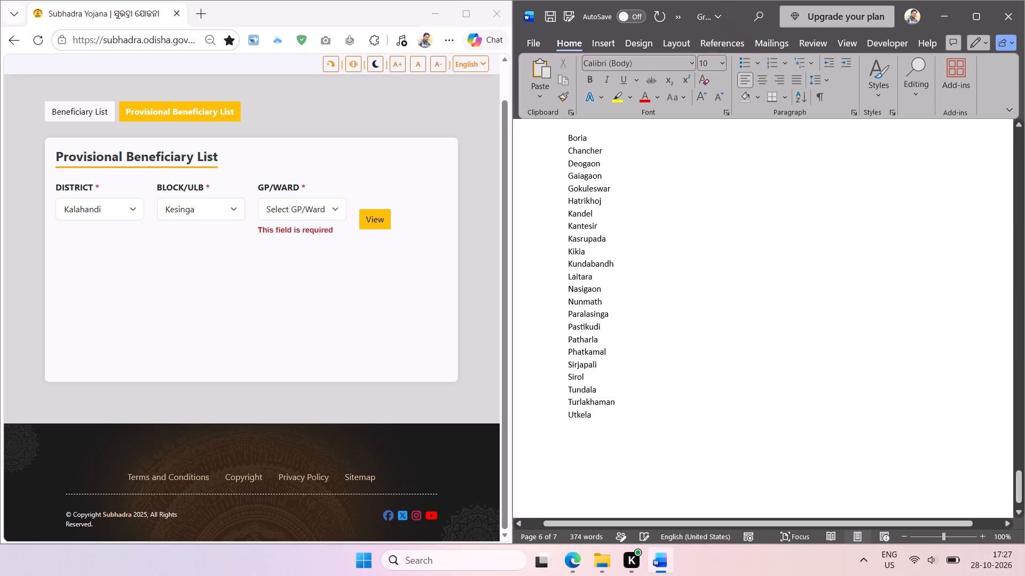
{"action": "scroll", "coordinate": [663, 422], "scroll_direction": "up", "scroll_amount": 1}
{"action": "key", "text": "Up"}
{"action": "key", "text": "BackSpace"}
{"action": "key", "text": "Up"}
{"action": "key", "text": "BackSpace"}
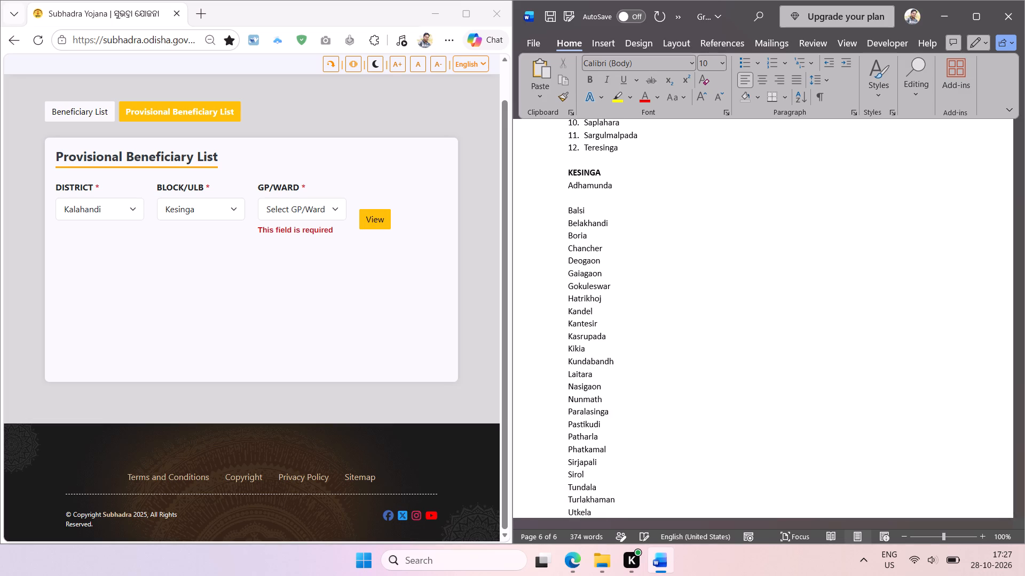
{"action": "key", "text": "Up"}
{"action": "key", "text": "BackSpace"}
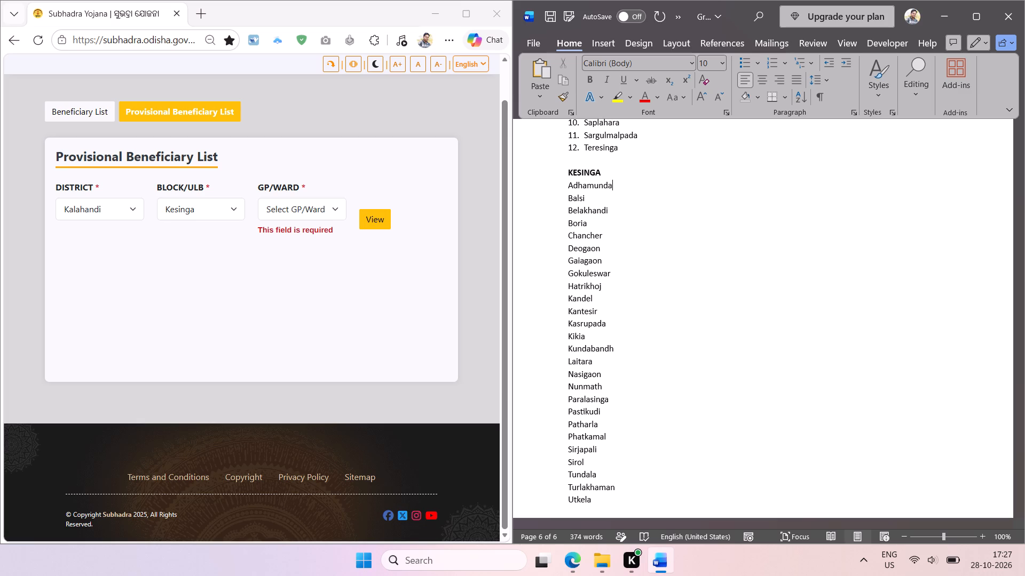
Sort the Kesinga names alphabetically and make them a numbered list aligned with the heading.
{"action": "left_click", "coordinate": [565, 189]}
{"action": "scroll", "coordinate": [634, 299], "scroll_direction": "down", "scroll_amount": 1}
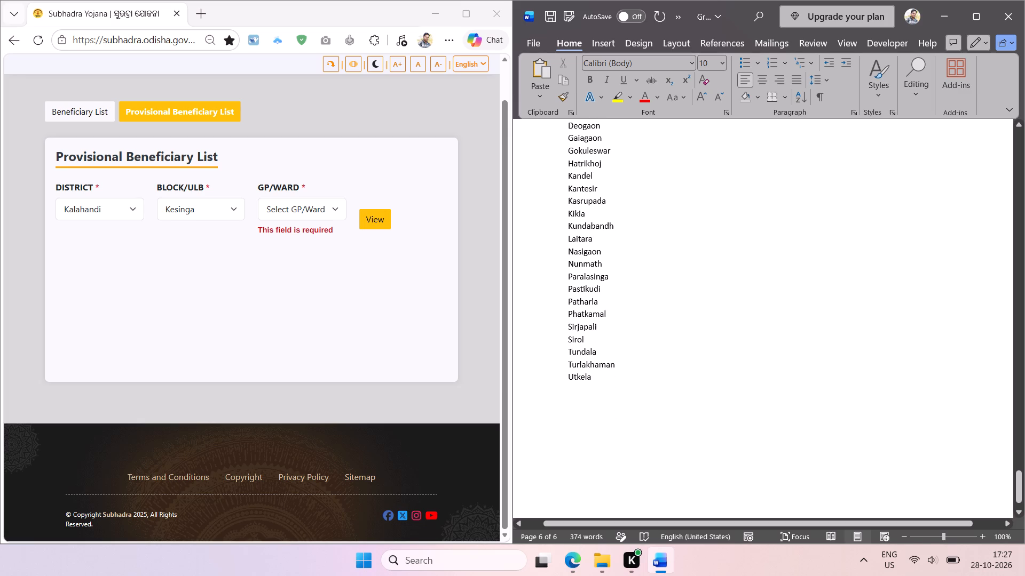
{"action": "left_click", "coordinate": [589, 378], "text": "shift"}
{"action": "left_click", "coordinate": [801, 95]}
{"action": "key", "text": "Return"}
{"action": "left_click", "coordinate": [781, 60]}
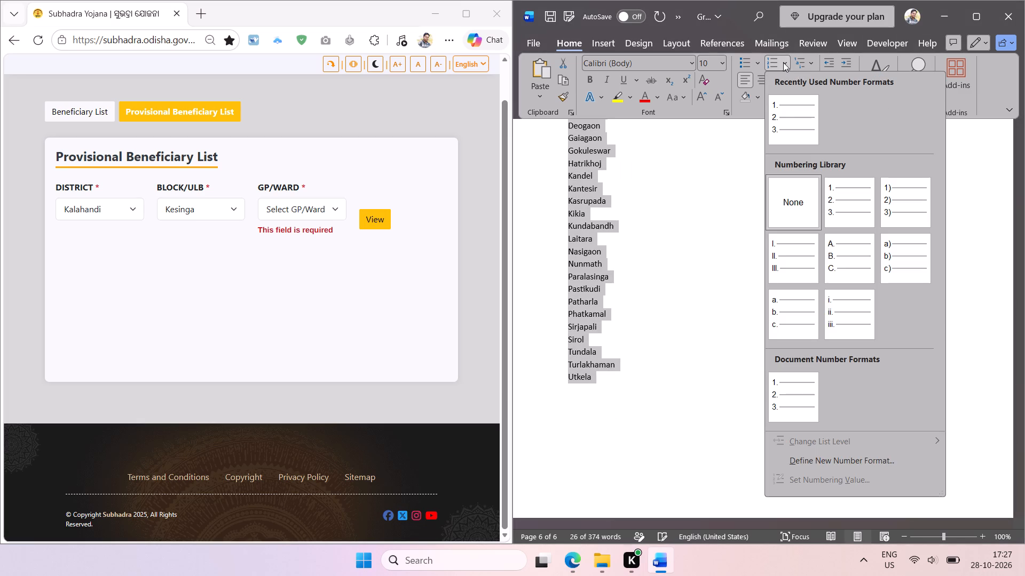
{"action": "left_click", "coordinate": [776, 60]}
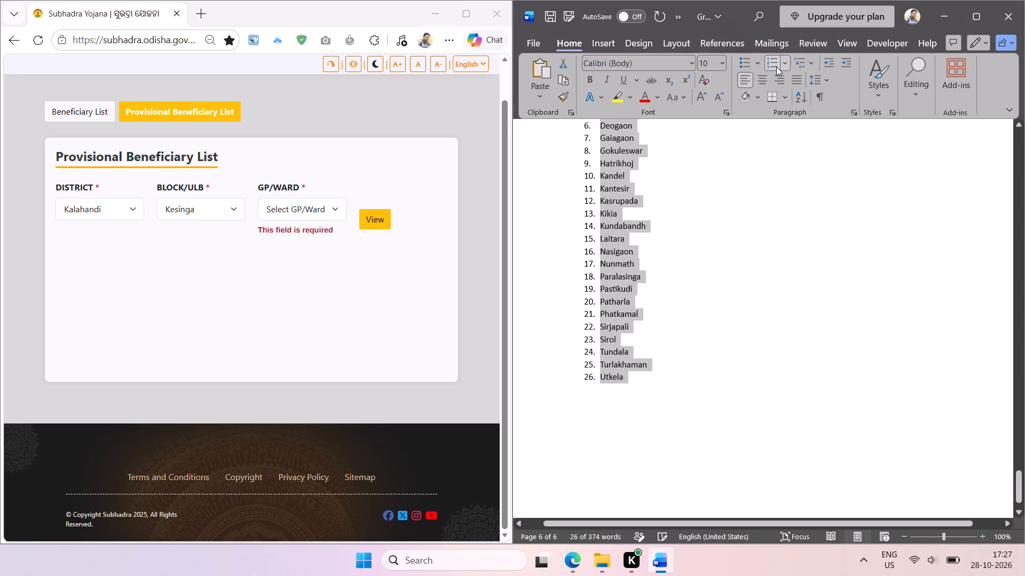
{"action": "left_click", "coordinate": [826, 62]}
{"action": "left_click", "coordinate": [677, 218]}
Copy the KESINGA heading and paste it below the Kesinga list, leaving a blank line after Utkela.
{"action": "scroll", "coordinate": [665, 245], "scroll_direction": "up", "scroll_amount": 1}
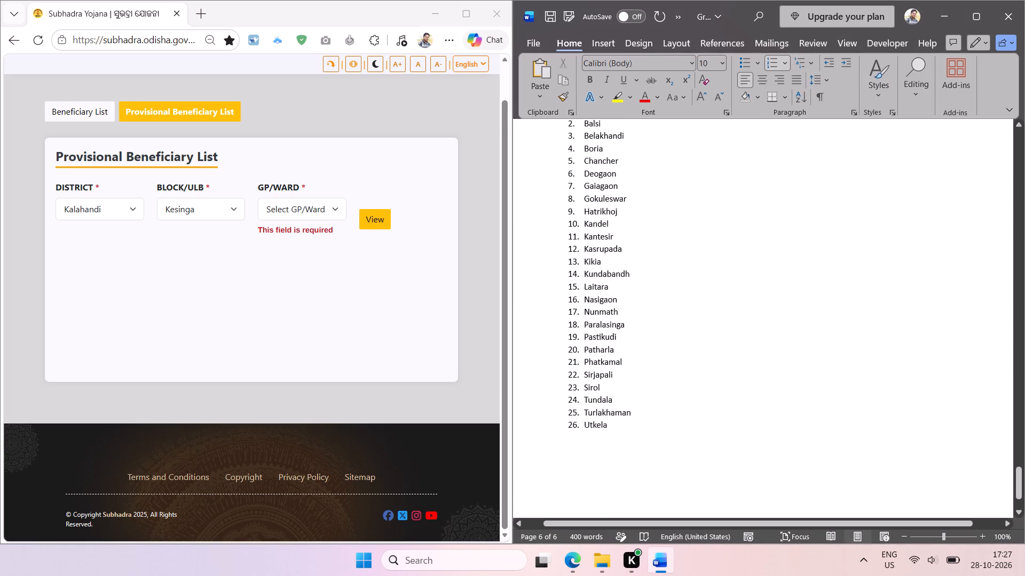
{"action": "scroll", "coordinate": [664, 245], "scroll_direction": "up", "scroll_amount": 2}
{"action": "double_click", "coordinate": [592, 227]}
{"action": "key", "text": "ctrl+c"}
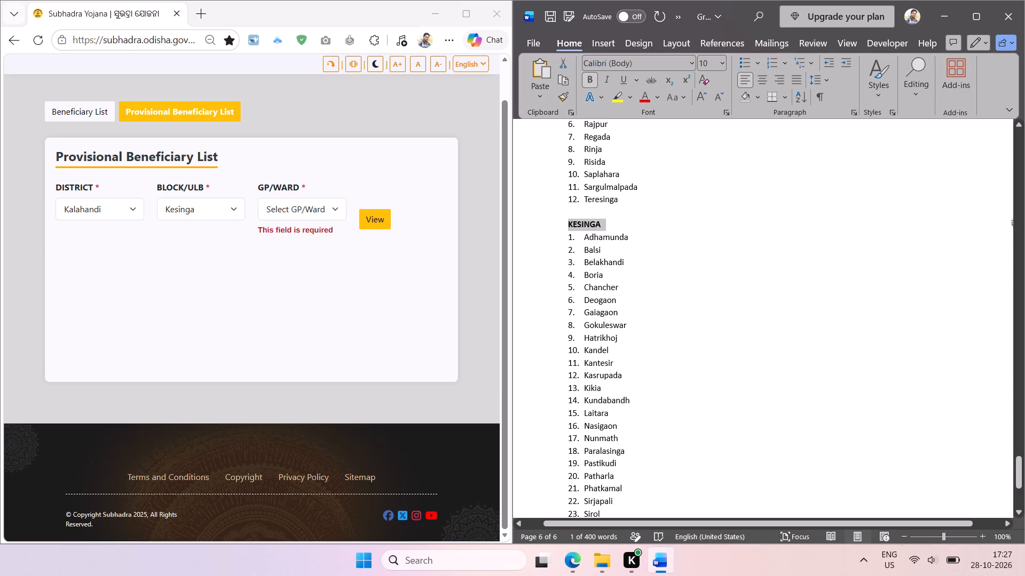
{"action": "scroll", "coordinate": [665, 344], "scroll_direction": "down", "scroll_amount": 3}
{"action": "left_click", "coordinate": [627, 341]}
{"action": "key", "text": "Return"}
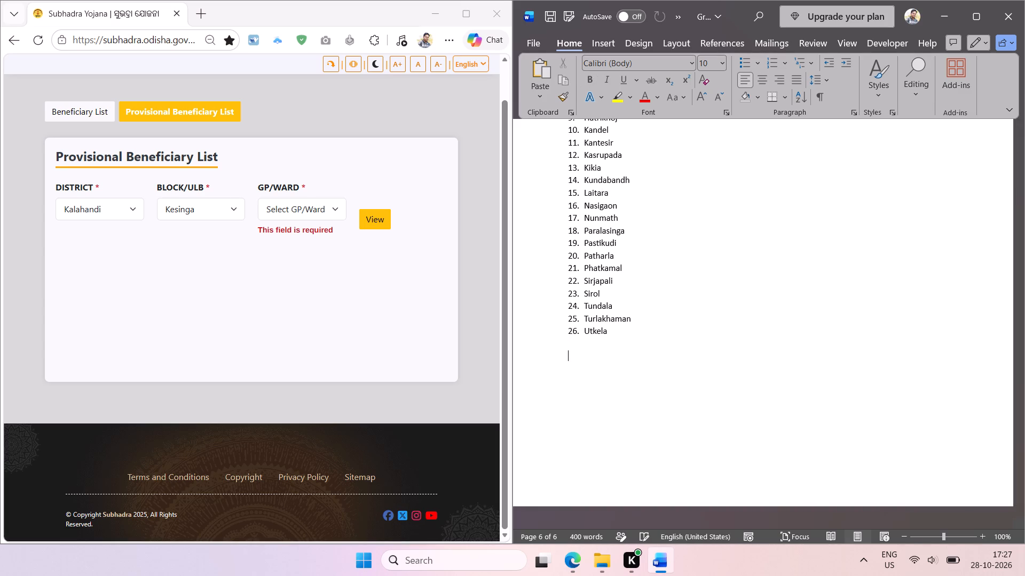
{"action": "key", "text": "ctrl+v"}
{"action": "scroll", "coordinate": [632, 349], "scroll_direction": "down", "scroll_amount": 1}
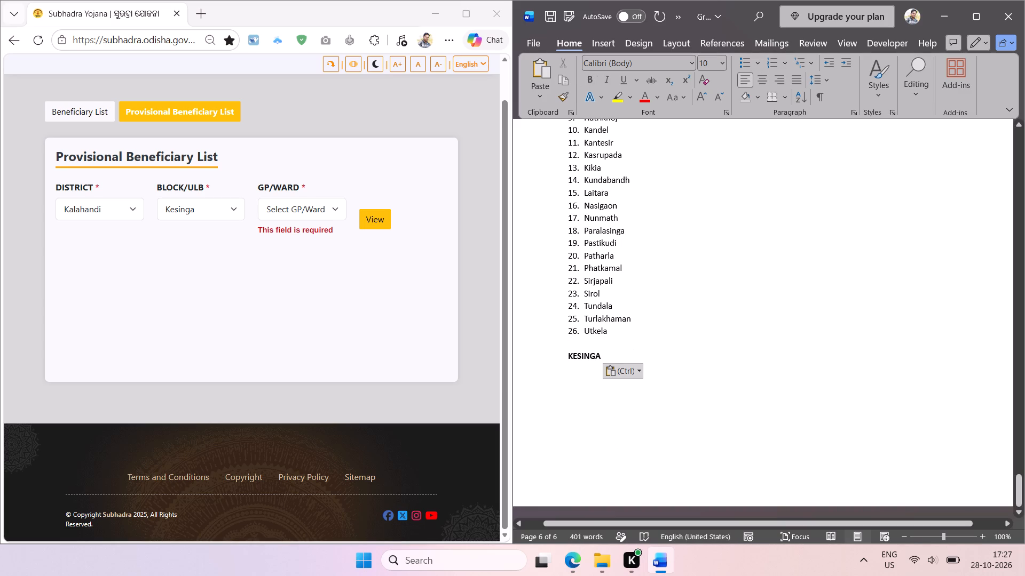
{"action": "scroll", "coordinate": [632, 349], "scroll_direction": "down", "scroll_amount": 1}
Choose Koksara as the block for Kalahandi district on the Subhadra Yojana website.
{"action": "left_click", "coordinate": [228, 219]}
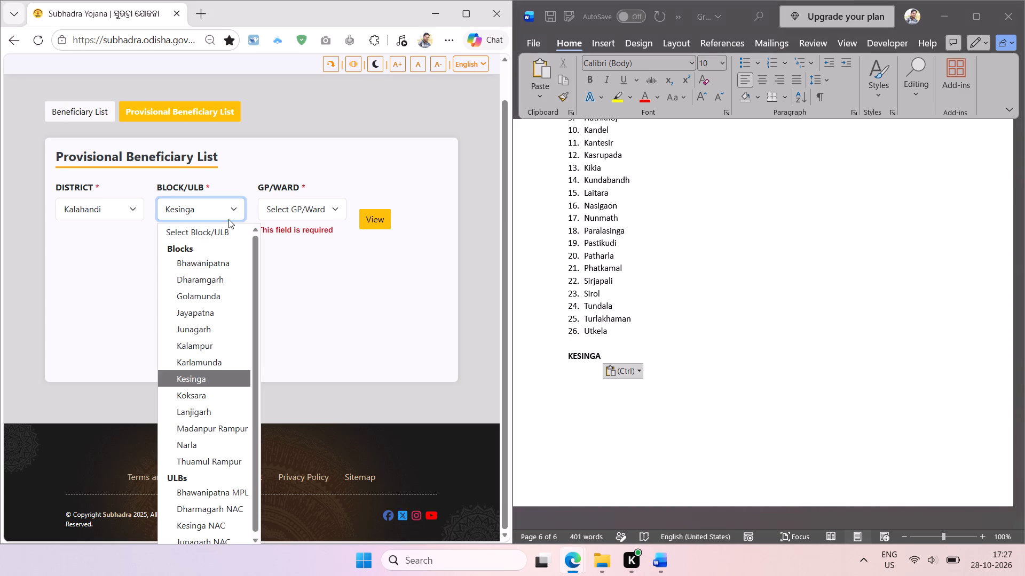
{"action": "left_click", "coordinate": [197, 393]}
{"action": "left_click", "coordinate": [198, 294]}
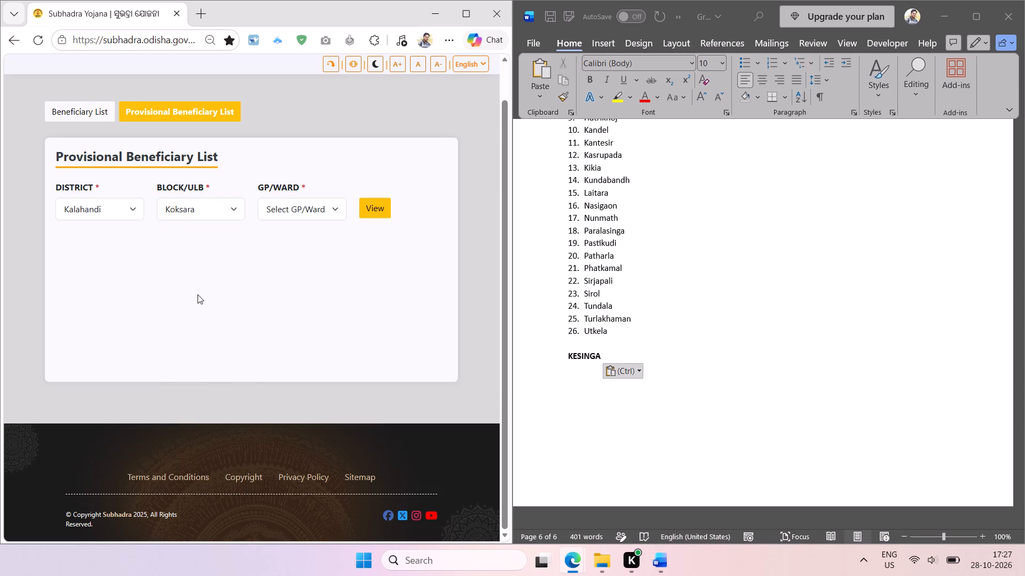
Extract the block name Koksara from the web page and replace the copied KESINGA heading with it in uppercase, adding a line below.
{"action": "key", "text": "shift+super+t"}
{"action": "left_click_drag", "start_coordinate": [163, 197], "coordinate": [209, 243]}
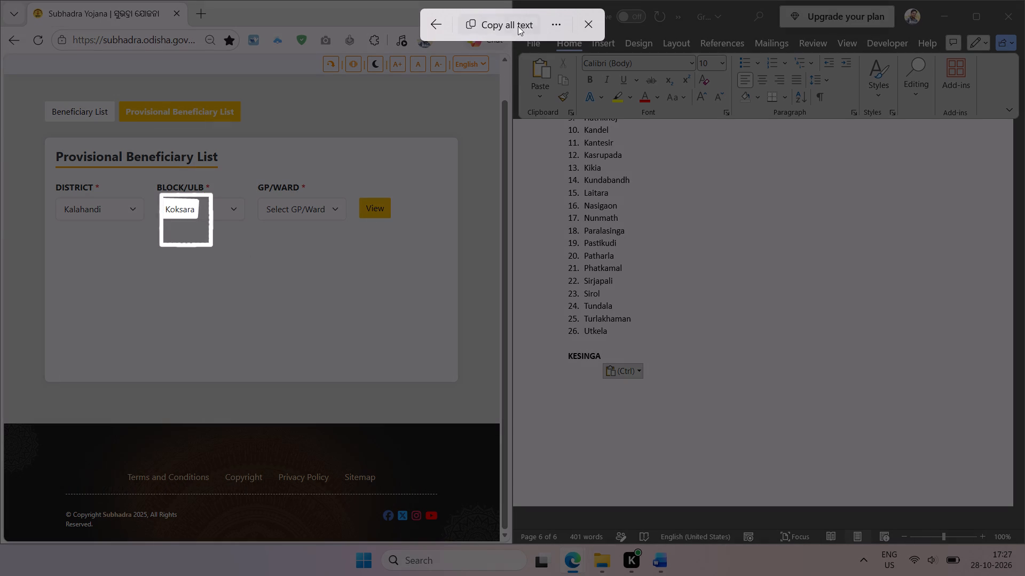
{"action": "left_click", "coordinate": [518, 26]}
{"action": "left_click", "coordinate": [606, 359]}
{"action": "double_click", "coordinate": [586, 353]}
{"action": "key", "text": "ctrl+v"}
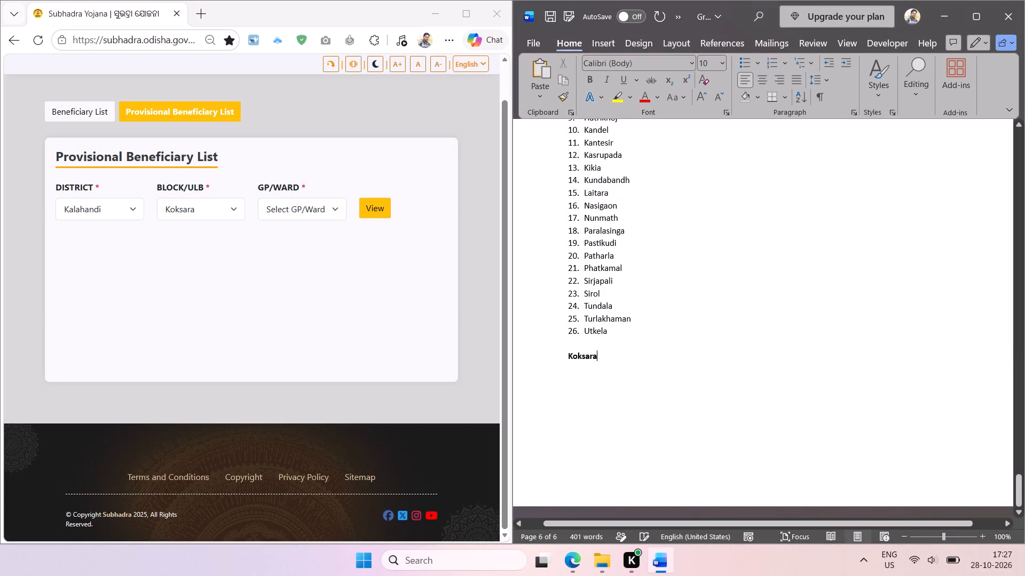
{"action": "key", "text": "shift+F3"}
{"action": "key", "text": "Return"}
Insert a page break before the KOKSARA heading so that it starts a new page.
{"action": "left_click", "coordinate": [338, 212]}
{"action": "left_click", "coordinate": [338, 212]}
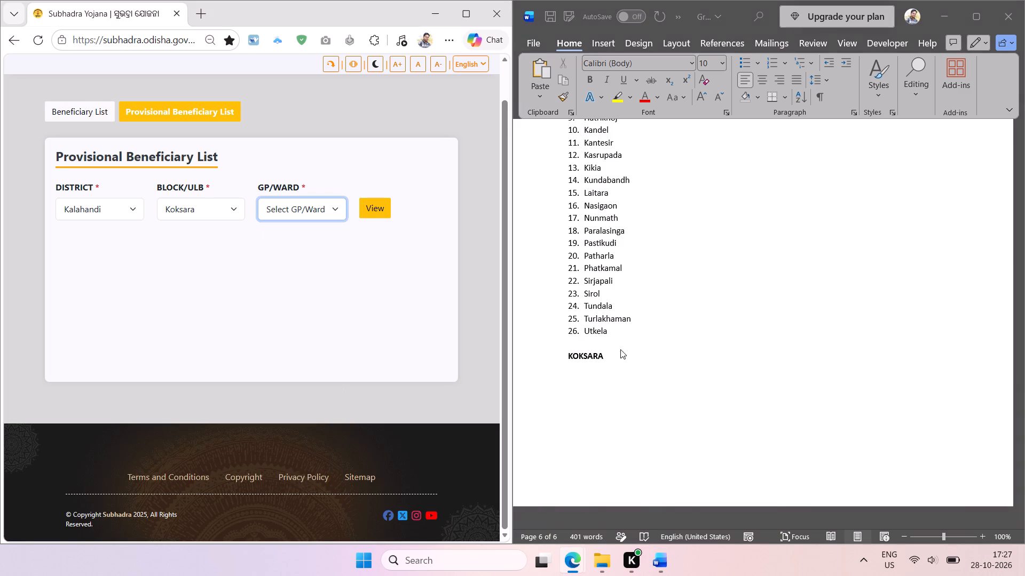
{"action": "left_click", "coordinate": [567, 354]}
{"action": "key", "text": "Up"}
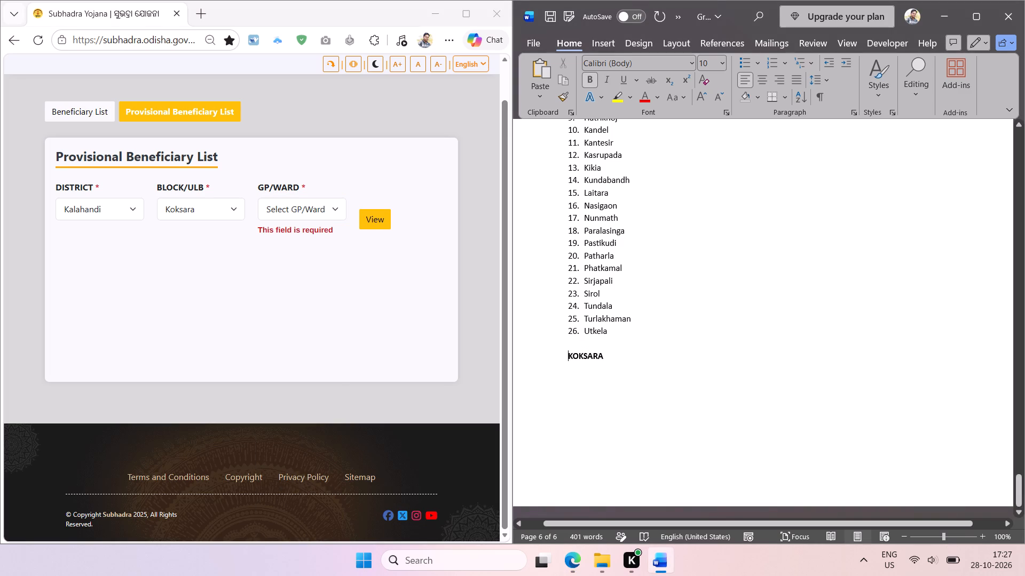
{"action": "key", "text": "ctrl+Return"}
{"action": "scroll", "coordinate": [625, 347], "scroll_direction": "down", "scroll_amount": 2}
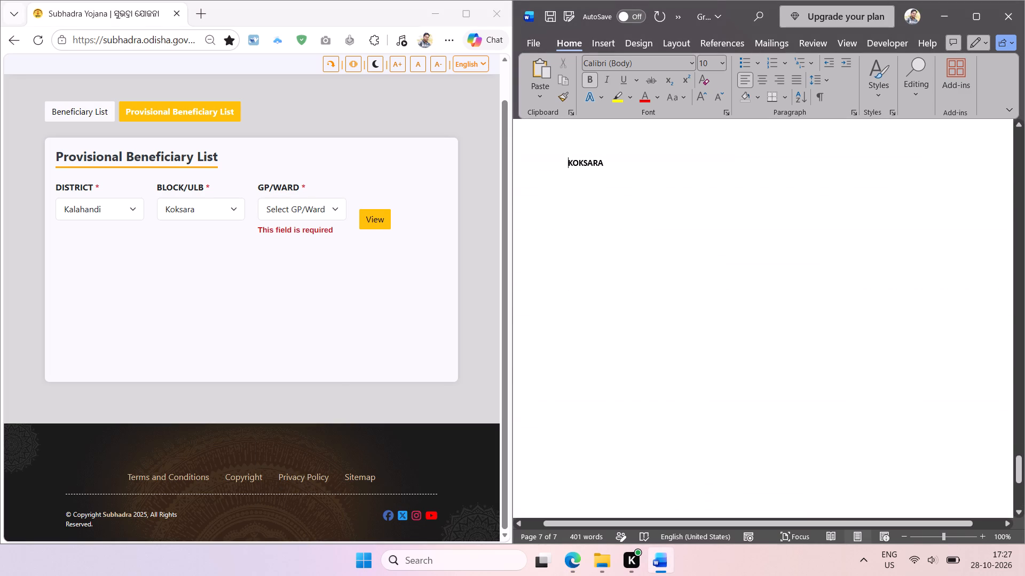
{"action": "scroll", "coordinate": [624, 346], "scroll_direction": "down", "scroll_amount": 2}
Extract Koksara's gram panchayat names from Ampani to Musapali and paste them under the KOKSARA heading.
{"action": "left_click", "coordinate": [337, 208]}
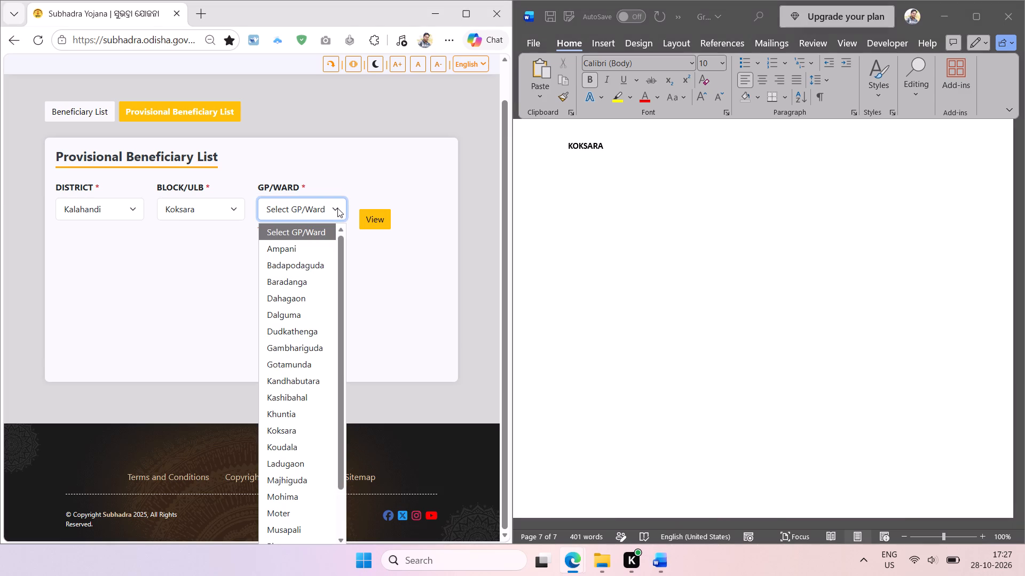
{"action": "key", "text": "shift+super+t"}
{"action": "left_click_drag", "start_coordinate": [262, 242], "coordinate": [359, 484]}
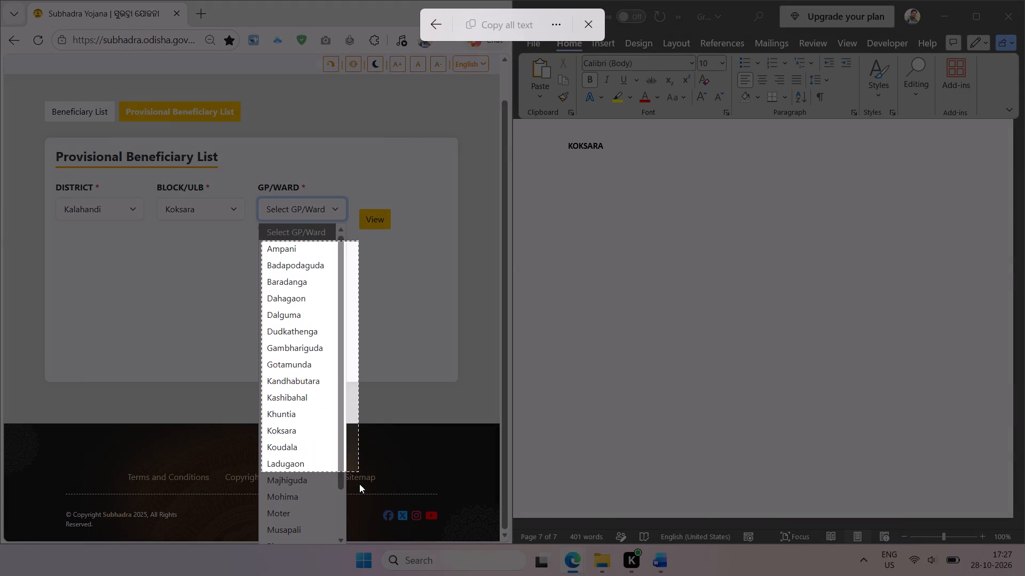
{"action": "left_click_drag", "start_coordinate": [359, 484], "coordinate": [333, 540]}
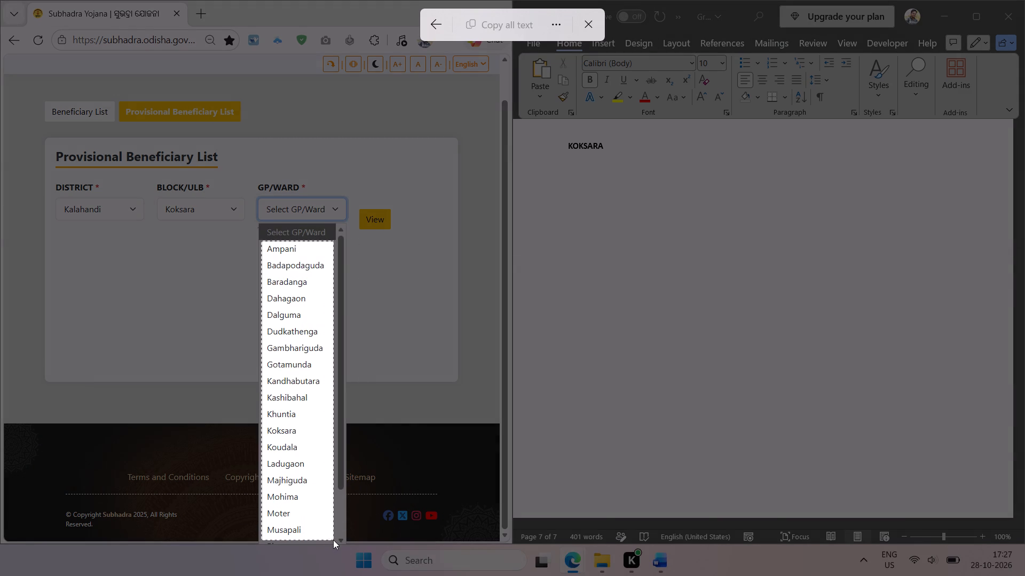
{"action": "left_click_drag", "start_coordinate": [333, 540], "coordinate": [335, 539]}
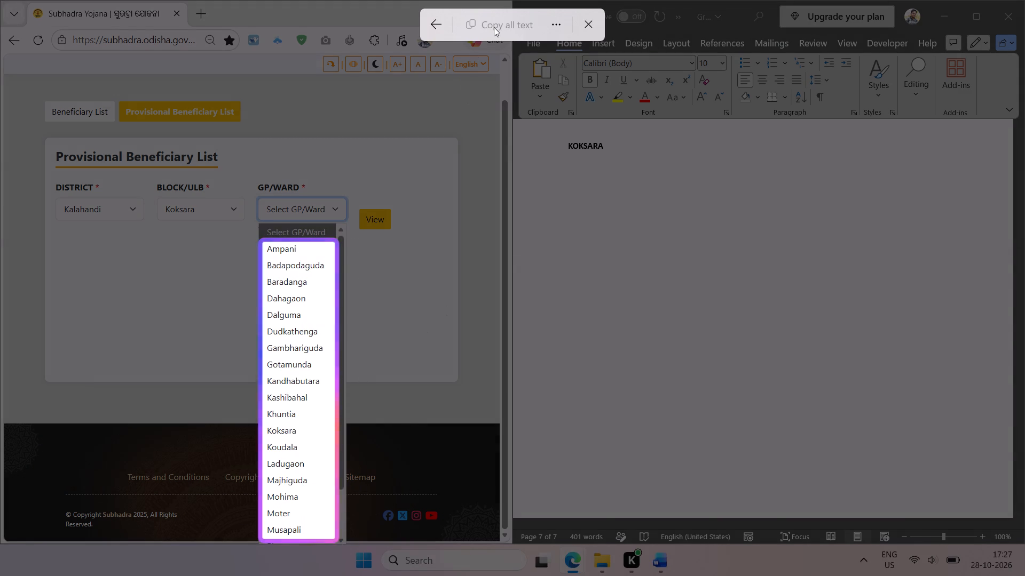
{"action": "left_click", "coordinate": [498, 16]}
{"action": "left_click", "coordinate": [585, 158]}
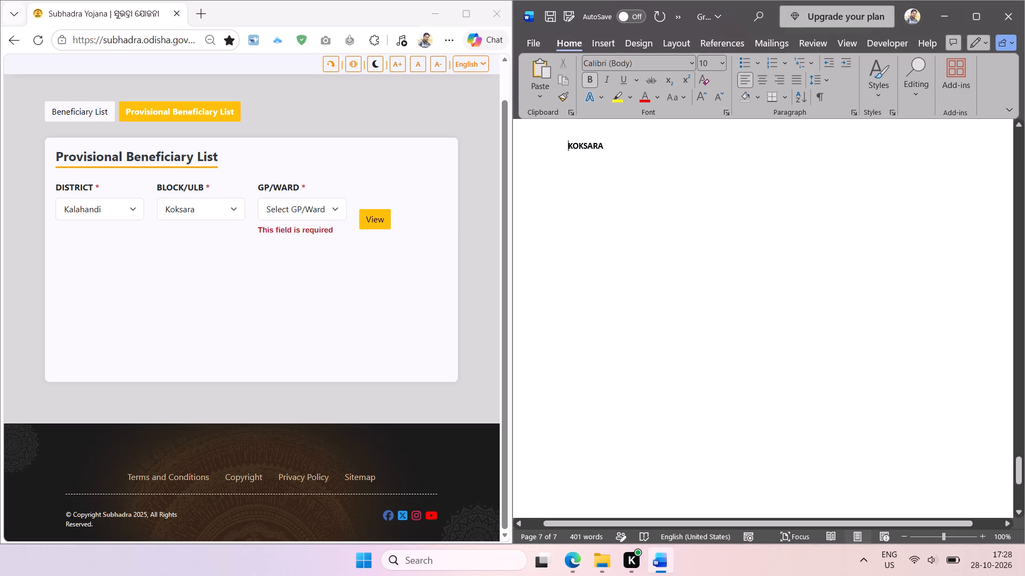
{"action": "left_click", "coordinate": [609, 144]}
{"action": "key", "text": "Return"}
{"action": "key", "text": "ctrl+v"}
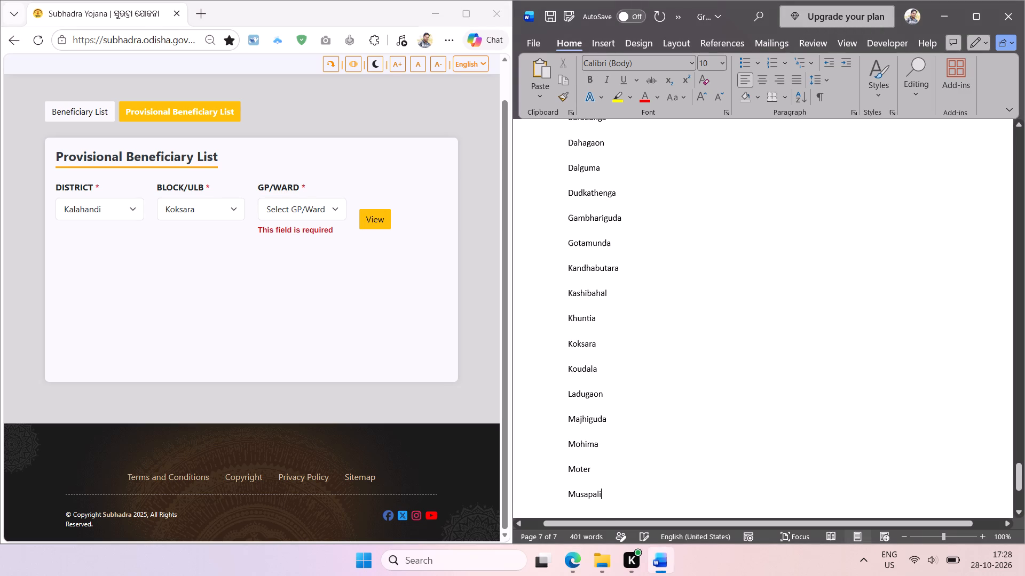
{"action": "key", "text": "Return"}
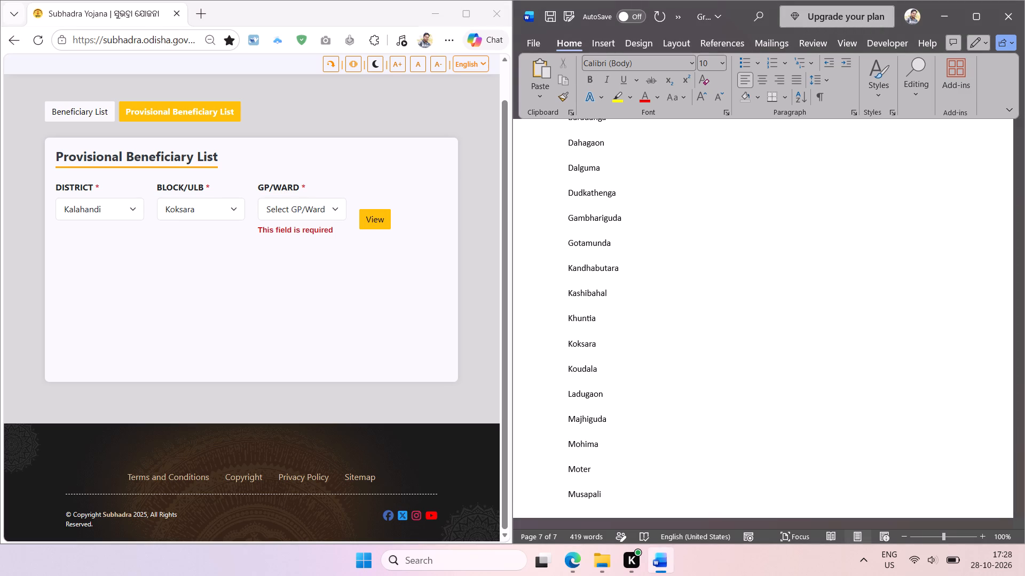
{"action": "key", "text": "Return"}
Extract the remaining Koksara gram panchayat names from Musapali to Temra and paste them below the first batch.
{"action": "scroll", "coordinate": [663, 391], "scroll_direction": "down", "scroll_amount": 3}
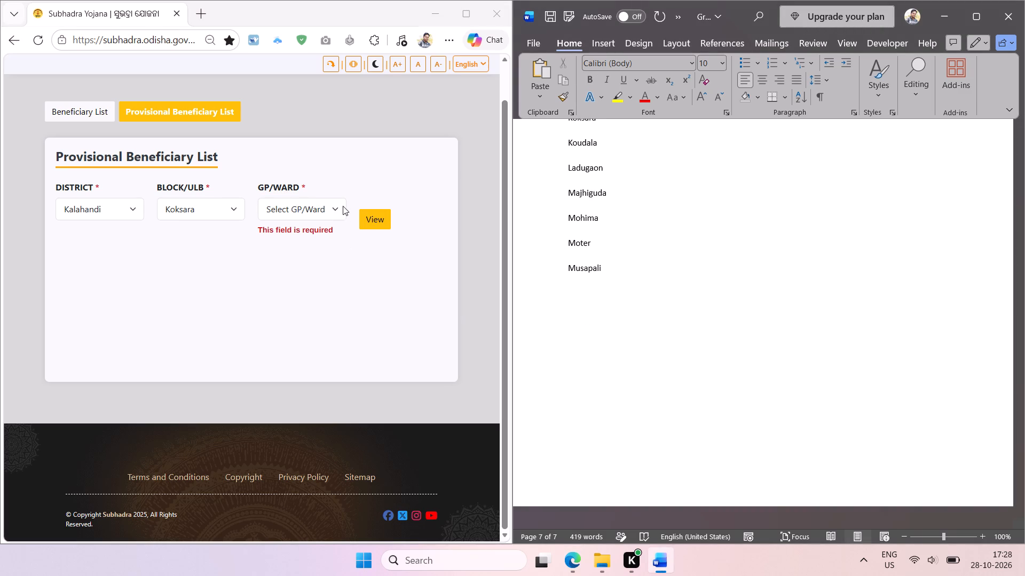
{"action": "left_click", "coordinate": [343, 206]}
{"action": "left_click_drag", "start_coordinate": [341, 287], "coordinate": [344, 305]}
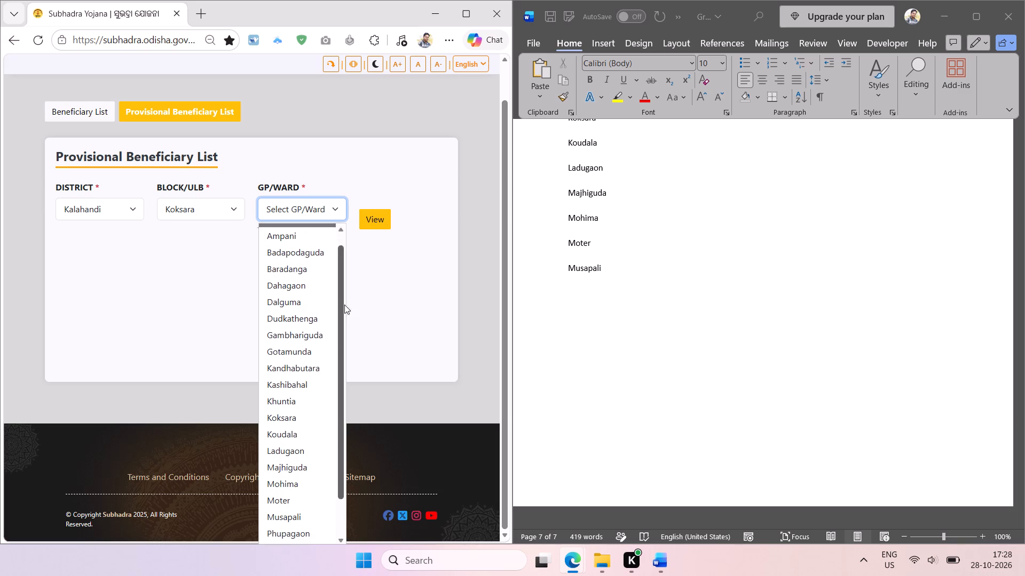
{"action": "left_click_drag", "start_coordinate": [344, 305], "coordinate": [350, 409]}
{"action": "key", "text": "shift+super+t"}
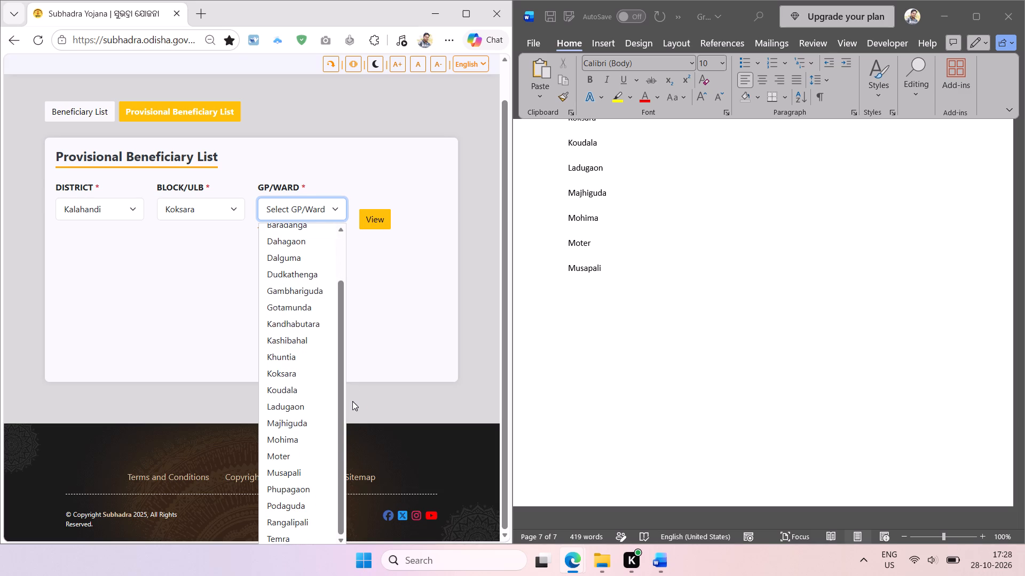
{"action": "left_click_drag", "start_coordinate": [263, 460], "coordinate": [339, 562]}
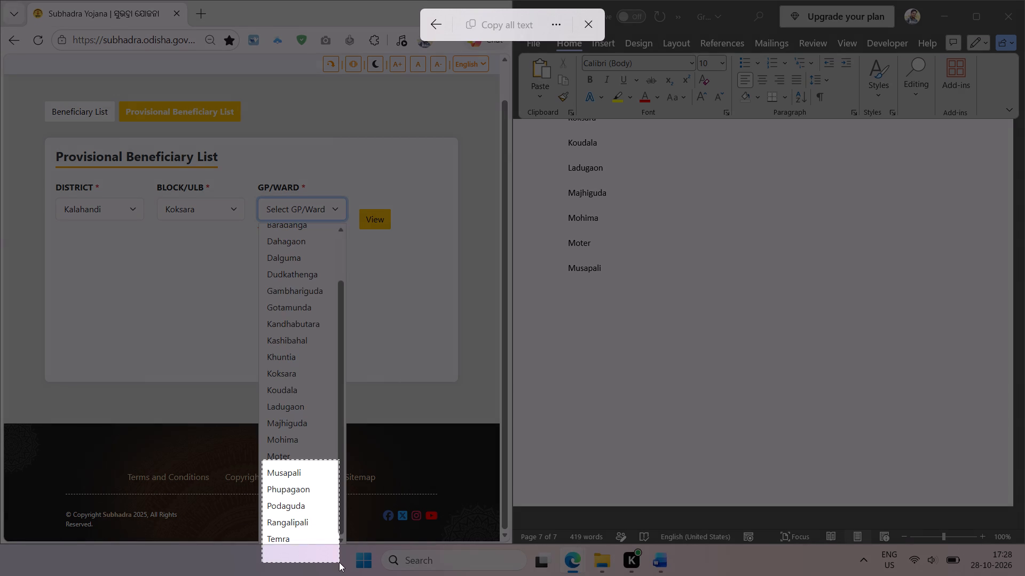
{"action": "left_click_drag", "start_coordinate": [339, 562], "coordinate": [339, 563]}
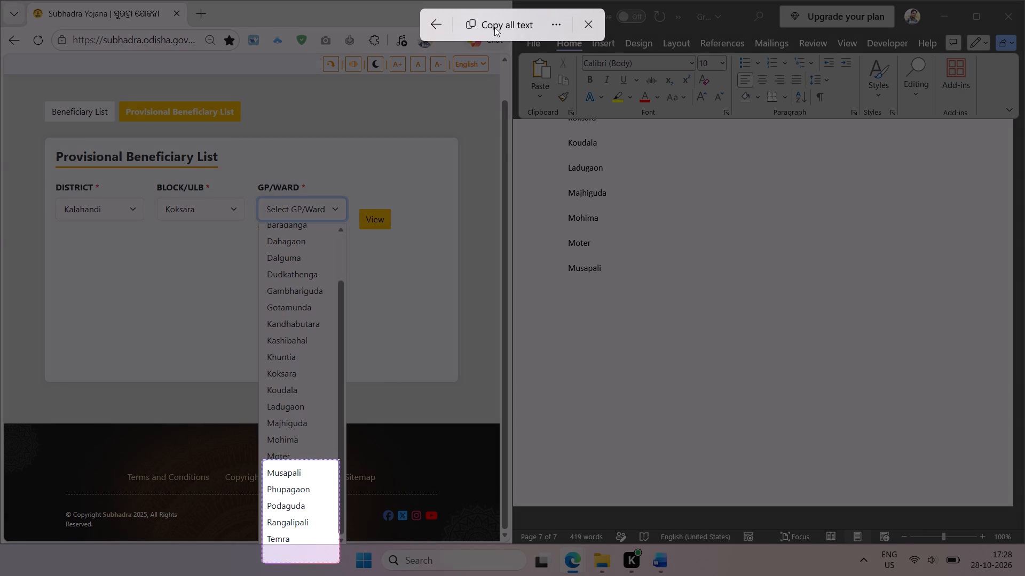
{"action": "left_click", "coordinate": [494, 27]}
{"action": "left_click", "coordinate": [589, 291]}
{"action": "key", "text": "ctrl+v"}
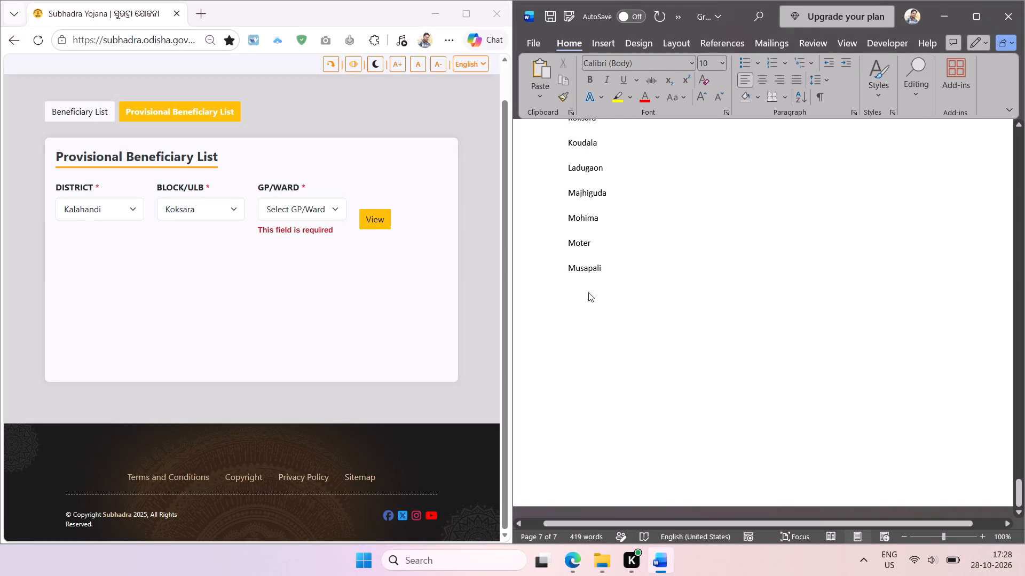
Delete the duplicate Musapali entry at the end of the first pasted batch.
{"action": "double_click", "coordinate": [593, 268]}
{"action": "key", "text": "BackSpace"}
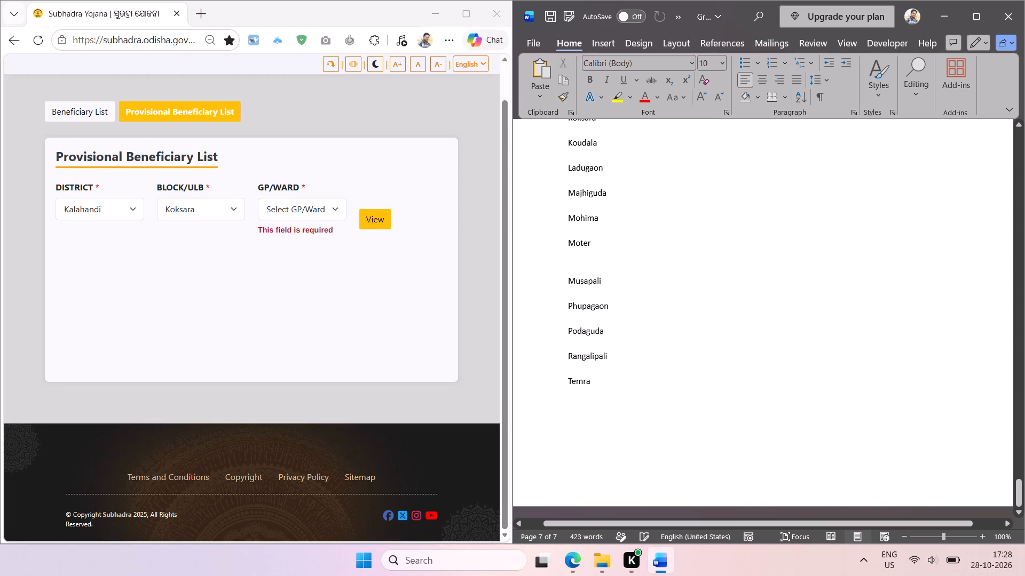
Remove the blank lines between the pasted Koksara names from Mohima to Temra.
{"action": "left_click", "coordinate": [595, 371]}
{"action": "key", "text": "BackSpace"}
{"action": "key", "text": "Up"}
{"action": "key", "text": "BackSpace"}
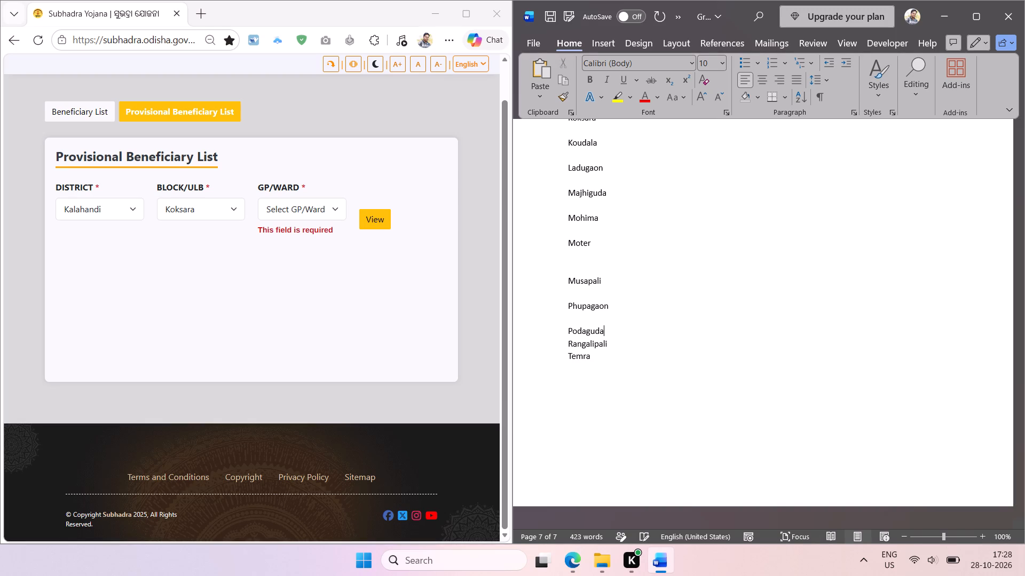
{"action": "key", "text": "Up"}
{"action": "key", "text": "BackSpace"}
{"action": "key", "text": "Up"}
{"action": "key", "text": "BackSpace"}
{"action": "key", "text": "Up"}
{"action": "key", "text": "BackSpace"}
{"action": "key", "text": "BackSpace"}
{"action": "key", "text": "Up"}
{"action": "key", "text": "BackSpace"}
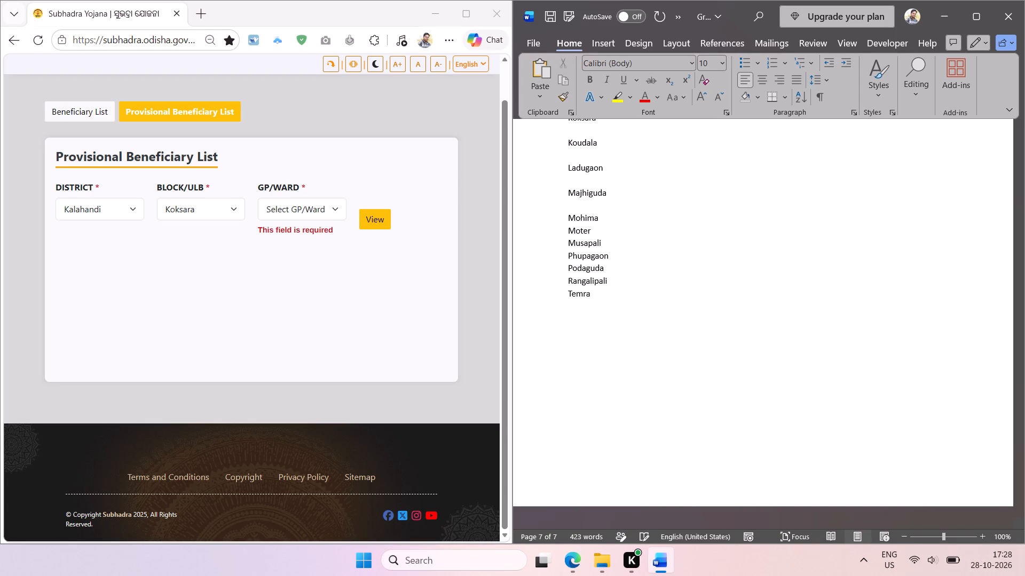
Remove the blank lines between the Koksara block's names from Koksara to Mohima.
{"action": "key", "text": "Up"}
{"action": "key", "text": "BackSpace"}
{"action": "key", "text": "Up"}
{"action": "key", "text": "BackSpace"}
{"action": "key", "text": "Up"}
{"action": "key", "text": "BackSpace"}
{"action": "key", "text": "Up"}
{"action": "key", "text": "BackSpace"}
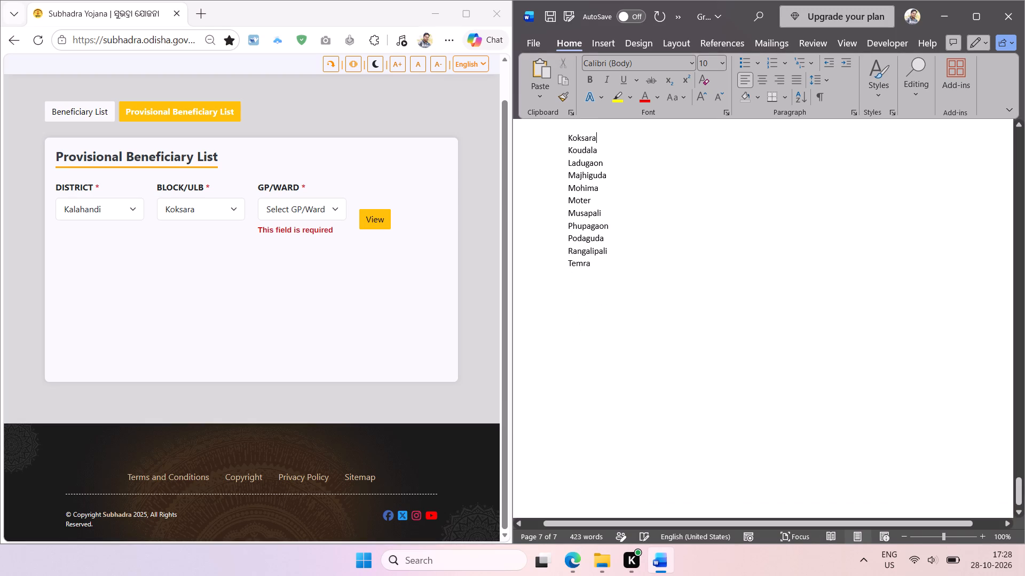
Remove the blank lines between the Koksara block's names from Gambhariguda to Koksara.
{"action": "scroll", "coordinate": [683, 385], "scroll_direction": "up", "scroll_amount": 3}
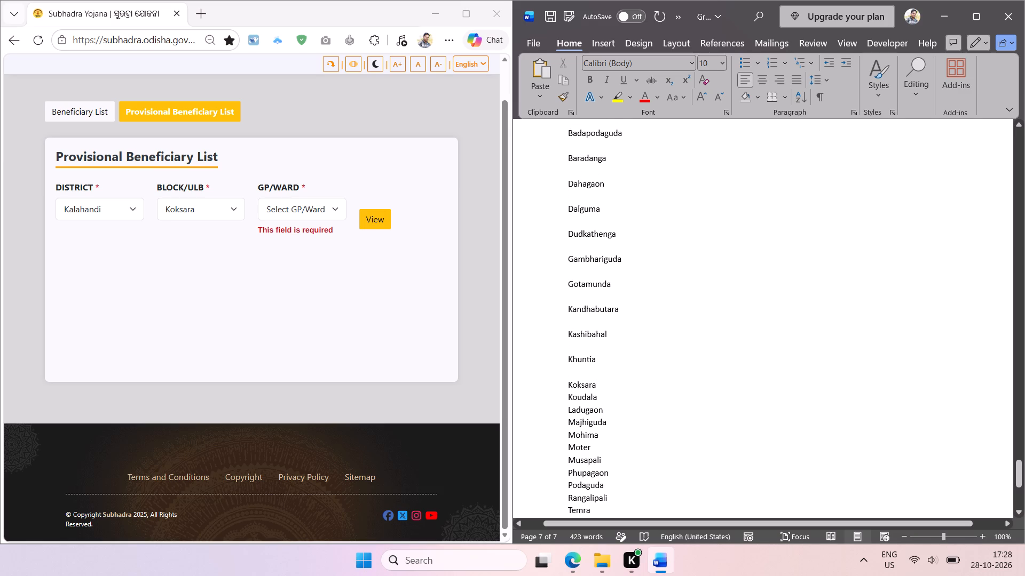
{"action": "scroll", "coordinate": [683, 385], "scroll_direction": "up", "scroll_amount": 1}
{"action": "key", "text": "Up"}
{"action": "key", "text": "BackSpace"}
{"action": "key", "text": "Up"}
{"action": "key", "text": "BackSpace"}
{"action": "key", "text": "Up"}
{"action": "key", "text": "BackSpace"}
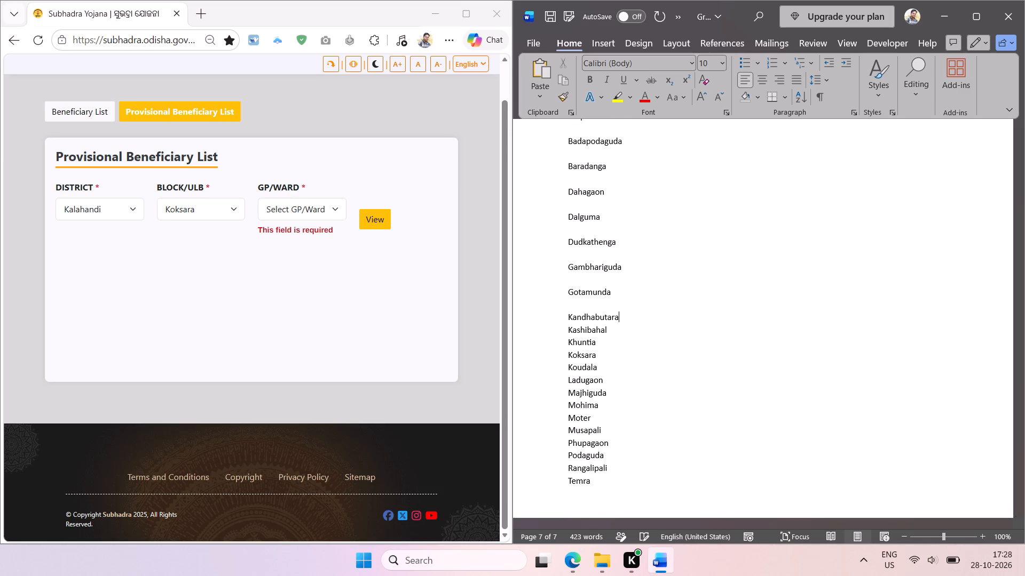
{"action": "key", "text": "Up"}
{"action": "key", "text": "BackSpace"}
{"action": "key", "text": "Up"}
{"action": "key", "text": "BackSpace"}
Remove the blank lines between the Koksara block's names from Ampani to Gambhariguda.
{"action": "key", "text": "Up"}
{"action": "key", "text": "BackSpace"}
{"action": "key", "text": "Up"}
{"action": "key", "text": "BackSpace"}
{"action": "key", "text": "Up"}
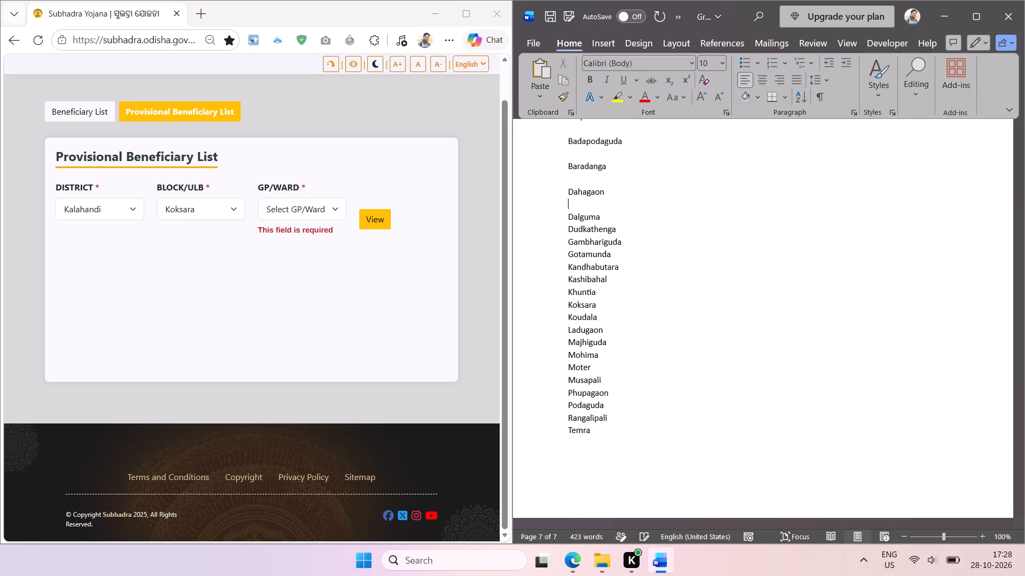
{"action": "key", "text": "BackSpace"}
{"action": "key", "text": "Up"}
{"action": "key", "text": "BackSpace"}
{"action": "key", "text": "Up"}
{"action": "key", "text": "BackSpace"}
{"action": "scroll", "coordinate": [683, 385], "scroll_direction": "up", "scroll_amount": 1}
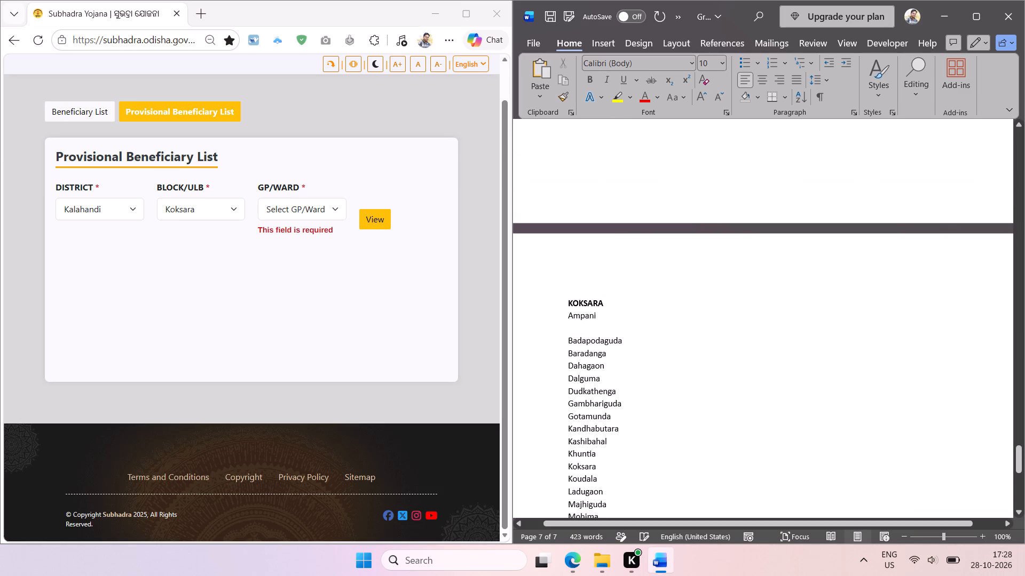
{"action": "scroll", "coordinate": [683, 385], "scroll_direction": "up", "scroll_amount": 1}
{"action": "key", "text": "Up"}
{"action": "key", "text": "BackSpace"}
Sort the Koksara names from Ampani to Temra alphabetically and number them in a list aligned with the block heading.
{"action": "scroll", "coordinate": [713, 289], "scroll_direction": "down", "scroll_amount": 1}
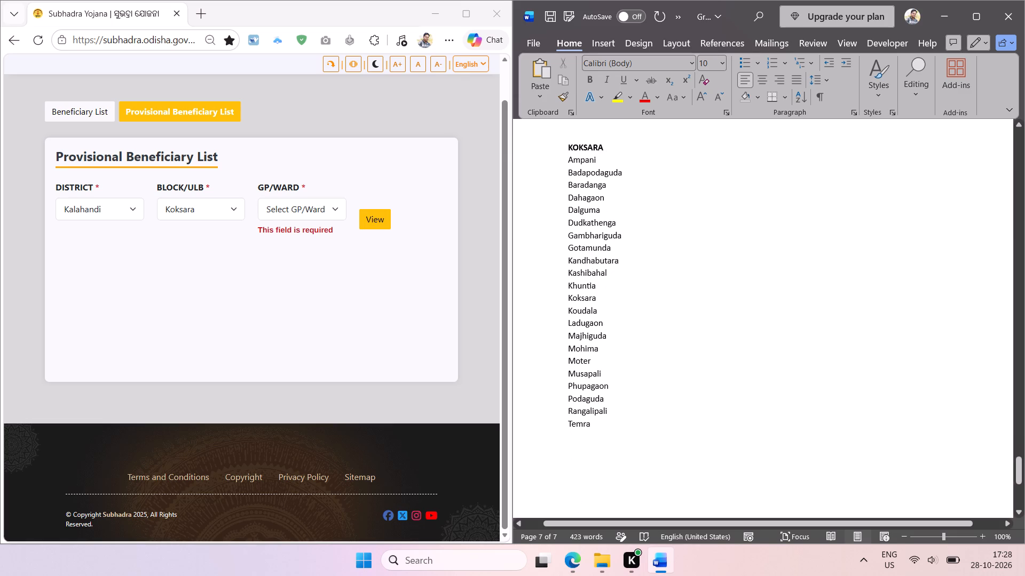
{"action": "scroll", "coordinate": [609, 253], "scroll_direction": "down", "scroll_amount": 1}
{"action": "left_click", "coordinate": [567, 147]}
{"action": "left_click", "coordinate": [600, 418], "text": "shift"}
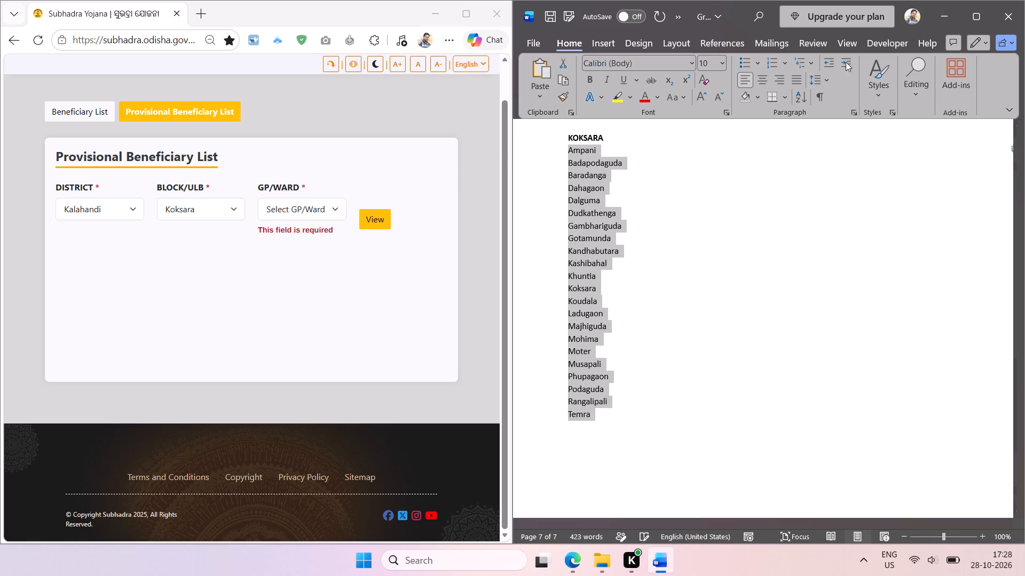
{"action": "left_click", "coordinate": [800, 98]}
{"action": "key", "text": "Return"}
{"action": "left_click", "coordinate": [773, 62]}
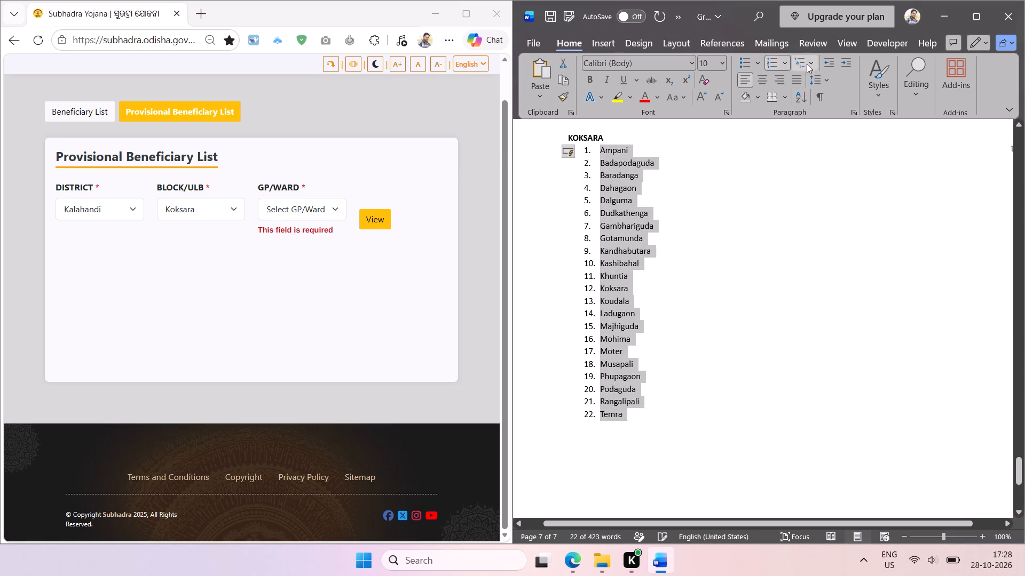
{"action": "left_click", "coordinate": [823, 62]}
Duplicate the KOKSARA heading below the numbered list, leaving one blank line after Temra.
{"action": "left_click", "coordinate": [621, 143]}
{"action": "double_click", "coordinate": [590, 141]}
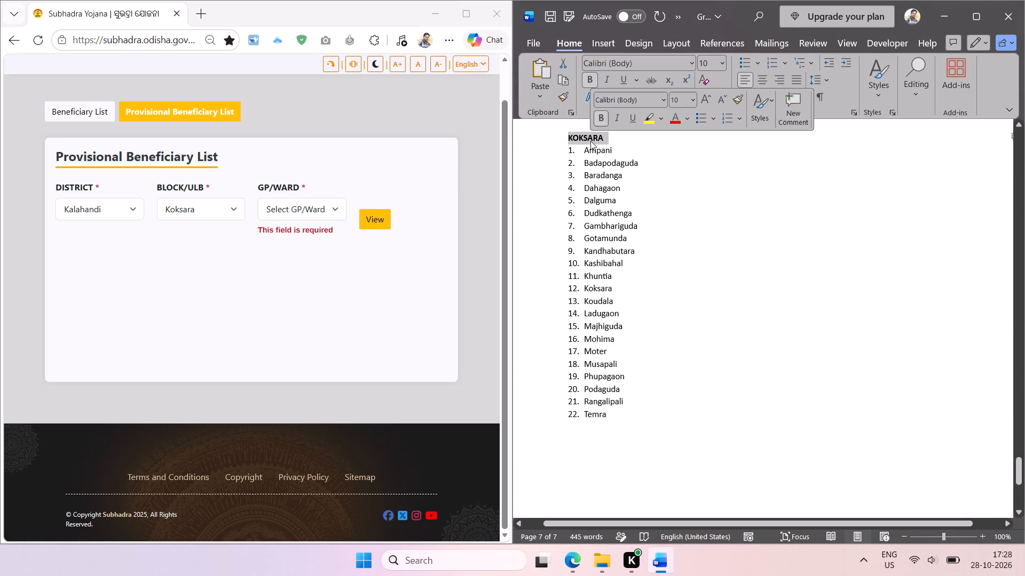
{"action": "key", "text": "ctrl+c"}
{"action": "left_click", "coordinate": [625, 418]}
{"action": "key", "text": "Return"}
{"action": "key", "text": "Return"}
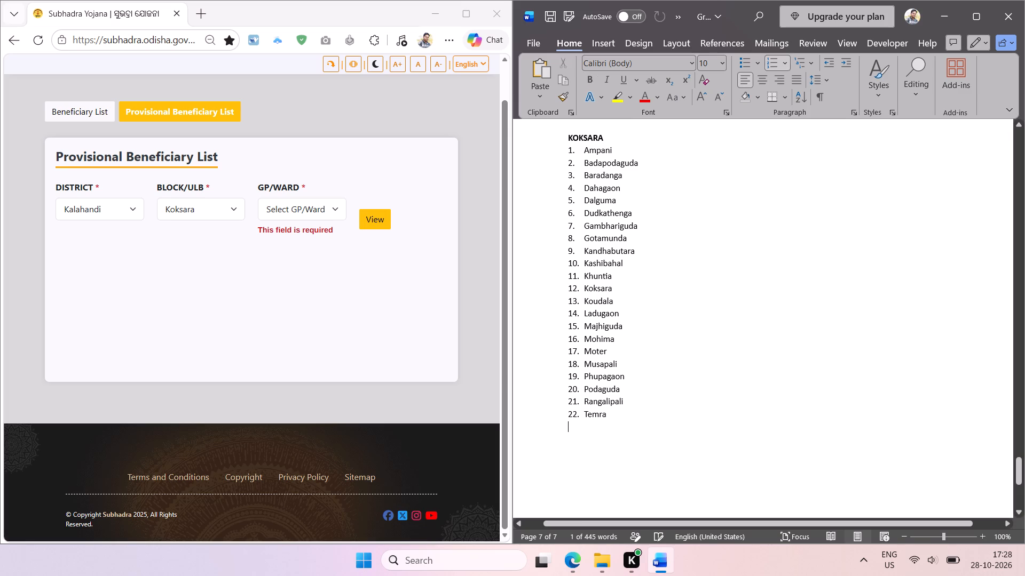
{"action": "key", "text": "Return"}
{"action": "key", "text": "ctrl+v"}
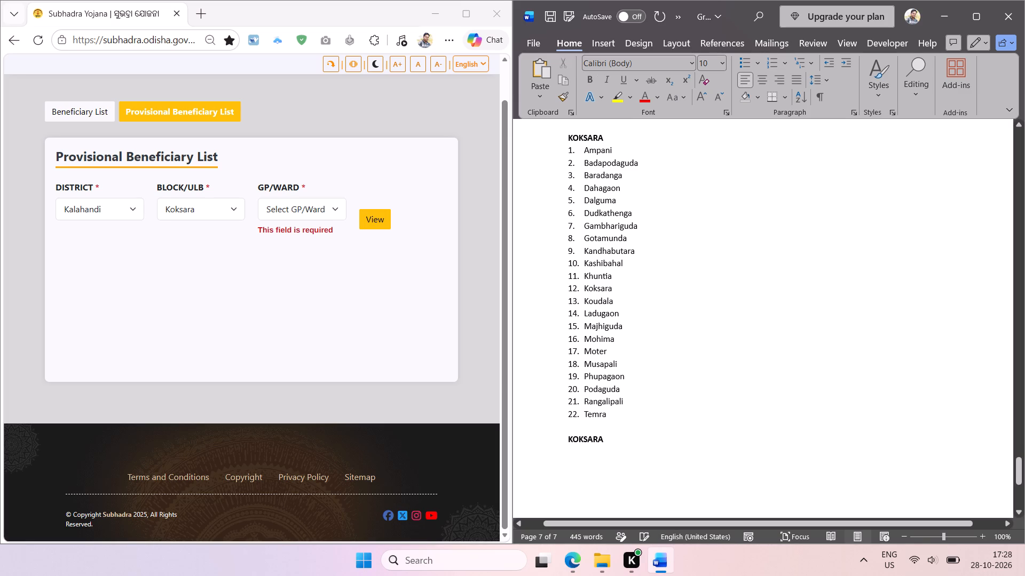
{"action": "scroll", "coordinate": [643, 389], "scroll_direction": "down", "scroll_amount": 3}
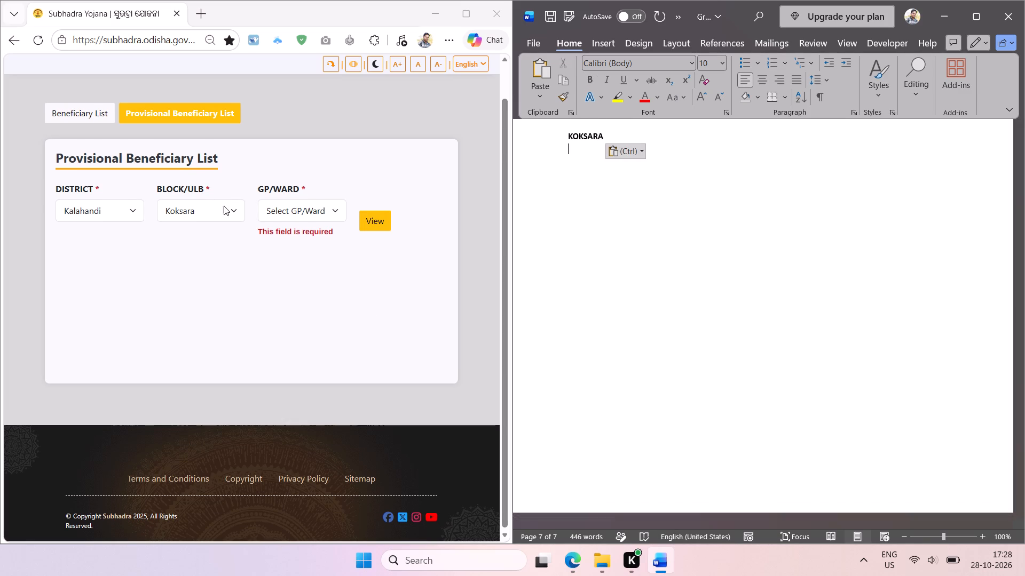
Select the Lanjigarh block on the website and replace the duplicated heading with its copied name in capitals, LANJIGARH.
{"action": "left_click", "coordinate": [227, 209]}
{"action": "left_click", "coordinate": [225, 414]}
{"action": "left_click", "coordinate": [223, 317]}
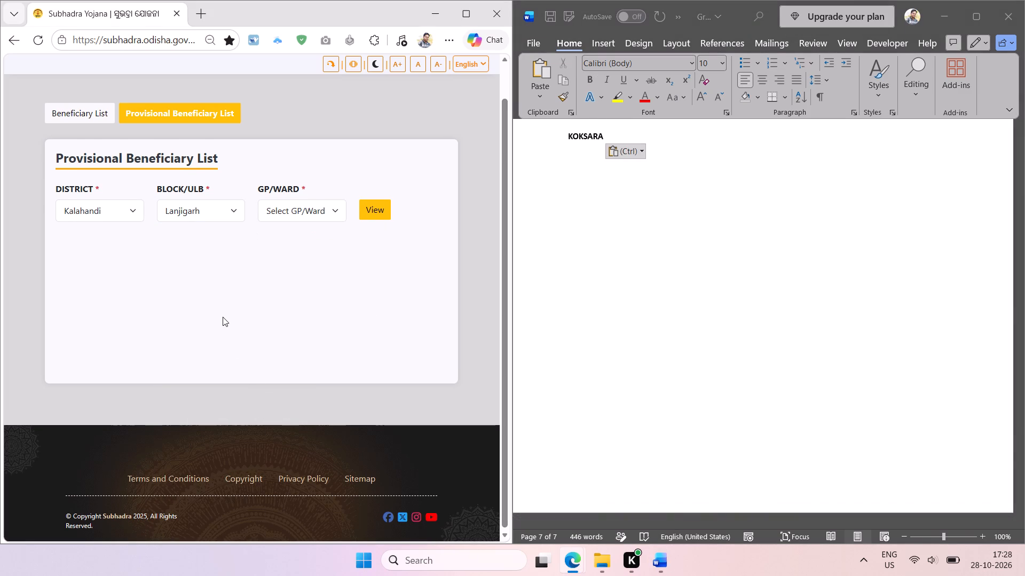
{"action": "key", "text": "shift+super+t"}
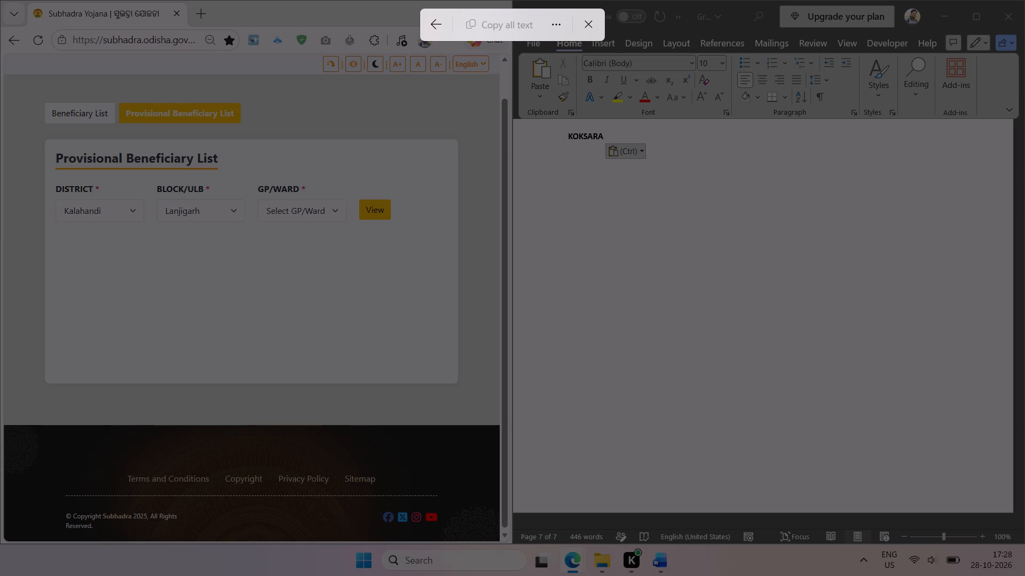
{"action": "left_click_drag", "start_coordinate": [158, 202], "coordinate": [216, 242]}
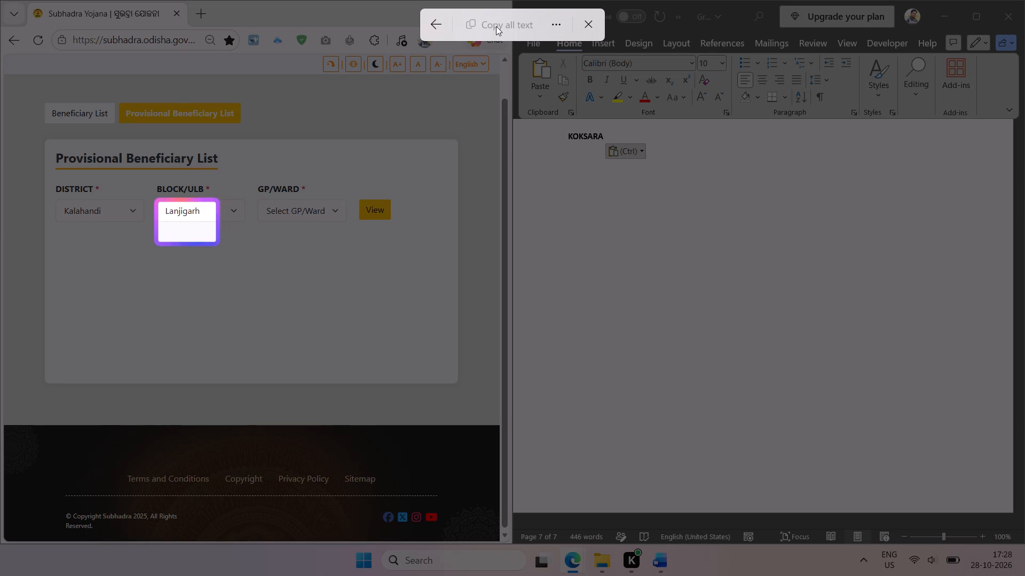
{"action": "left_click", "coordinate": [496, 26]}
{"action": "left_click", "coordinate": [634, 149]}
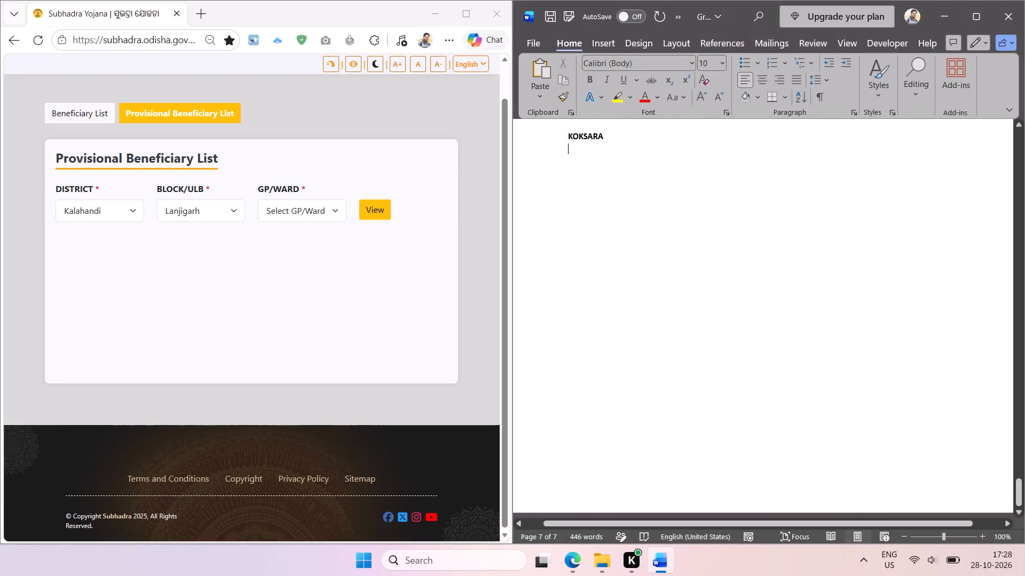
{"action": "double_click", "coordinate": [585, 132]}
{"action": "key", "text": "ctrl+v"}
{"action": "key", "text": "shift+F3"}
{"action": "key", "text": "Return"}
Capture the text of Lanjigarh's GP/Ward names from Bandhapari to Kumkhal and paste it under the LANJIGARH heading.
{"action": "left_click", "coordinate": [335, 213]}
{"action": "key", "text": "shift+super+t"}
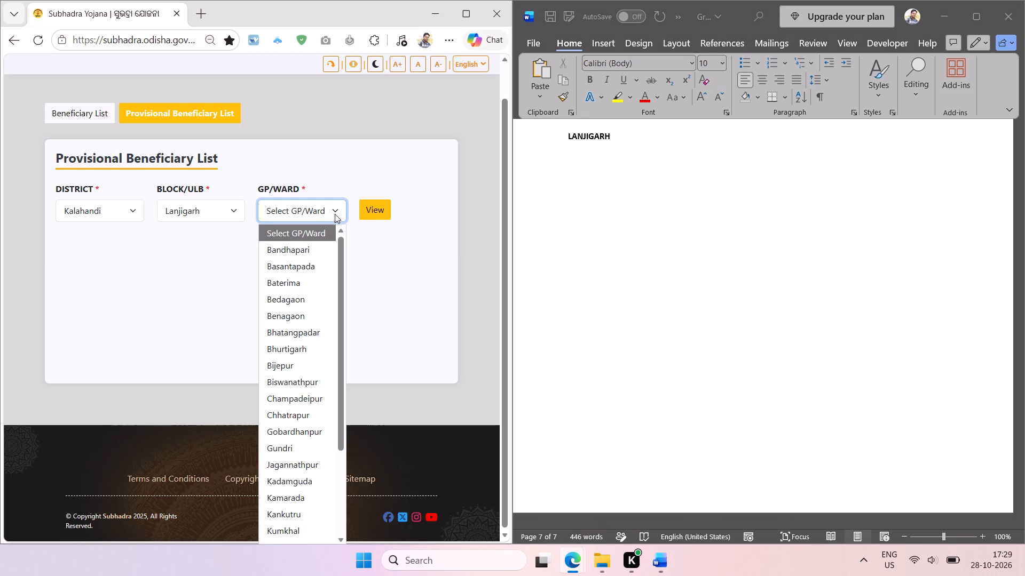
{"action": "left_click_drag", "start_coordinate": [262, 242], "coordinate": [332, 534]}
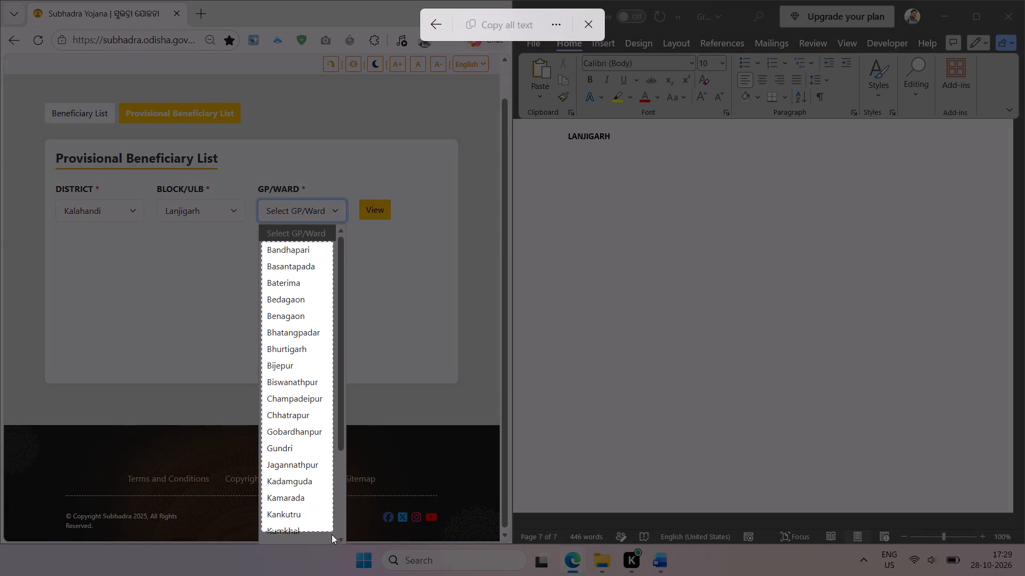
{"action": "left_click_drag", "start_coordinate": [332, 534], "coordinate": [329, 540]}
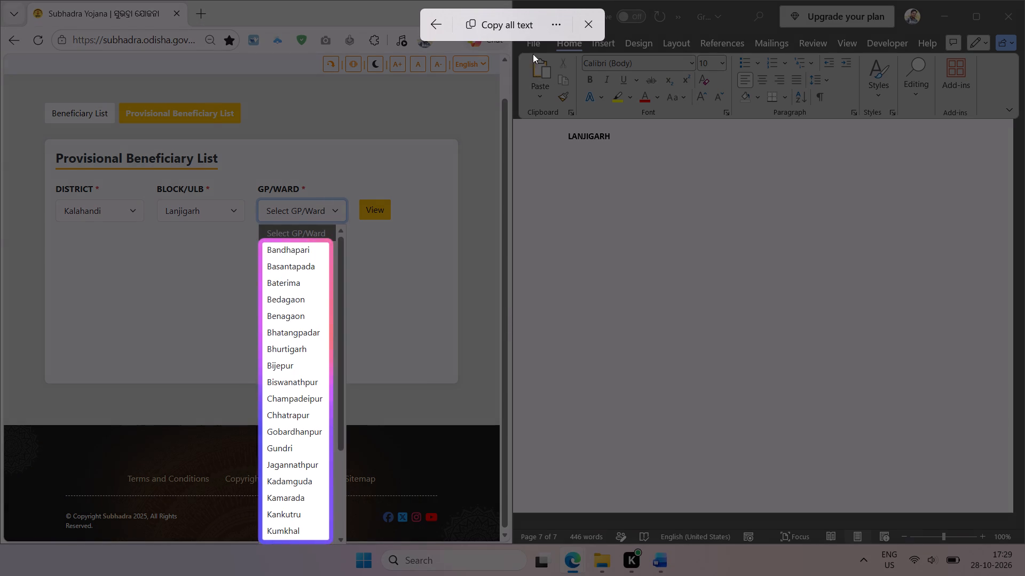
{"action": "left_click", "coordinate": [511, 23]}
{"action": "left_click", "coordinate": [593, 153]}
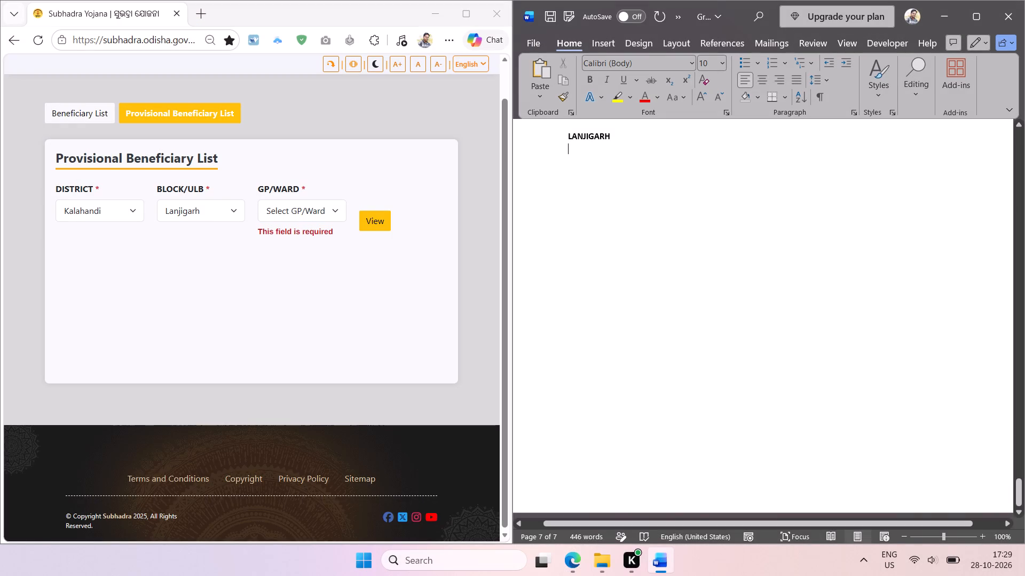
{"action": "key", "text": "ctrl+v"}
{"action": "key", "text": "Return"}
{"action": "key", "text": "Return"}
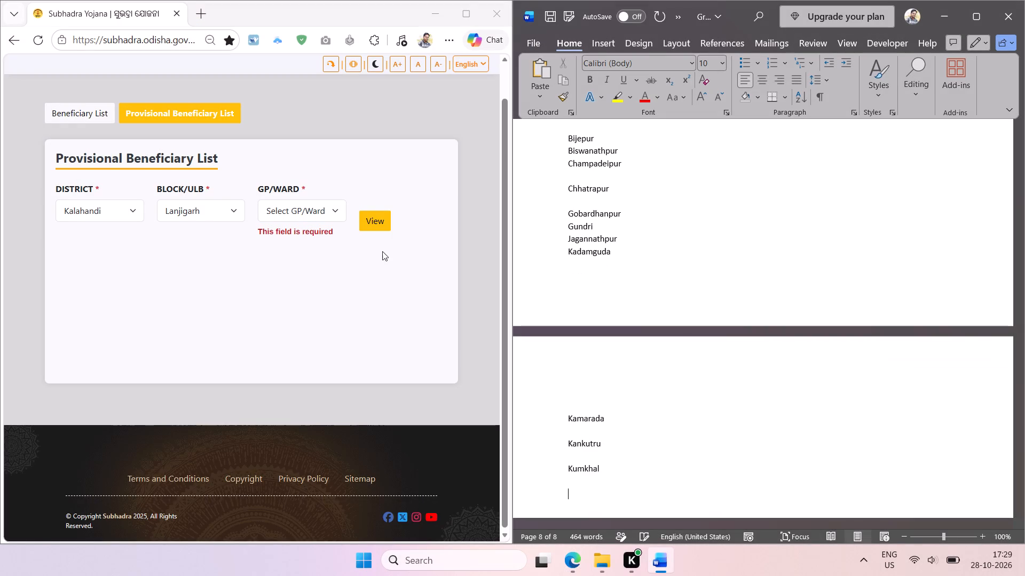
Capture the text of the remaining Lanjigarh GP/Ward names from Kumkhal to Trilochanpur and paste it below the first batch.
{"action": "left_click", "coordinate": [332, 206]}
{"action": "left_click_drag", "start_coordinate": [343, 377], "coordinate": [358, 539]}
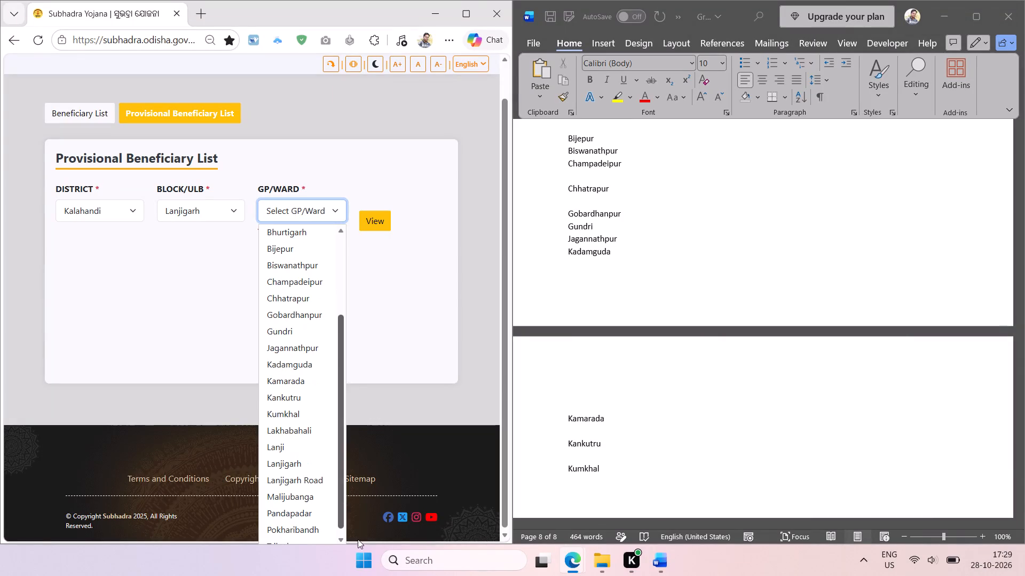
{"action": "left_click_drag", "start_coordinate": [358, 539], "coordinate": [357, 563]}
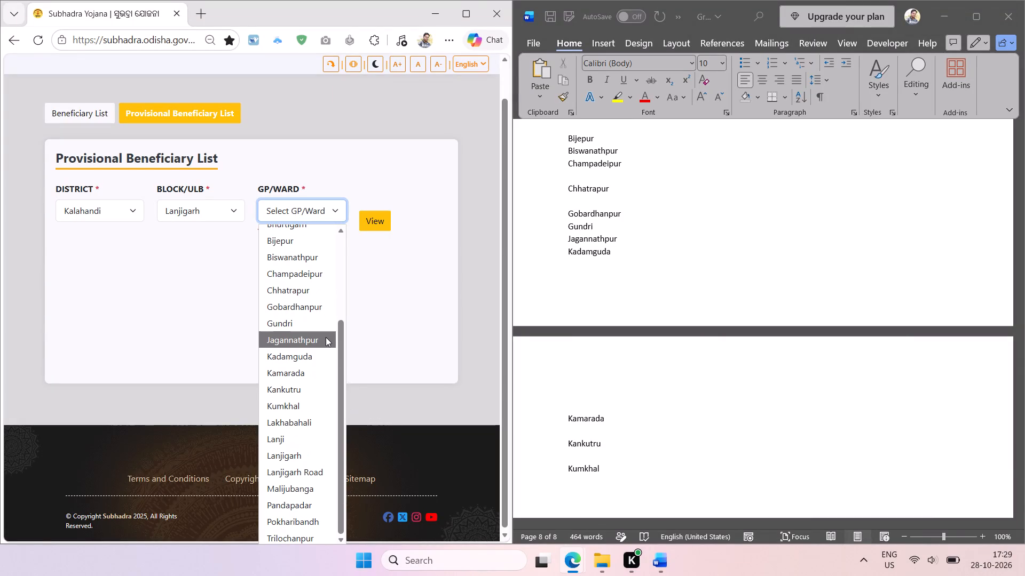
{"action": "key", "text": "shift+super+t"}
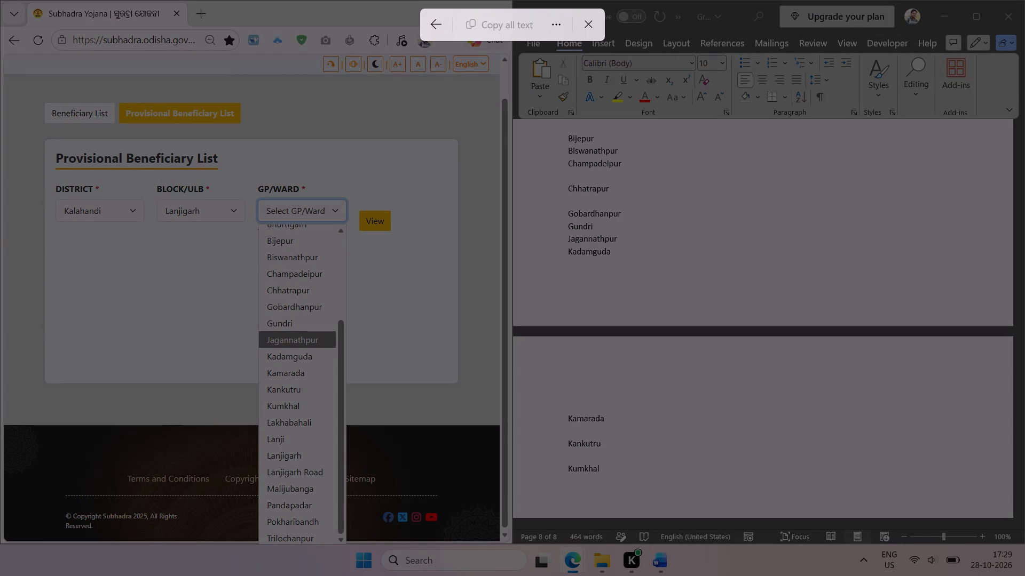
{"action": "left_click_drag", "start_coordinate": [262, 396], "coordinate": [334, 548]}
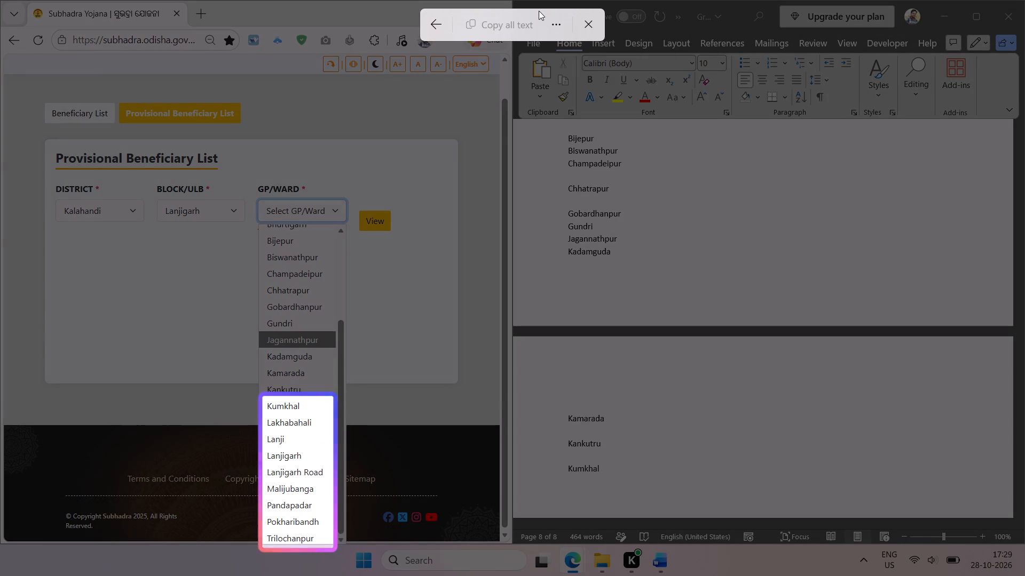
{"action": "left_click", "coordinate": [509, 16]}
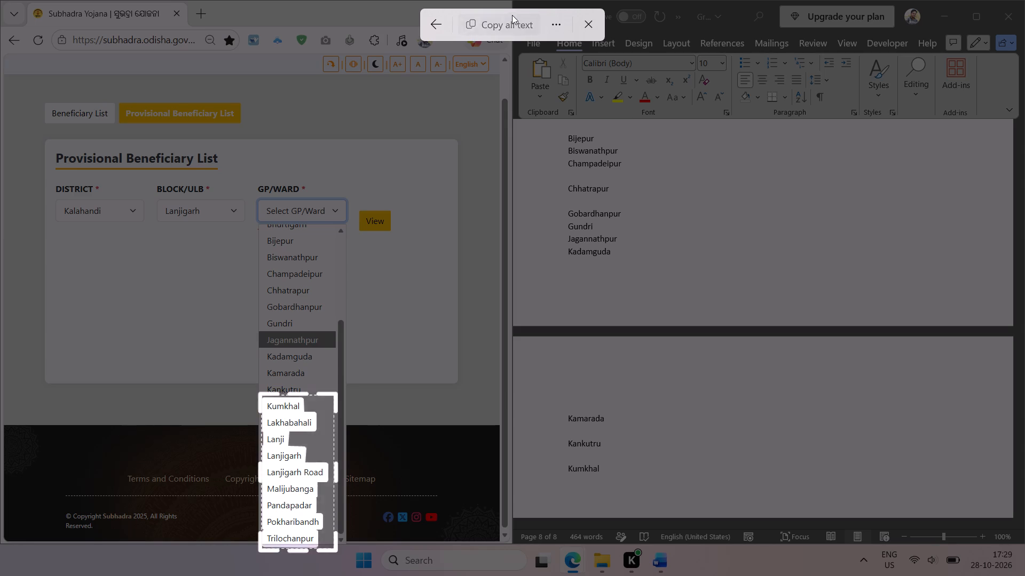
{"action": "left_click", "coordinate": [610, 478]}
{"action": "key", "text": "ctrl+v"}
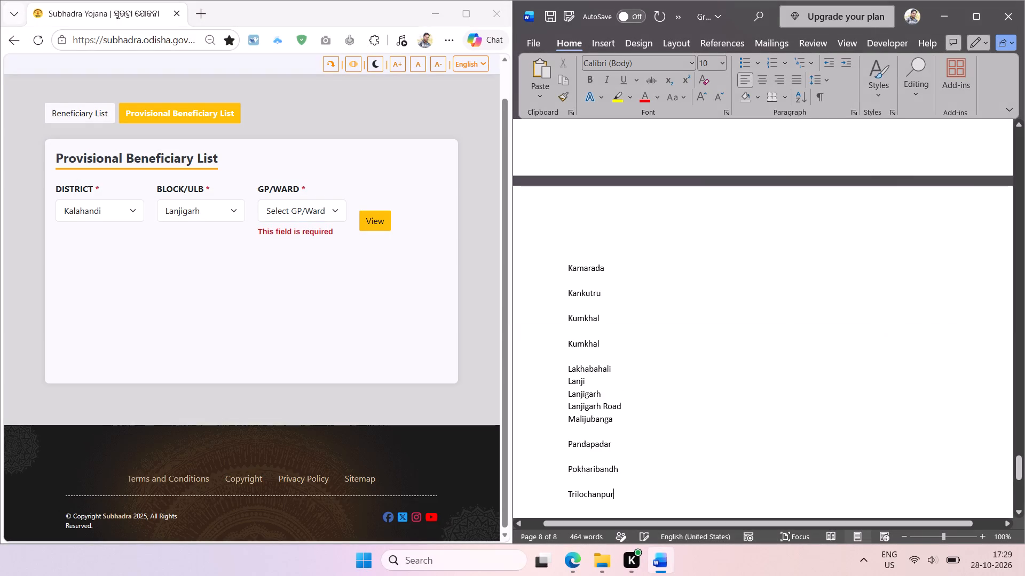
Delete the first of the two Kumkhal entries in the Lanjigarh list.
{"action": "double_click", "coordinate": [577, 315]}
{"action": "key", "text": "BackSpace"}
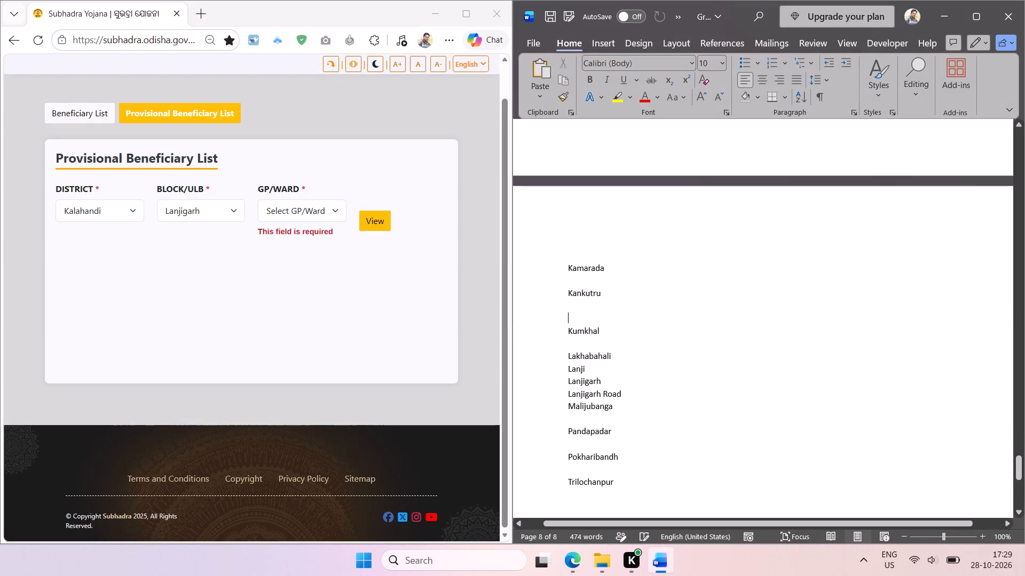
Remove the blank lines between the Lanjigarh block's names from Malijubanga to Trilochanpur.
{"action": "left_click", "coordinate": [592, 474]}
{"action": "key", "text": "BackSpace"}
{"action": "key", "text": "Up"}
{"action": "key", "text": "Up"}
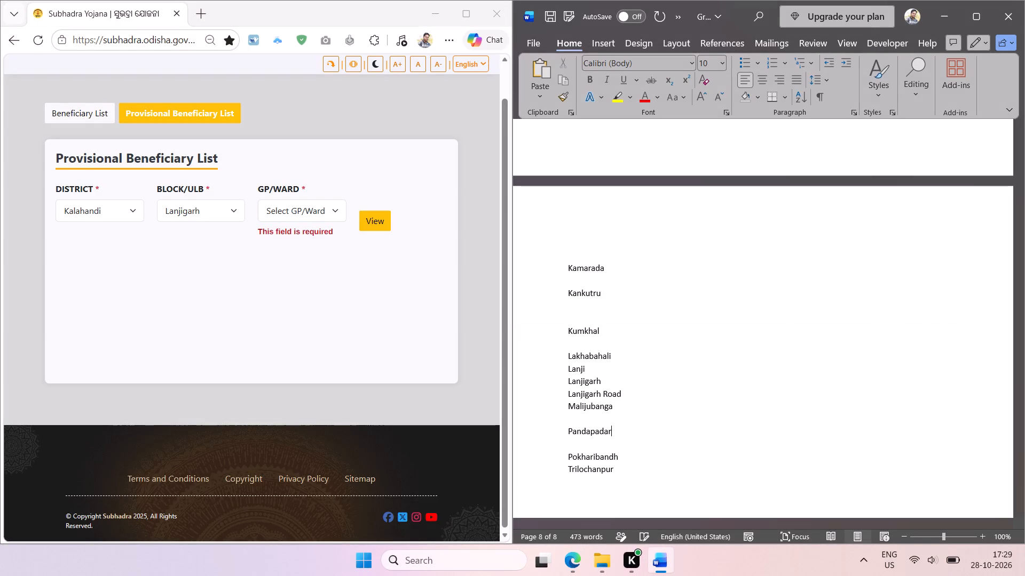
{"action": "key", "text": "Down"}
{"action": "key", "text": "BackSpace"}
{"action": "key", "text": "Up"}
{"action": "key", "text": "BackSpace"}
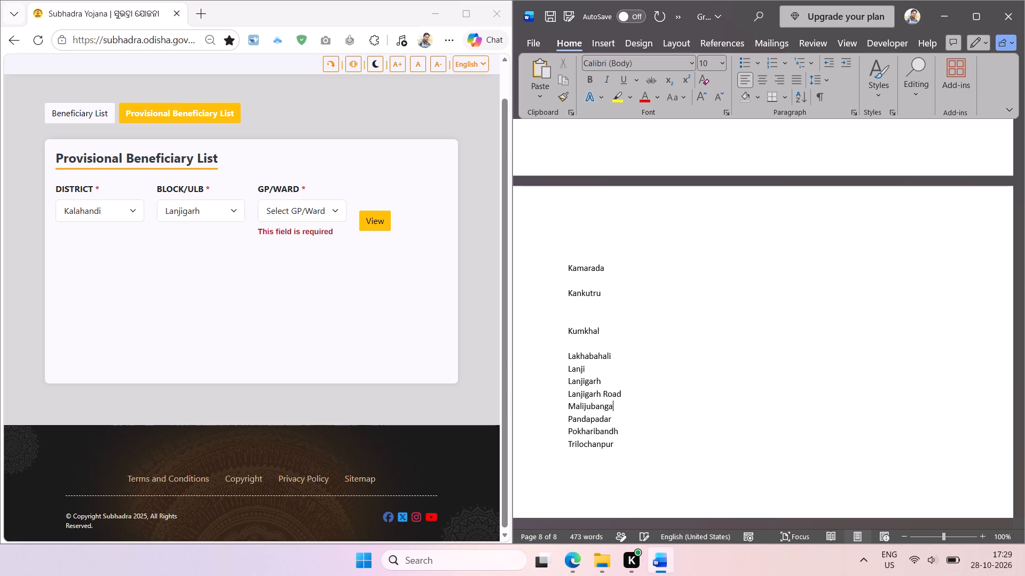
Remove the blank lines between the Lanjigarh block's names from Kadamguda to Lakhabahali.
{"action": "key", "text": "Up"}
{"action": "key", "text": "Up"}
{"action": "key", "text": "Up"}
{"action": "key", "text": "Up"}
{"action": "key", "text": "Up"}
{"action": "key", "text": "BackSpace"}
{"action": "key", "text": "Up"}
{"action": "key", "text": "BackSpace"}
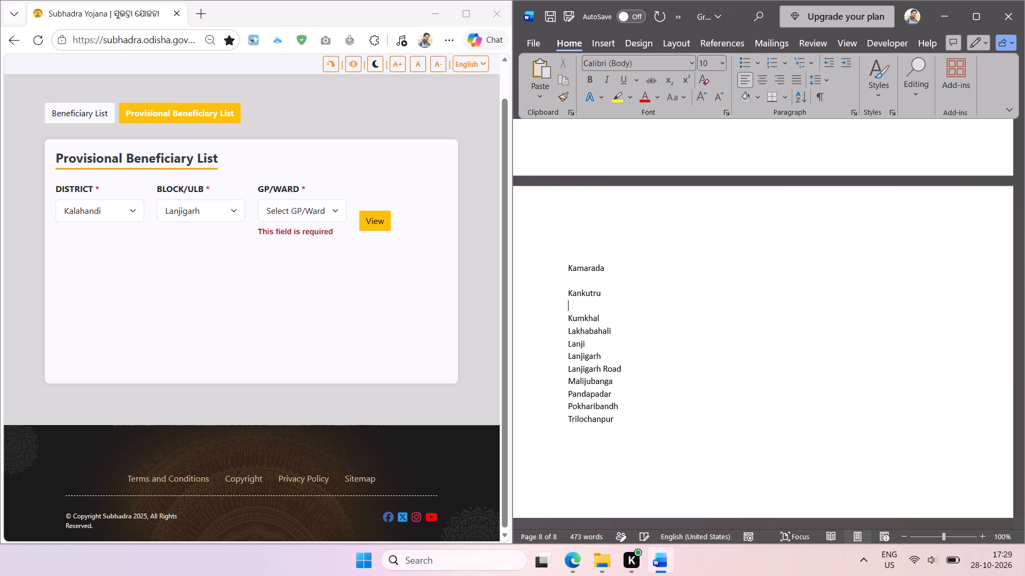
{"action": "key", "text": "BackSpace"}
{"action": "key", "text": "Up"}
{"action": "key", "text": "BackSpace"}
{"action": "key", "text": "Up"}
{"action": "key", "text": "BackSpace"}
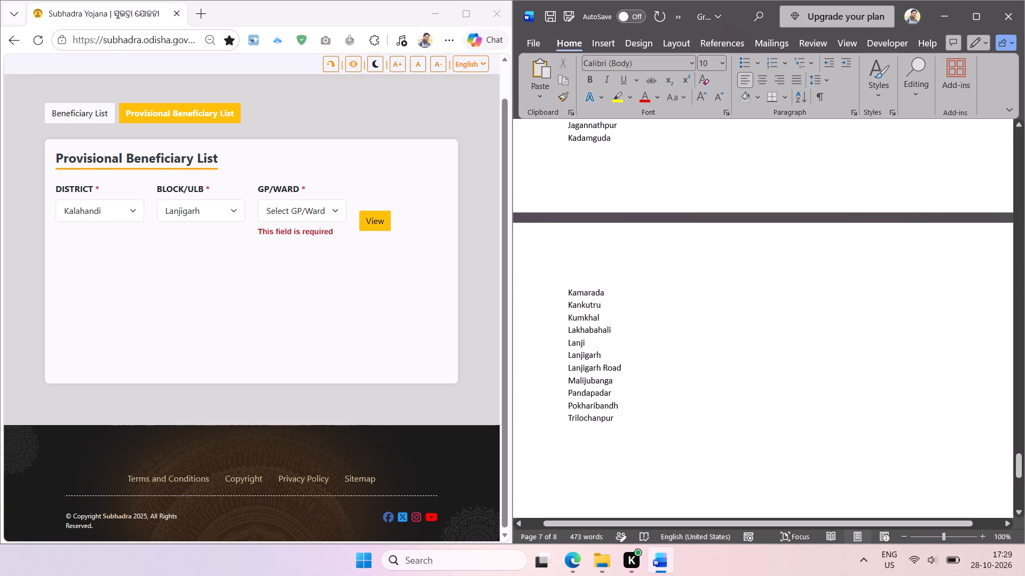
Remove the blank lines between the Lanjigarh block's names from Bhurtigarh to Gobardhanpur.
{"action": "scroll", "coordinate": [633, 476], "scroll_direction": "up", "scroll_amount": 3}
{"action": "key", "text": "Up"}
{"action": "key", "text": "Up"}
{"action": "key", "text": "Up"}
{"action": "key", "text": "Up"}
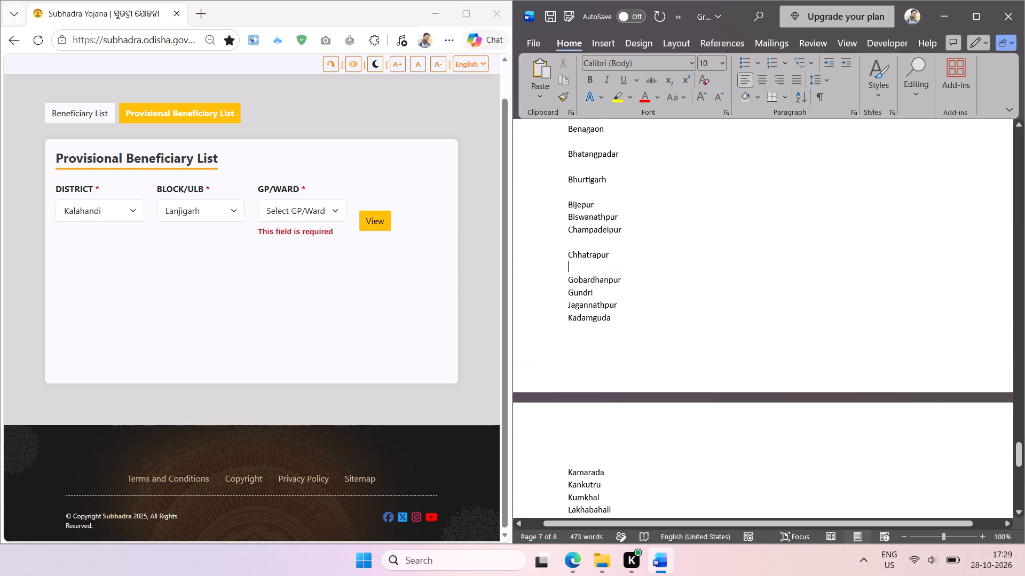
{"action": "key", "text": "BackSpace"}
{"action": "key", "text": "Up"}
{"action": "key", "text": "BackSpace"}
{"action": "key", "text": "Up"}
{"action": "key", "text": "Up"}
{"action": "key", "text": "Up"}
{"action": "key", "text": "BackSpace"}
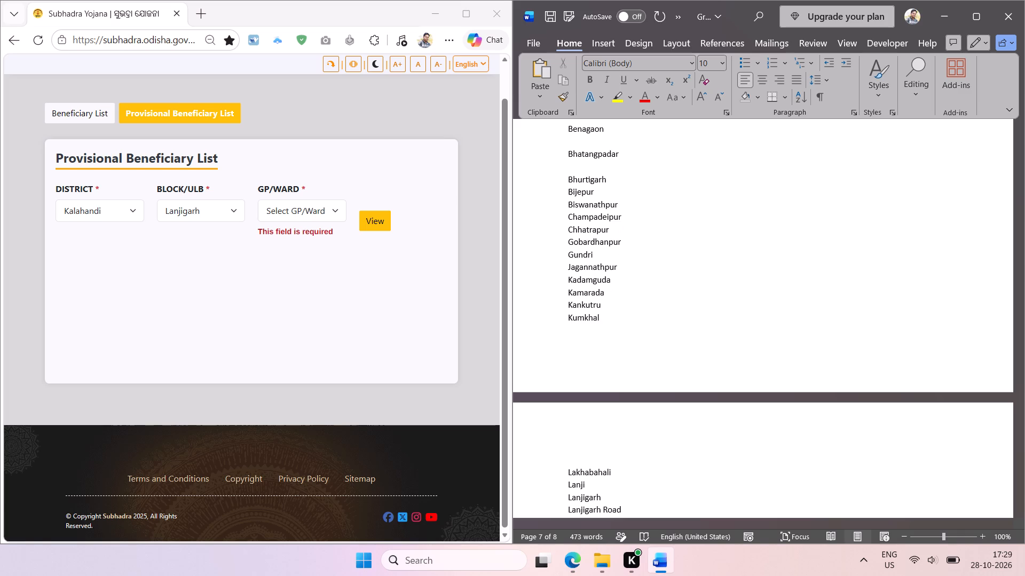
Remove the blank lines between the Lanjigarh block's names from Bandhapari to Bhurtigarh.
{"action": "scroll", "coordinate": [633, 476], "scroll_direction": "up", "scroll_amount": 2}
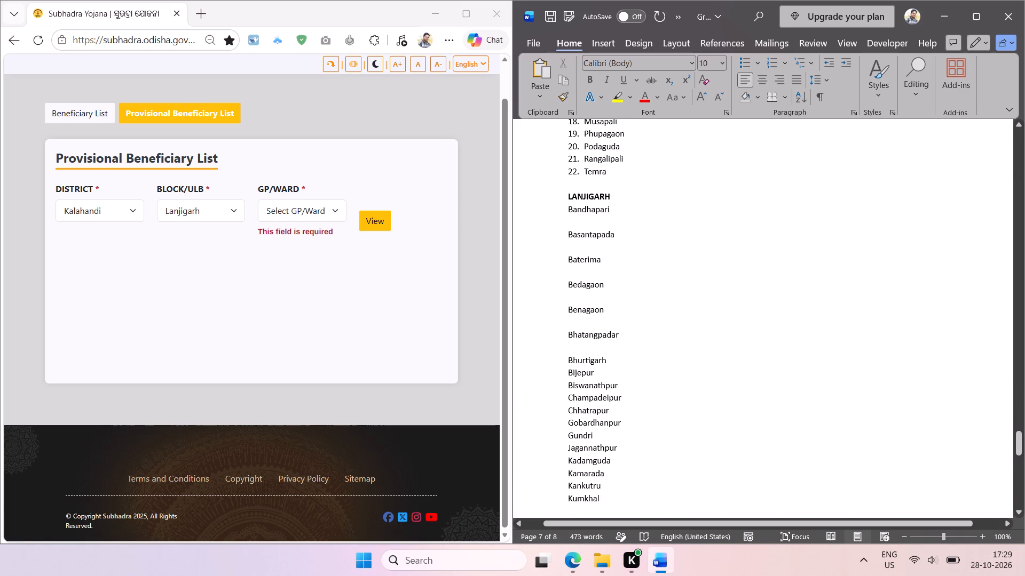
{"action": "scroll", "coordinate": [633, 476], "scroll_direction": "up", "scroll_amount": 1}
{"action": "key", "text": "Up"}
{"action": "key", "text": "BackSpace"}
{"action": "key", "text": "Up"}
{"action": "key", "text": "BackSpace"}
{"action": "key", "text": "Up"}
{"action": "key", "text": "BackSpace"}
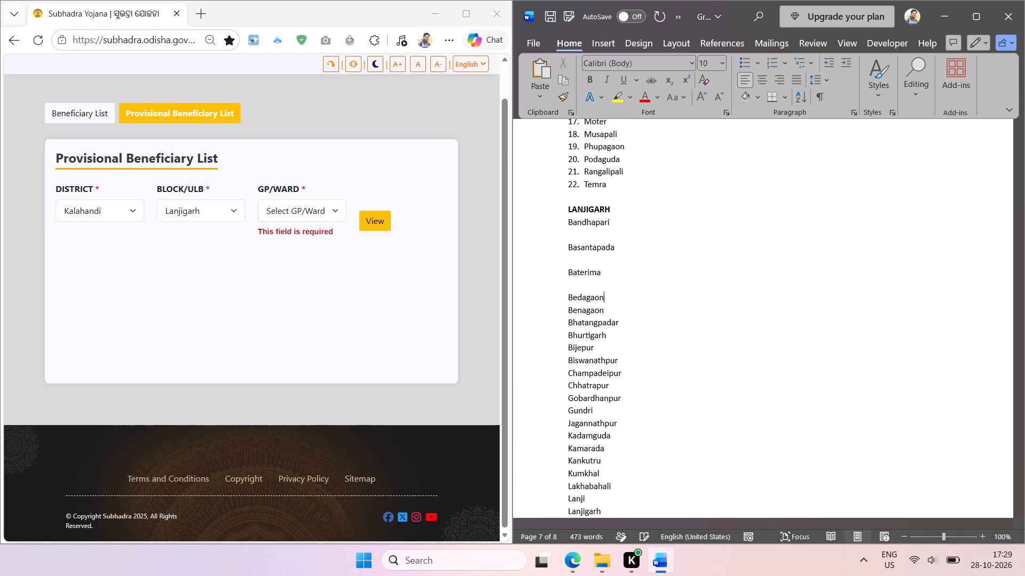
{"action": "key", "text": "Up"}
{"action": "key", "text": "BackSpace"}
{"action": "key", "text": "Up"}
{"action": "key", "text": "BackSpace"}
{"action": "key", "text": "Up"}
{"action": "key", "text": "BackSpace"}
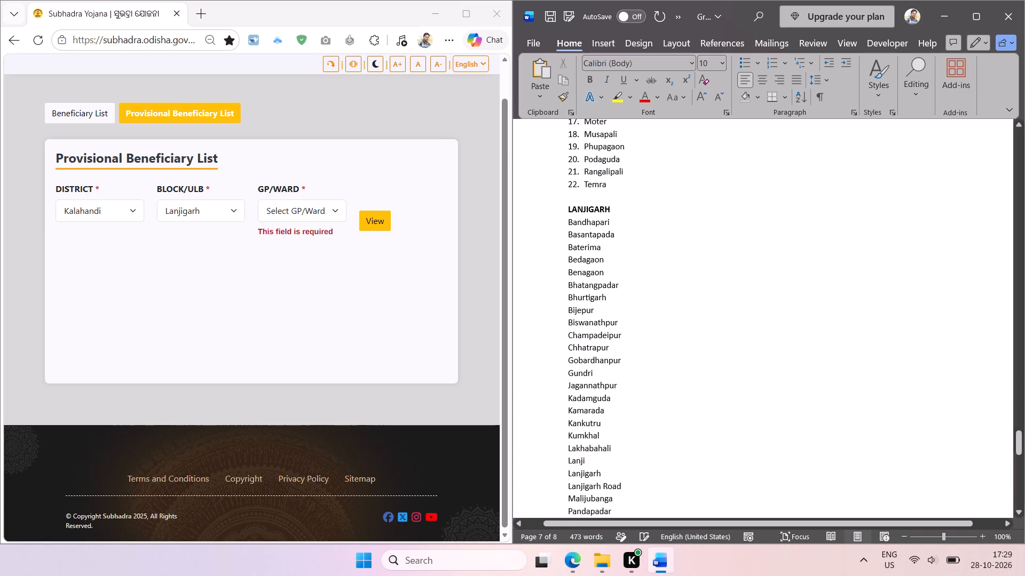
Insert a page break before the LANJIGARH heading so the block's list starts on a new page.
{"action": "left_click", "coordinate": [565, 221]}
{"action": "scroll", "coordinate": [617, 366], "scroll_direction": "down", "scroll_amount": 1}
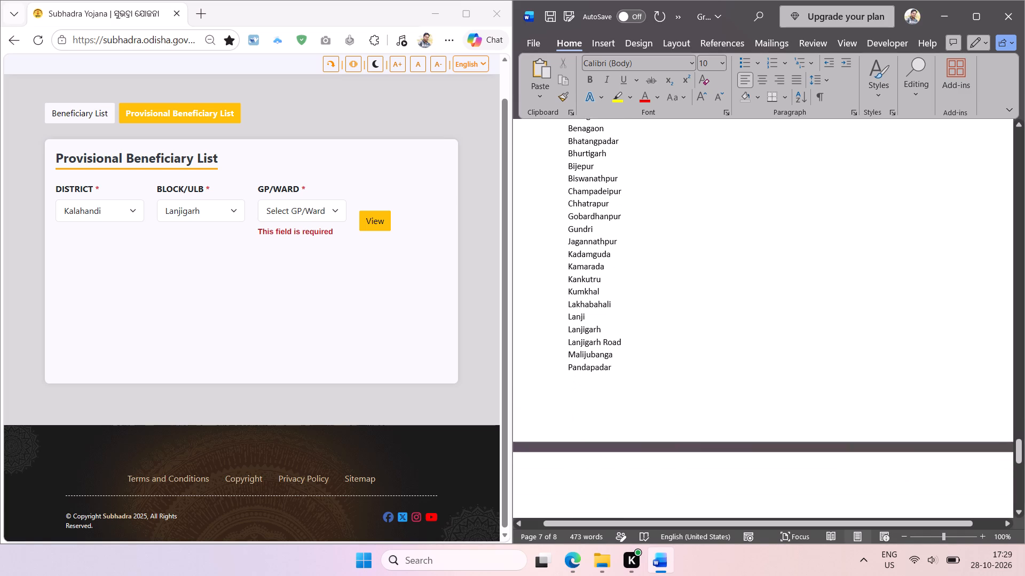
{"action": "scroll", "coordinate": [617, 366], "scroll_direction": "down", "scroll_amount": 2}
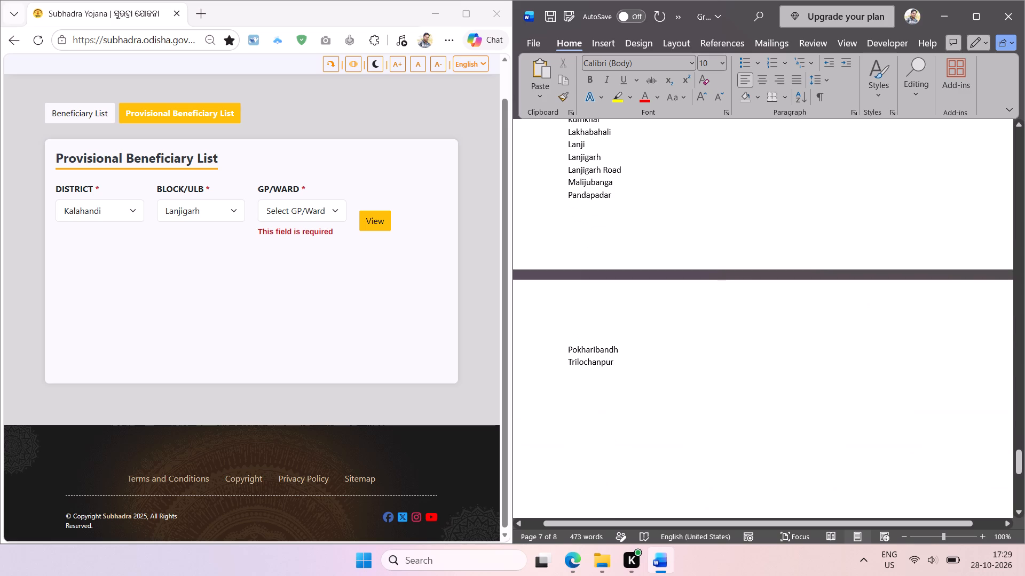
{"action": "scroll", "coordinate": [612, 367], "scroll_direction": "down", "scroll_amount": 1}
{"action": "scroll", "coordinate": [613, 357], "scroll_direction": "up", "scroll_amount": 2}
{"action": "left_click", "coordinate": [564, 239]}
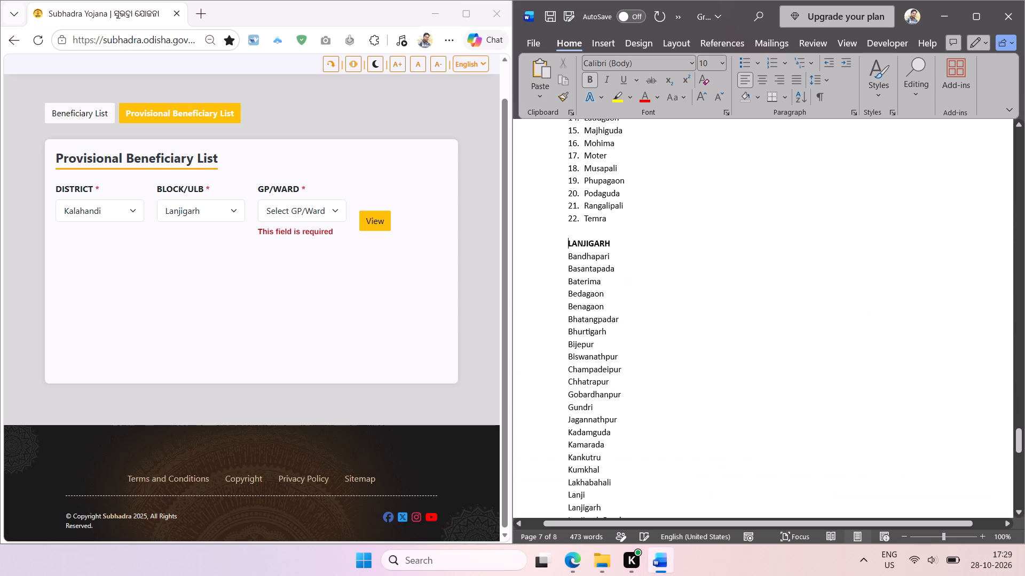
{"action": "key", "text": "ctrl+Return"}
Sort the Lanjigarh names from Bandhapari to Trilochanpur alphabetically and format them as a numbered list with reduced indent.
{"action": "scroll", "coordinate": [701, 323], "scroll_direction": "down", "scroll_amount": 1}
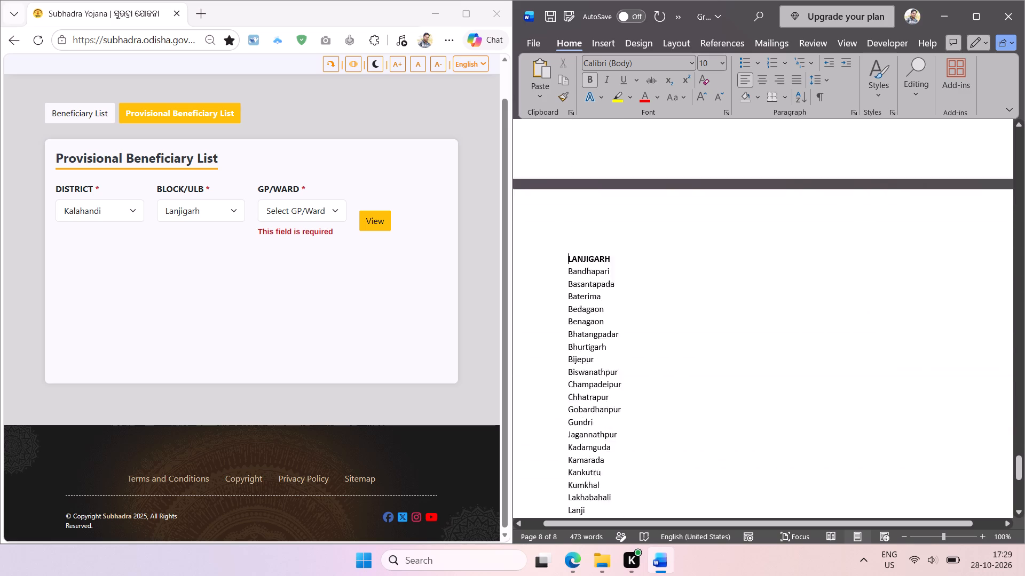
{"action": "scroll", "coordinate": [684, 318], "scroll_direction": "down", "scroll_amount": 2}
{"action": "left_click", "coordinate": [568, 175]}
{"action": "scroll", "coordinate": [629, 283], "scroll_direction": "down", "scroll_amount": 1}
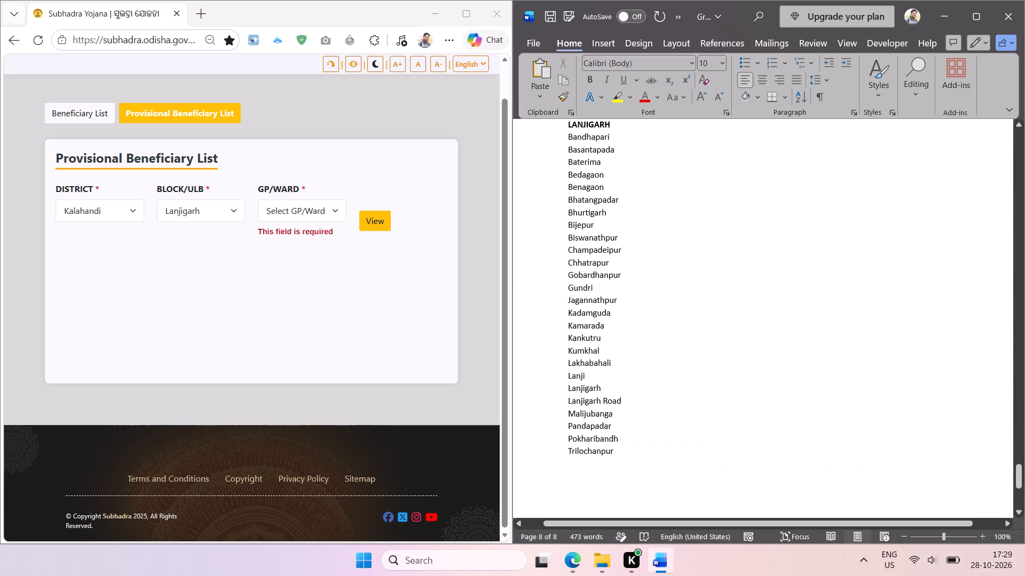
{"action": "left_click", "coordinate": [617, 451]}
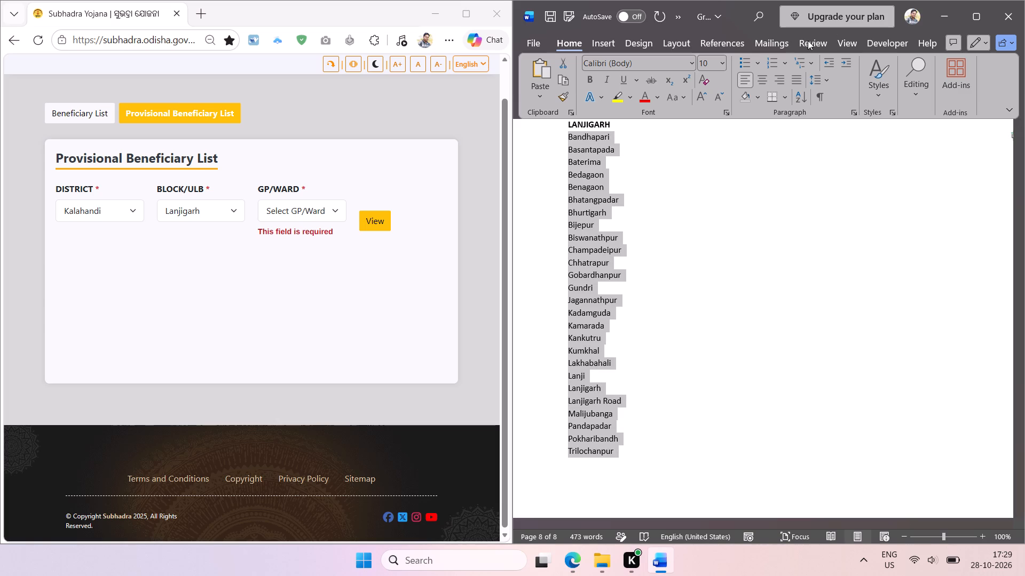
{"action": "left_click", "coordinate": [806, 96]}
{"action": "key", "text": "Return"}
{"action": "left_click", "coordinate": [775, 59]}
{"action": "left_click", "coordinate": [835, 63]}
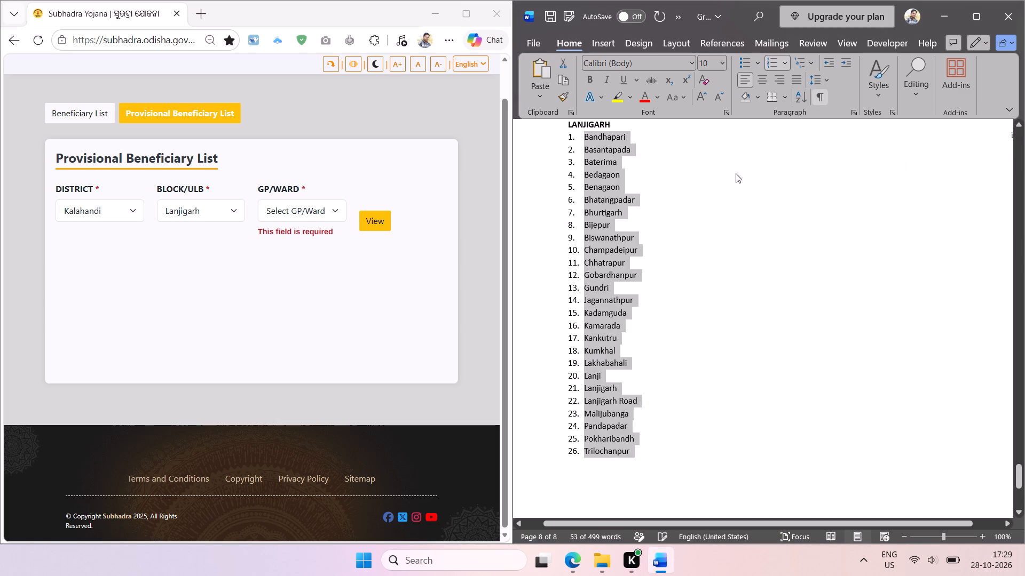
{"action": "left_click", "coordinate": [681, 196]}
Paste a copy of the LANJIGARH heading below the numbered list, leaving one blank line after Trilochanpur.
{"action": "double_click", "coordinate": [598, 126]}
{"action": "key", "text": "ctrl+c"}
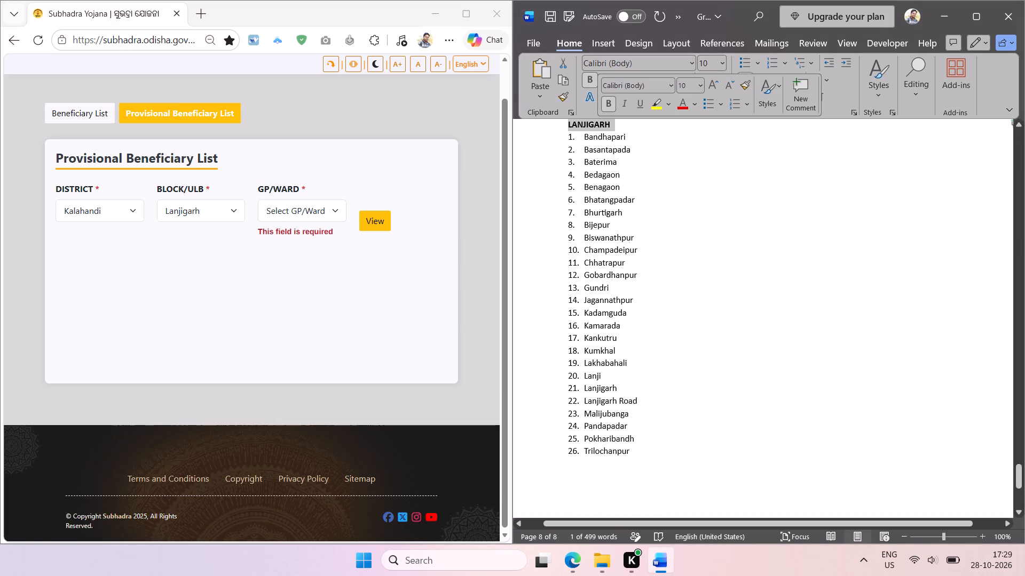
{"action": "left_click", "coordinate": [635, 454]}
{"action": "key", "text": "Return"}
{"action": "key", "text": "Return"}
{"action": "key", "text": "Return"}
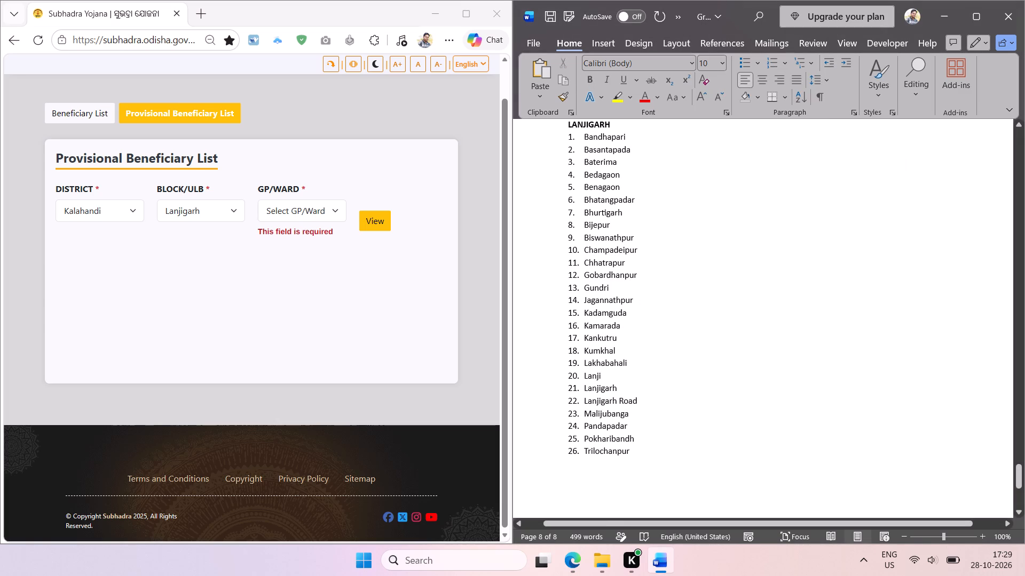
{"action": "key", "text": "ctrl+v"}
{"action": "scroll", "coordinate": [635, 427], "scroll_direction": "down", "scroll_amount": 2}
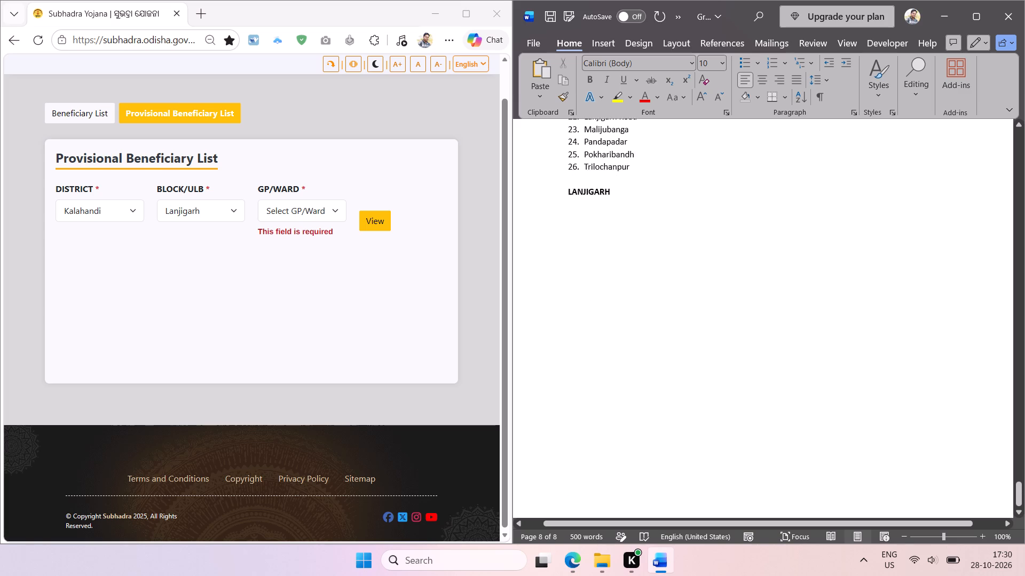
{"action": "scroll", "coordinate": [635, 427], "scroll_direction": "down", "scroll_amount": 2}
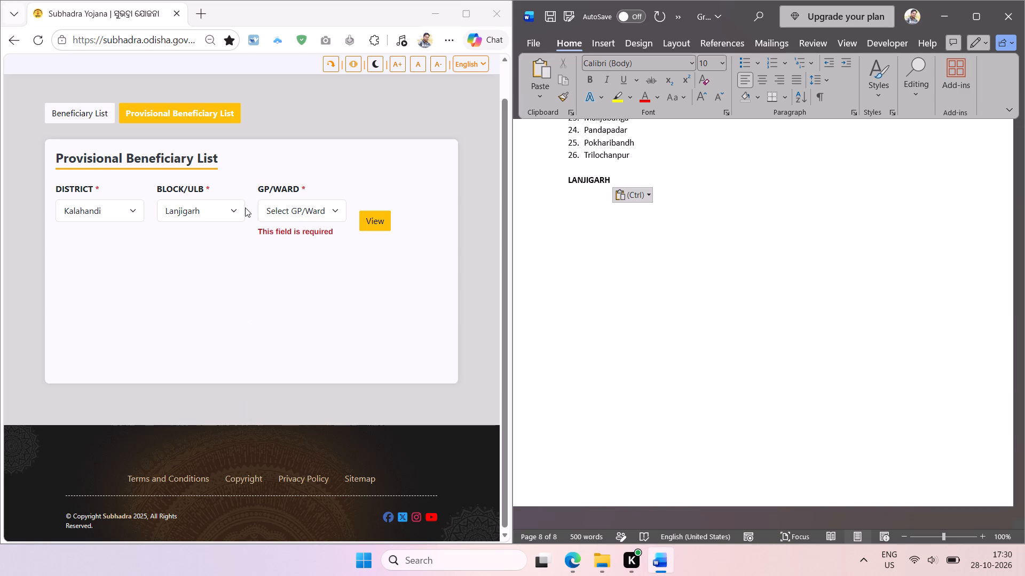
Switch to the Subhadra Yojana website and select Madanpur Rampur as the Kalahandi block.
{"action": "left_click", "coordinate": [238, 209]}
{"action": "left_click", "coordinate": [220, 427]}
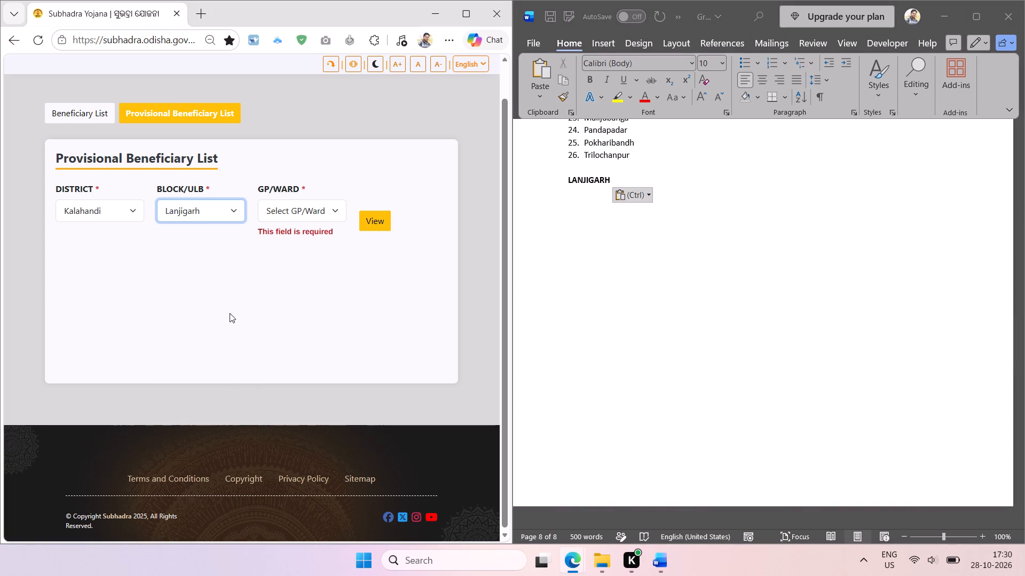
Extract the block name Madanpur Rampur from the website's block list and replace the copied LANJIGARH heading with it, removing the stray Narla.
{"action": "left_click", "coordinate": [235, 211]}
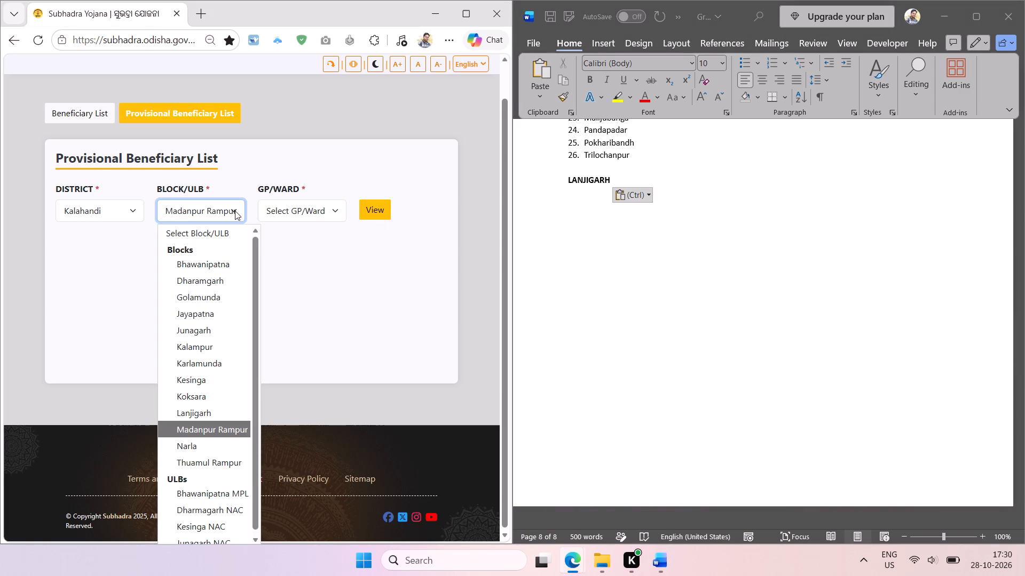
{"action": "key", "text": "shift+super+t"}
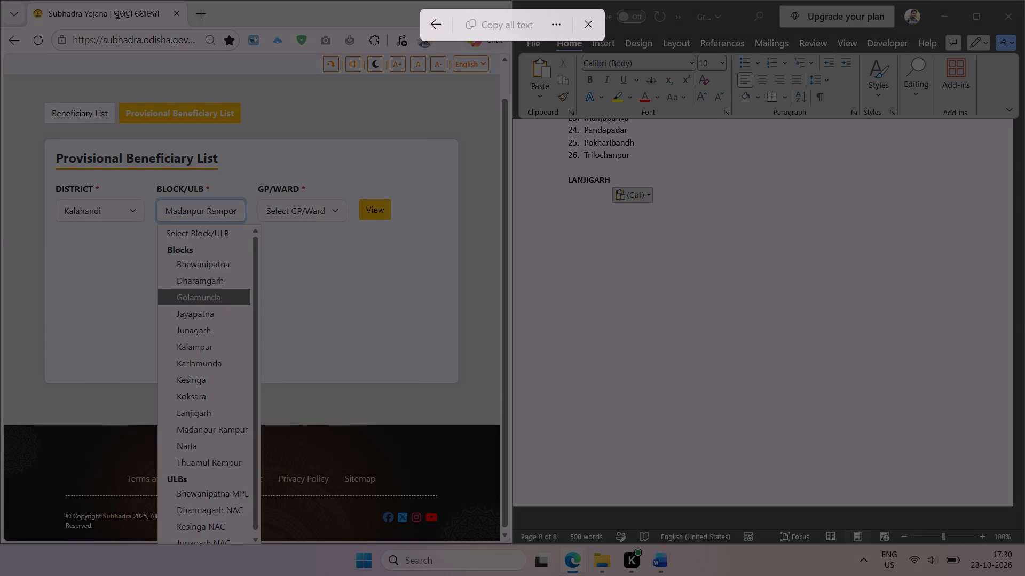
{"action": "left_click_drag", "start_coordinate": [175, 421], "coordinate": [273, 453]}
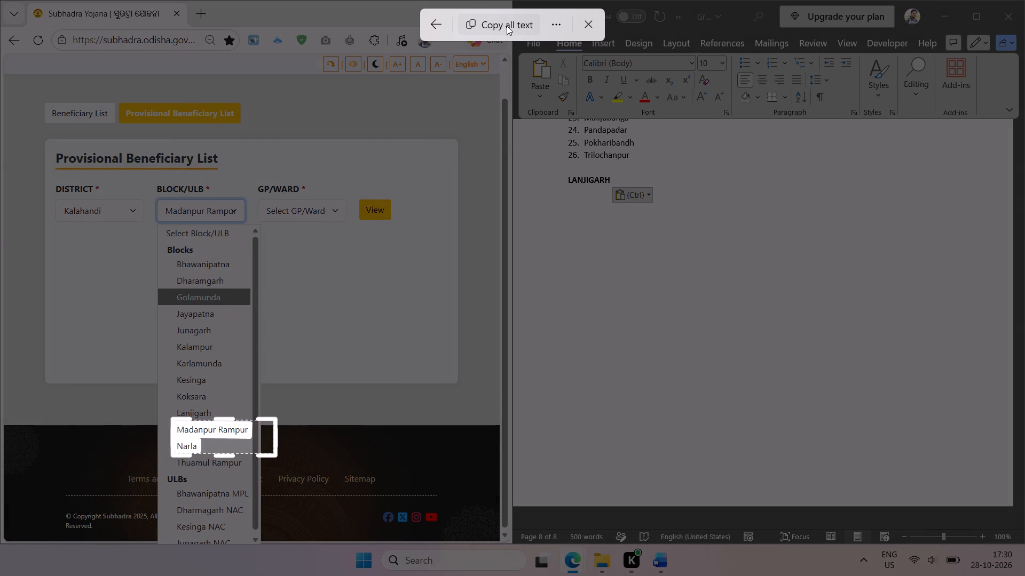
{"action": "left_click", "coordinate": [506, 23]}
{"action": "left_click", "coordinate": [601, 205]}
{"action": "double_click", "coordinate": [598, 181]}
{"action": "key", "text": "ctrl+v"}
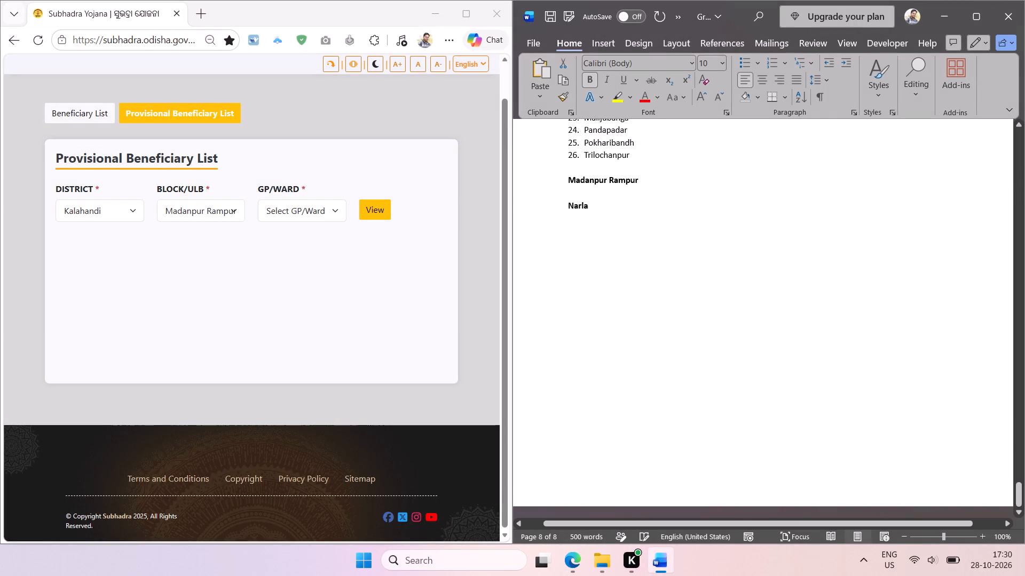
{"action": "double_click", "coordinate": [580, 204]}
{"action": "key", "text": "BackSpace"}
{"action": "key", "text": "BackSpace"}
{"action": "key", "text": "BackSpace"}
Convert the Madanpur Rampur heading to uppercase and start a non-bold line beneath it.
{"action": "left_click_drag", "start_coordinate": [645, 180], "coordinate": [565, 180]}
{"action": "key", "text": "shift+F3"}
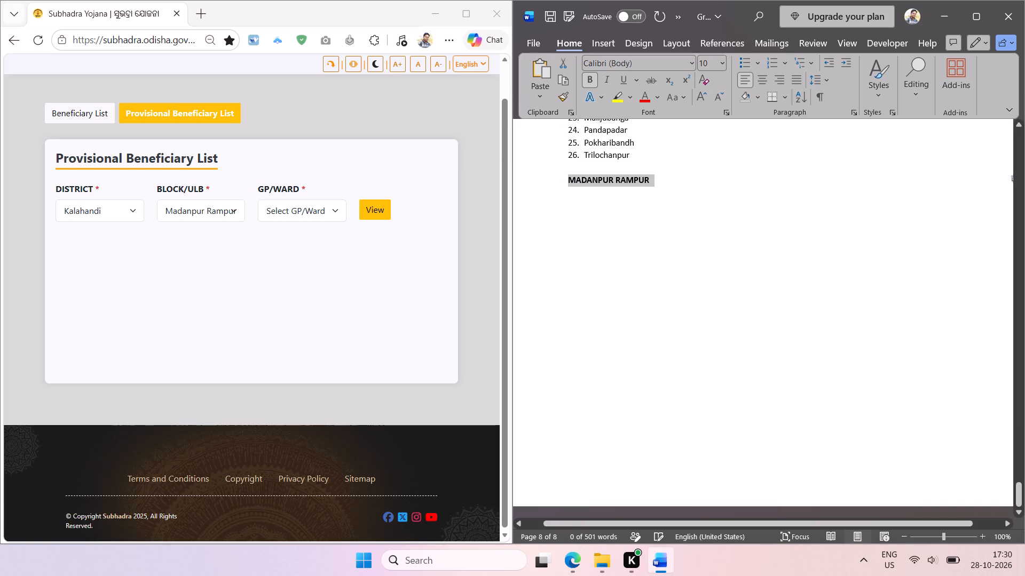
{"action": "left_click", "coordinate": [610, 196]}
{"action": "left_click", "coordinate": [659, 179]}
{"action": "key", "text": "Return"}
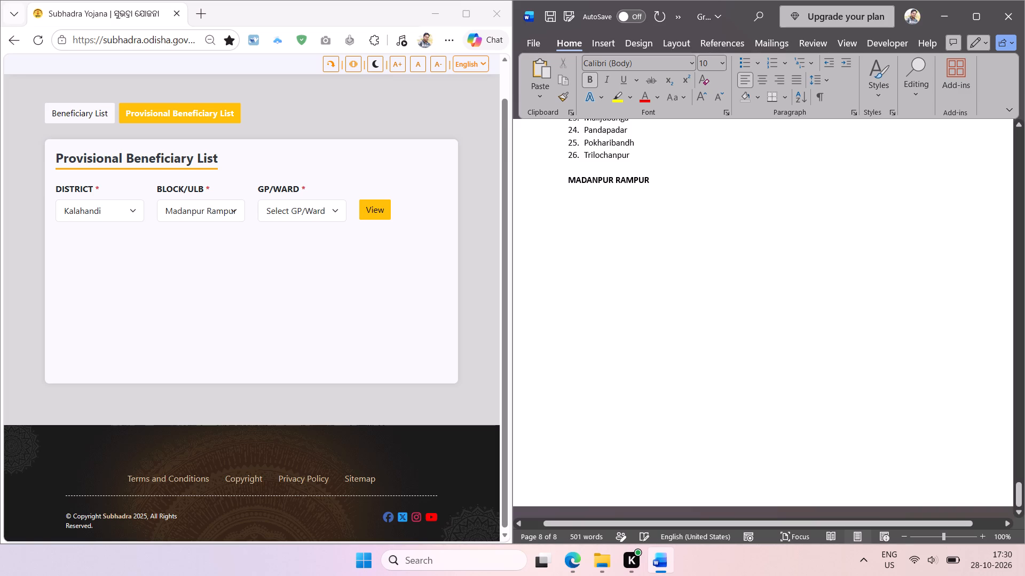
{"action": "key", "text": "ctrl+b"}
Extract Madanpur Rampur's gram panchayat names from Alatara to Singpur off the website and paste them under the heading in Word.
{"action": "left_click", "coordinate": [340, 213]}
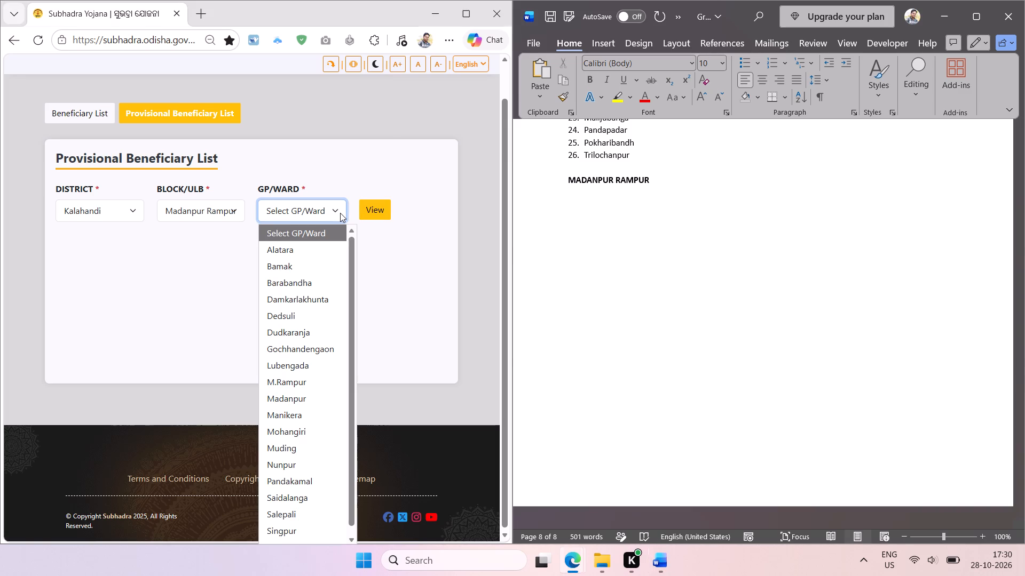
{"action": "key", "text": "shift+super+t"}
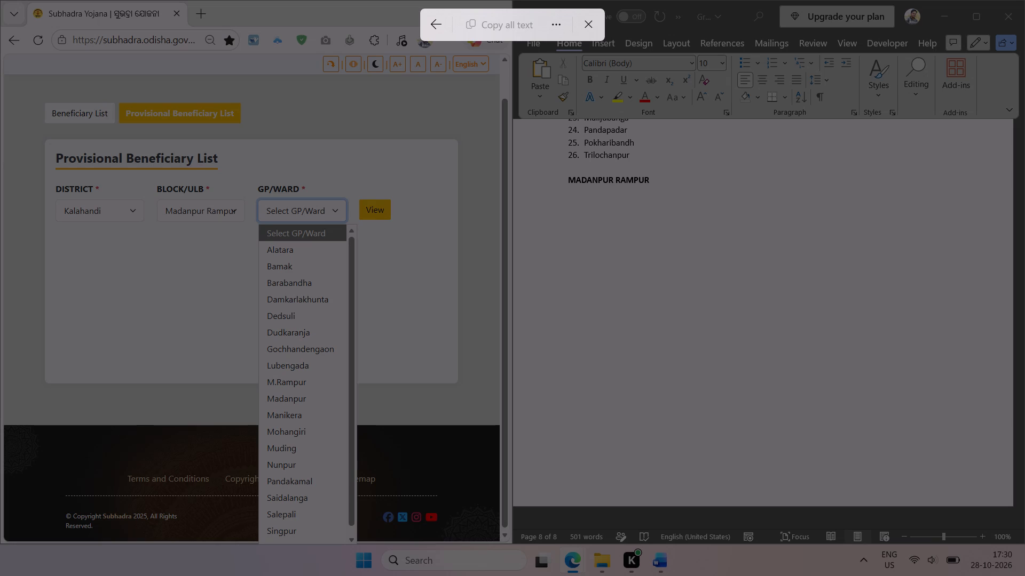
{"action": "left_click_drag", "start_coordinate": [262, 242], "coordinate": [347, 543]}
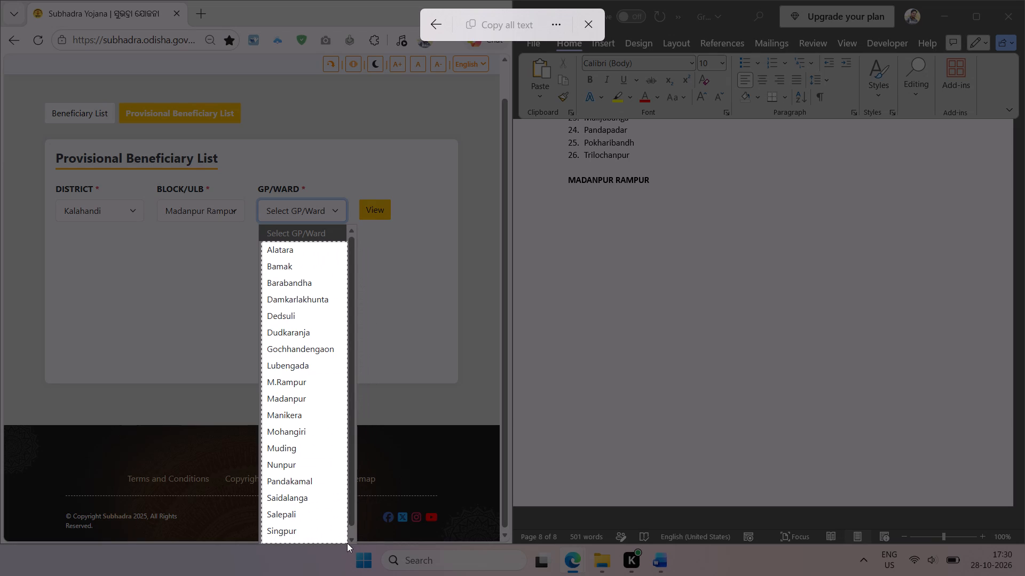
{"action": "left_click_drag", "start_coordinate": [347, 543], "coordinate": [347, 542]}
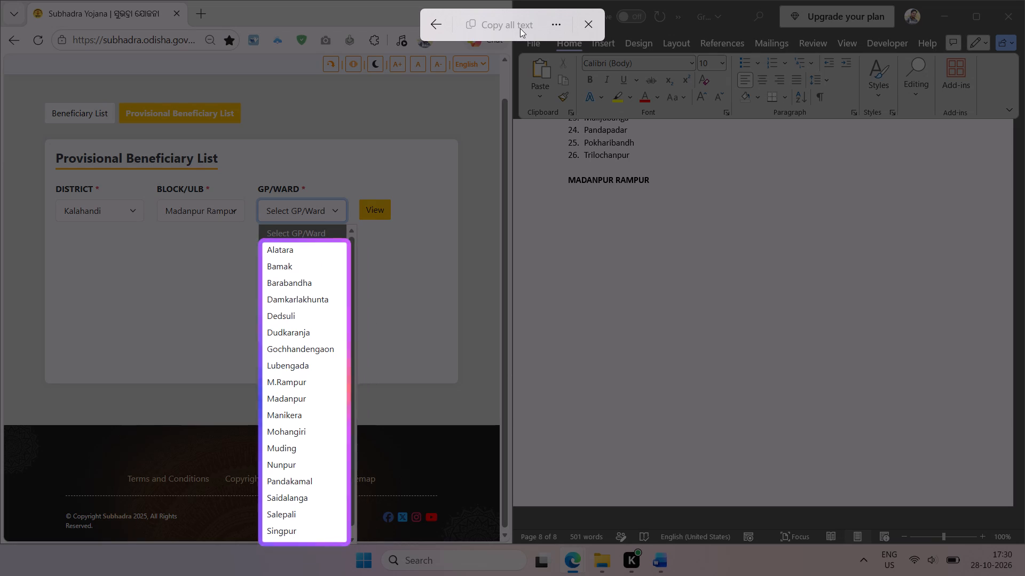
{"action": "left_click", "coordinate": [508, 21]}
{"action": "left_click", "coordinate": [579, 187]}
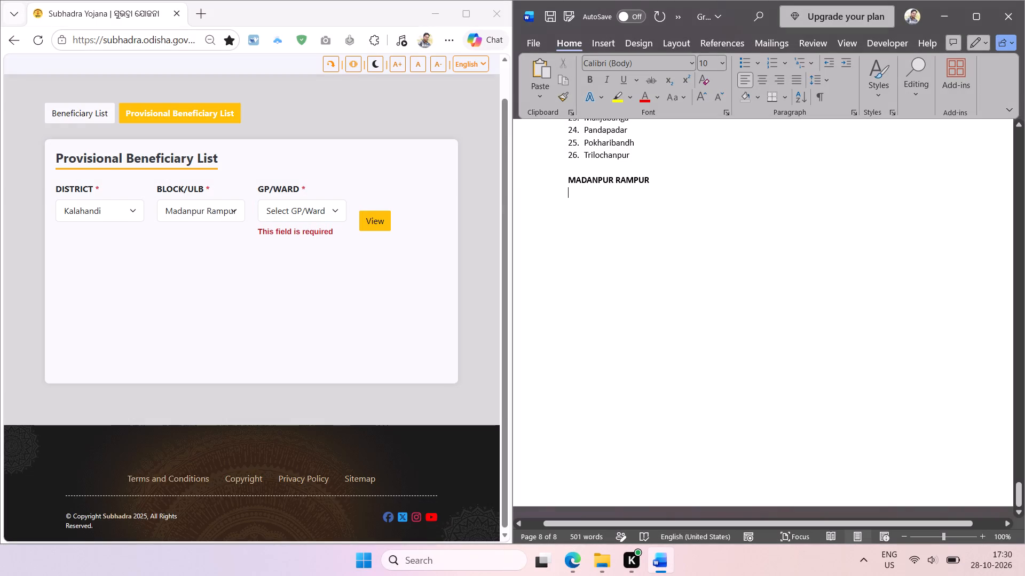
{"action": "key", "text": "ctrl+v"}
{"action": "key", "text": "Return"}
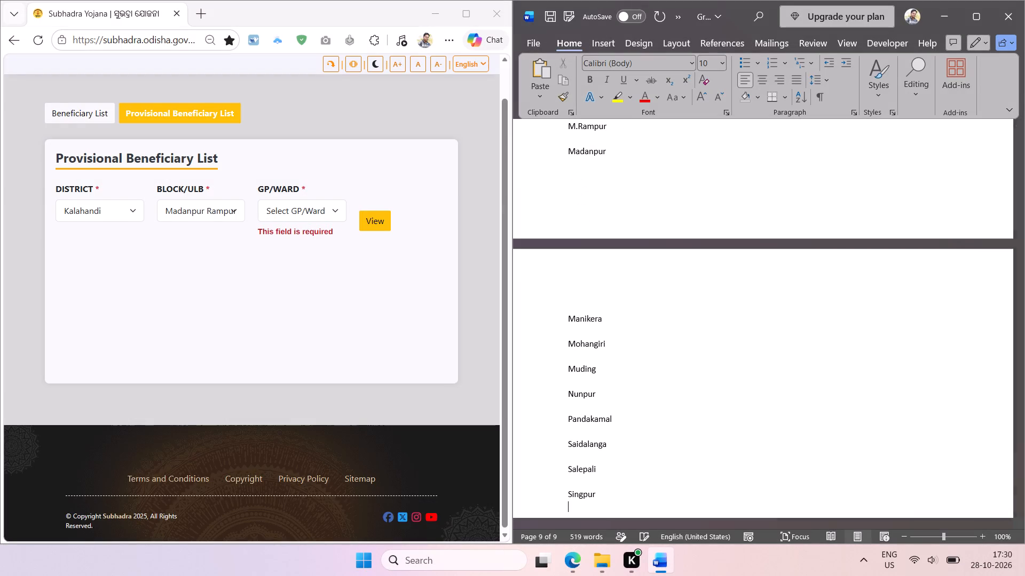
Extract the remaining gram panchayat names from Salepali to Urladani off the website and paste them after Singpur in Word.
{"action": "left_click", "coordinate": [337, 215]}
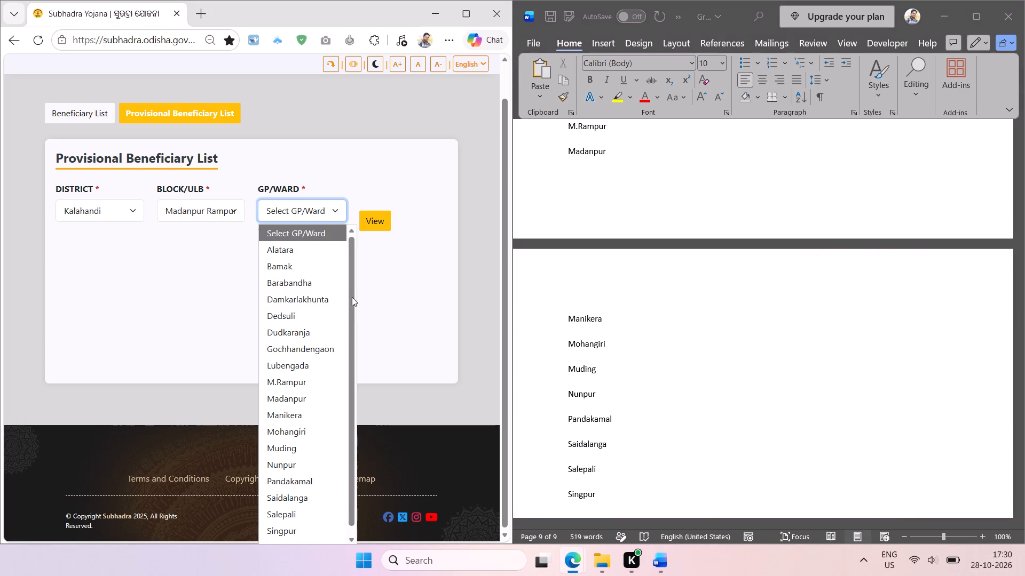
{"action": "left_click_drag", "start_coordinate": [352, 297], "coordinate": [361, 442]}
{"action": "key", "text": "shift+super+t"}
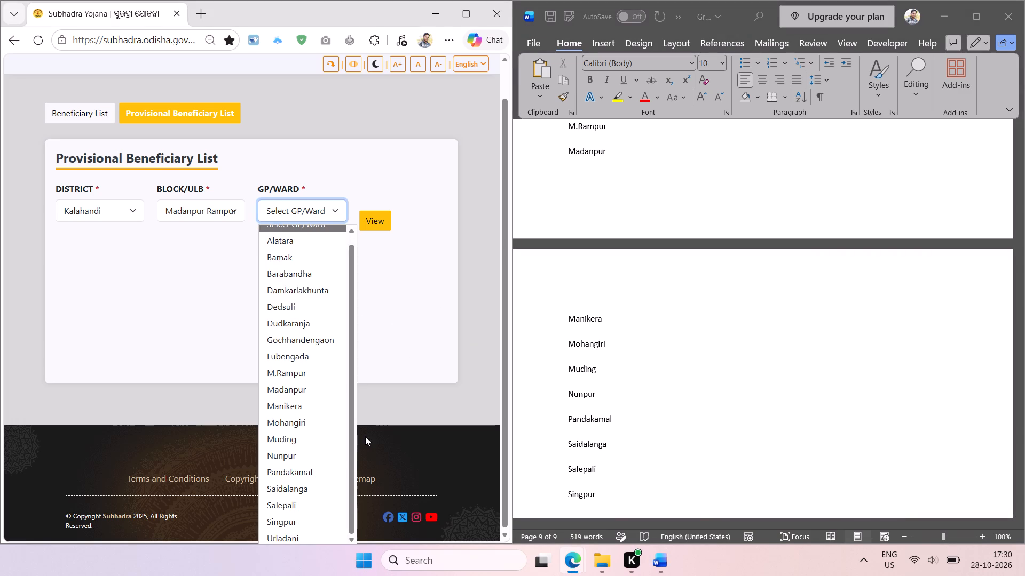
{"action": "left_click_drag", "start_coordinate": [263, 494], "coordinate": [311, 566]}
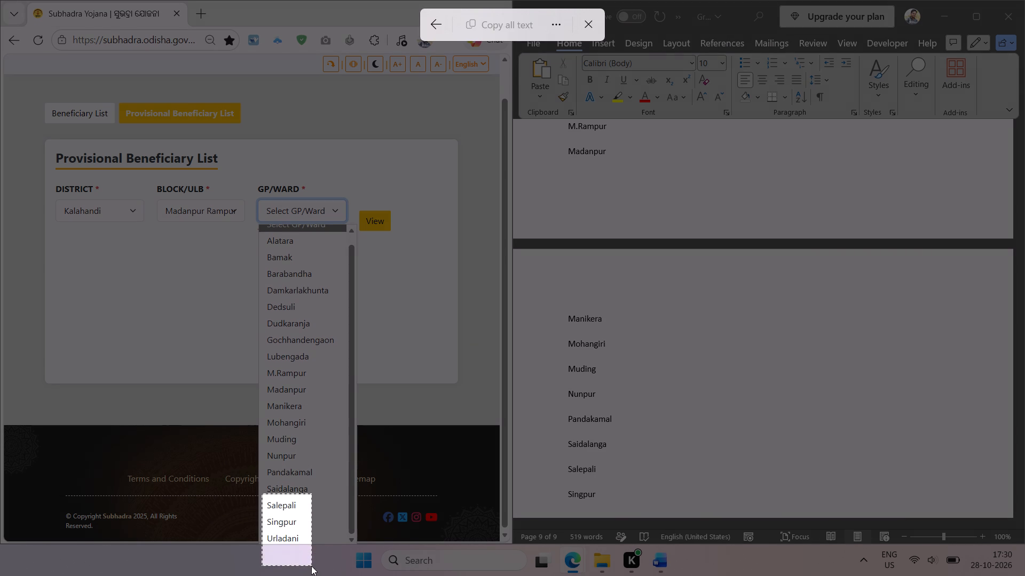
{"action": "left_click_drag", "start_coordinate": [311, 566], "coordinate": [312, 565]}
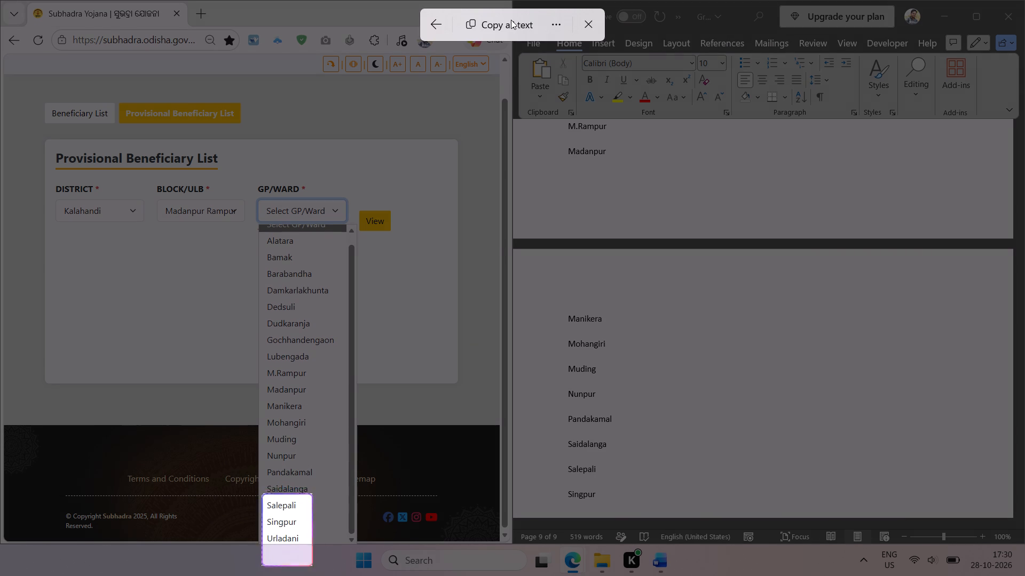
{"action": "left_click", "coordinate": [511, 20]}
{"action": "left_click", "coordinate": [611, 492]}
{"action": "key", "text": "Return"}
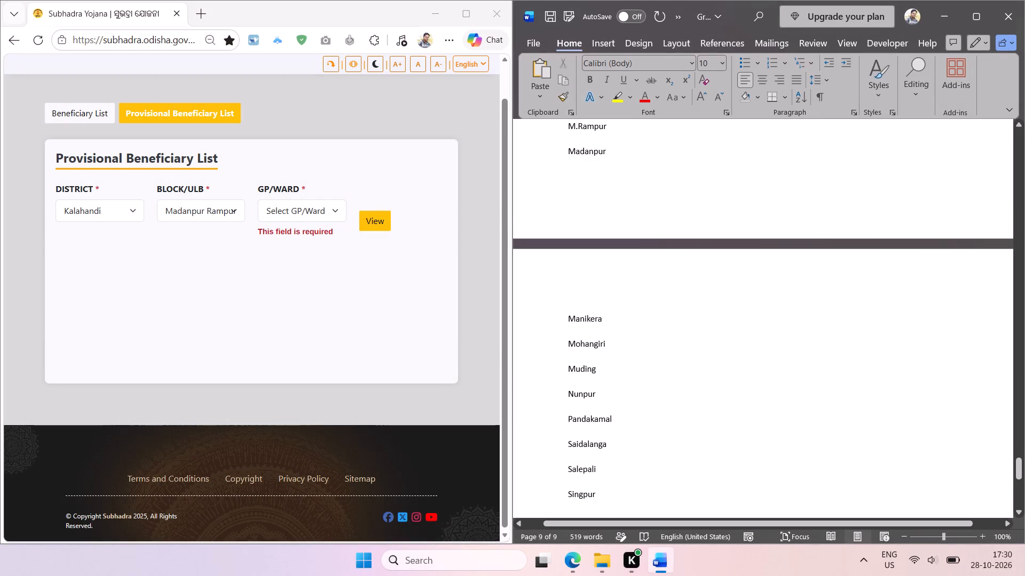
{"action": "key", "text": "ctrl+v"}
Delete the duplicate Salepali and Singpur entries above Urladani.
{"action": "scroll", "coordinate": [665, 436], "scroll_direction": "down", "scroll_amount": 1}
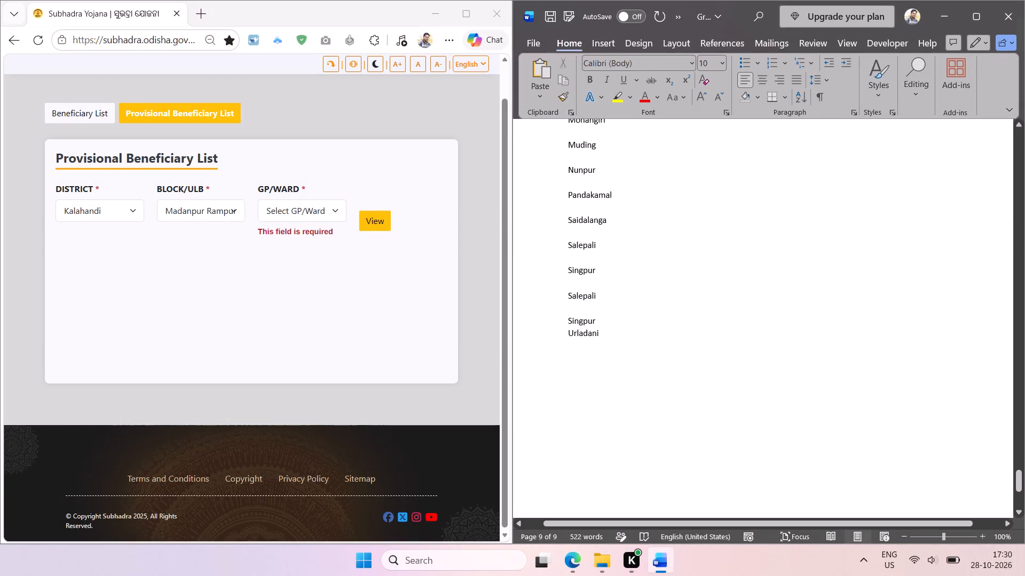
{"action": "scroll", "coordinate": [661, 434], "scroll_direction": "down", "scroll_amount": 1}
{"action": "double_click", "coordinate": [577, 297]}
{"action": "key", "text": "BackSpace"}
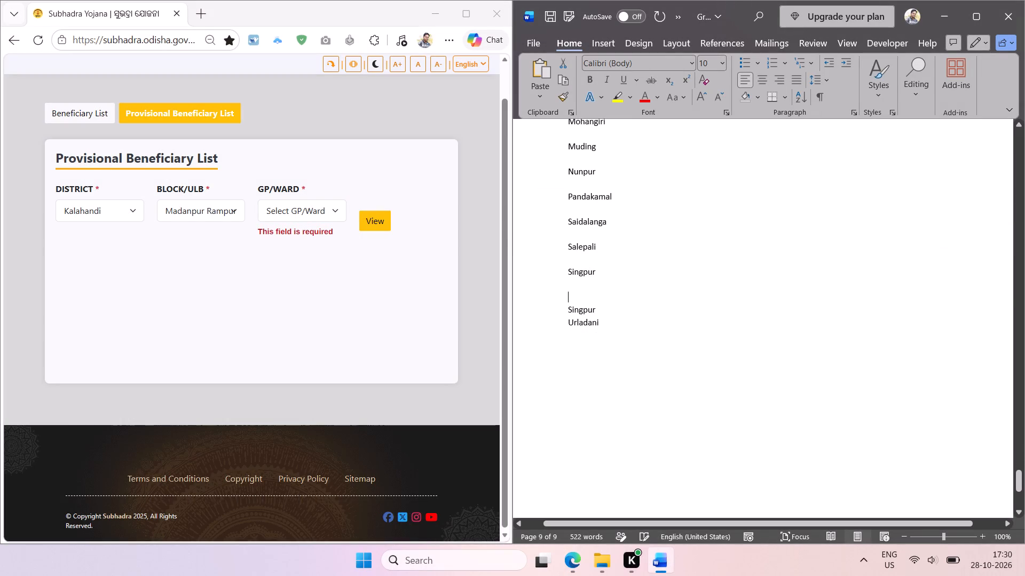
{"action": "double_click", "coordinate": [584, 314]}
{"action": "key", "text": "BackSpace"}
Remove the blank lines between the Madanpur Rampur entries from Urladani back up to Manikera.
{"action": "scroll", "coordinate": [652, 399], "scroll_direction": "up", "scroll_amount": 1}
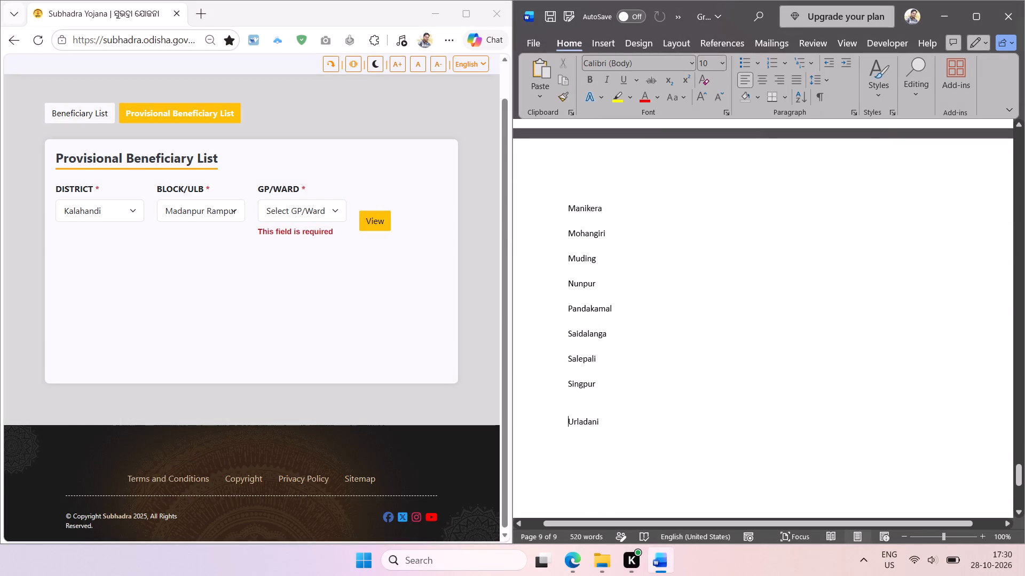
{"action": "scroll", "coordinate": [653, 399], "scroll_direction": "up", "scroll_amount": 1}
{"action": "key", "text": "Up"}
{"action": "key", "text": "BackSpace"}
{"action": "key", "text": "BackSpace"}
{"action": "key", "text": "Up"}
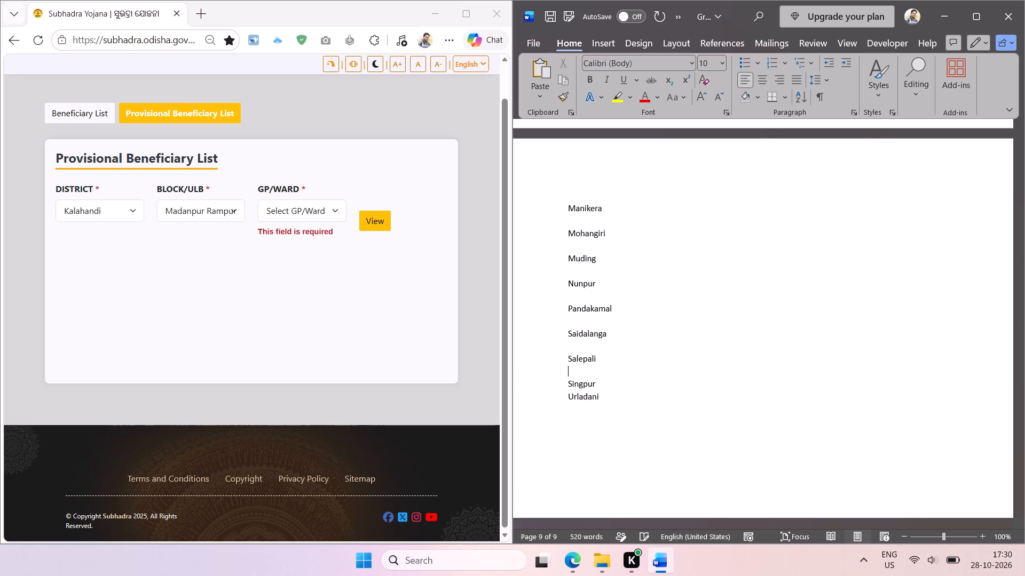
{"action": "key", "text": "BackSpace"}
{"action": "key", "text": "Up"}
{"action": "key", "text": "BackSpace"}
{"action": "key", "text": "Up"}
{"action": "key", "text": "BackSpace"}
{"action": "key", "text": "Up"}
{"action": "key", "text": "BackSpace"}
{"action": "key", "text": "Up"}
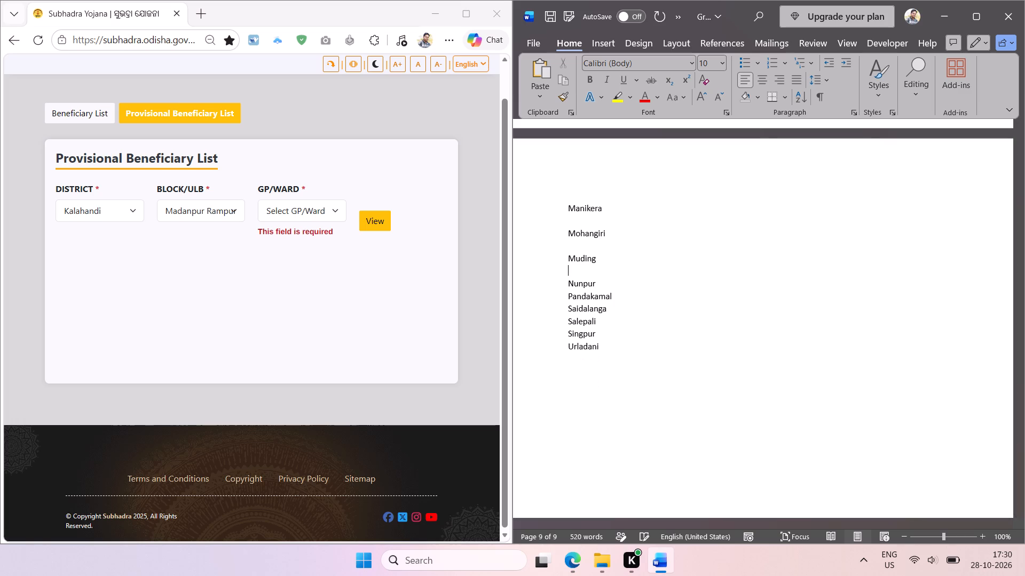
{"action": "key", "text": "BackSpace"}
{"action": "key", "text": "Up"}
{"action": "key", "text": "BackSpace"}
{"action": "key", "text": "Up"}
{"action": "key", "text": "BackSpace"}
Remove the blank lines between the entries from Manikera back up to Dedsuli.
{"action": "scroll", "coordinate": [653, 399], "scroll_direction": "up", "scroll_amount": 1}
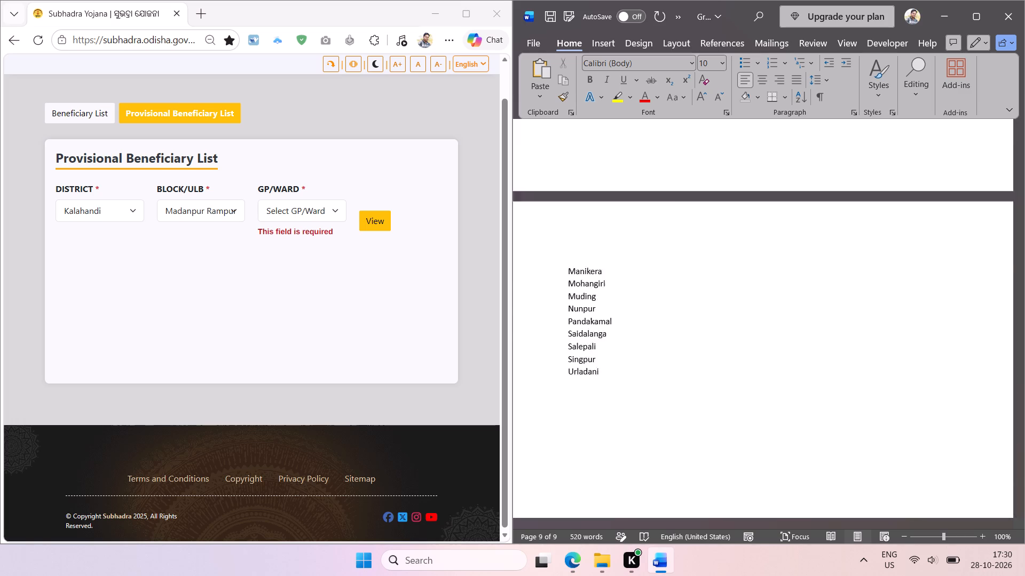
{"action": "scroll", "coordinate": [653, 399], "scroll_direction": "up", "scroll_amount": 1}
{"action": "key", "text": "Up"}
{"action": "key", "text": "BackSpace"}
{"action": "key", "text": "Up"}
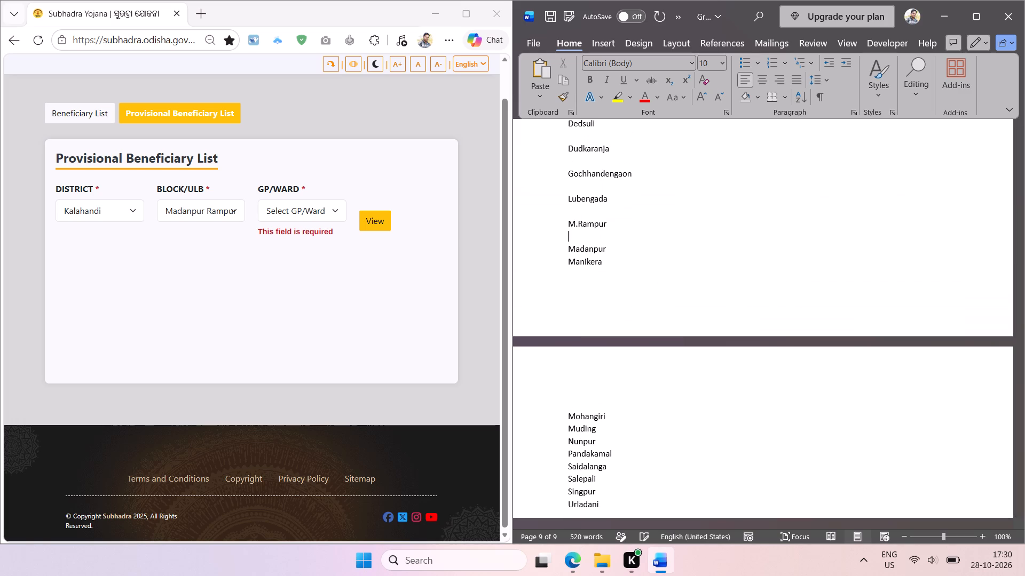
{"action": "key", "text": "BackSpace"}
{"action": "key", "text": "Up"}
{"action": "key", "text": "BackSpace"}
{"action": "key", "text": "Up"}
{"action": "key", "text": "BackSpace"}
{"action": "key", "text": "Up"}
{"action": "key", "text": "BackSpace"}
{"action": "key", "text": "Up"}
{"action": "key", "text": "BackSpace"}
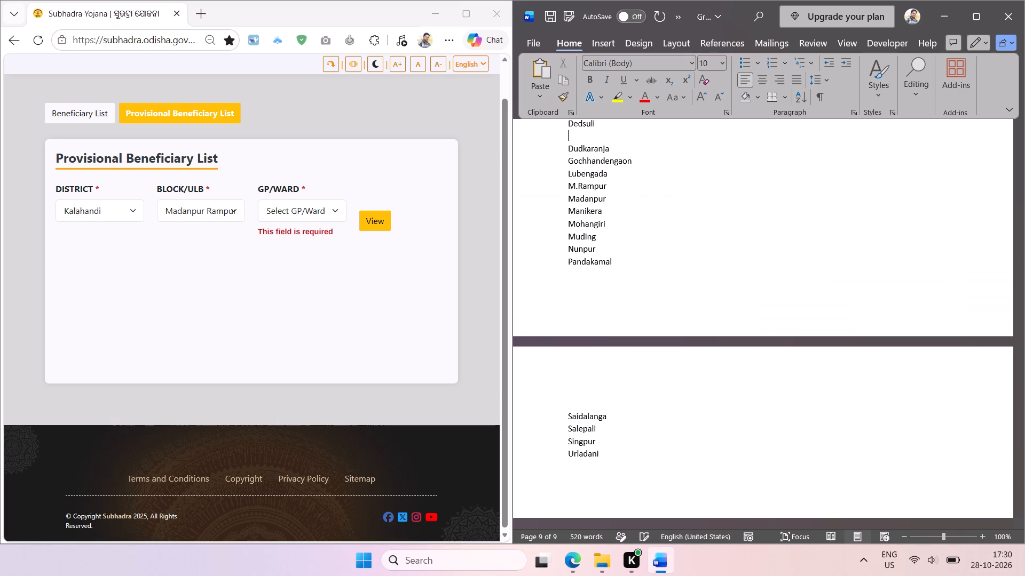
Remove the remaining blank lines between the entries from Dedsuli up to Alatara.
{"action": "scroll", "coordinate": [653, 399], "scroll_direction": "up", "scroll_amount": 2}
{"action": "key", "text": "Up"}
{"action": "key", "text": "BackSpace"}
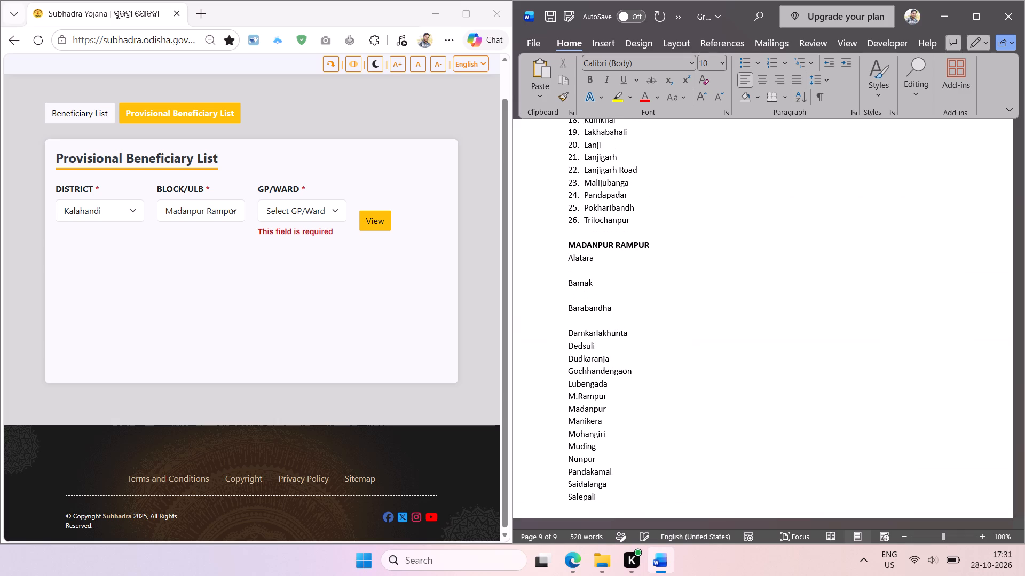
{"action": "key", "text": "Up"}
{"action": "key", "text": "BackSpace"}
{"action": "key", "text": "Up"}
{"action": "key", "text": "BackSpace"}
{"action": "key", "text": "Up"}
{"action": "key", "text": "BackSpace"}
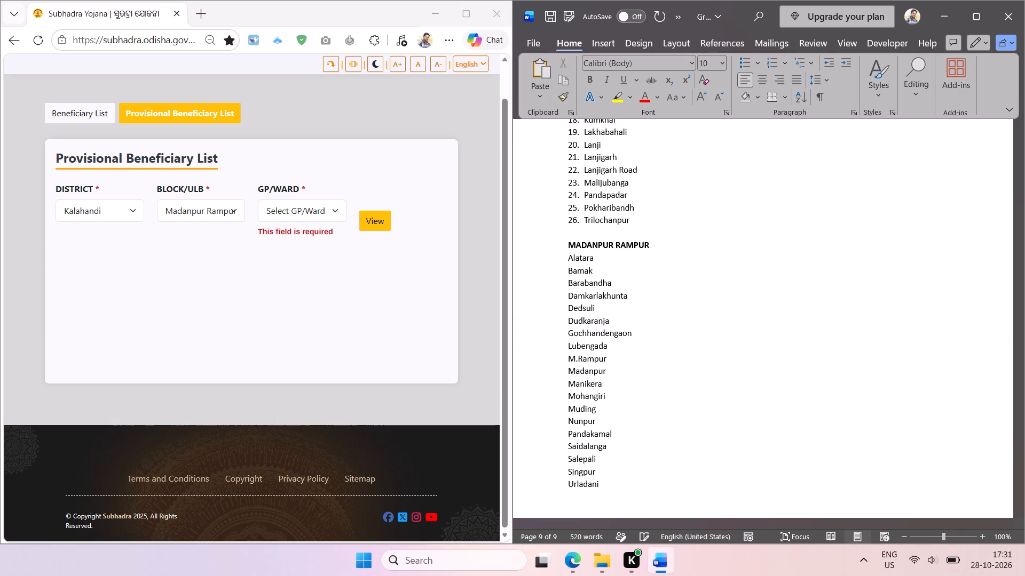
Sort the Madanpur Rampur names from Alatara to Urladani alphabetically and format them as a numbered list with decreased indent.
{"action": "scroll", "coordinate": [653, 399], "scroll_direction": "down", "scroll_amount": 6}
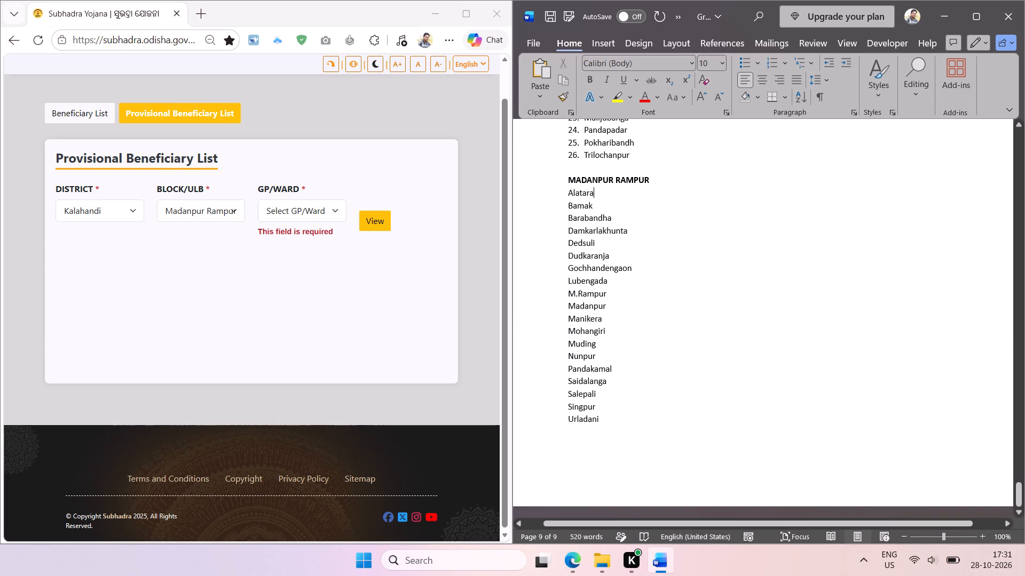
{"action": "left_click_drag", "start_coordinate": [609, 421], "coordinate": [547, 199]}
{"action": "left_click", "coordinate": [800, 103]}
{"action": "key", "text": "Return"}
{"action": "left_click", "coordinate": [769, 62]}
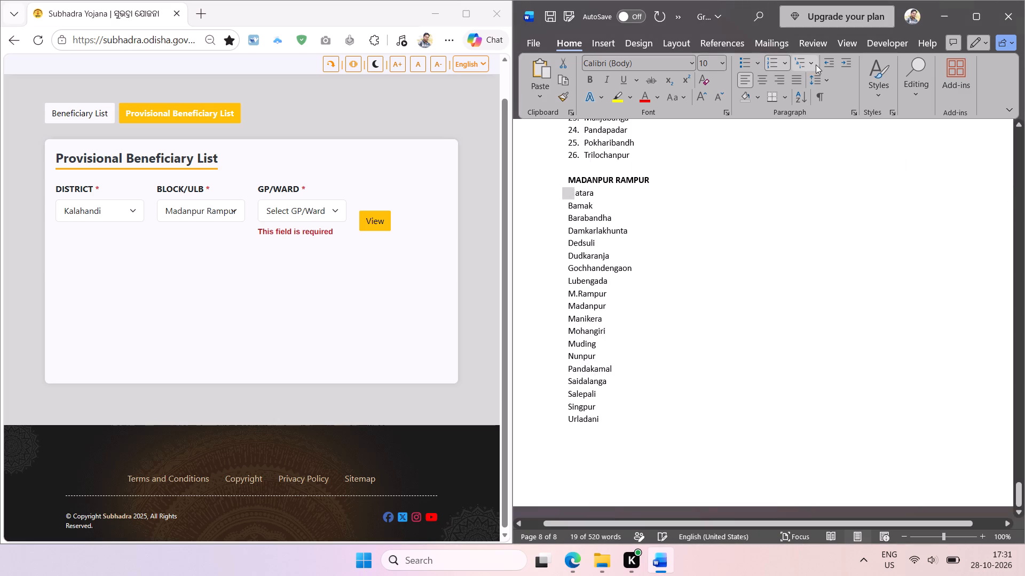
{"action": "left_click", "coordinate": [827, 62]}
{"action": "left_click", "coordinate": [701, 213]}
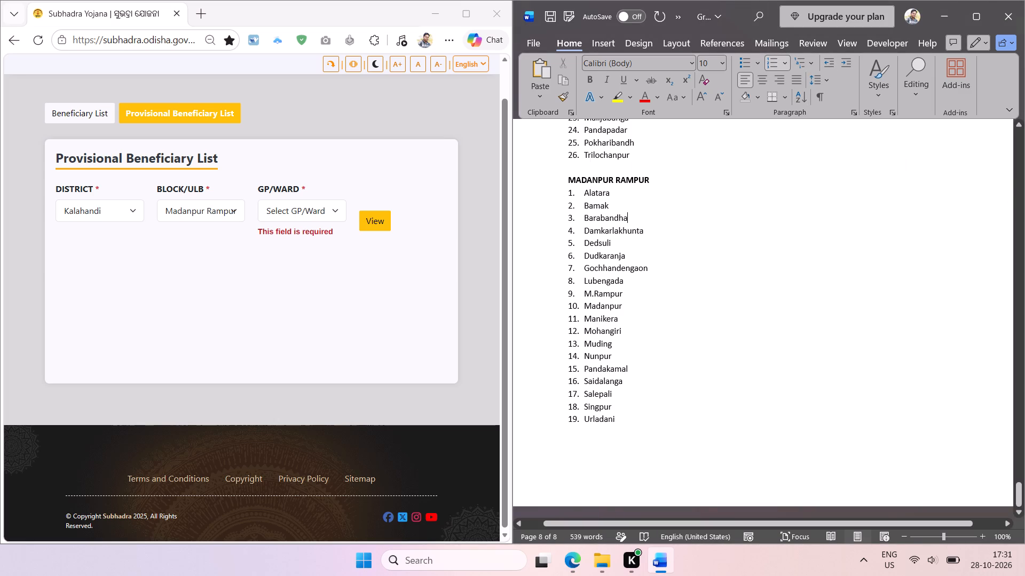
Copy the bold word MADANPUR from the heading and paste it below the Urladani entry as the next block's heading placeholder.
{"action": "double_click", "coordinate": [594, 180]}
{"action": "key", "text": "ctrl+c"}
{"action": "left_click", "coordinate": [623, 424]}
{"action": "key", "text": "Return"}
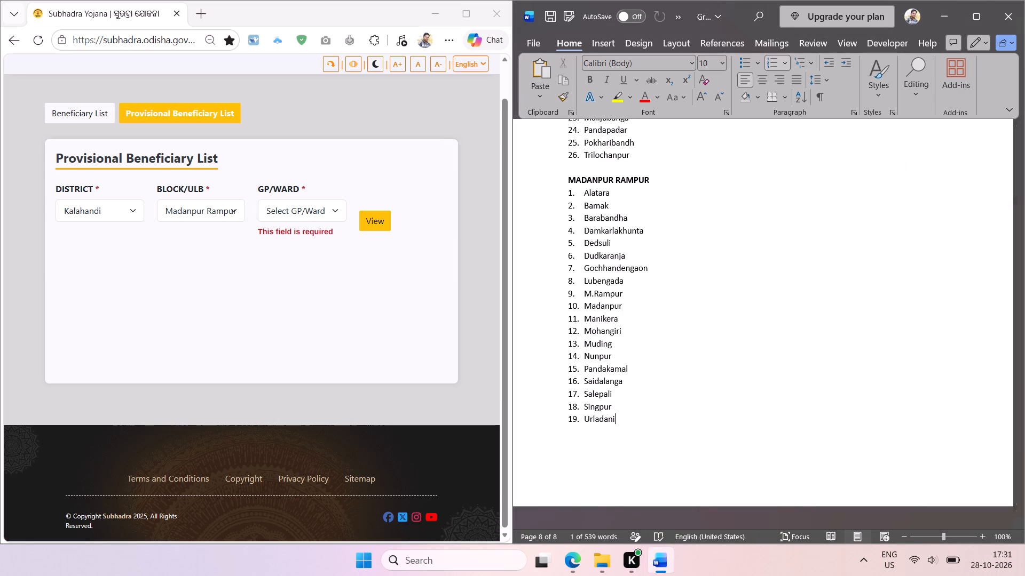
{"action": "key", "text": "Return"}
{"action": "key", "text": "Return"}
{"action": "key", "text": "ctrl+v"}
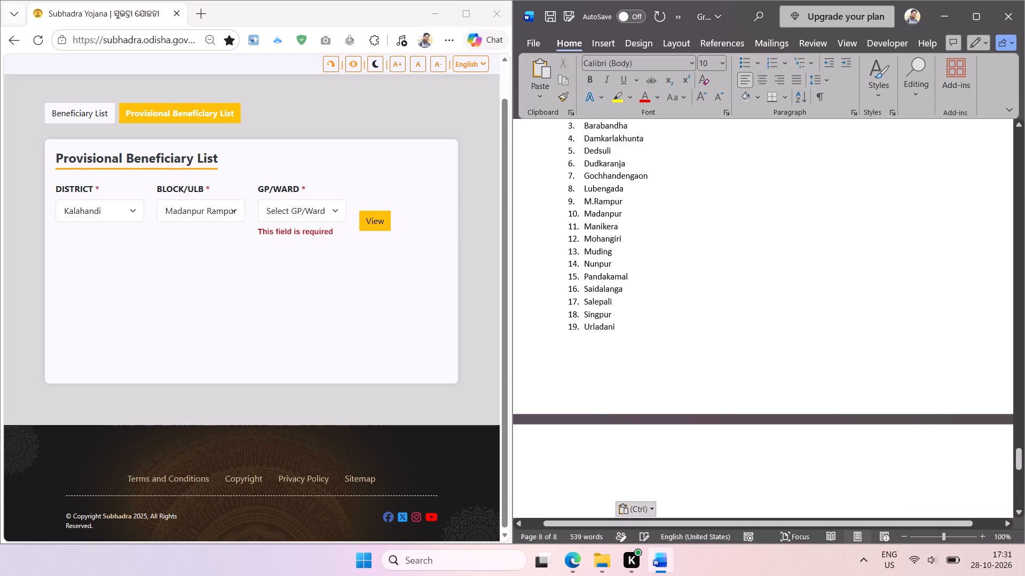
{"action": "scroll", "coordinate": [634, 428], "scroll_direction": "down", "scroll_amount": 1}
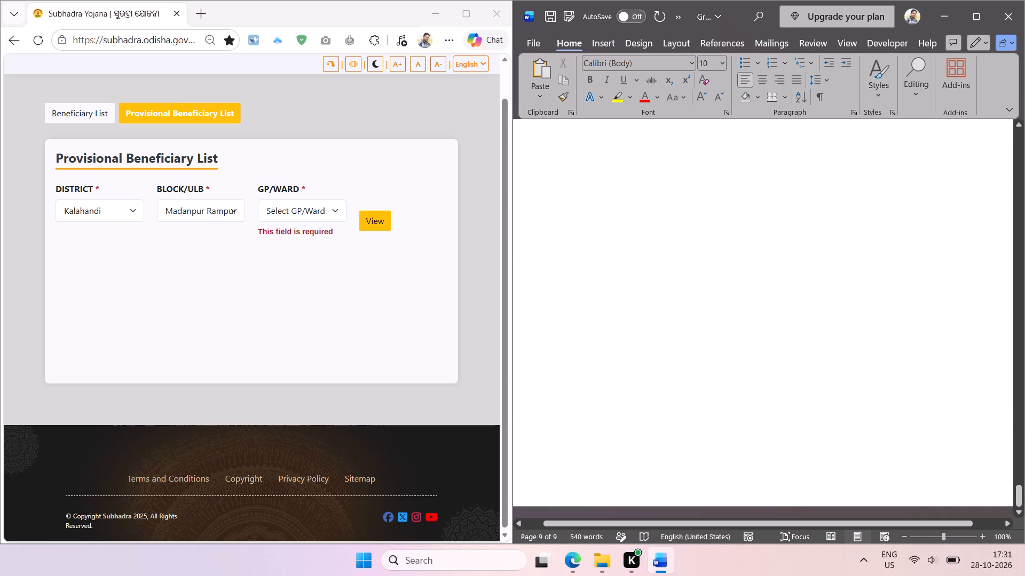
{"action": "scroll", "coordinate": [634, 428], "scroll_direction": "down", "scroll_amount": 2}
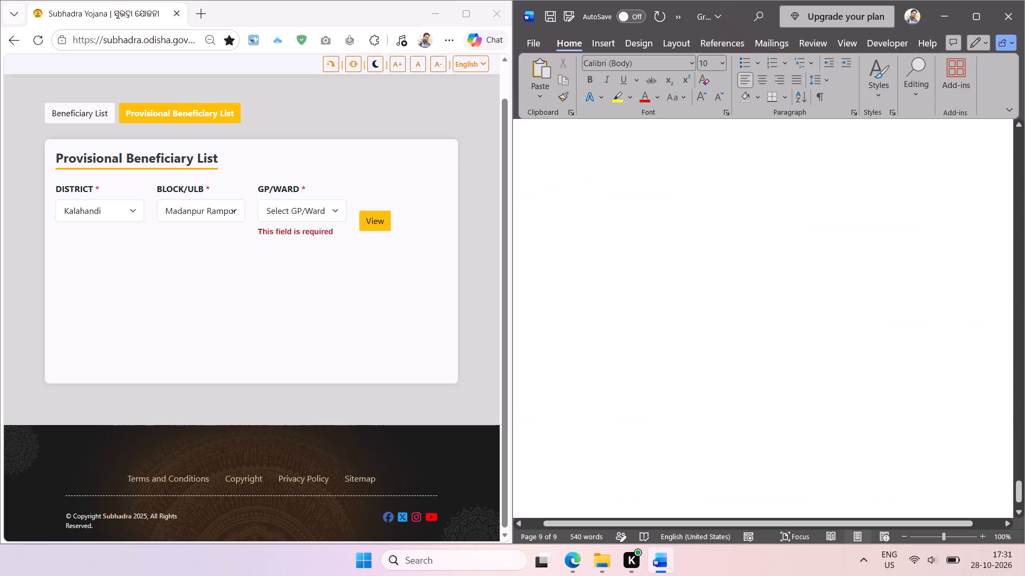
{"action": "scroll", "coordinate": [617, 299], "scroll_direction": "down", "scroll_amount": 1}
{"action": "scroll", "coordinate": [630, 215], "scroll_direction": "up", "scroll_amount": 1}
{"action": "left_click", "coordinate": [630, 220]}
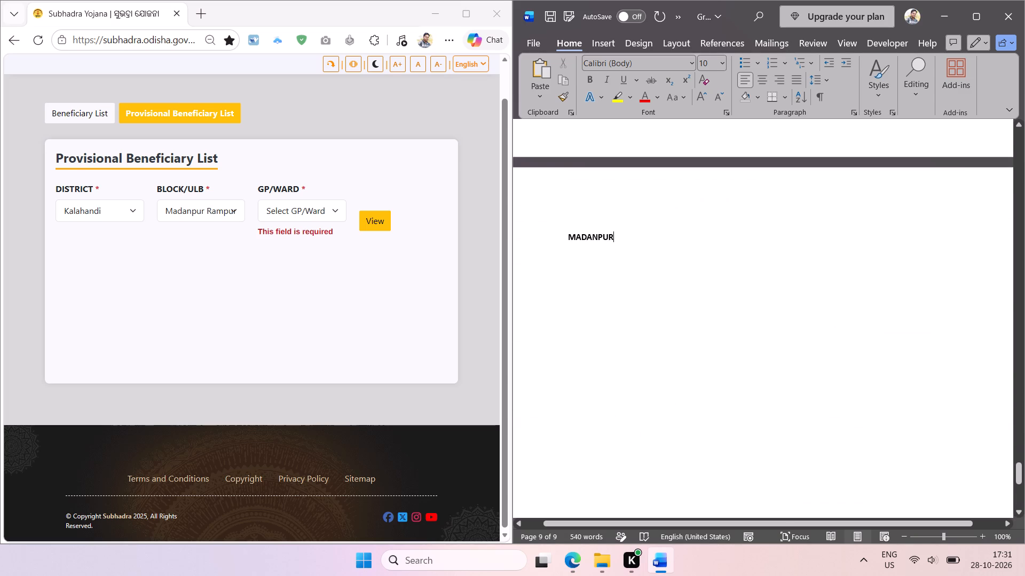
Choose the Narla block on the website, replace the MADANPUR placeholder in Word with its extracted name in uppercase, and start a line beneath.
{"action": "left_click", "coordinate": [230, 215]}
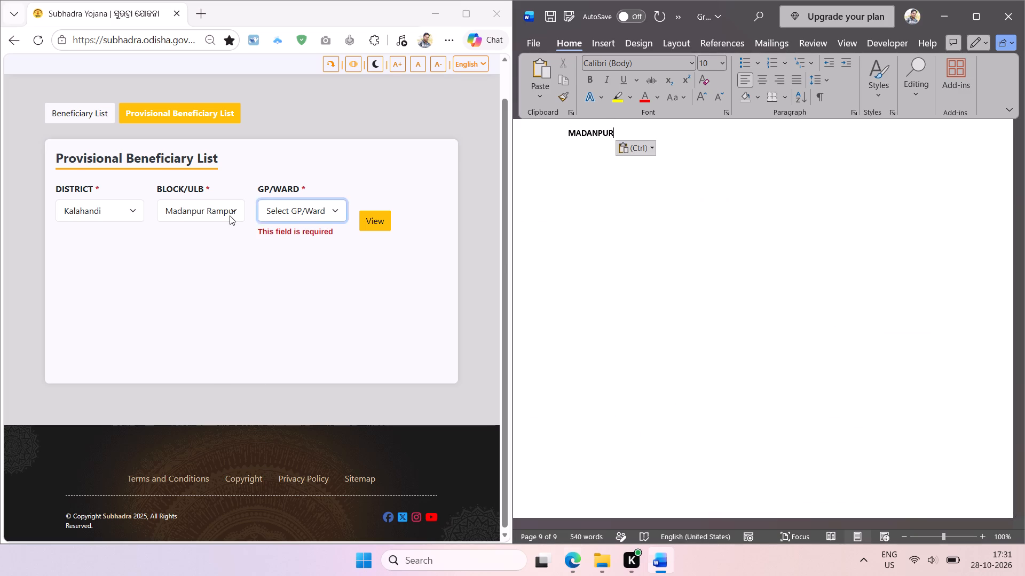
{"action": "left_click", "coordinate": [226, 446]}
{"action": "left_click", "coordinate": [223, 339]}
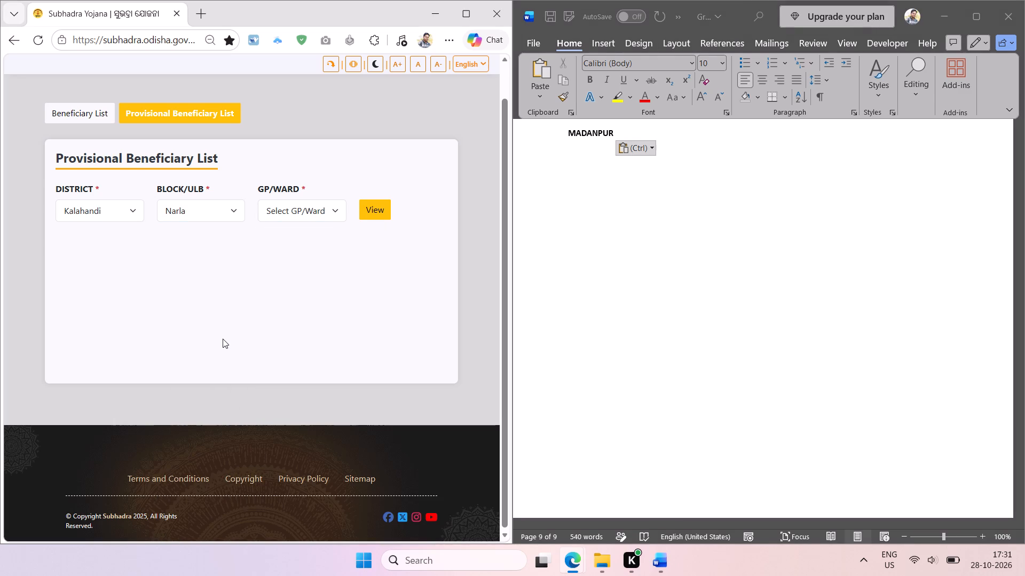
{"action": "key", "text": "shift+super+t"}
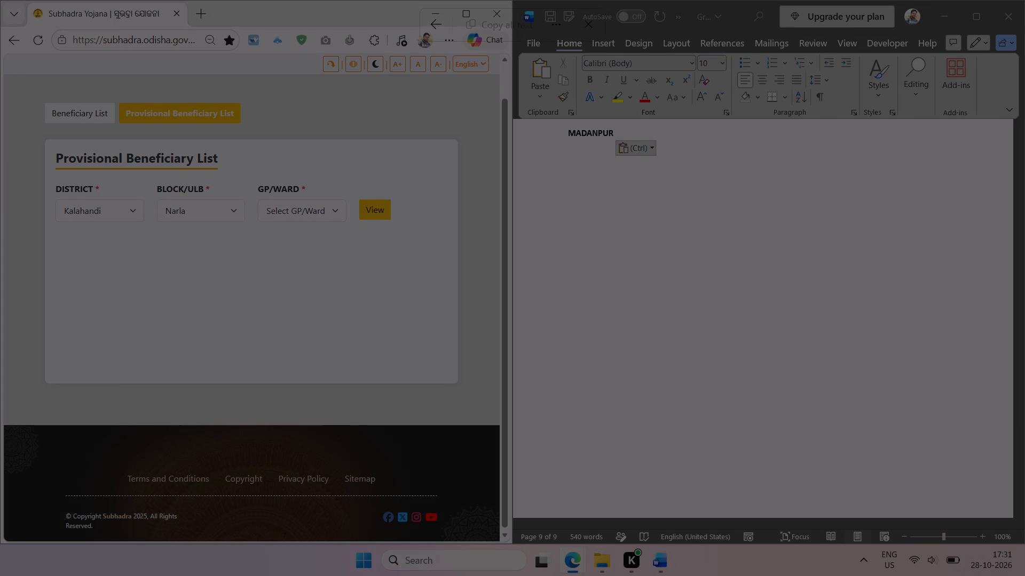
{"action": "left_click_drag", "start_coordinate": [163, 197], "coordinate": [204, 249]}
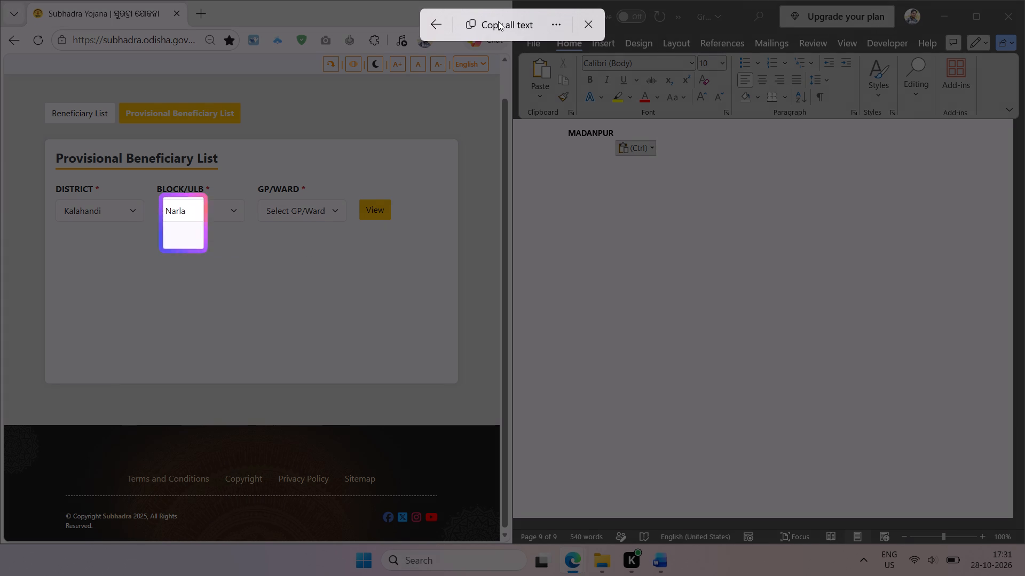
{"action": "left_click", "coordinate": [498, 21]}
{"action": "triple_click", "coordinate": [597, 134]}
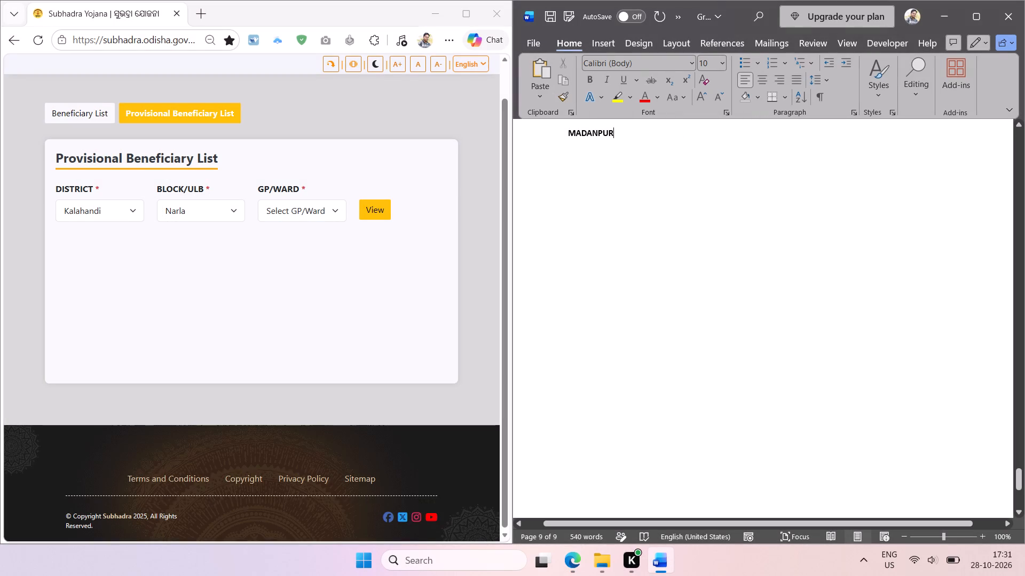
{"action": "key", "text": "ctrl+v"}
{"action": "key", "text": "shift+F3"}
{"action": "key", "text": "Return"}
Extract Narla's gram panchayat names from Bad-Dharpur to Rupra off the website and paste them under the NARLA heading in Word.
{"action": "left_click", "coordinate": [307, 217]}
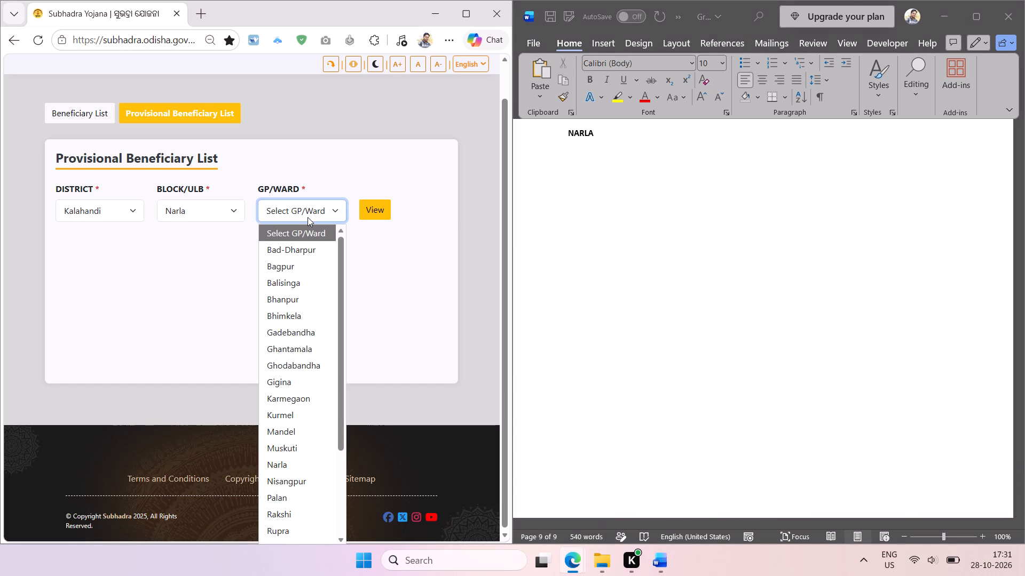
{"action": "key", "text": "shift+super+t"}
{"action": "left_click_drag", "start_coordinate": [261, 242], "coordinate": [332, 533]}
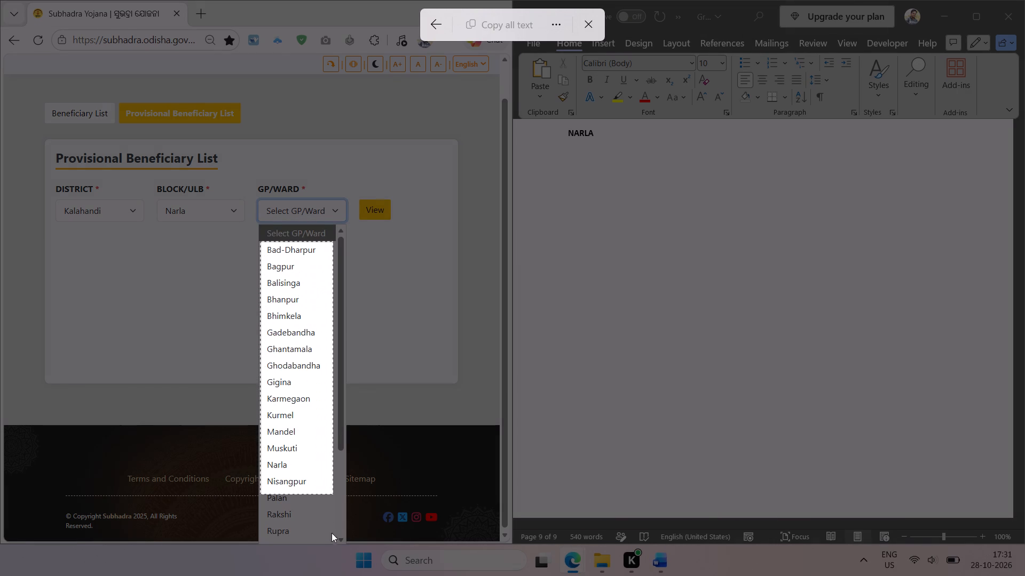
{"action": "left_click_drag", "start_coordinate": [332, 533], "coordinate": [331, 541]}
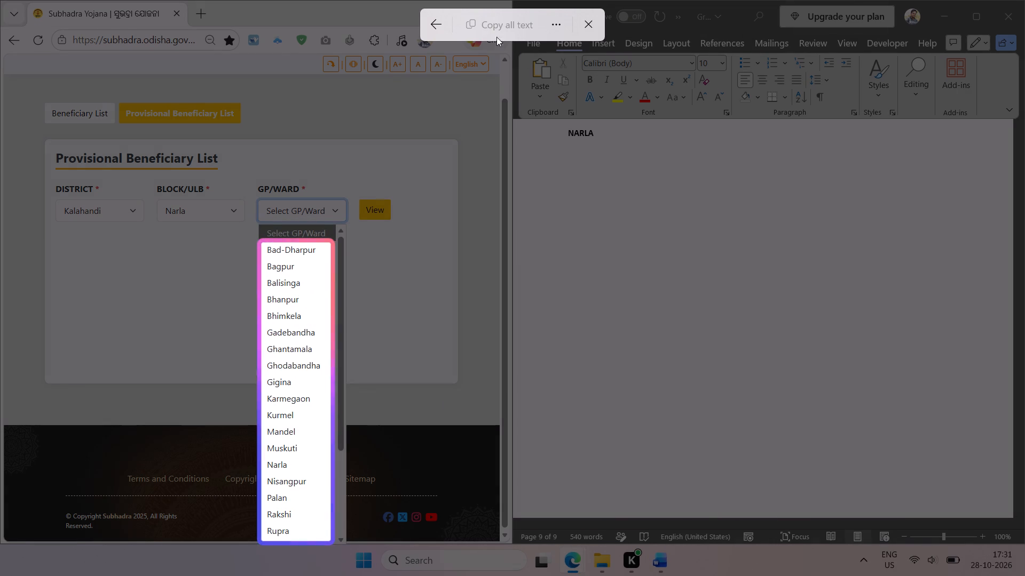
{"action": "left_click", "coordinate": [504, 23]}
{"action": "left_click", "coordinate": [584, 147]}
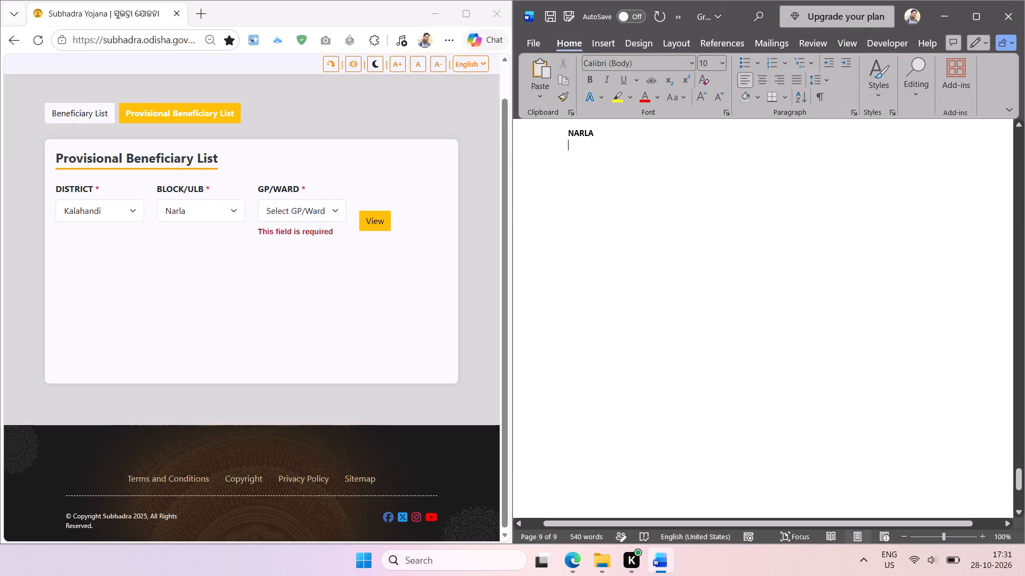
{"action": "key", "text": "ctrl+v"}
{"action": "key", "text": "Return"}
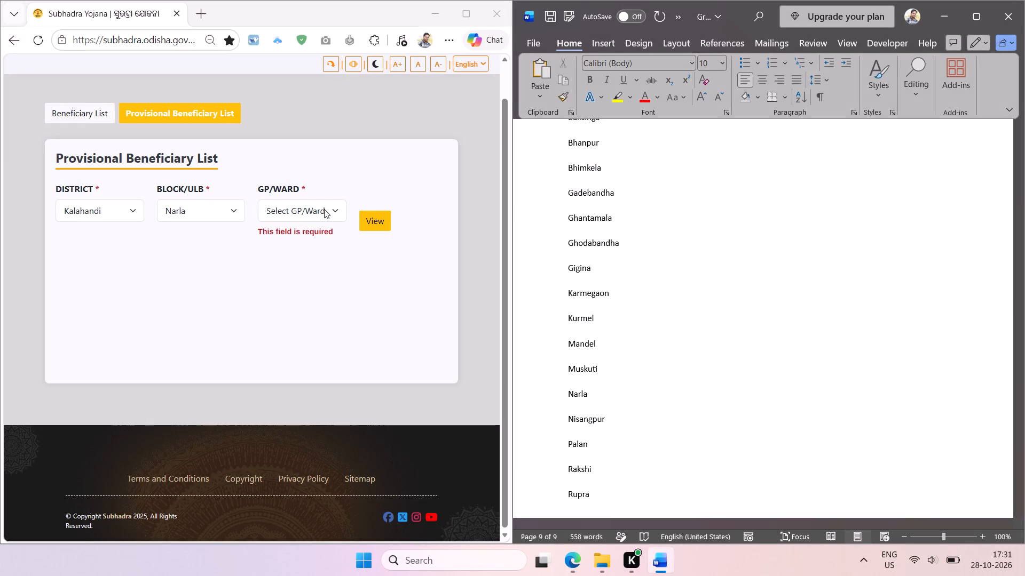
Extract the remaining Narla gram panchayat names from Rupra to Ulikupa off the website and paste them at the list's end in Word.
{"action": "left_click", "coordinate": [324, 207]}
{"action": "left_click_drag", "start_coordinate": [343, 263], "coordinate": [350, 440]}
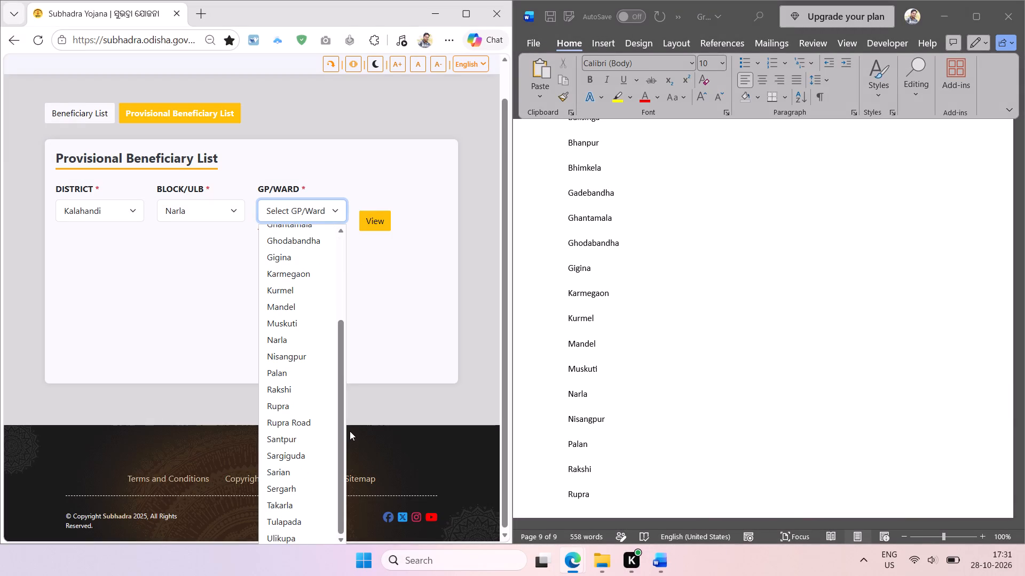
{"action": "key", "text": "shift+super+t"}
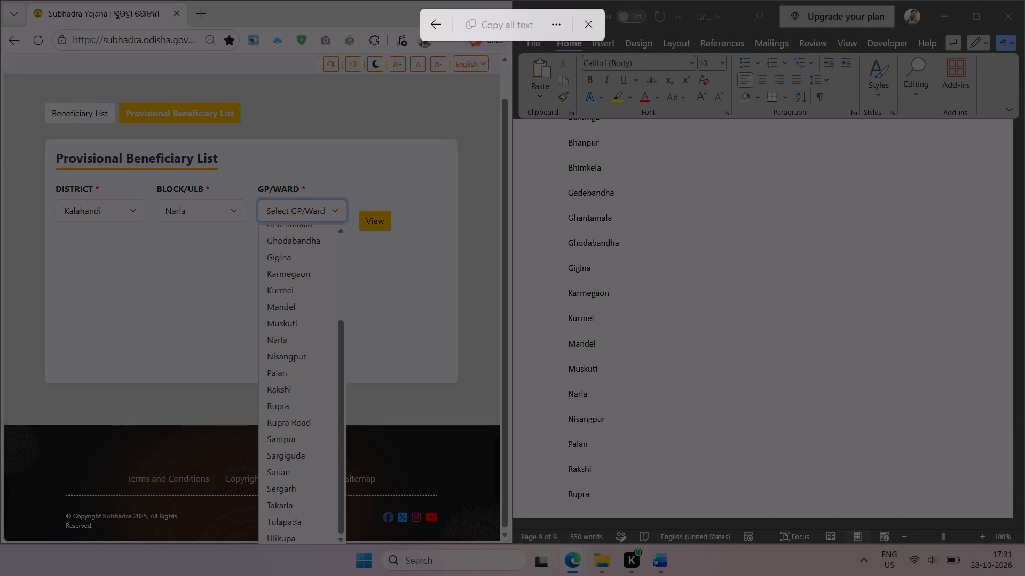
{"action": "left_click_drag", "start_coordinate": [263, 398], "coordinate": [327, 551]}
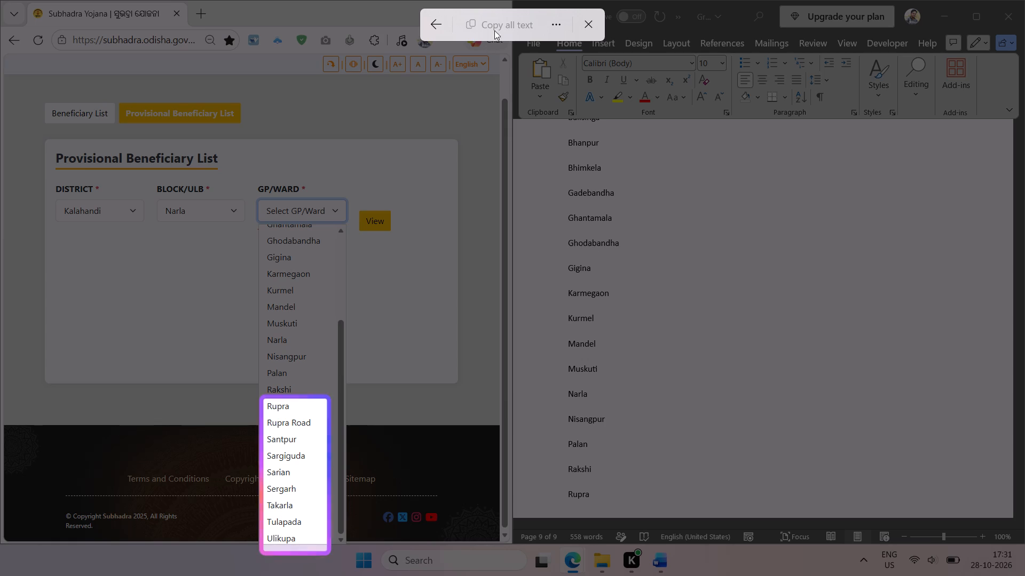
{"action": "left_click", "coordinate": [499, 16]}
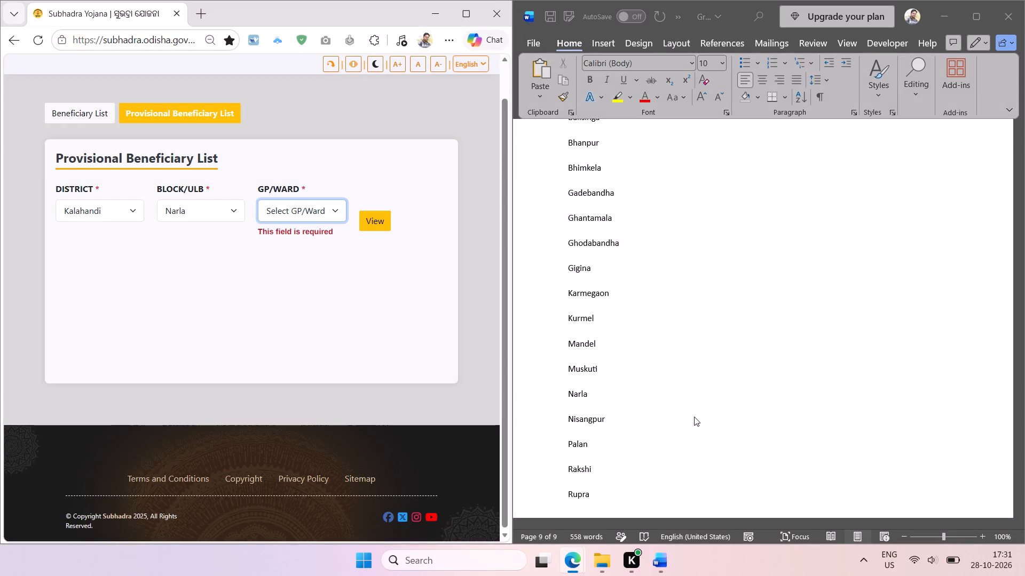
{"action": "left_click", "coordinate": [618, 500]}
{"action": "key", "text": "ctrl+v"}
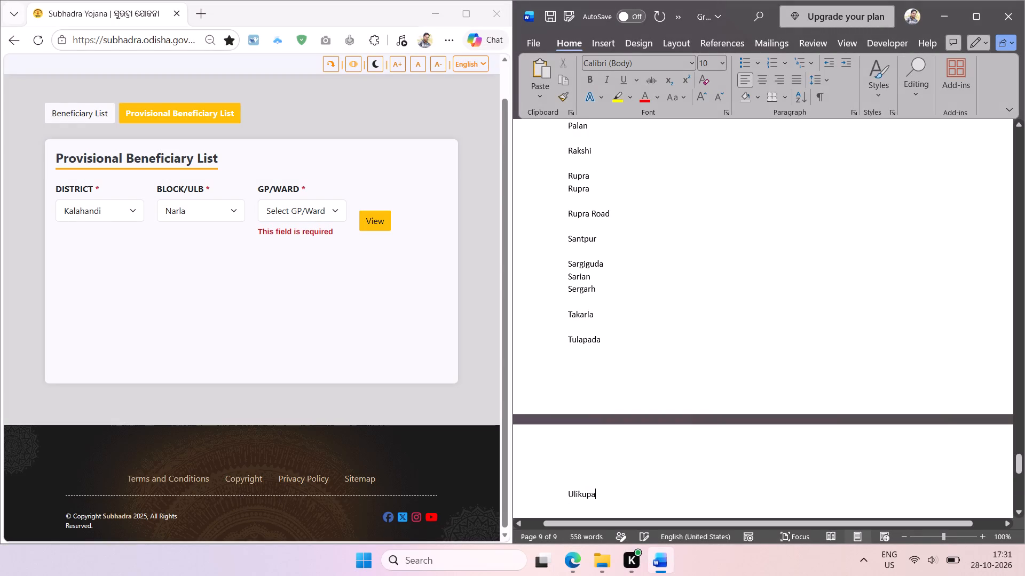
Delete the duplicate Rupra entry from the Narla list.
{"action": "triple_click", "coordinate": [581, 177]}
{"action": "key", "text": "BackSpace"}
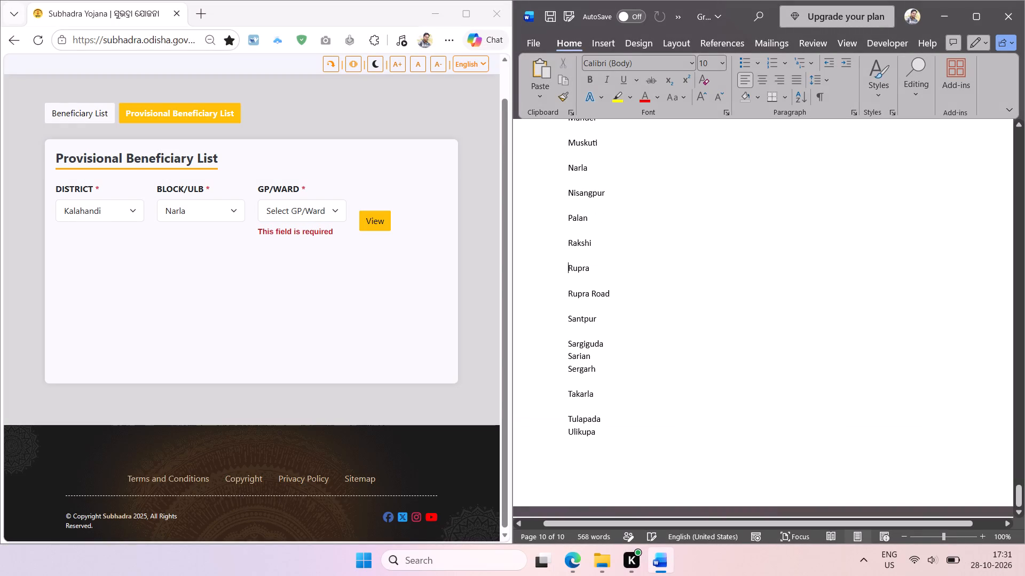
Remove the blank lines between the Narla block's gram panchayat names, working from Tulapada up to Mandel.
{"action": "left_click", "coordinate": [584, 404]}
{"action": "key", "text": "BackSpace"}
{"action": "key", "text": "Up"}
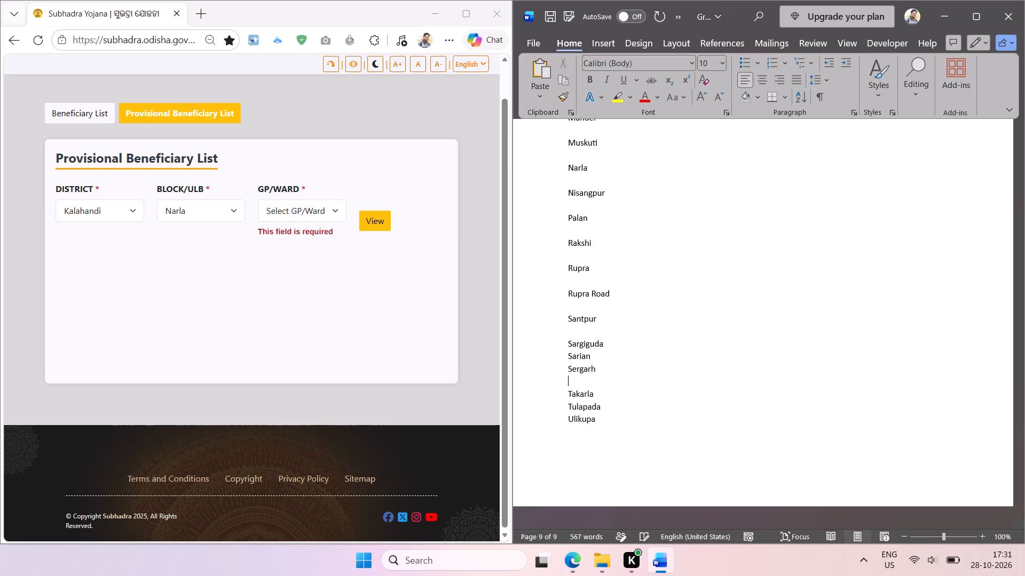
{"action": "key", "text": "BackSpace"}
{"action": "key", "text": "Up"}
{"action": "key", "text": "Up"}
{"action": "key", "text": "Up"}
{"action": "key", "text": "BackSpace"}
{"action": "key", "text": "Up"}
{"action": "key", "text": "BackSpace"}
{"action": "key", "text": "Up"}
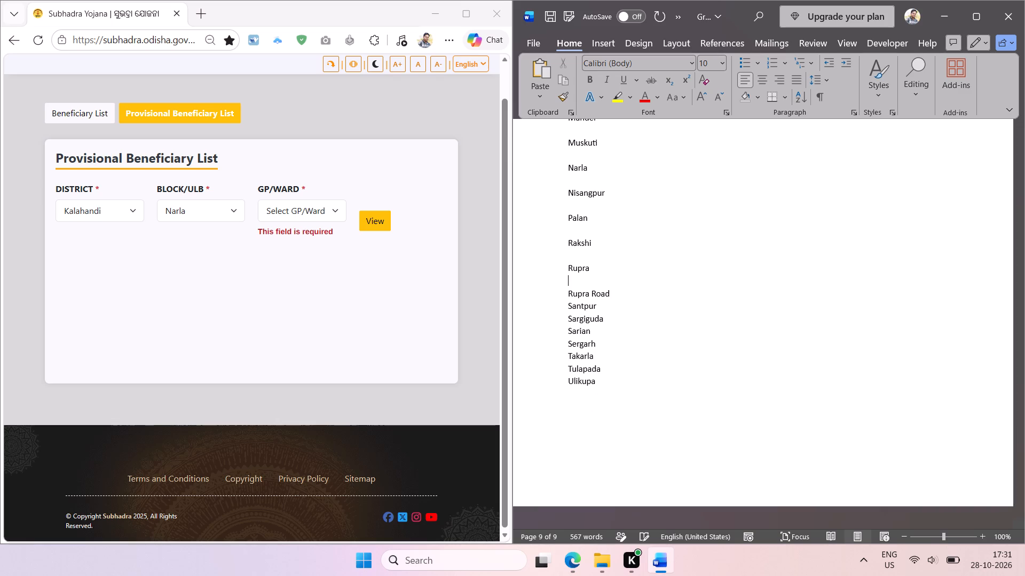
{"action": "key", "text": "BackSpace"}
{"action": "key", "text": "Up"}
{"action": "key", "text": "BackSpace"}
{"action": "key", "text": "Up"}
{"action": "key", "text": "BackSpace"}
{"action": "key", "text": "Up"}
{"action": "key", "text": "BackSpace"}
{"action": "key", "text": "Up"}
{"action": "key", "text": "BackSpace"}
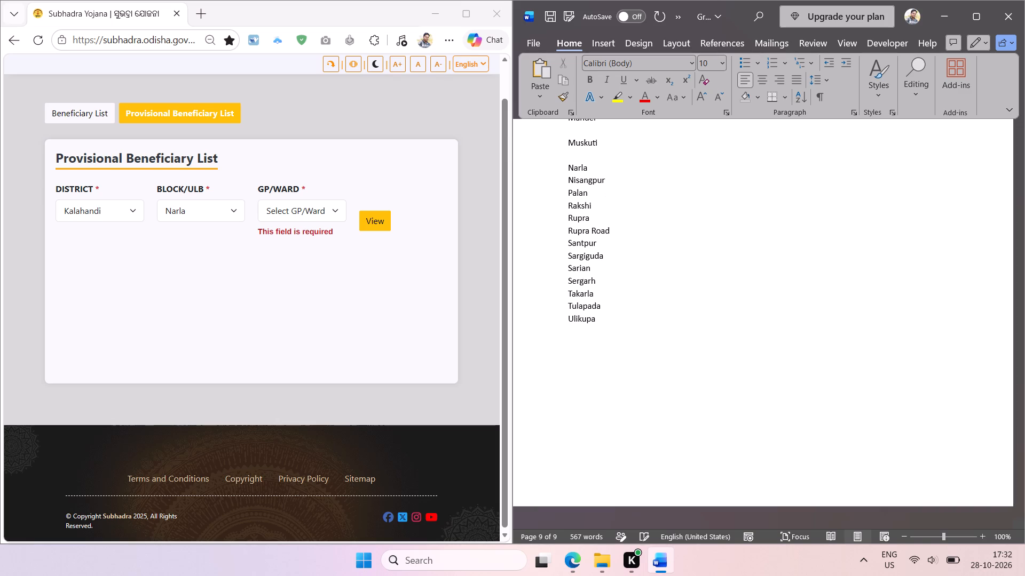
{"action": "key", "text": "Up"}
{"action": "key", "text": "BackSpace"}
{"action": "key", "text": "Up"}
{"action": "key", "text": "BackSpace"}
Remove the remaining blank lines in the Narla list, from Mandel up to Bad-Dharpur.
{"action": "scroll", "coordinate": [606, 412], "scroll_direction": "up", "scroll_amount": 1}
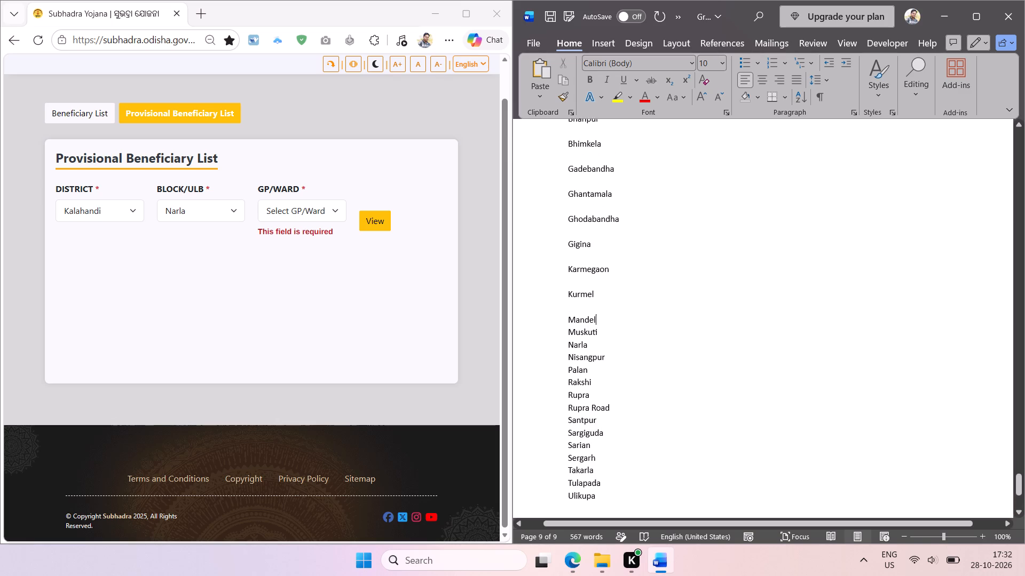
{"action": "scroll", "coordinate": [606, 412], "scroll_direction": "up", "scroll_amount": 2}
{"action": "scroll", "coordinate": [606, 412], "scroll_direction": "down", "scroll_amount": 2}
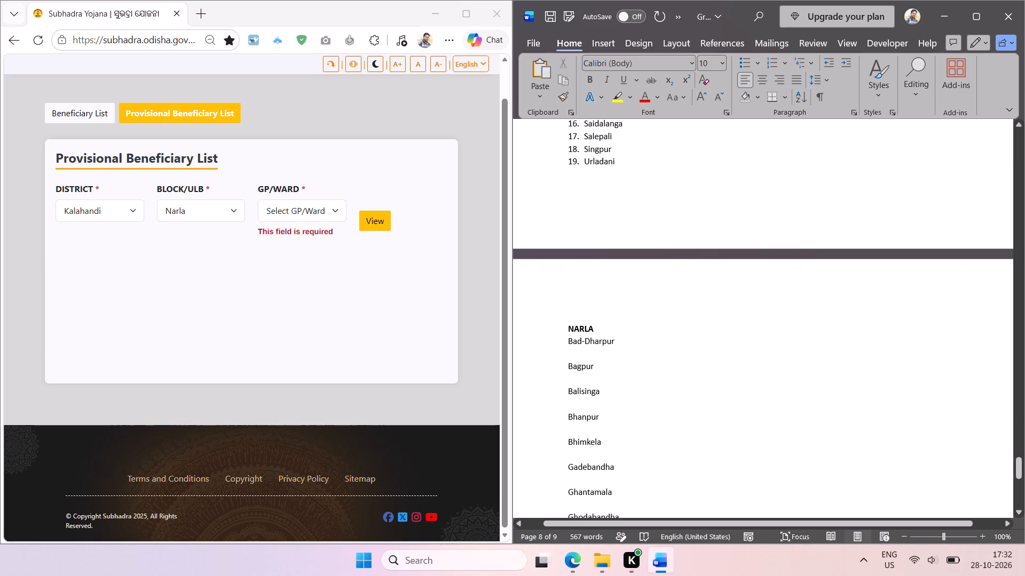
{"action": "scroll", "coordinate": [606, 412], "scroll_direction": "down", "scroll_amount": 3}
{"action": "key", "text": "Up"}
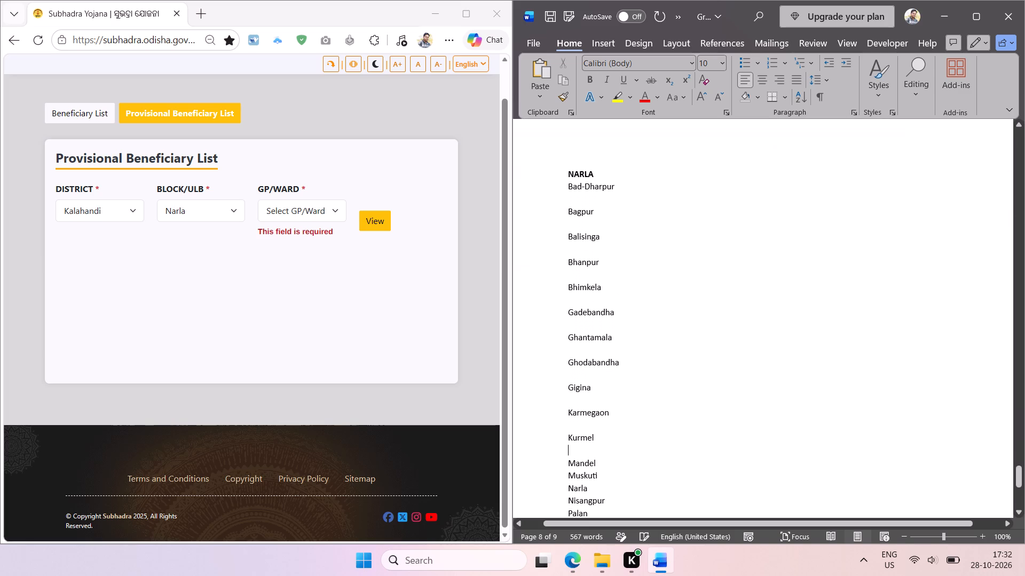
{"action": "key", "text": "BackSpace"}
{"action": "key", "text": "Up"}
{"action": "key", "text": "BackSpace"}
{"action": "key", "text": "Up"}
{"action": "key", "text": "BackSpace"}
{"action": "key", "text": "Up"}
{"action": "key", "text": "BackSpace"}
{"action": "key", "text": "Up"}
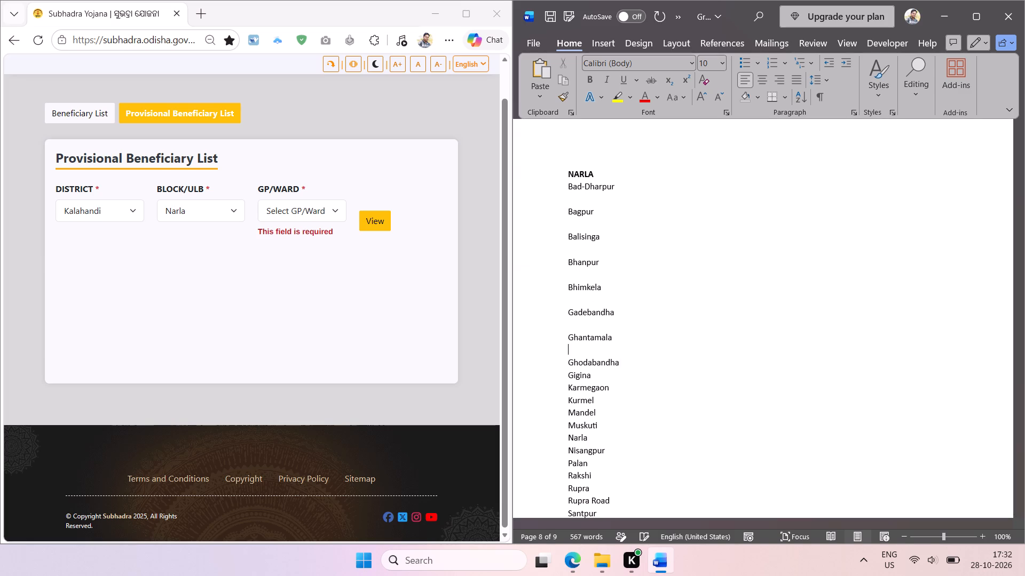
{"action": "key", "text": "BackSpace"}
{"action": "key", "text": "Up"}
{"action": "key", "text": "BackSpace"}
{"action": "key", "text": "Up"}
{"action": "key", "text": "BackSpace"}
{"action": "key", "text": "Up"}
{"action": "key", "text": "BackSpace"}
{"action": "key", "text": "Up"}
{"action": "key", "text": "BackSpace"}
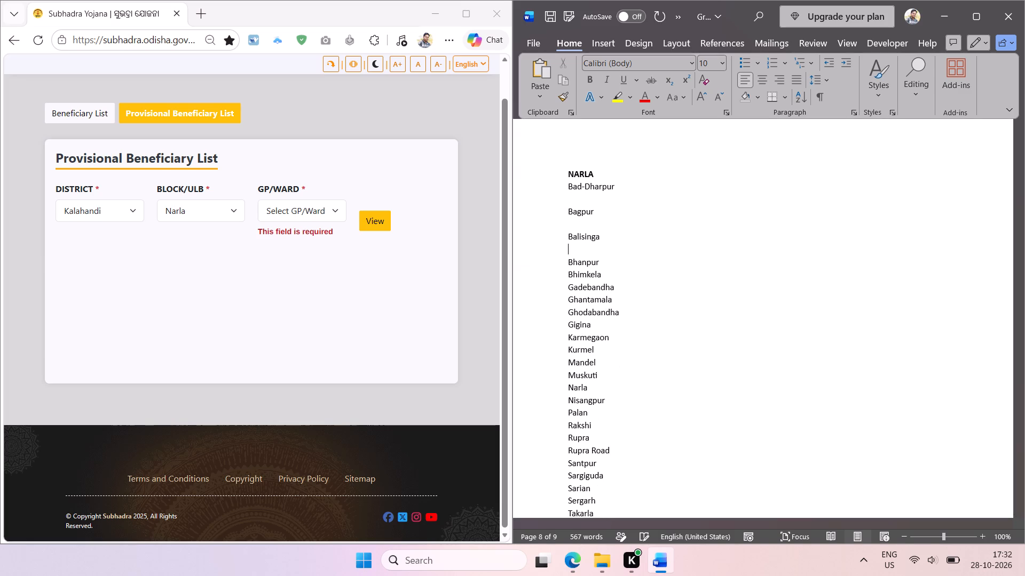
{"action": "key", "text": "Up"}
{"action": "key", "text": "BackSpace"}
{"action": "key", "text": "Up"}
{"action": "key", "text": "BackSpace"}
Sort the Narla names from Bad-Dharpur to Ulikupa alphabetically and make them a numbered list with decreased indent.
{"action": "scroll", "coordinate": [609, 401], "scroll_direction": "down", "scroll_amount": 1}
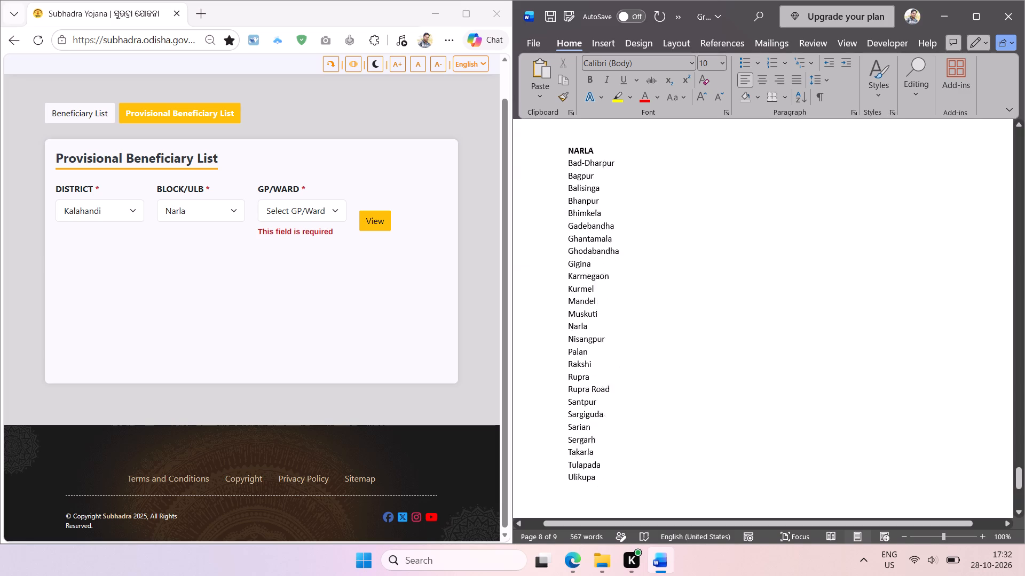
{"action": "scroll", "coordinate": [609, 401], "scroll_direction": "down", "scroll_amount": 1}
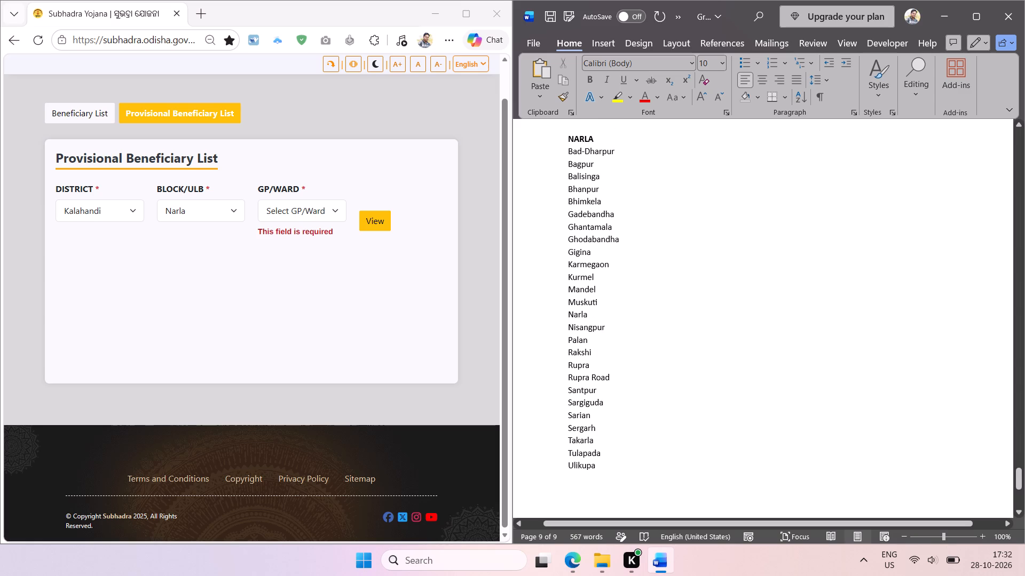
{"action": "left_click", "coordinate": [571, 146]}
{"action": "left_click", "coordinate": [567, 154]}
{"action": "left_click", "coordinate": [595, 471], "text": "shift"}
{"action": "left_click", "coordinate": [803, 101]}
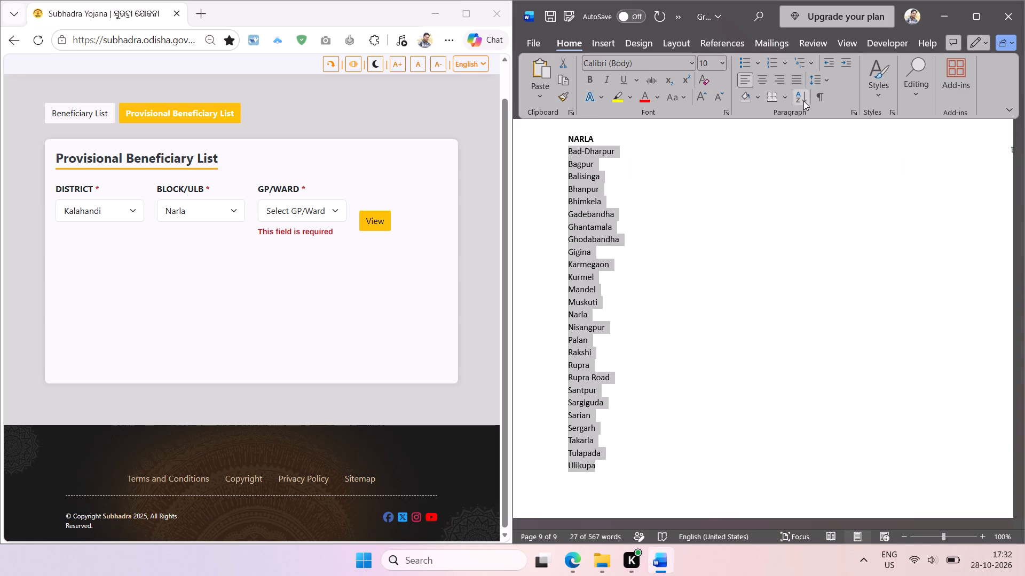
{"action": "key", "text": "Return"}
{"action": "left_click", "coordinate": [768, 62]}
{"action": "left_click", "coordinate": [836, 63]}
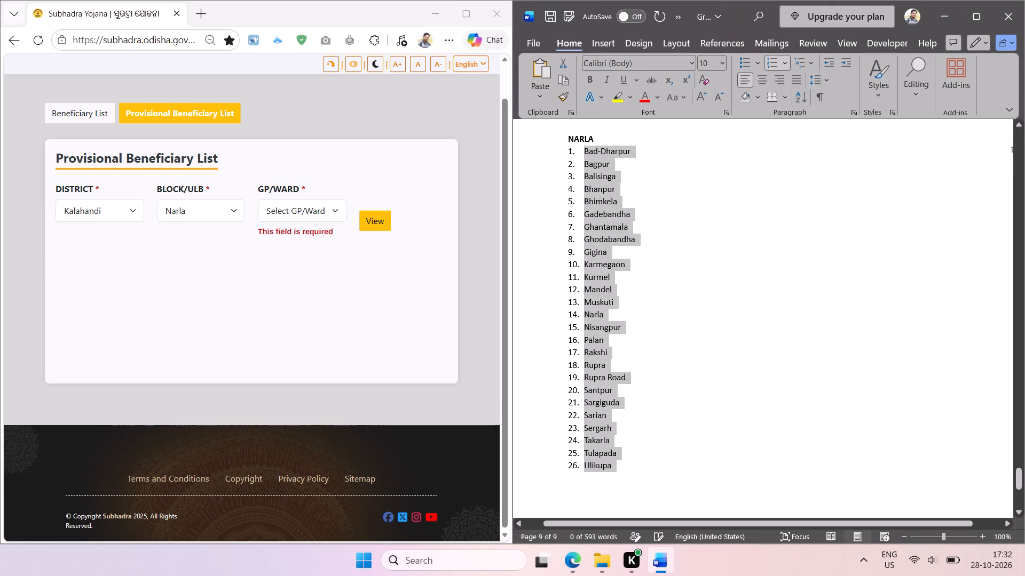
Copy the NARLA heading below the numbered list as a placeholder for the next block, leaving a blank line between.
{"action": "double_click", "coordinate": [586, 139]}
{"action": "key", "text": "ctrl+c"}
{"action": "left_click", "coordinate": [638, 469]}
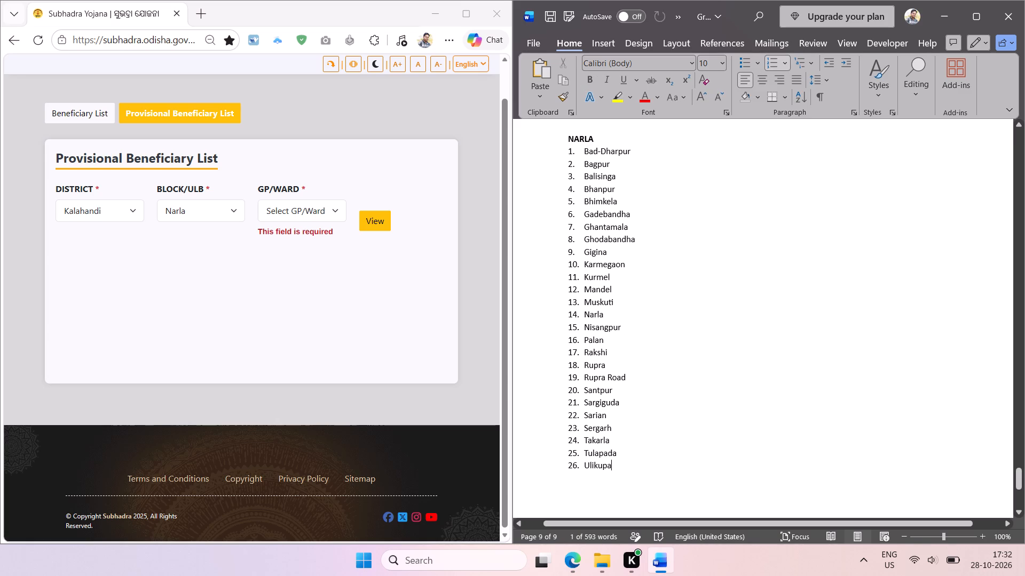
{"action": "key", "text": "Return"}
{"action": "key", "text": "Return"}
{"action": "key", "text": "Return"}
{"action": "key", "text": "Return"}
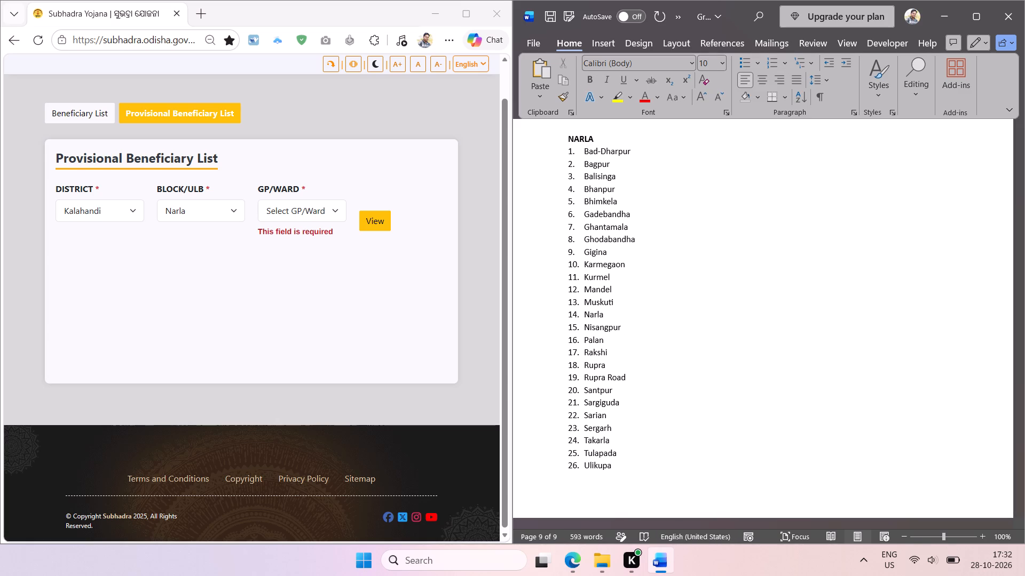
{"action": "key", "text": "BackSpace"}
{"action": "key", "text": "ctrl+v"}
{"action": "scroll", "coordinate": [637, 471], "scroll_direction": "down", "scroll_amount": 1}
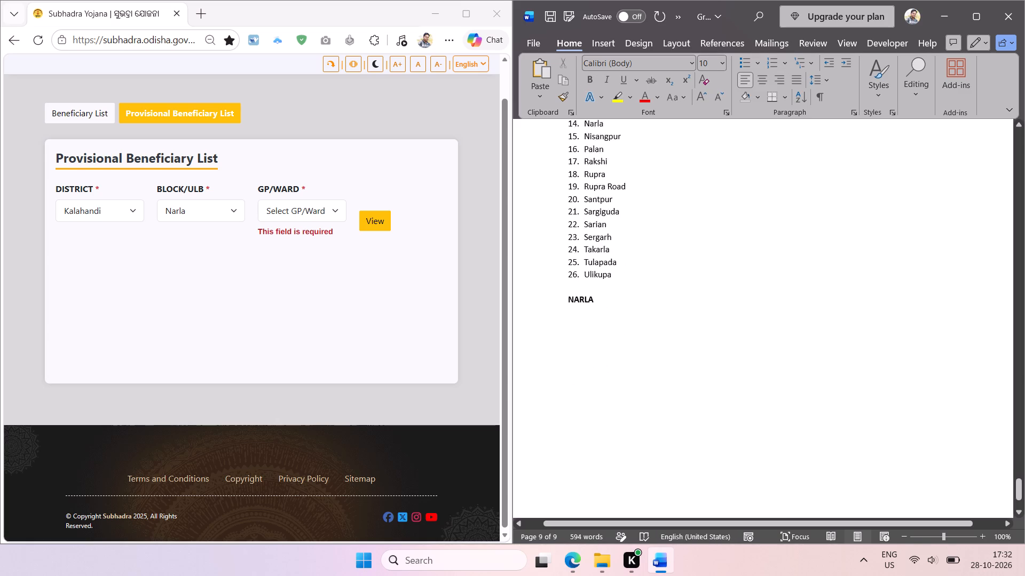
{"action": "scroll", "coordinate": [637, 471], "scroll_direction": "down", "scroll_amount": 2}
Switch to the Subhadra Yojana website and choose the Thuamul Rampur block.
{"action": "left_click", "coordinate": [234, 210]}
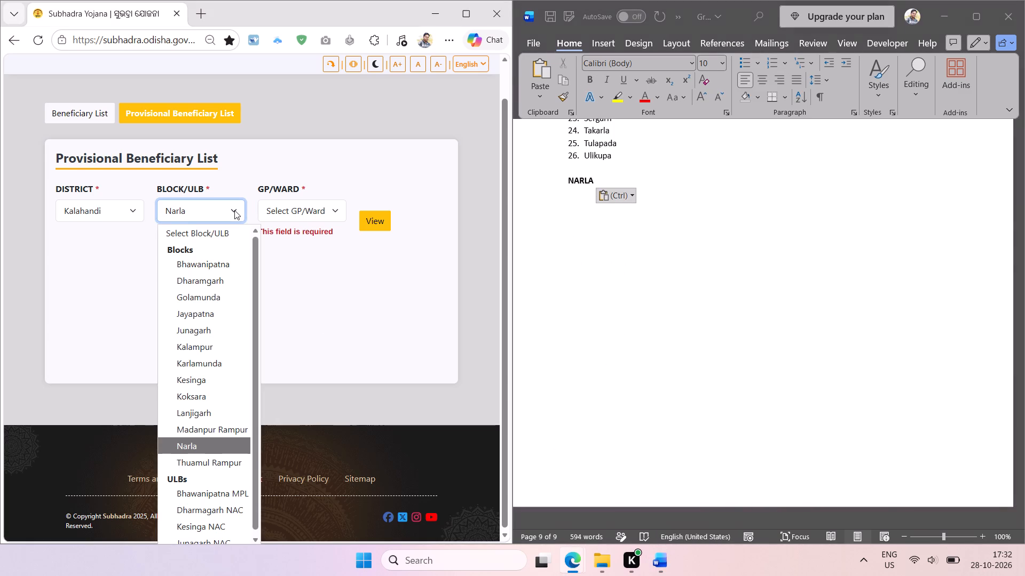
{"action": "left_click", "coordinate": [235, 465]}
{"action": "left_click", "coordinate": [225, 318]}
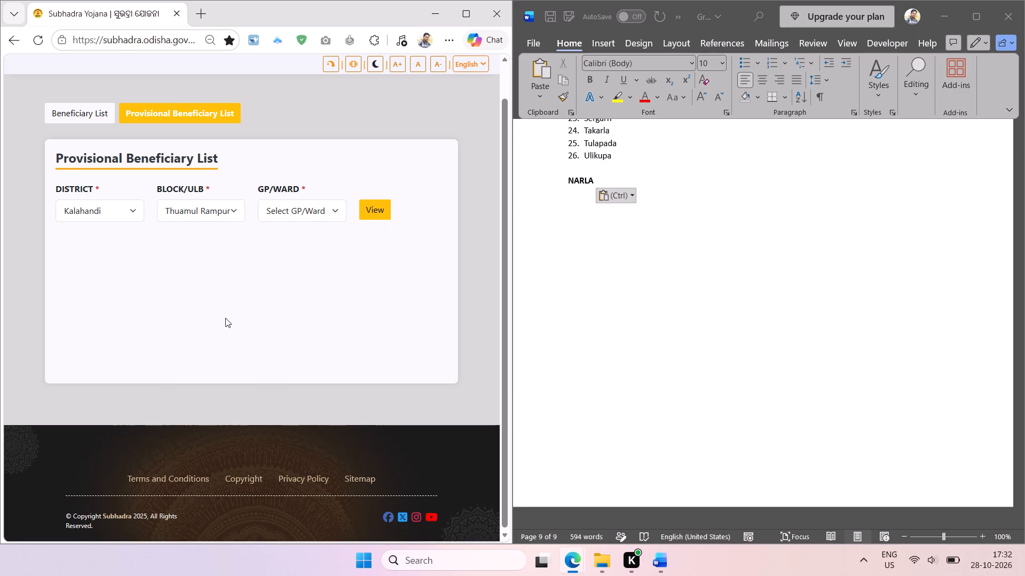
Extract the text Narla and Thuamul Rampur from the website's block list and paste it over the NARLA placeholder in Word.
{"action": "left_click", "coordinate": [230, 213]}
{"action": "key", "text": "shift+super+t"}
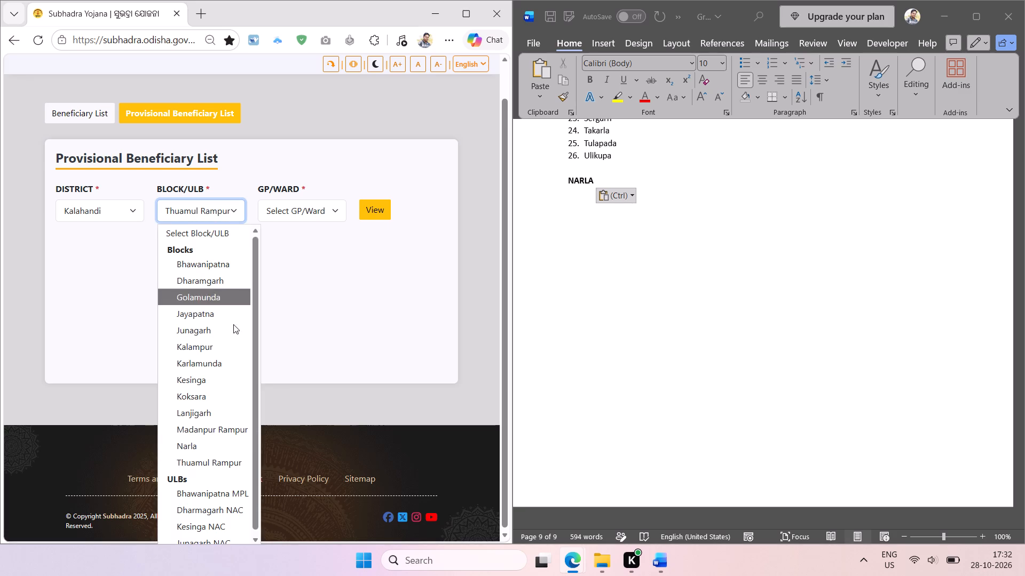
{"action": "left_click_drag", "start_coordinate": [174, 452], "coordinate": [281, 470]}
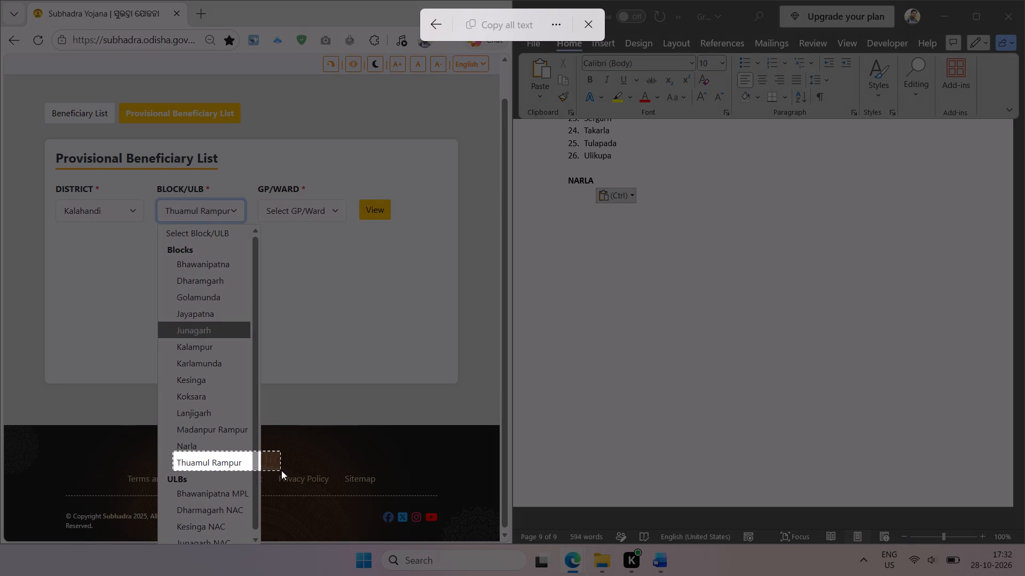
{"action": "left_click_drag", "start_coordinate": [281, 470], "coordinate": [282, 470]}
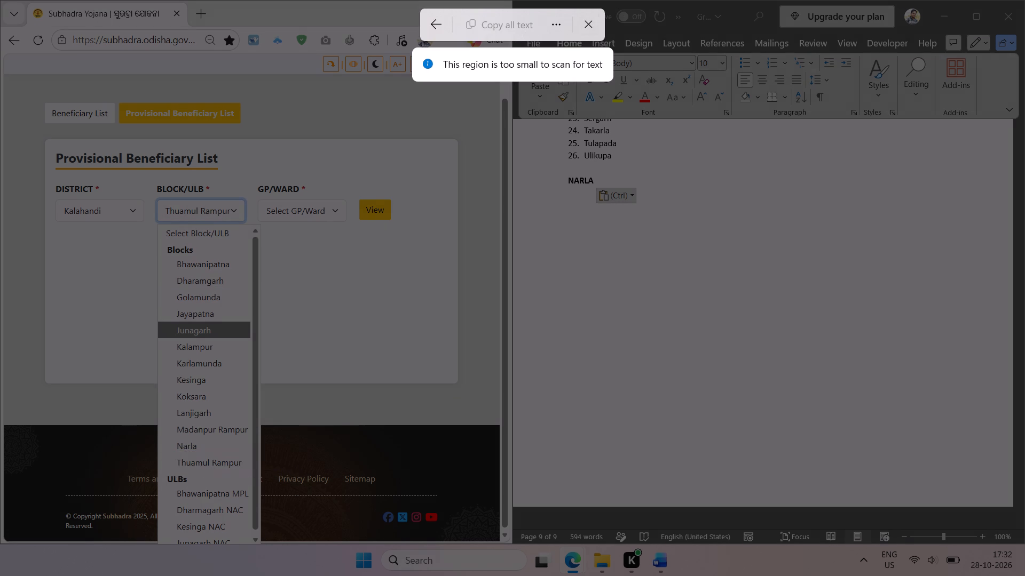
{"action": "left_click_drag", "start_coordinate": [175, 439], "coordinate": [266, 474]}
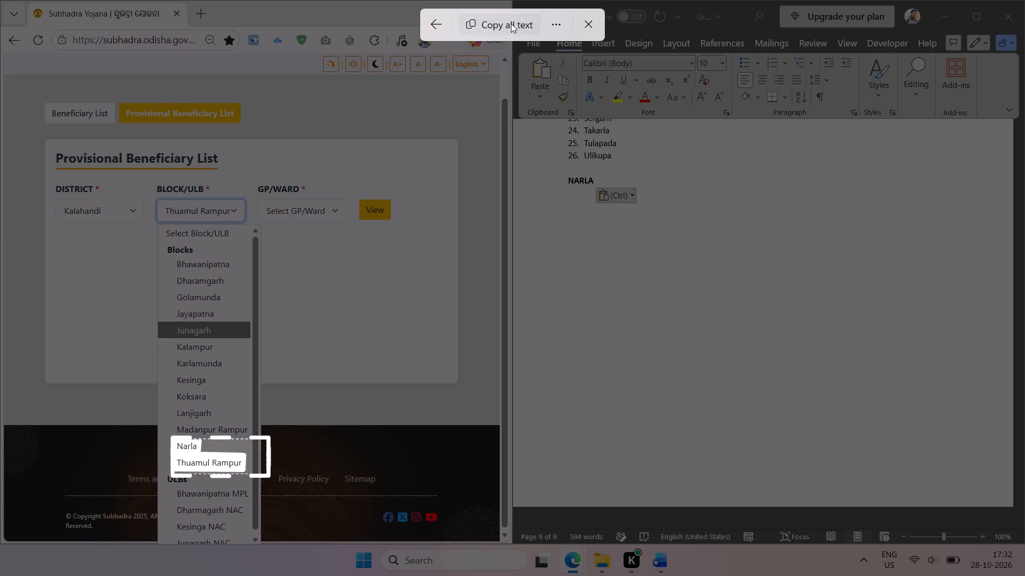
{"action": "left_click", "coordinate": [511, 23]}
{"action": "left_click", "coordinate": [581, 174]}
{"action": "double_click", "coordinate": [585, 183]}
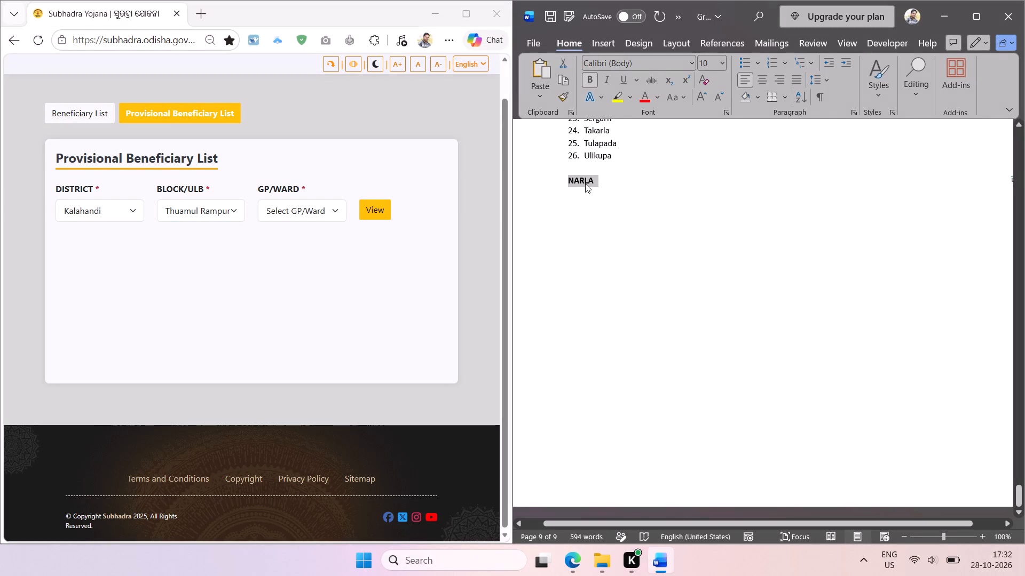
{"action": "key", "text": "ctrl+v"}
Delete the extra Narla line, convert the Thuamul Rampur heading to uppercase and start a line beneath it.
{"action": "left_click_drag", "start_coordinate": [569, 204], "coordinate": [566, 191]}
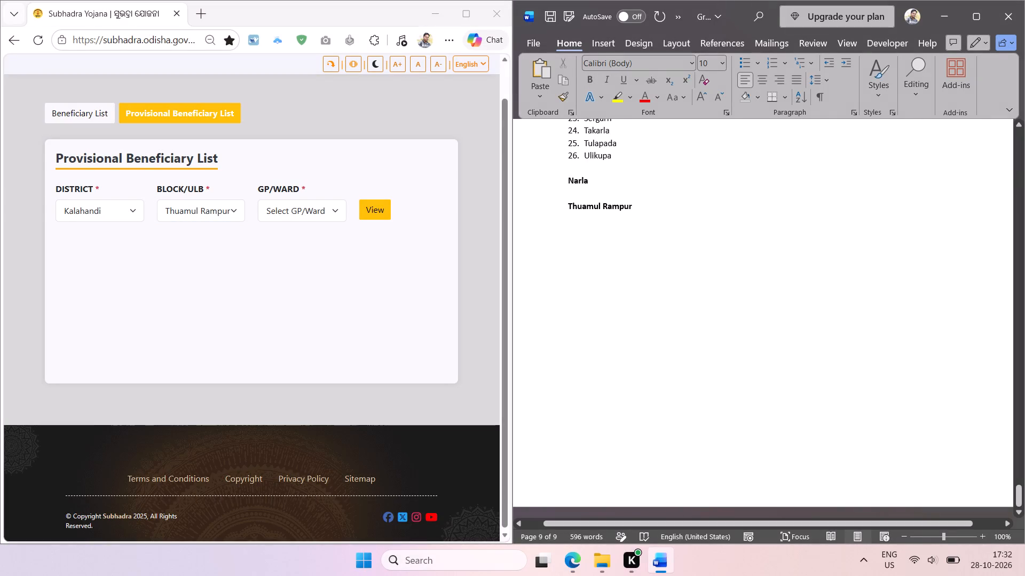
{"action": "left_click_drag", "start_coordinate": [566, 191], "coordinate": [564, 181]}
{"action": "key", "text": "BackSpace"}
{"action": "left_click_drag", "start_coordinate": [630, 185], "coordinate": [558, 183]}
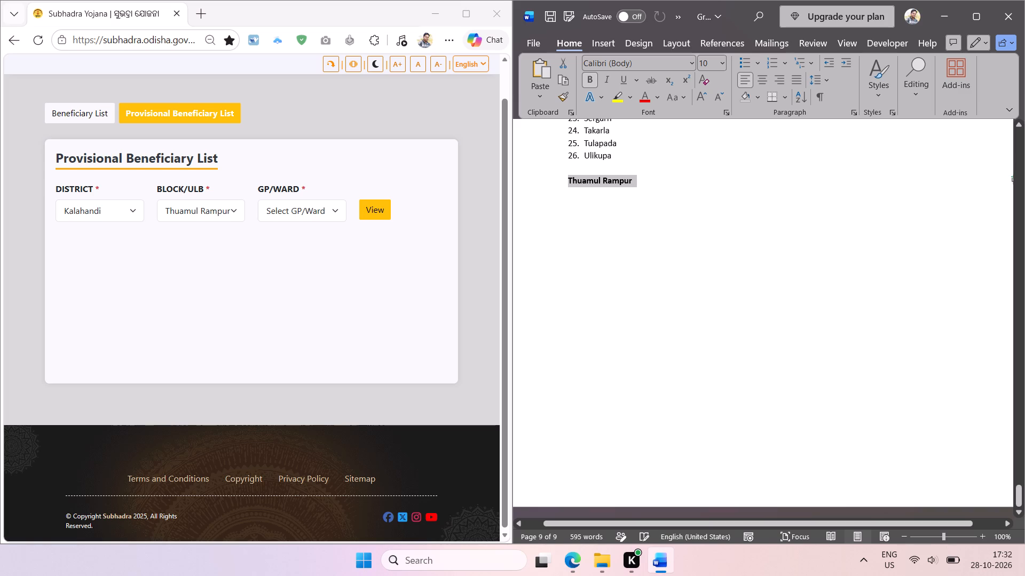
{"action": "key", "text": "shift+F3"}
{"action": "left_click", "coordinate": [646, 179]}
{"action": "key", "text": "Return"}
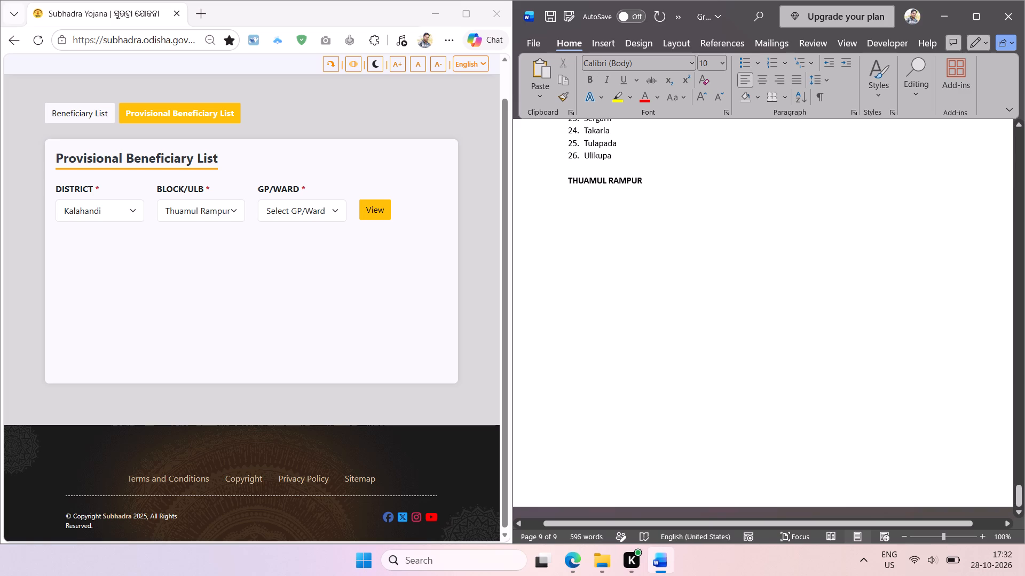
Extract Thuamul Rampur's gram panchayat names from Adri to Silet off the website and paste them under its heading in Word.
{"action": "left_click", "coordinate": [338, 211]}
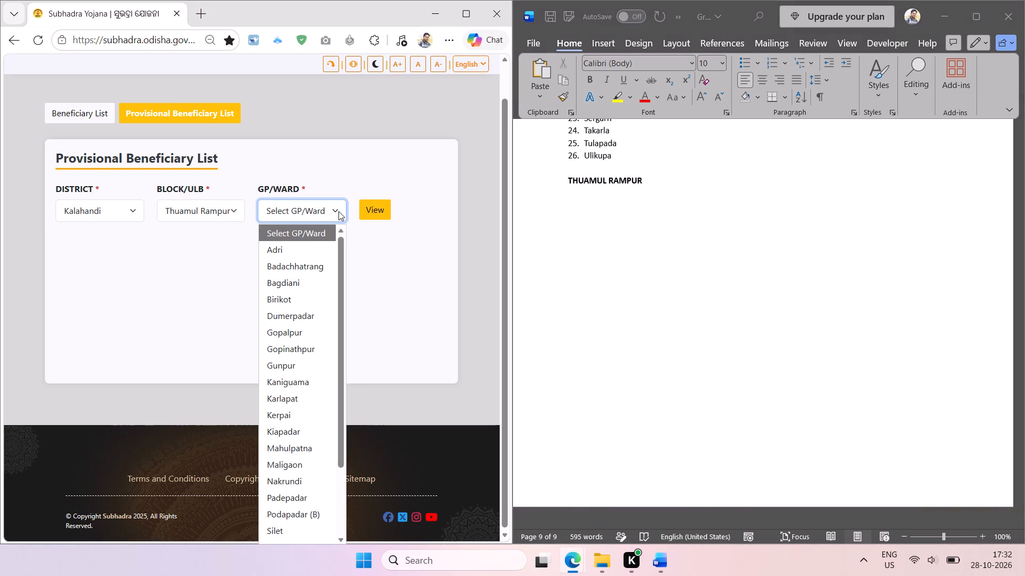
{"action": "key", "text": "shift+super+t"}
{"action": "left_click_drag", "start_coordinate": [261, 241], "coordinate": [369, 467]}
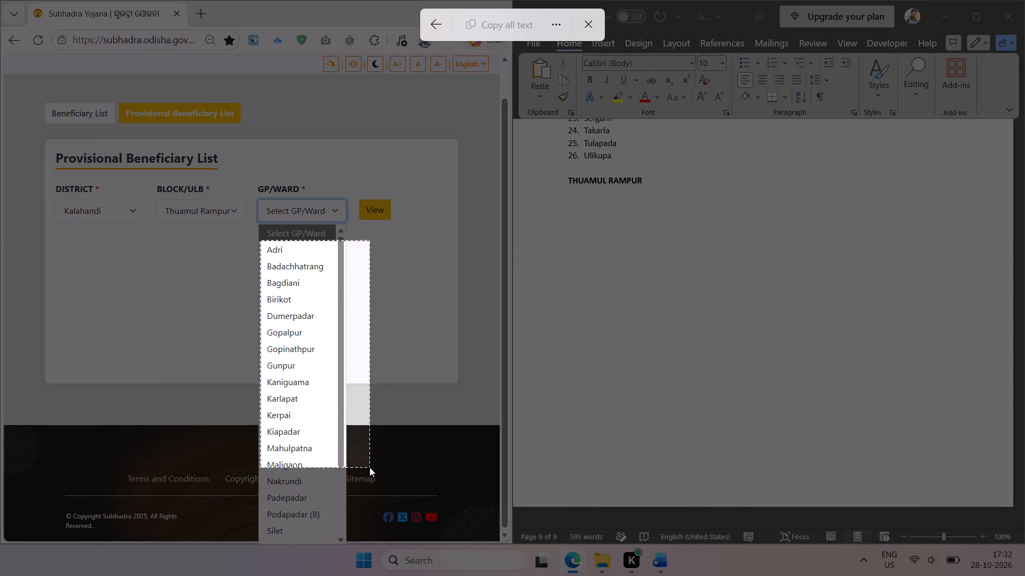
{"action": "left_click_drag", "start_coordinate": [369, 467], "coordinate": [345, 541]}
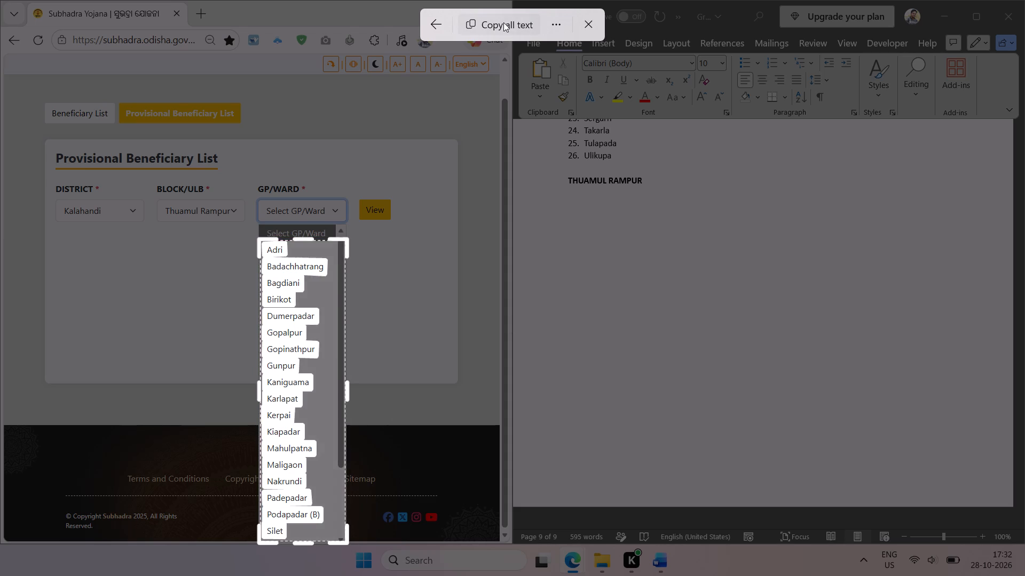
{"action": "left_click", "coordinate": [503, 22]}
{"action": "left_click", "coordinate": [589, 203]}
{"action": "key", "text": "ctrl+v"}
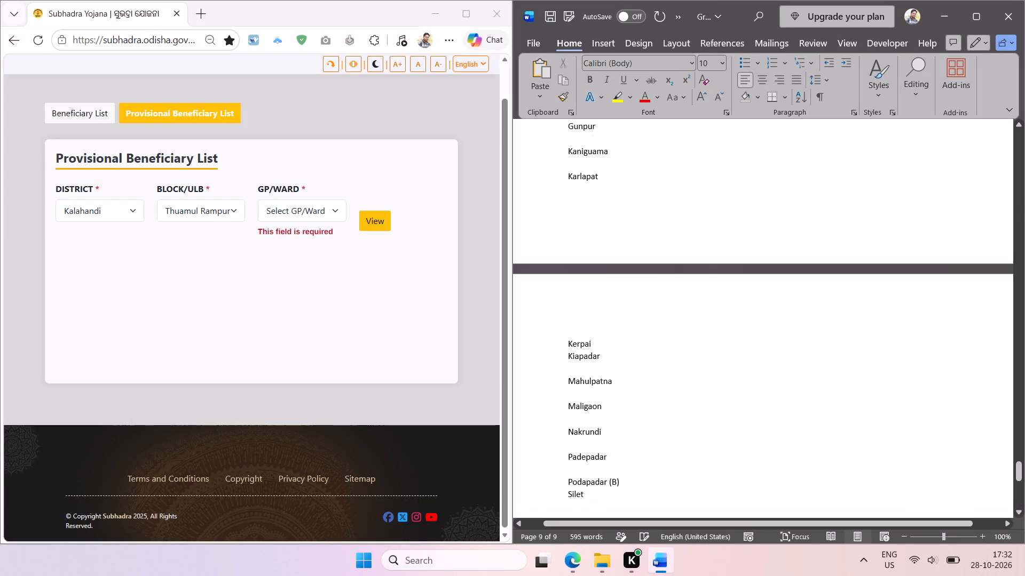
Extract the gram panchayat names Sindhipadar to Thuamul from the website's list and paste them below Silet in Word.
{"action": "left_click", "coordinate": [338, 210]}
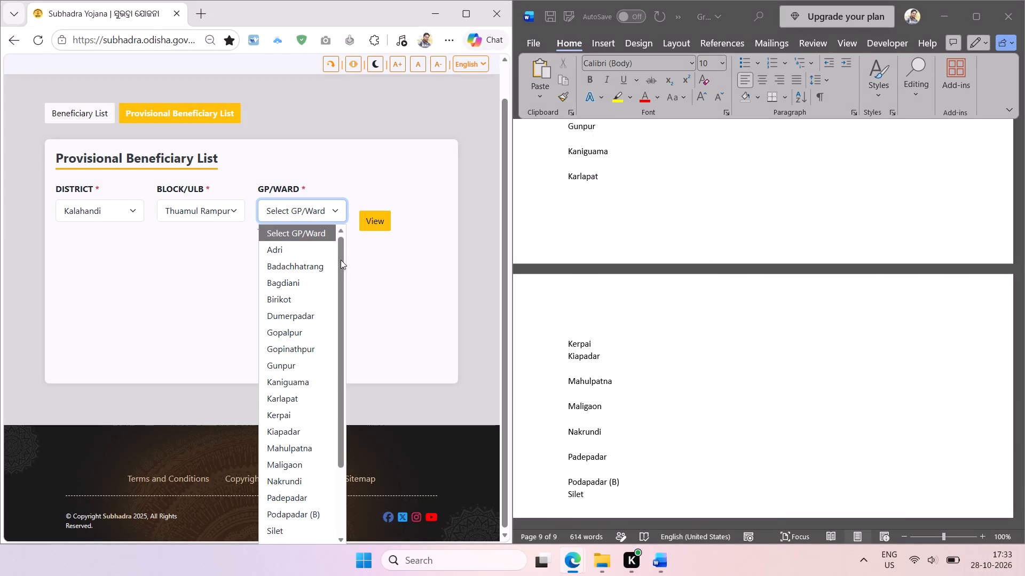
{"action": "left_click_drag", "start_coordinate": [341, 260], "coordinate": [347, 386]}
{"action": "key", "text": "shift+super+t"}
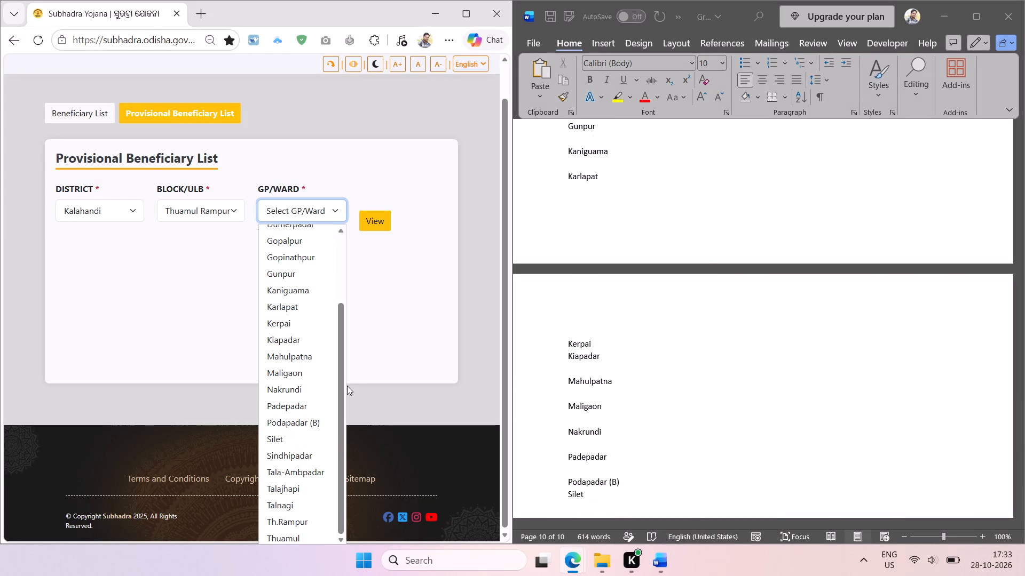
{"action": "left_click_drag", "start_coordinate": [262, 447], "coordinate": [319, 547]}
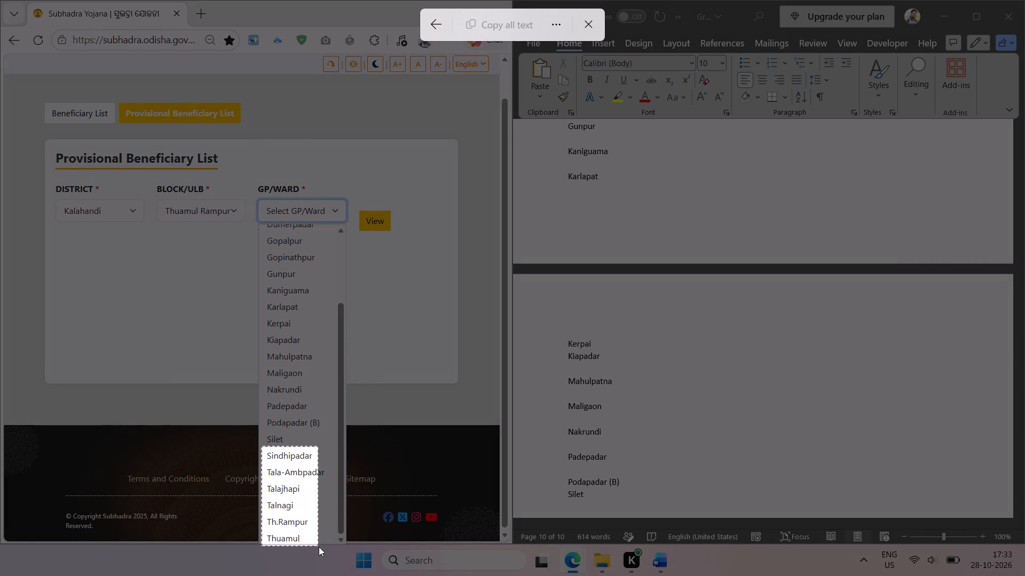
{"action": "left_click_drag", "start_coordinate": [319, 547], "coordinate": [334, 549]}
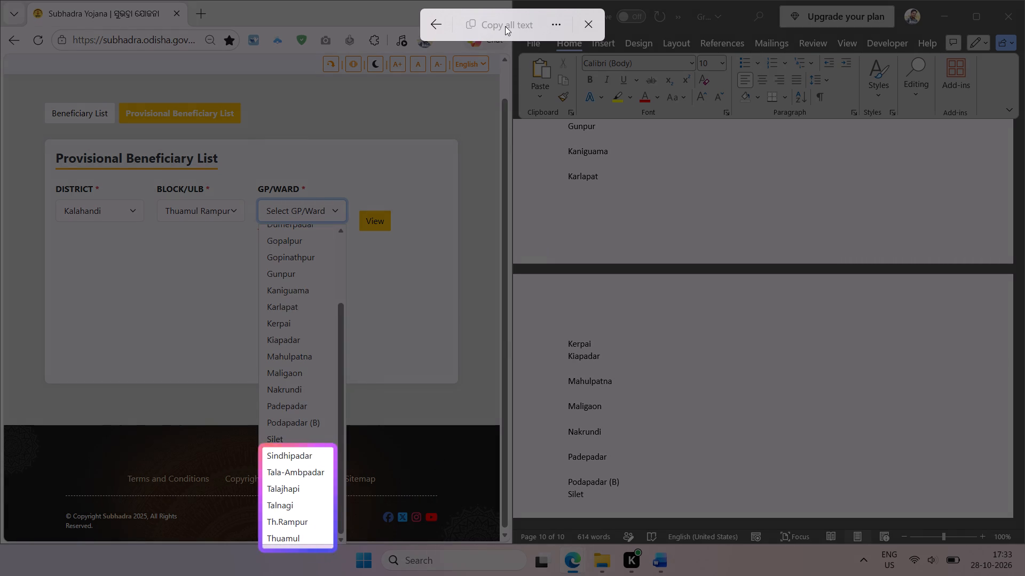
{"action": "left_click", "coordinate": [505, 25]}
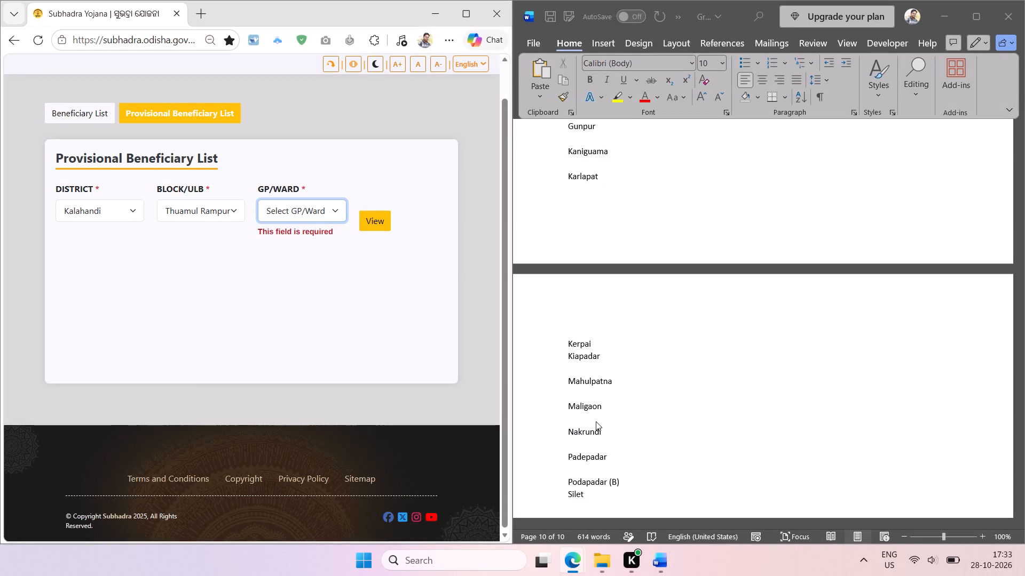
{"action": "scroll", "coordinate": [614, 392], "scroll_direction": "down", "scroll_amount": 3}
{"action": "scroll", "coordinate": [596, 219], "scroll_direction": "up", "scroll_amount": 1}
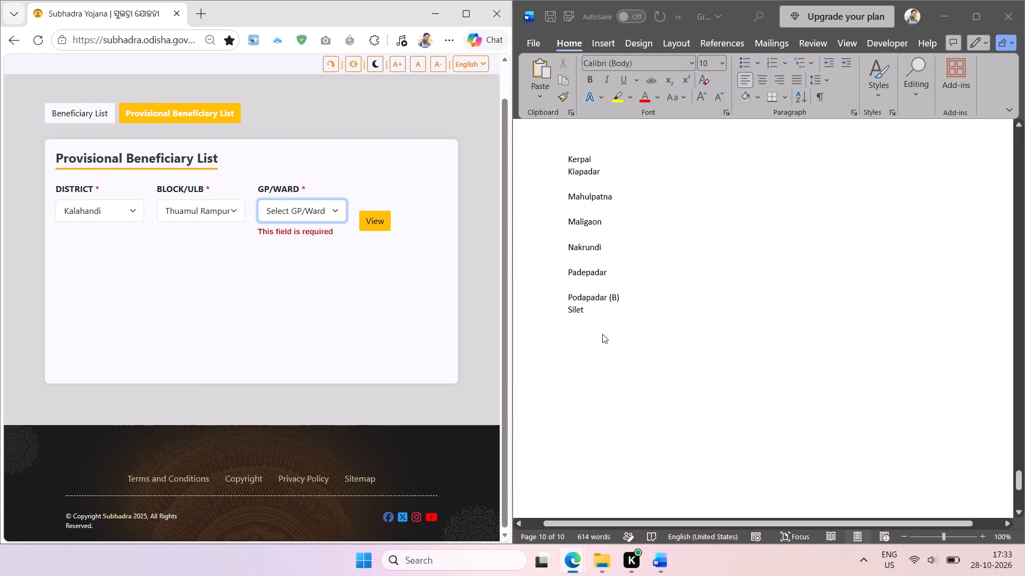
{"action": "left_click", "coordinate": [587, 307]}
{"action": "key", "text": "Return"}
{"action": "key", "text": "ctrl+v"}
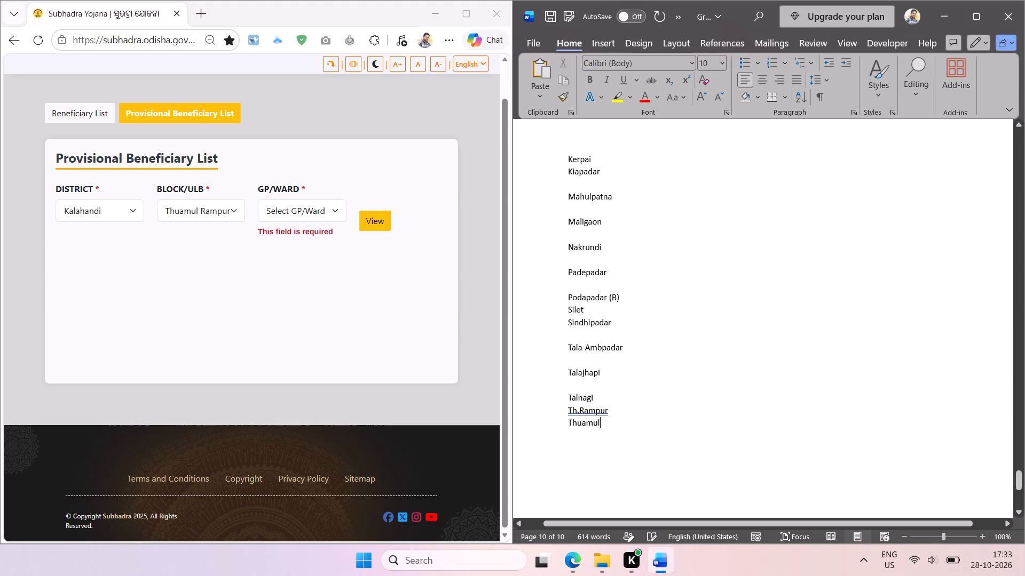
Insert a space after "Th." in the Th.Rampur entry.
{"action": "scroll", "coordinate": [611, 327], "scroll_direction": "down", "scroll_amount": 1}
{"action": "left_click", "coordinate": [579, 374]}
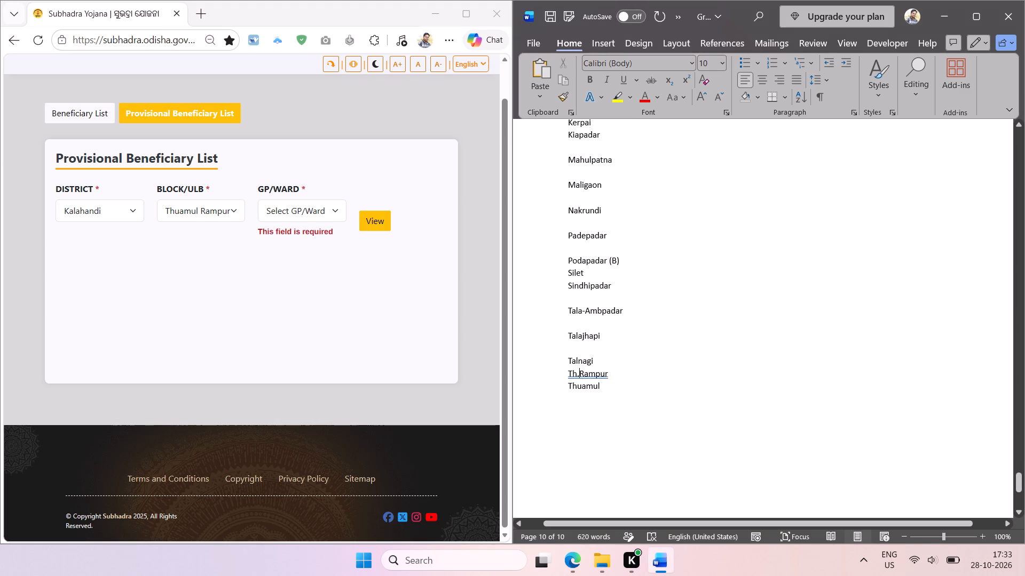
{"action": "key", "text": "space"}
Remove the blank lines between the names from Sindhipadar to Th. Rampur.
{"action": "left_click", "coordinate": [588, 352]}
{"action": "key", "text": "BackSpace"}
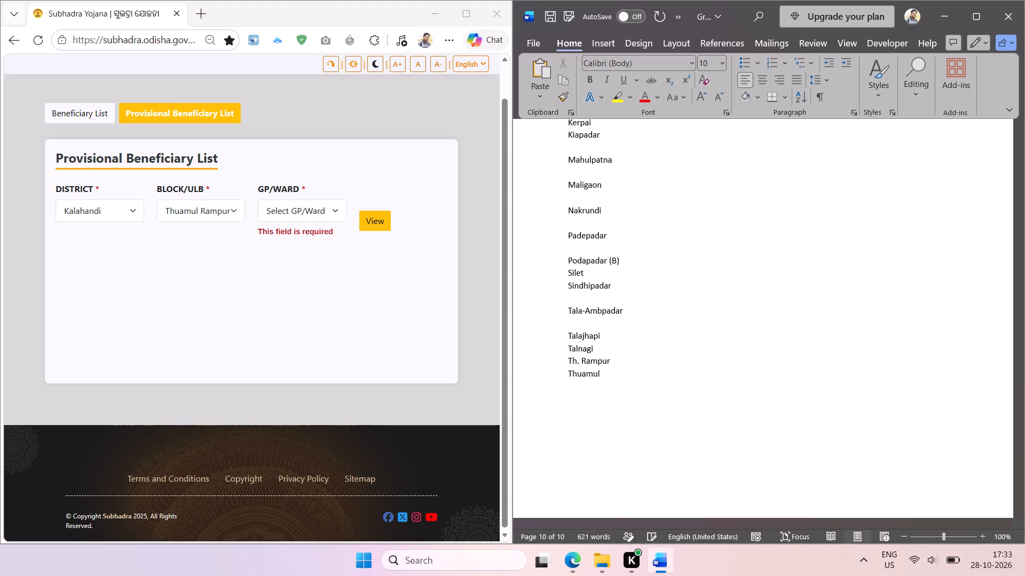
{"action": "key", "text": "Up"}
{"action": "key", "text": "BackSpace"}
{"action": "key", "text": "Up"}
{"action": "key", "text": "BackSpace"}
Remove the blank lines between the names from Kiapadar to Podapadar (B).
{"action": "key", "text": "Up"}
{"action": "key", "text": "Up"}
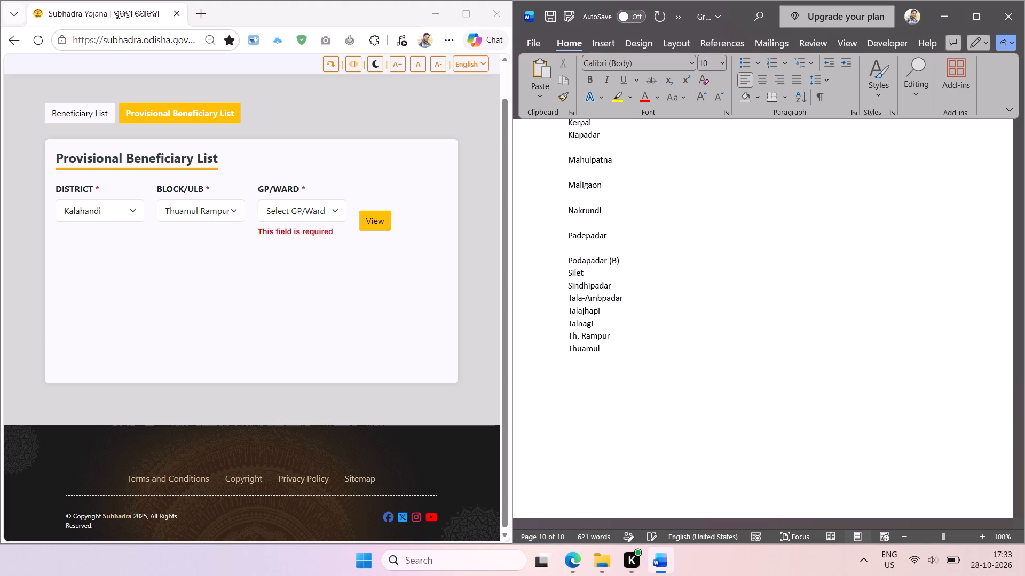
{"action": "key", "text": "Up"}
{"action": "key", "text": "BackSpace"}
{"action": "key", "text": "Up"}
{"action": "key", "text": "BackSpace"}
{"action": "key", "text": "Up"}
{"action": "key", "text": "BackSpace"}
{"action": "key", "text": "Up"}
{"action": "key", "text": "BackSpace"}
{"action": "key", "text": "Up"}
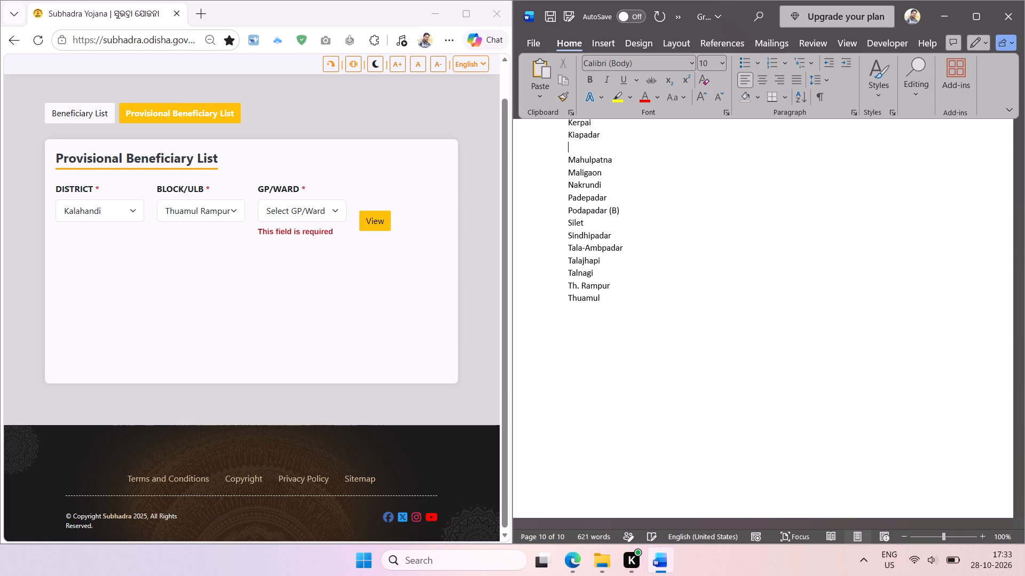
{"action": "key", "text": "BackSpace"}
Remove the blank lines between the names from Dumerpadar to Kerpai.
{"action": "scroll", "coordinate": [645, 354], "scroll_direction": "up", "scroll_amount": 4}
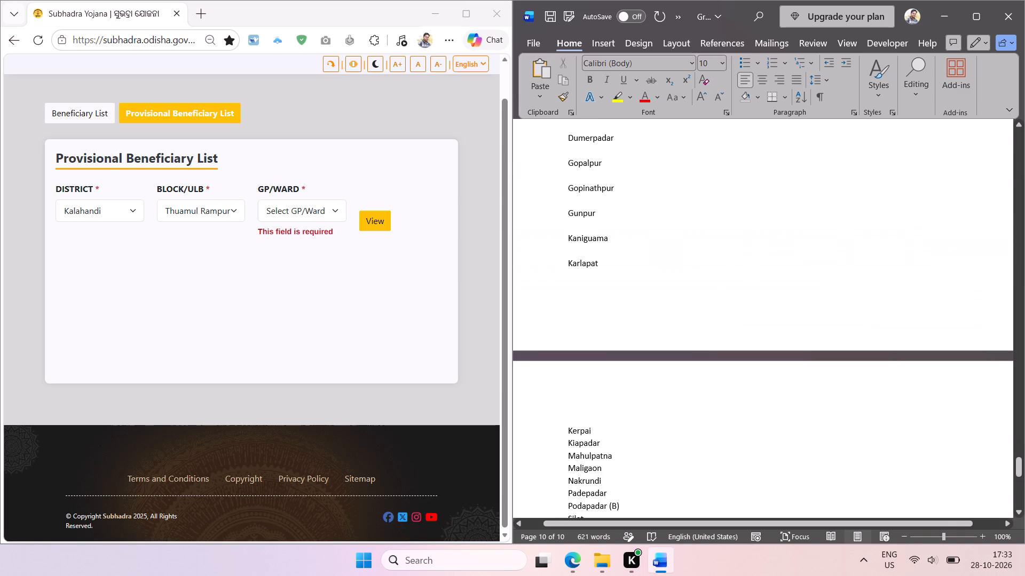
{"action": "key", "text": "Up"}
{"action": "key", "text": "Up"}
{"action": "key", "text": "BackSpace"}
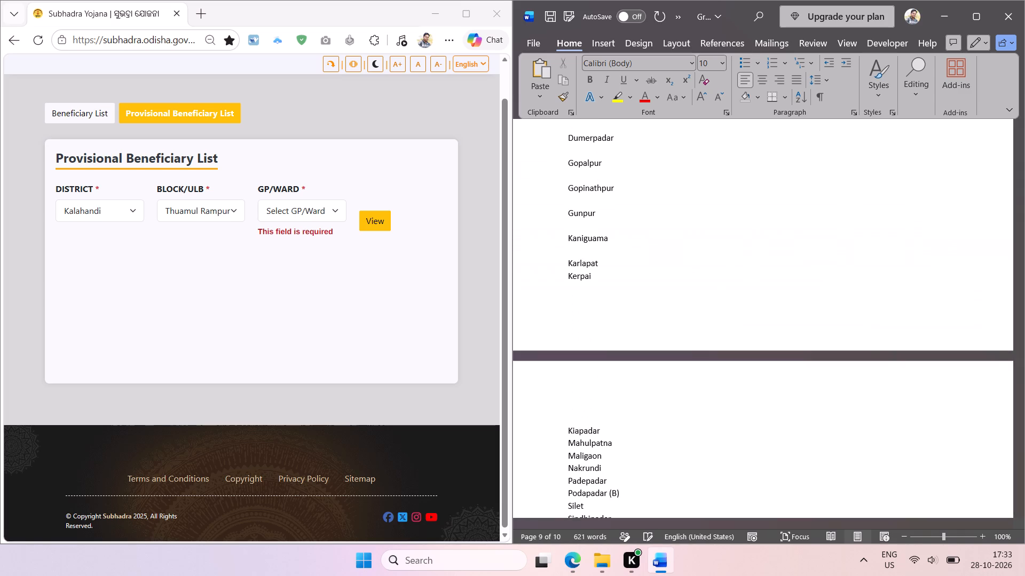
{"action": "key", "text": "Up"}
{"action": "key", "text": "BackSpace"}
{"action": "key", "text": "Up"}
{"action": "key", "text": "BackSpace"}
{"action": "key", "text": "Up"}
{"action": "key", "text": "BackSpace"}
{"action": "key", "text": "Up"}
{"action": "key", "text": "BackSpace"}
{"action": "key", "text": "Up"}
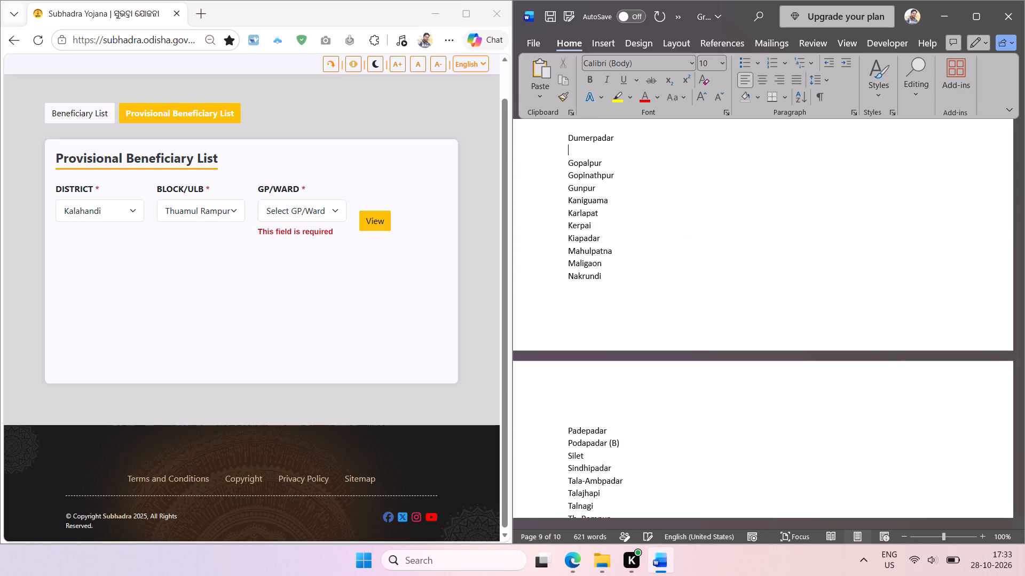
{"action": "key", "text": "BackSpace"}
Remove the remaining blank lines between the names from Adri to Dumerpadar.
{"action": "scroll", "coordinate": [645, 354], "scroll_direction": "up", "scroll_amount": 2}
{"action": "key", "text": "Up"}
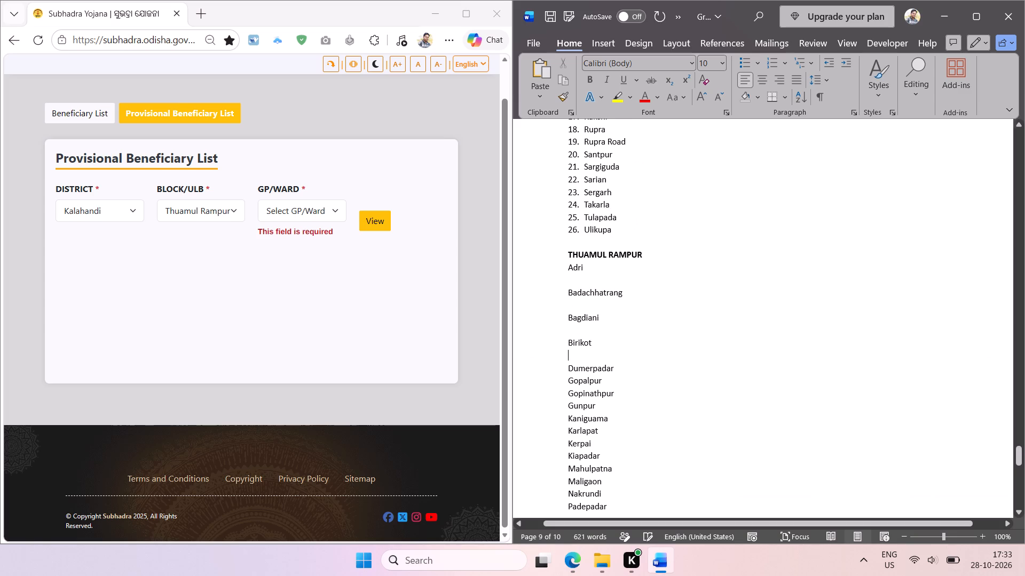
{"action": "key", "text": "BackSpace"}
{"action": "key", "text": "Up"}
{"action": "key", "text": "BackSpace"}
{"action": "key", "text": "Up"}
{"action": "key", "text": "BackSpace"}
{"action": "key", "text": "Up"}
{"action": "key", "text": "BackSpace"}
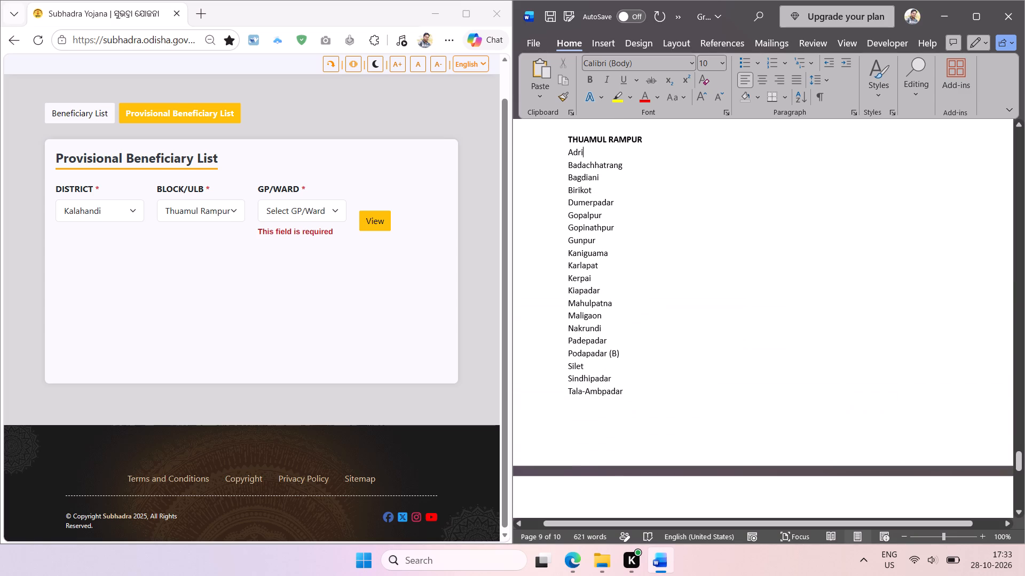
Insert a page break before the THUAMUL RAMPUR heading.
{"action": "left_click", "coordinate": [571, 137]}
{"action": "left_click", "coordinate": [567, 138]}
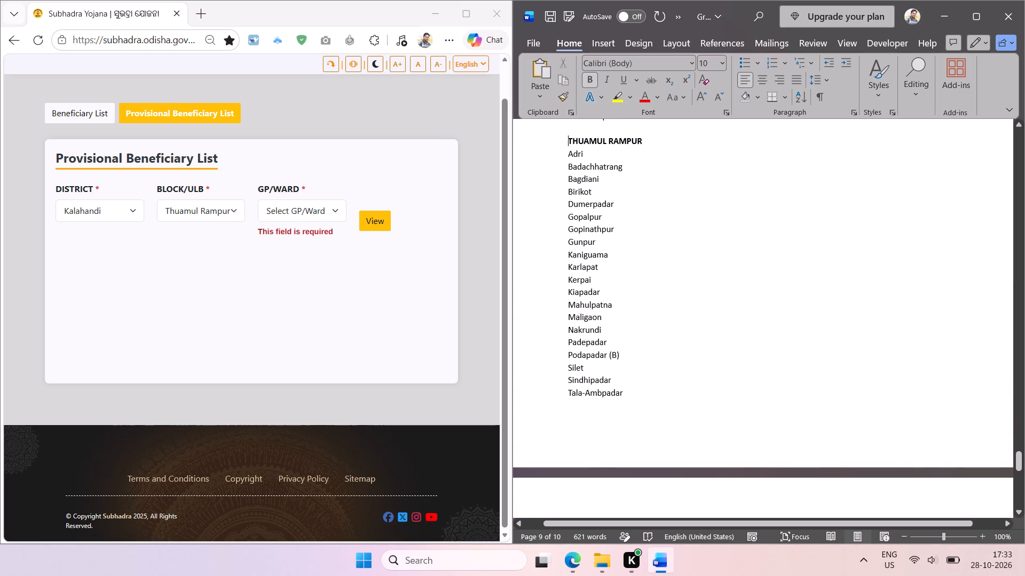
{"action": "key", "text": "ctrl+Return"}
Sort the names from Adri to Thuamul by paragraph text in ascending order.
{"action": "scroll", "coordinate": [687, 196], "scroll_direction": "down", "scroll_amount": 1}
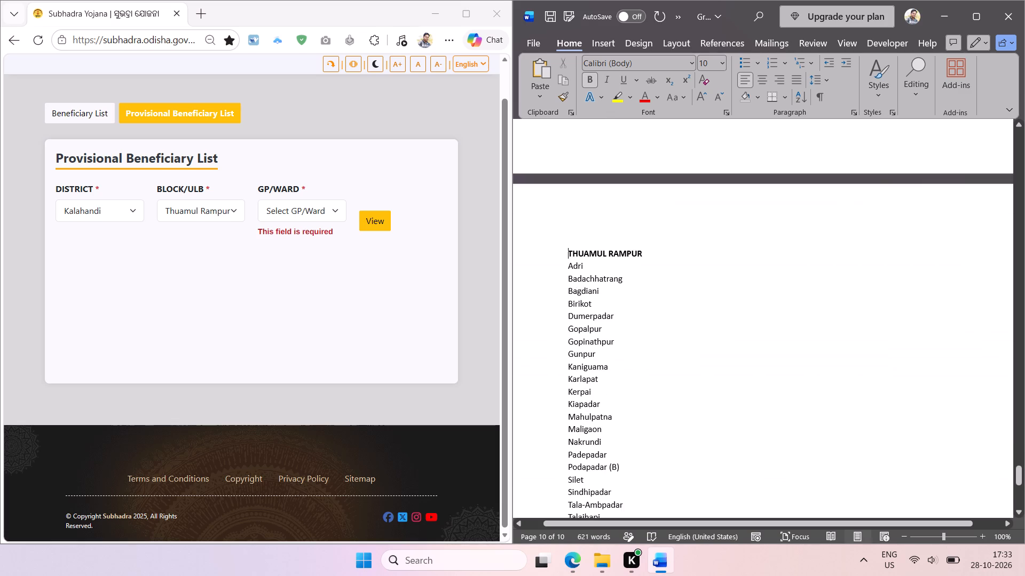
{"action": "scroll", "coordinate": [695, 237], "scroll_direction": "down", "scroll_amount": 2}
{"action": "left_click", "coordinate": [567, 162]}
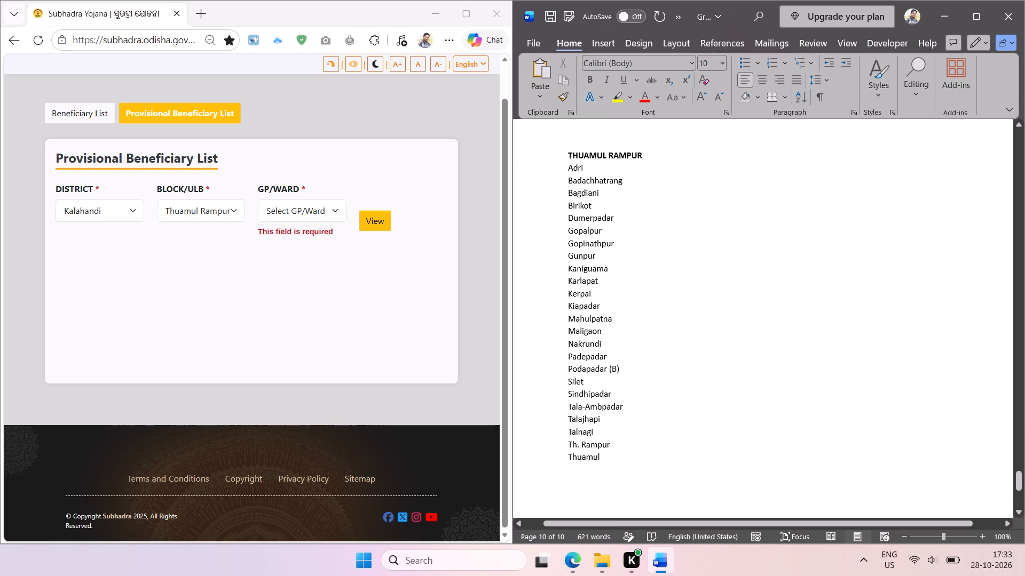
{"action": "left_click", "coordinate": [606, 460], "text": "shift"}
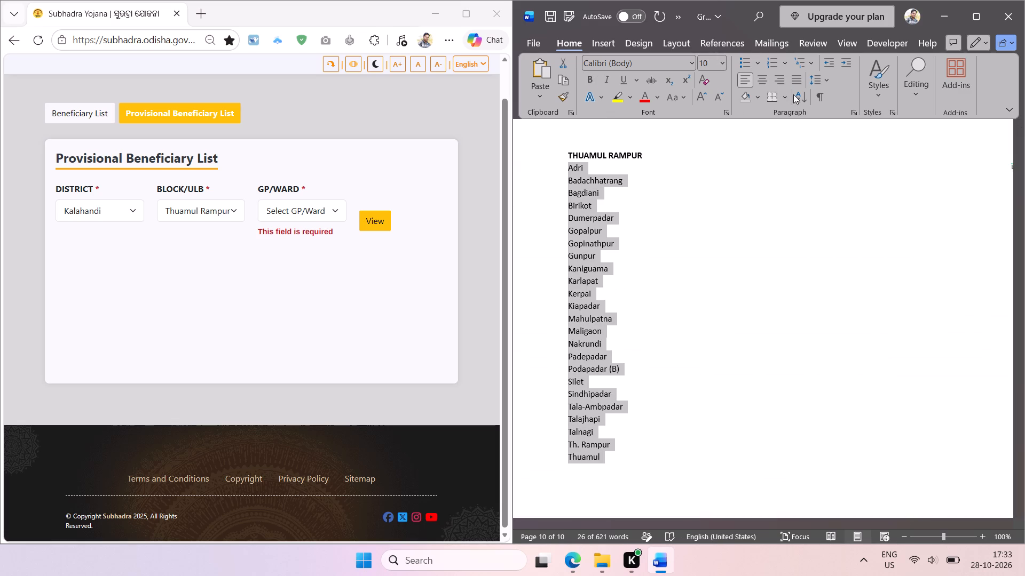
{"action": "left_click", "coordinate": [794, 97]}
{"action": "left_click", "coordinate": [773, 58]}
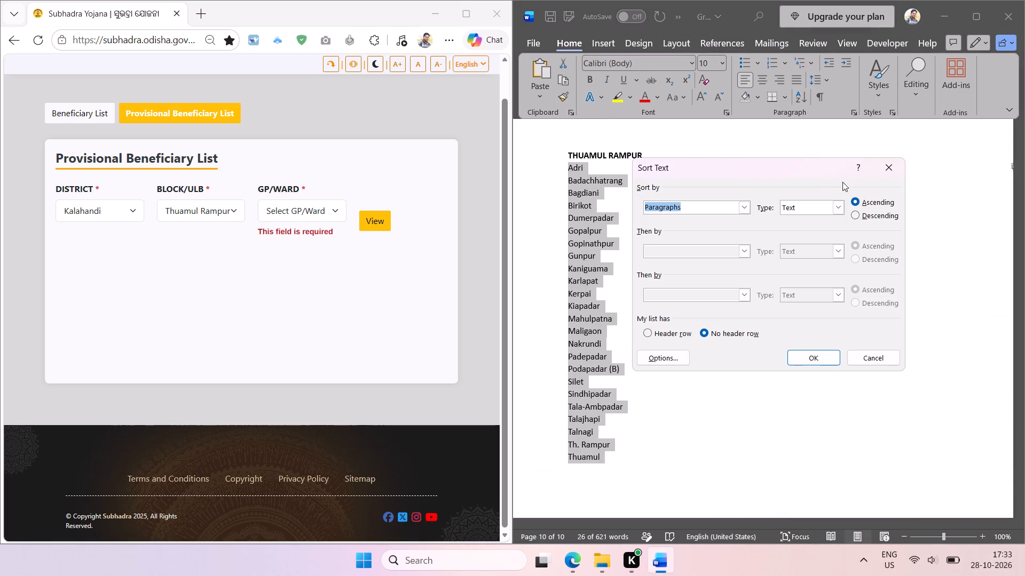
{"action": "key", "text": "Return"}
Turn the Thuamul Rampur names into a numbered list aligned with the heading and save the document.
{"action": "left_click", "coordinate": [773, 67]}
{"action": "left_click", "coordinate": [833, 64]}
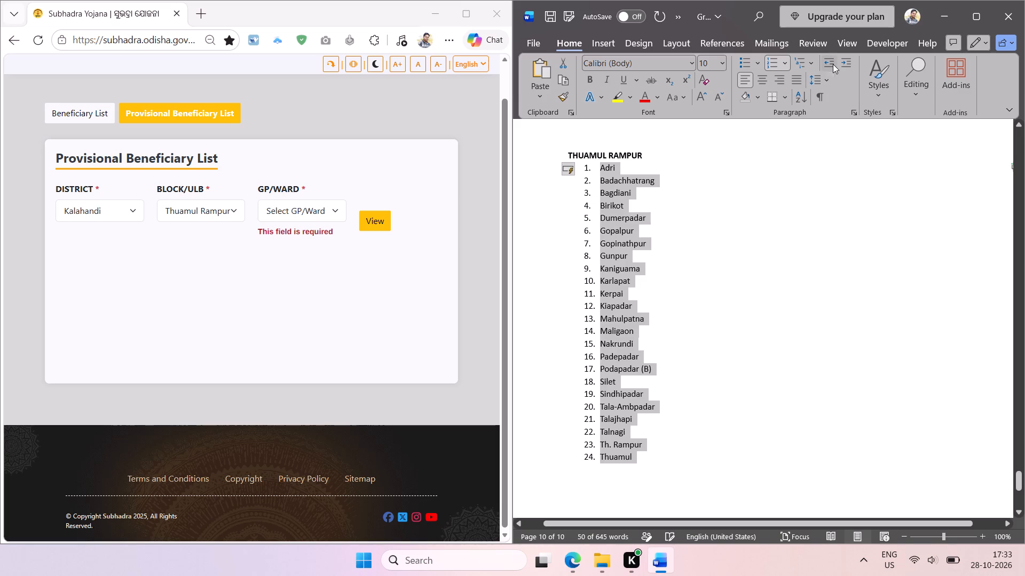
{"action": "left_click", "coordinate": [713, 182]}
{"action": "key", "text": "ctrl+s"}
End the numbered list after Thuamul and start a plain line beneath it with a gap.
{"action": "left_click", "coordinate": [618, 459]}
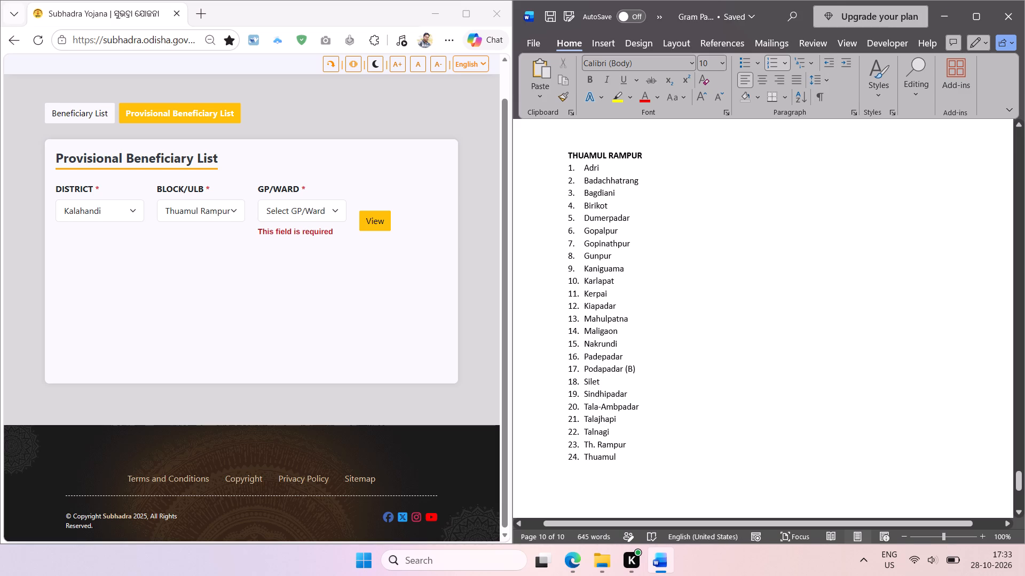
{"action": "key", "text": "Return"}
{"action": "key", "text": "Return"}
{"action": "key", "text": "Return"}
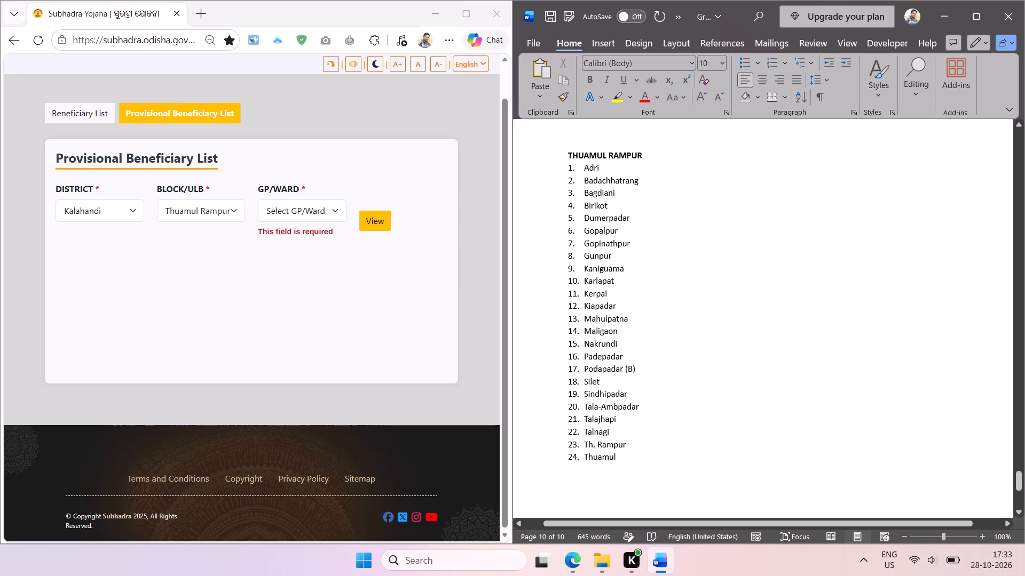
Check the website's block list for remaining blocks, and save and close the gram panchayat document.
{"action": "left_click", "coordinate": [227, 212]}
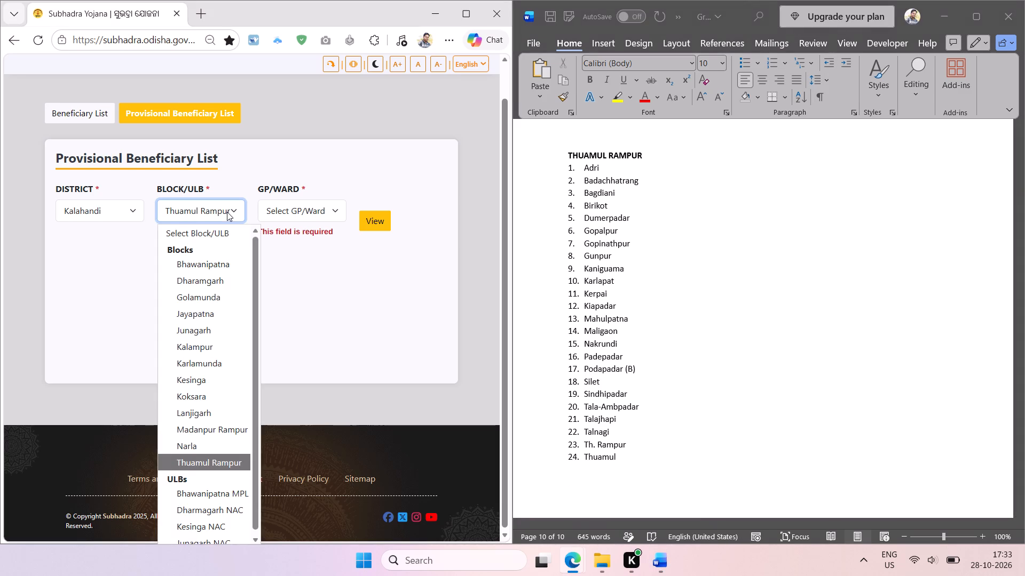
{"action": "left_click", "coordinate": [227, 212]}
{"action": "left_click", "coordinate": [660, 299]}
{"action": "key", "text": "ctrl+s"}
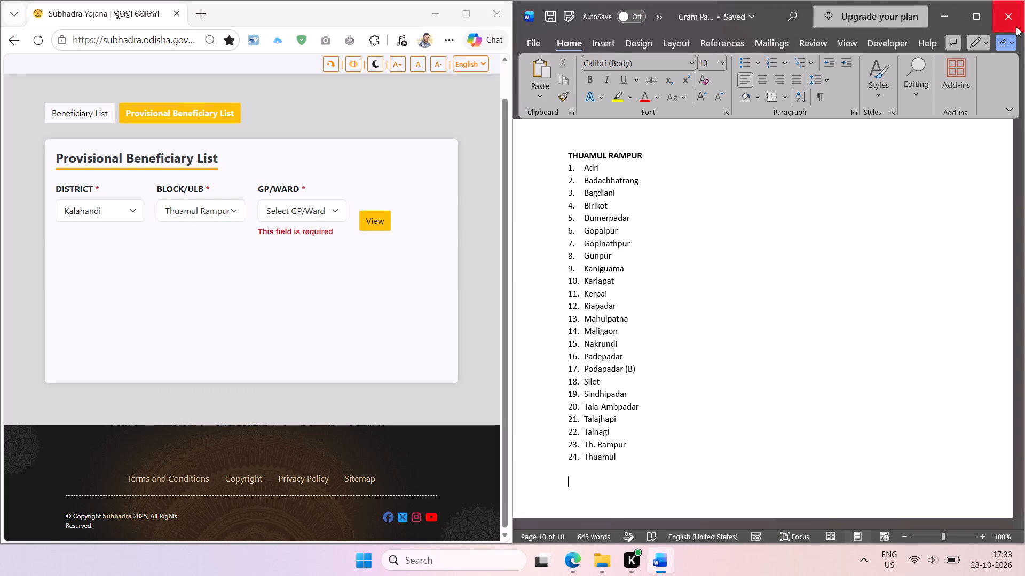
{"action": "left_click", "coordinate": [1015, 25]}
Go up to the Odisha State folder in File Explorer and duplicate the 15 Kalahandi folder there.
{"action": "left_click", "coordinate": [696, 202]}
{"action": "key", "text": "BackSpace"}
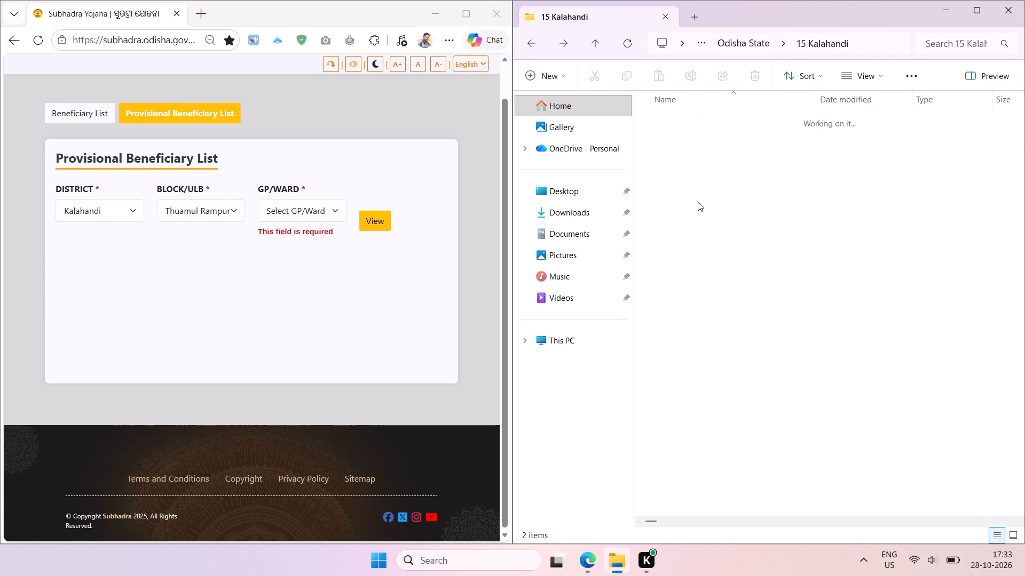
{"action": "left_click", "coordinate": [748, 481]}
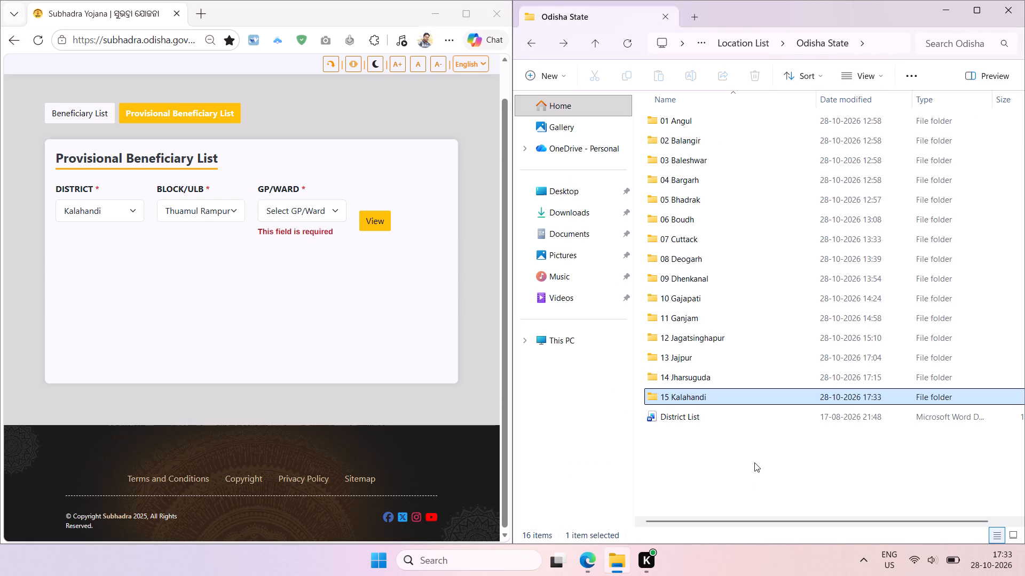
{"action": "left_click", "coordinate": [728, 398]}
{"action": "left_click", "coordinate": [632, 78]}
{"action": "left_click", "coordinate": [662, 76]}
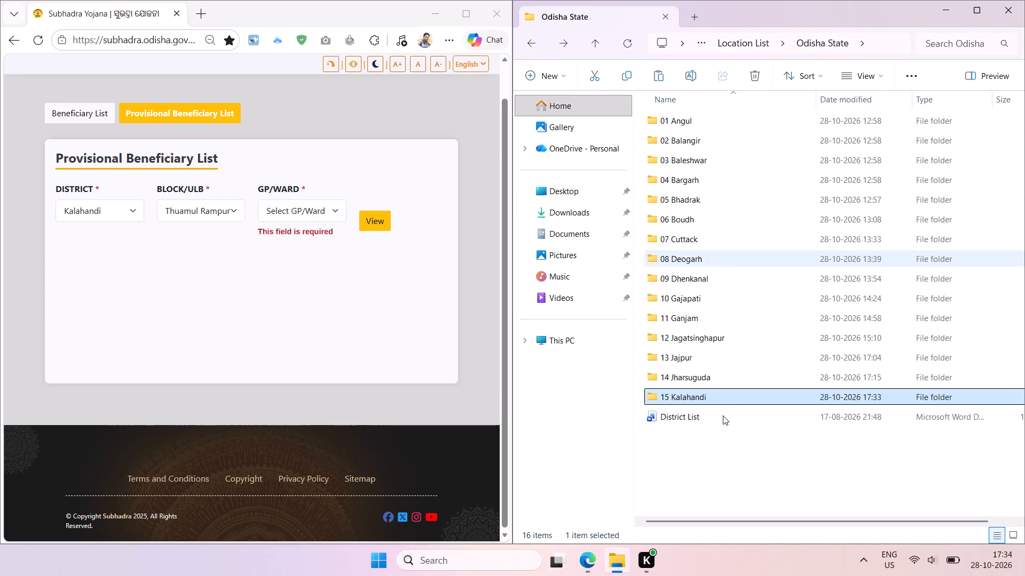
Choose Kandhamal as the district on the Subhadra website and copy its name with on-screen text capture.
{"action": "left_click", "coordinate": [125, 212]}
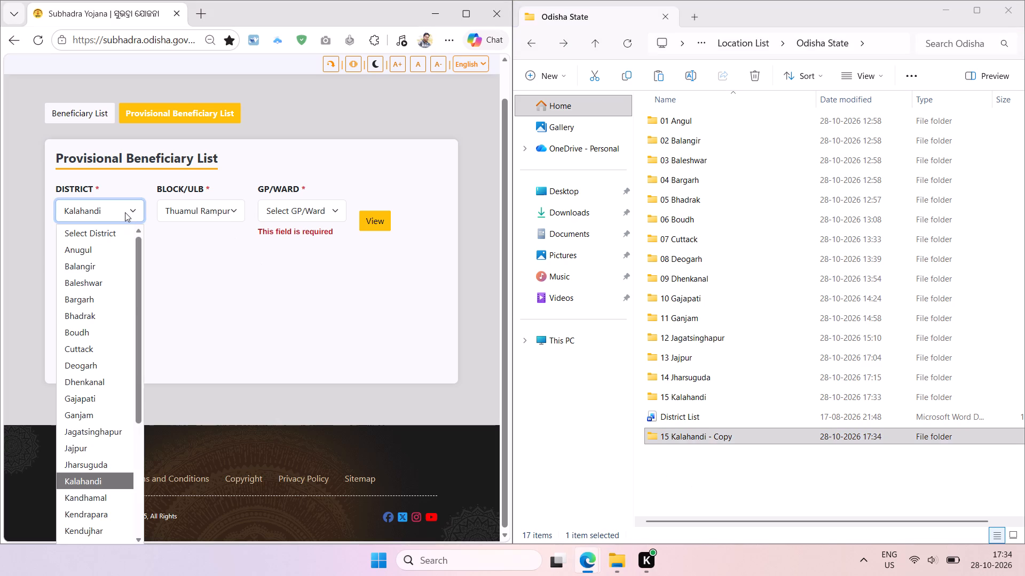
{"action": "left_click", "coordinate": [116, 491]}
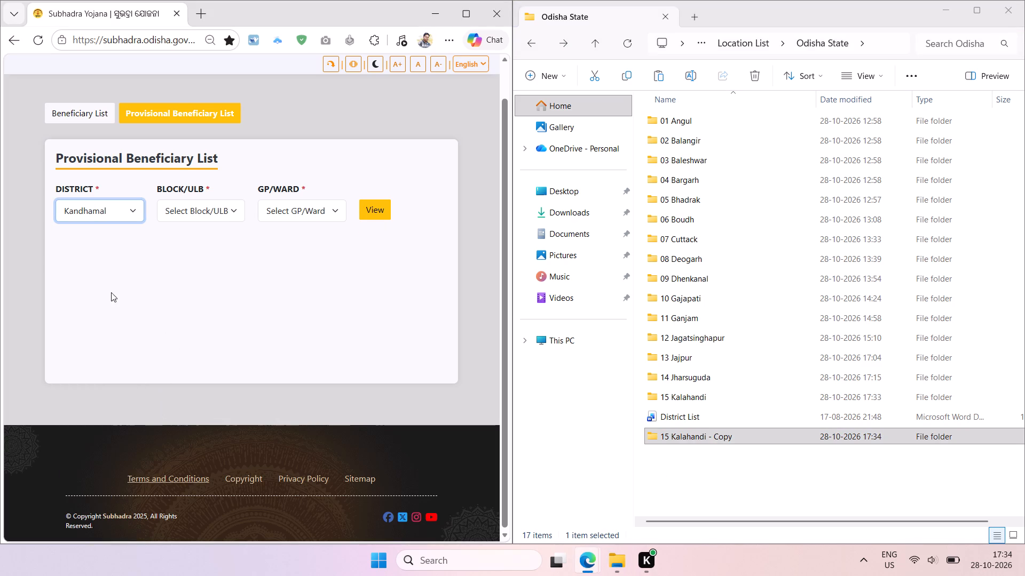
{"action": "left_click", "coordinate": [107, 284]}
{"action": "key", "text": "shift+super+t"}
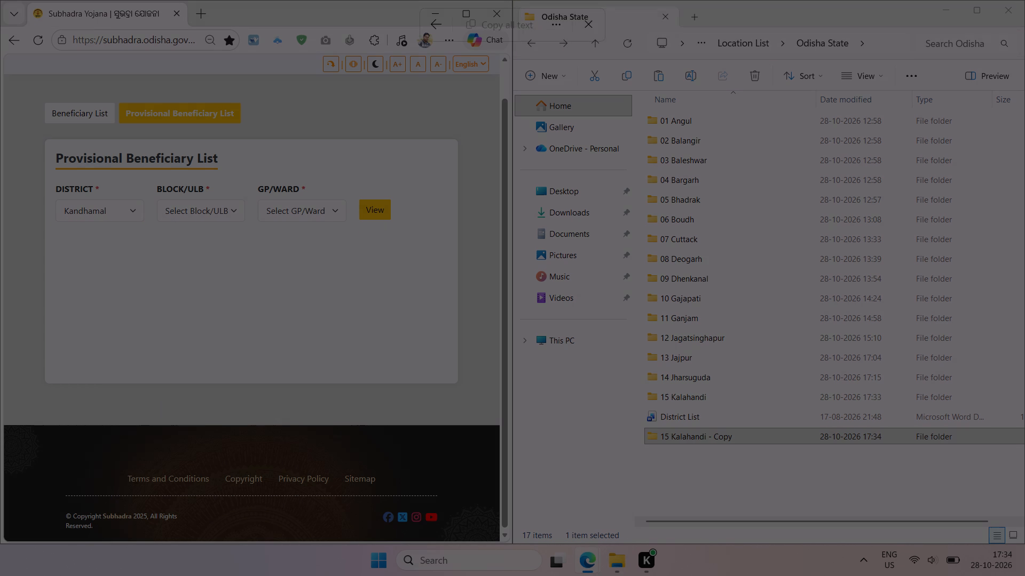
{"action": "left_click_drag", "start_coordinate": [59, 196], "coordinate": [137, 267]}
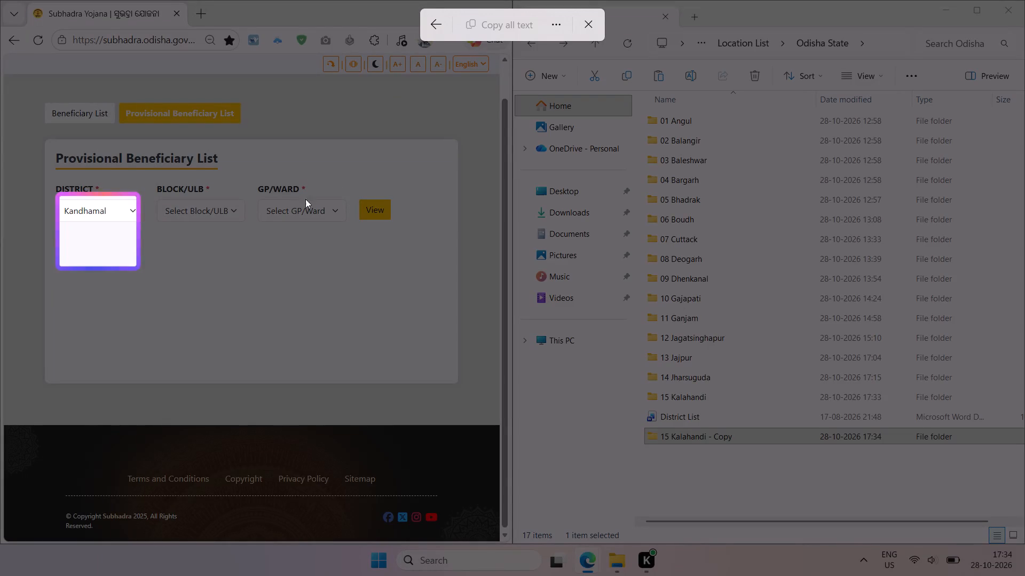
{"action": "left_click_drag", "start_coordinate": [140, 231], "coordinate": [124, 233]}
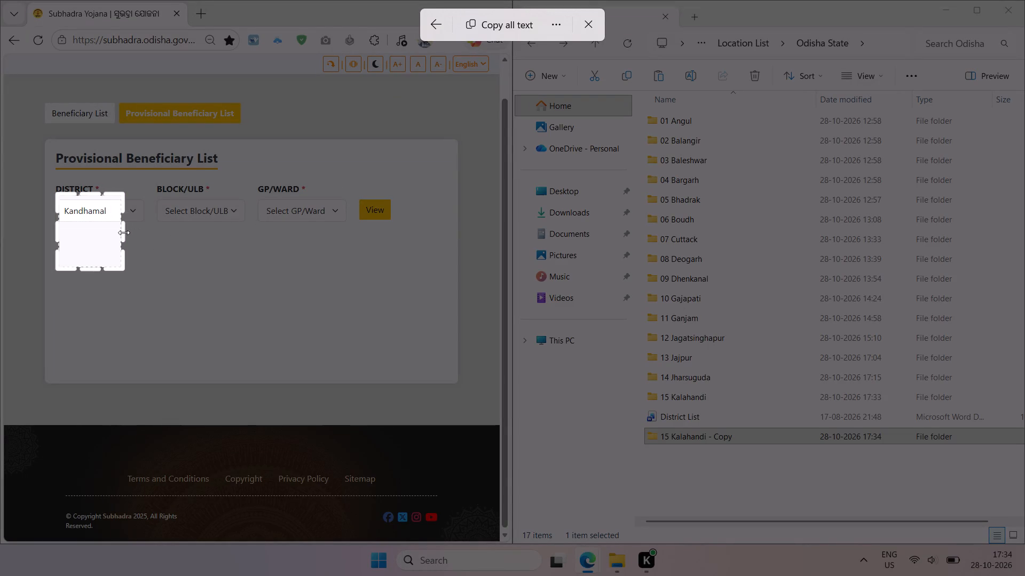
{"action": "left_click_drag", "start_coordinate": [124, 233], "coordinate": [120, 234]}
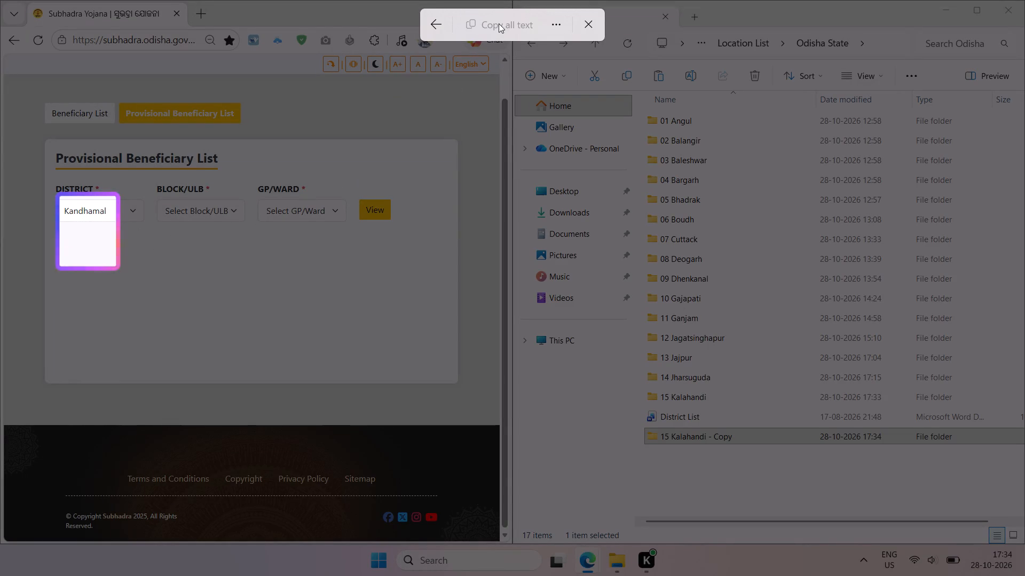
{"action": "left_click", "coordinate": [499, 23]}
Rename the copied Kalahandi folder as 16 Kandhamal and open it.
{"action": "left_click", "coordinate": [720, 436]}
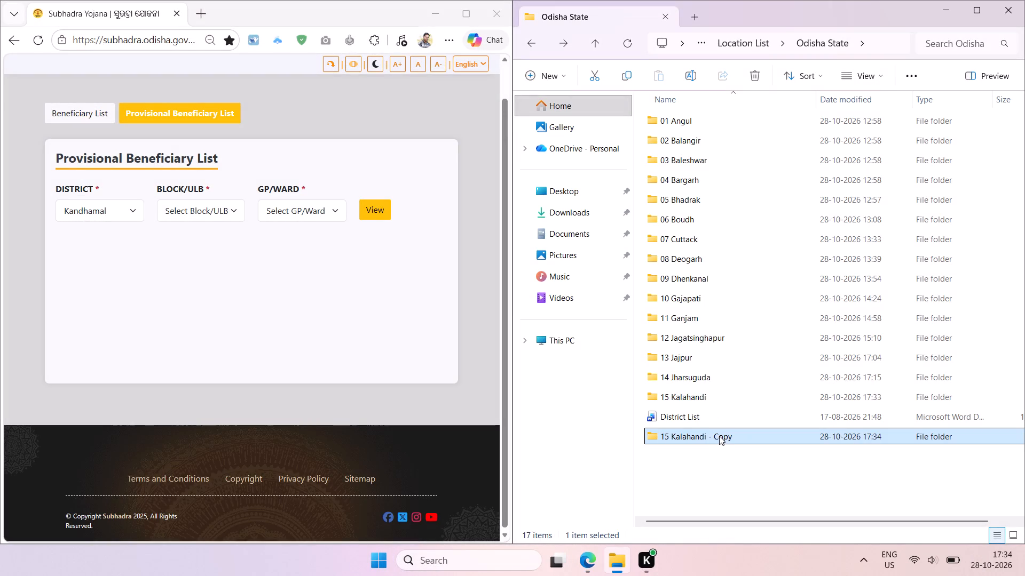
{"action": "key", "text": "F2"}
{"action": "type", "text": "16"}
{"action": "key", "text": "space"}
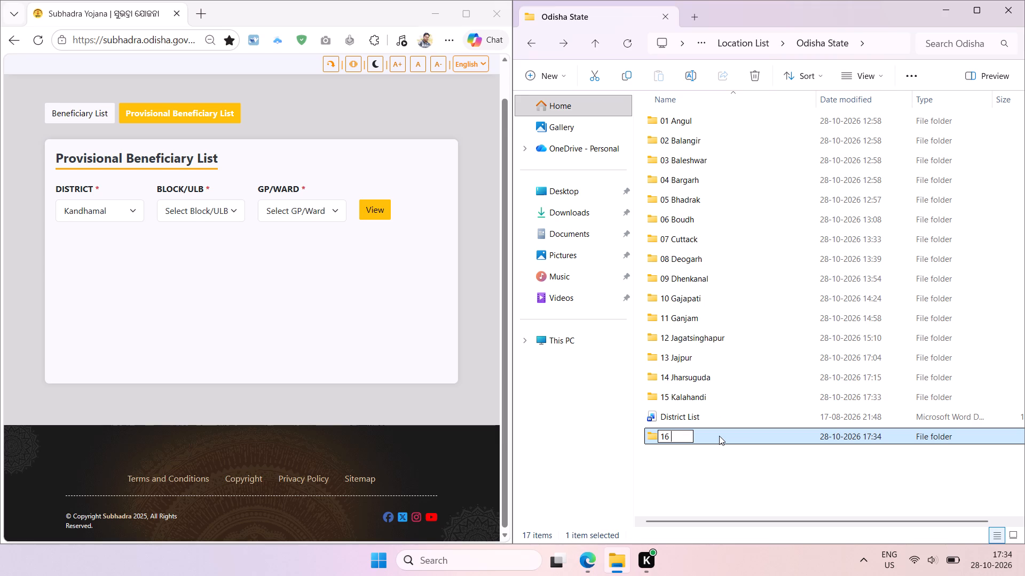
{"action": "key", "text": "ctrl+v"}
{"action": "key", "text": "Return"}
{"action": "key", "text": "Return"}
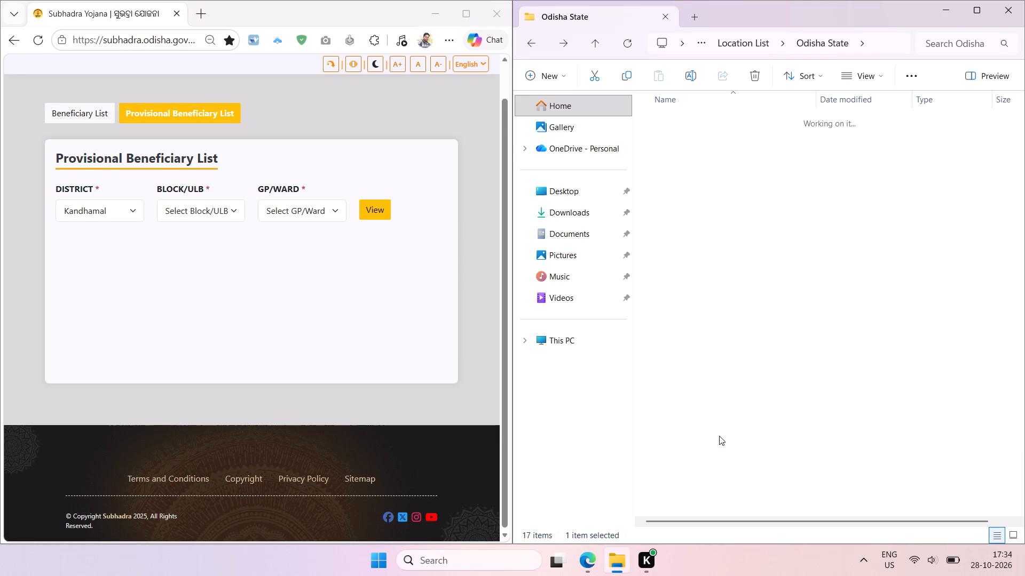
Open the Block and ULB document and replace the district name in its title line with Kandhamal.
{"action": "left_click", "coordinate": [720, 127]}
{"action": "double_click", "coordinate": [748, 123]}
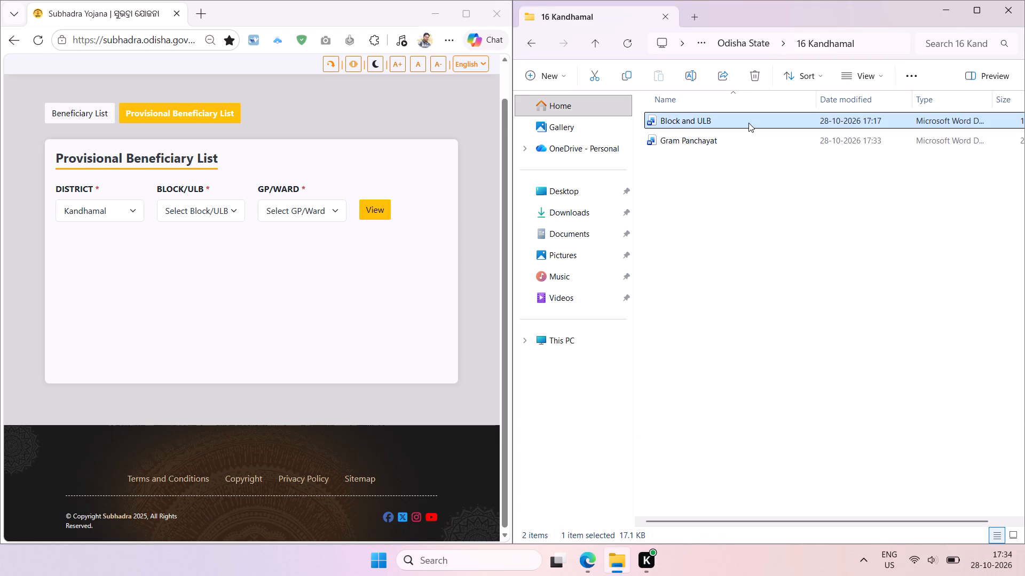
{"action": "double_click", "coordinate": [107, 203]}
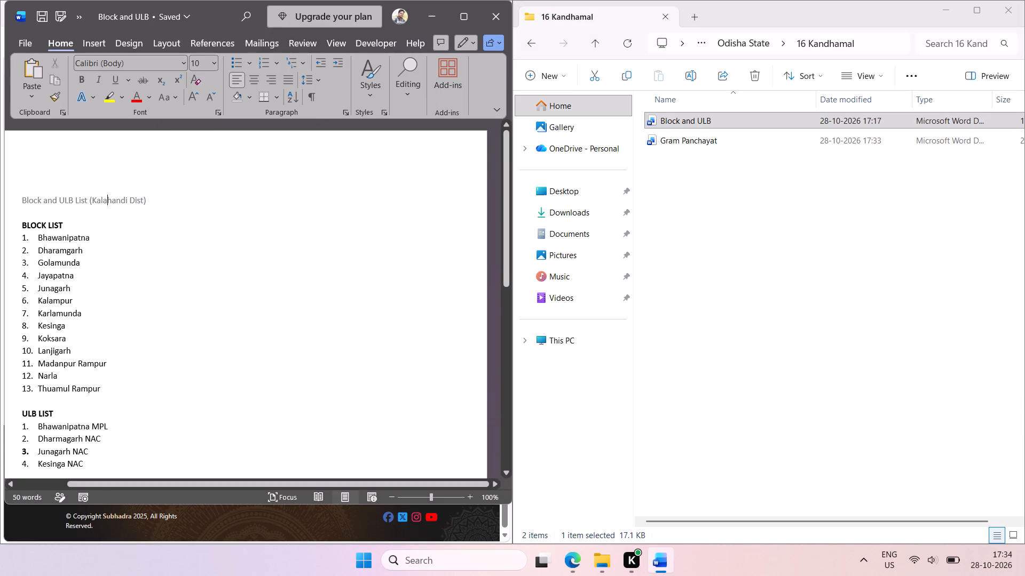
{"action": "key", "text": "ctrl+v"}
{"action": "key", "text": "space"}
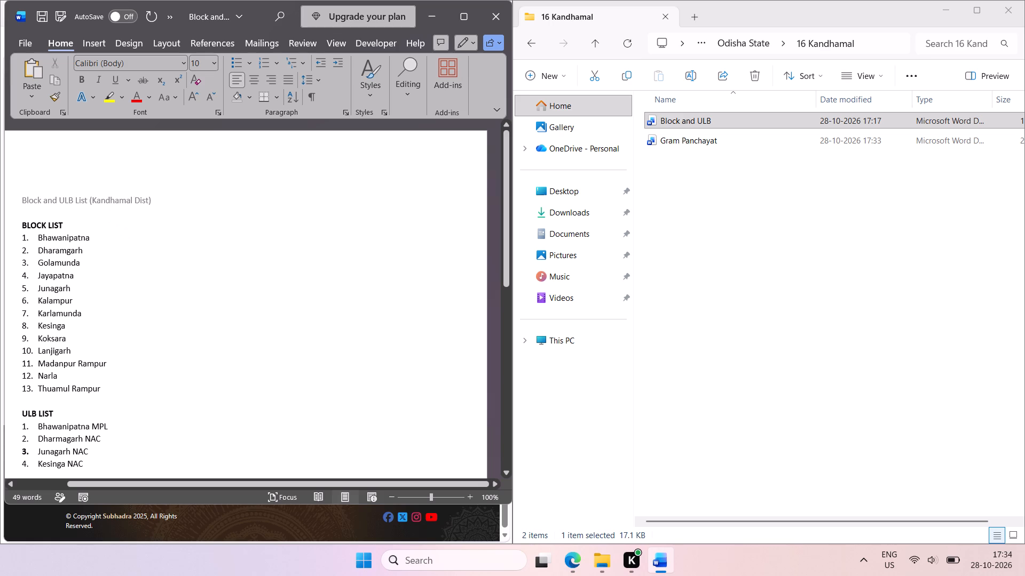
Clear the old Kalahandi names under BLOCK LIST and ULB LIST, leaving an empty line under each, and save and close the document.
{"action": "left_click_drag", "start_coordinate": [107, 387], "coordinate": [17, 240]}
{"action": "key", "text": "BackSpace"}
{"action": "key", "text": "Return"}
{"action": "left_click_drag", "start_coordinate": [88, 328], "coordinate": [10, 278]}
{"action": "key", "text": "BackSpace"}
{"action": "key", "text": "Return"}
{"action": "key", "text": "ctrl+s"}
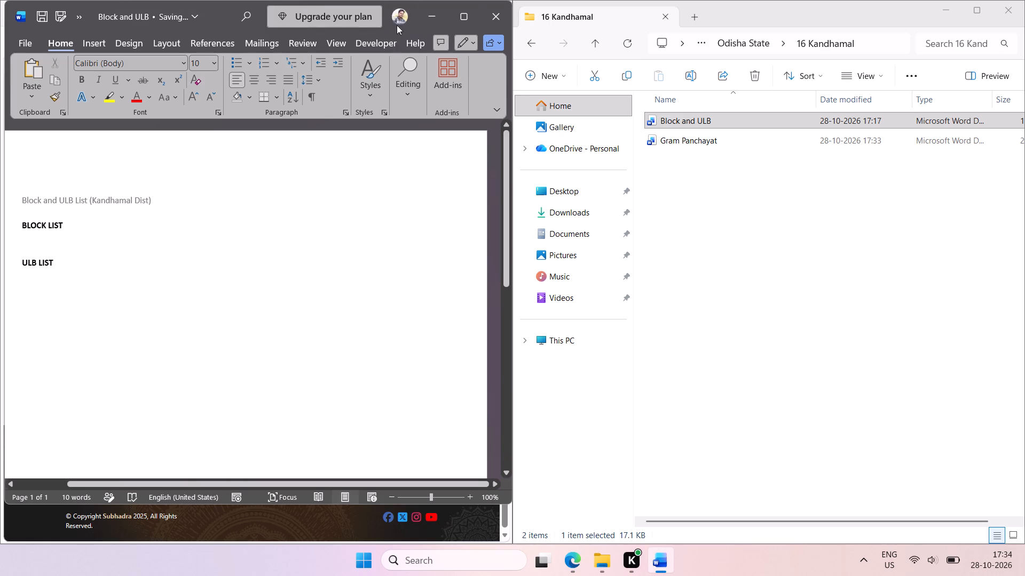
{"action": "left_click", "coordinate": [482, 17]}
Open the Gram Panchayat document and replace the district name in its title line with Kandhamal.
{"action": "left_click", "coordinate": [740, 142]}
{"action": "double_click", "coordinate": [763, 142]}
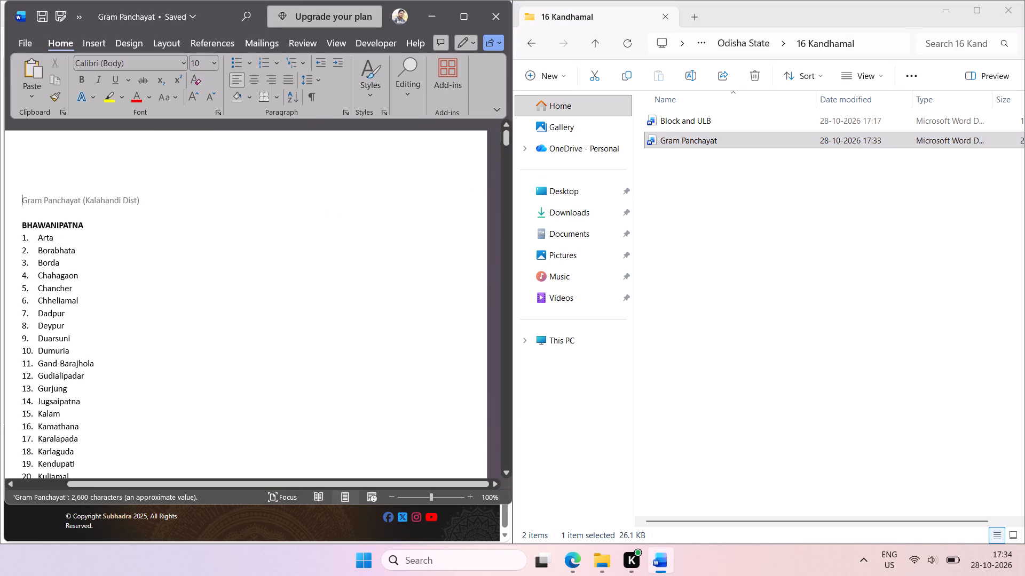
{"action": "double_click", "coordinate": [102, 205]}
{"action": "key", "text": "ctrl+v"}
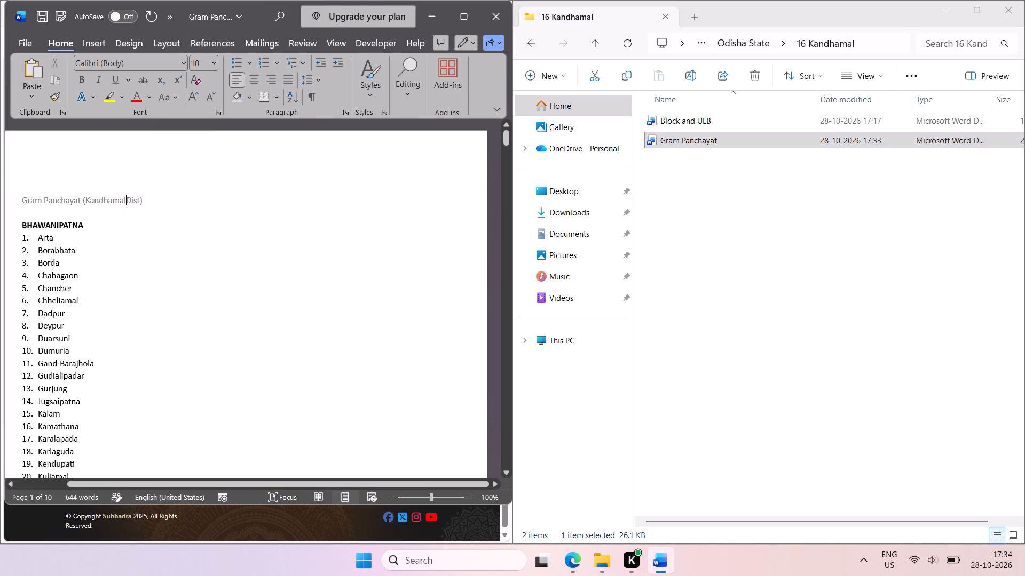
{"action": "key", "text": "space"}
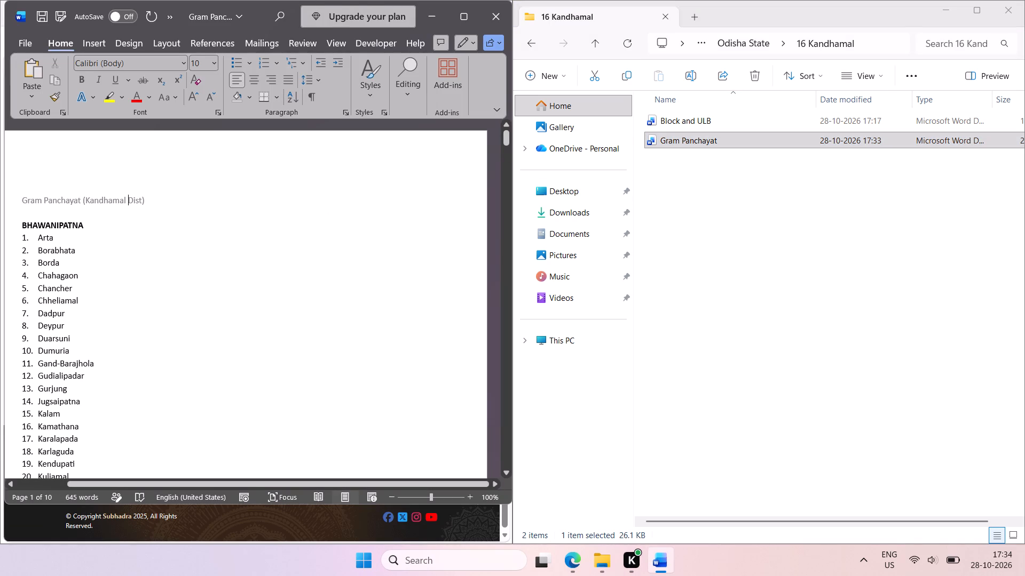
Replace the first block heading with 0000, reduce the document to the title and that heading, and save and close it.
{"action": "double_click", "coordinate": [70, 222]}
{"action": "type", "text": "000"}
{"action": "key", "text": "0"}
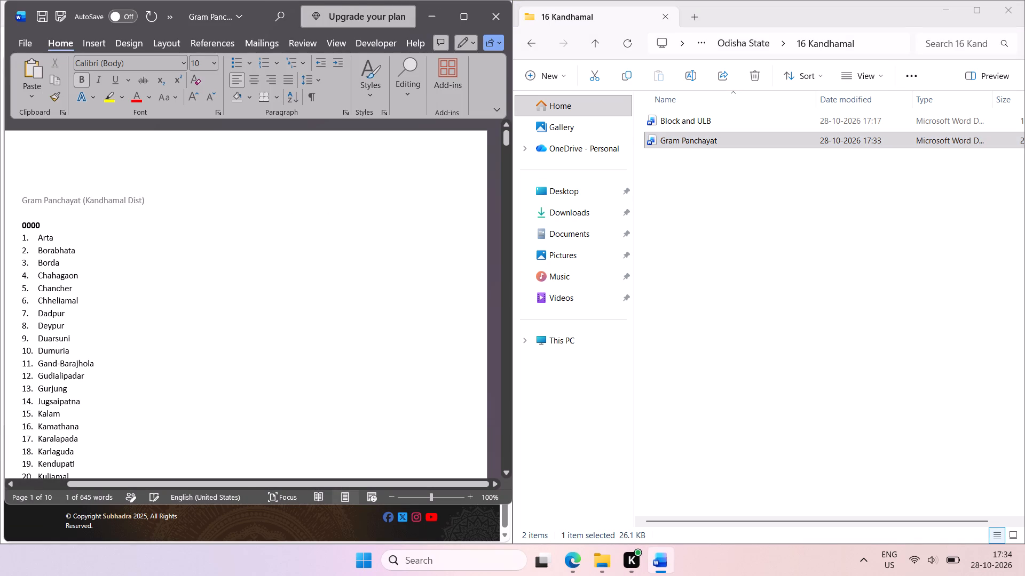
{"action": "left_click_drag", "start_coordinate": [41, 223], "coordinate": [17, 198]}
{"action": "key", "text": "ctrl+c"}
{"action": "key", "text": "ctrl+a"}
{"action": "key", "text": "ctrl+v"}
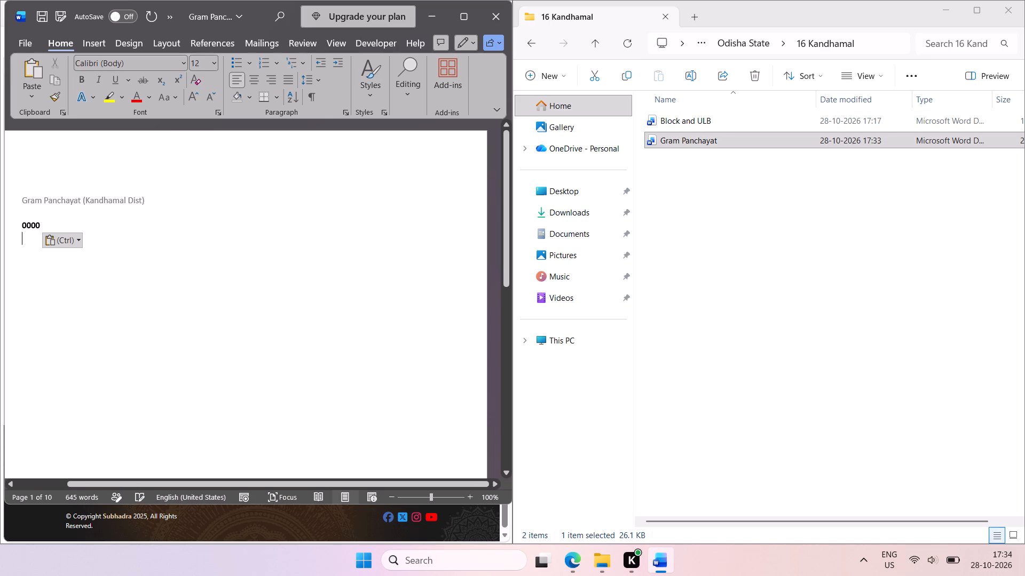
{"action": "key", "text": "ctrl+s"}
{"action": "left_click", "coordinate": [508, 8]}
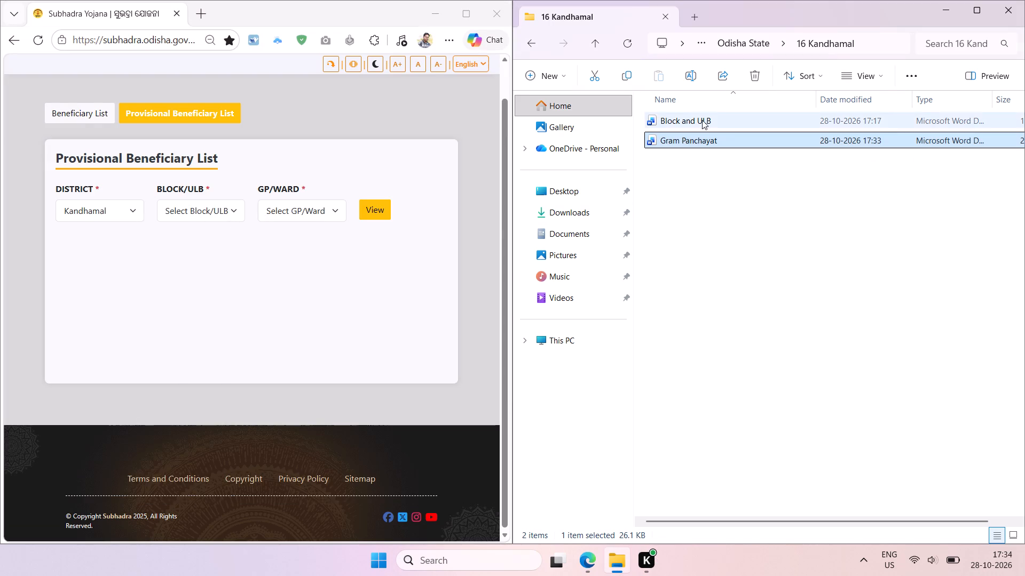
Reopen the Block and ULB document and place its window beside the website.
{"action": "left_click", "coordinate": [702, 120]}
{"action": "double_click", "coordinate": [769, 121]}
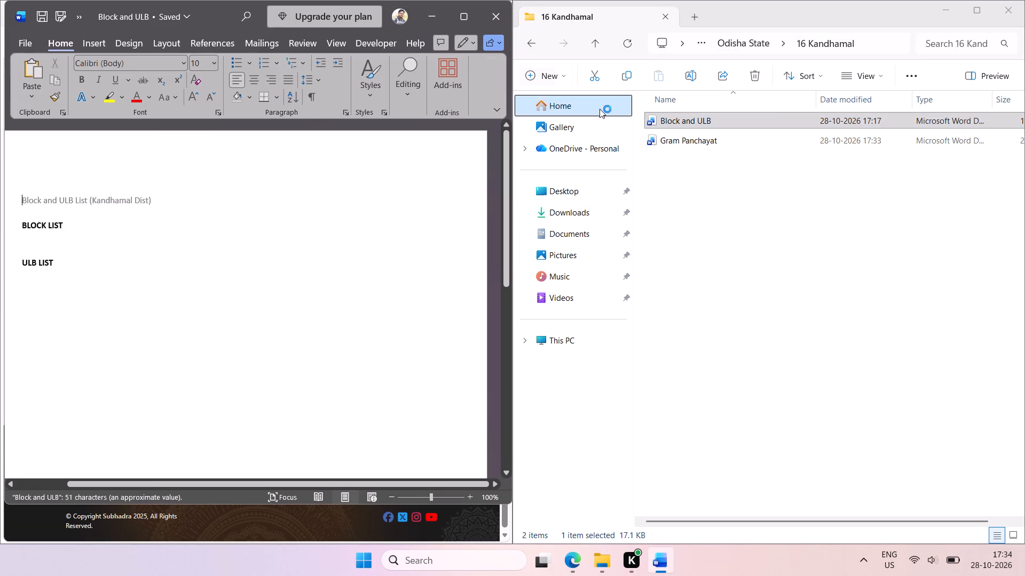
{"action": "left_click", "coordinate": [461, 89]}
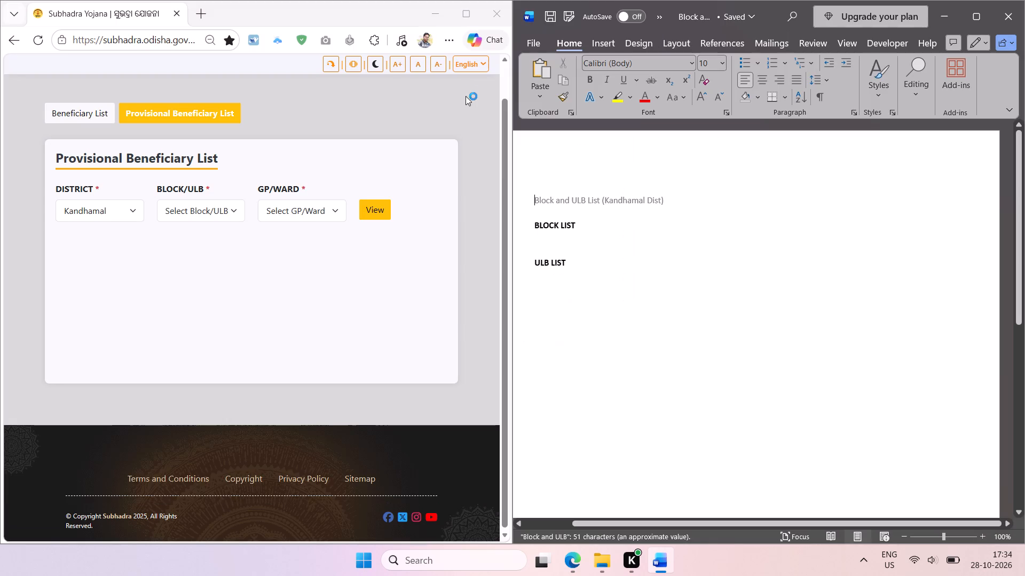
Copy Kandhamal's block names, Baliguda to Tumudibandh, from the website with text capture, and place the insertion point beneath BLOCK LIST.
{"action": "left_click", "coordinate": [245, 236]}
{"action": "left_click", "coordinate": [224, 210]}
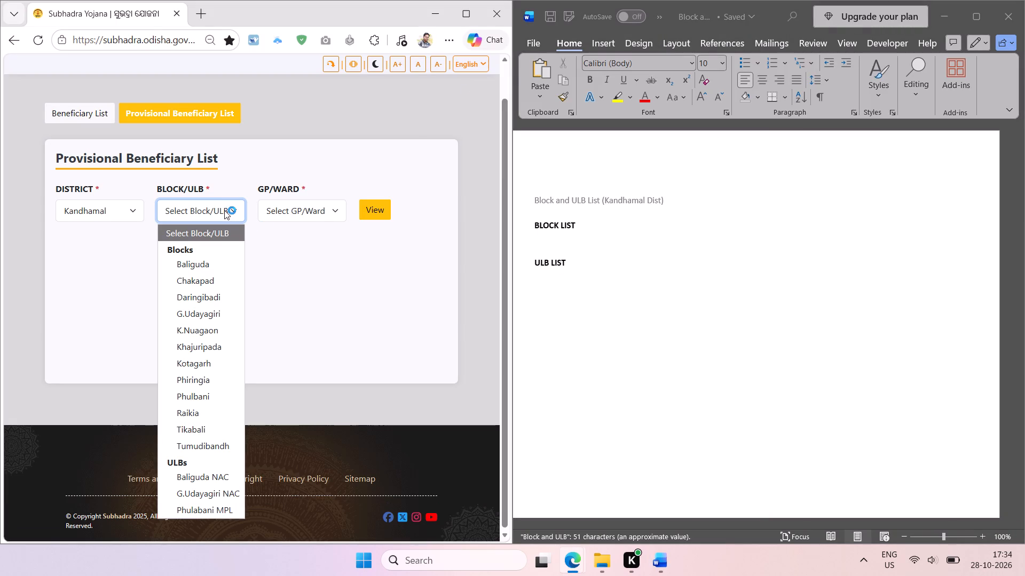
{"action": "key", "text": "shift+super+t"}
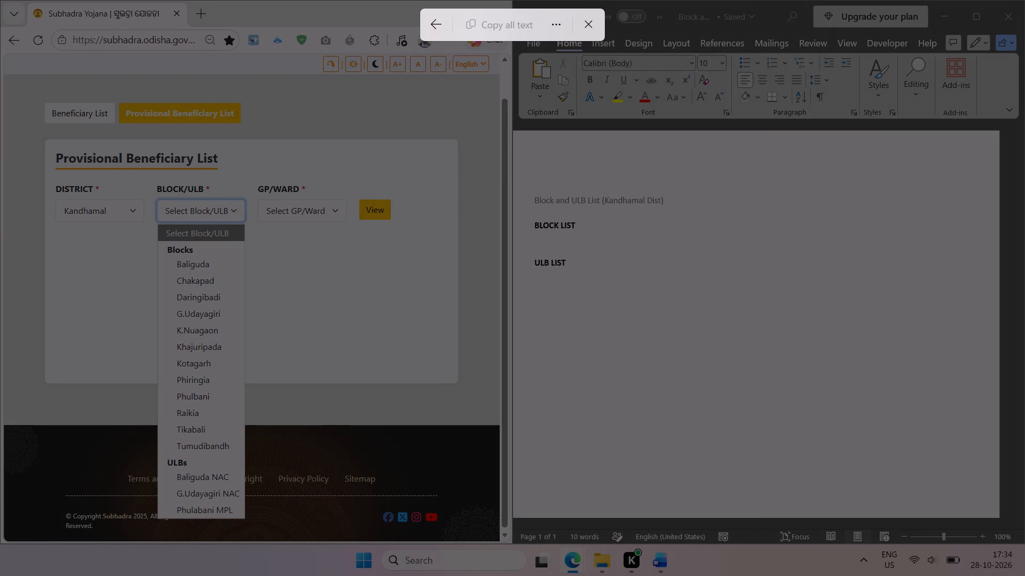
{"action": "left_click_drag", "start_coordinate": [168, 254], "coordinate": [245, 457]}
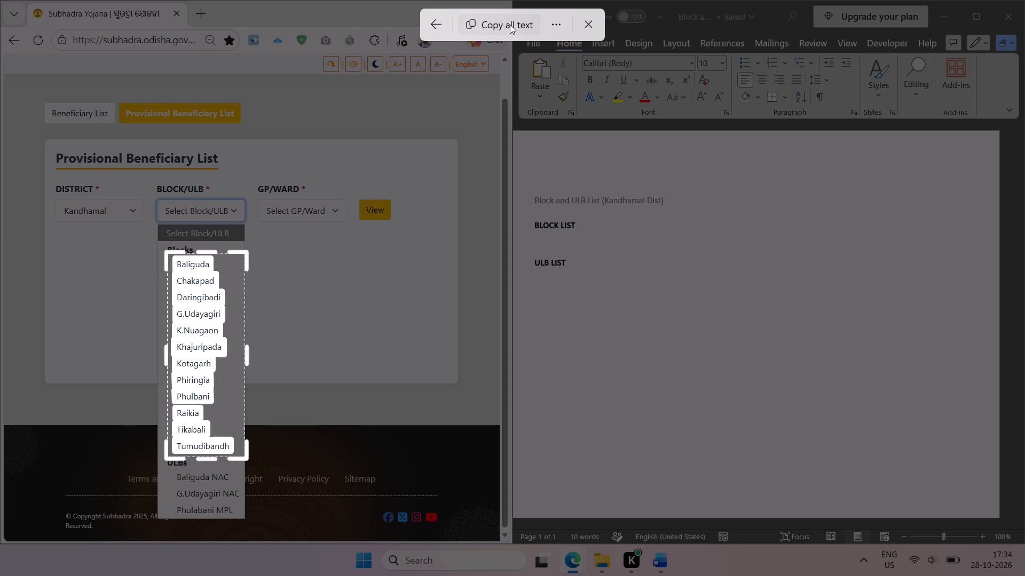
{"action": "left_click", "coordinate": [510, 25]}
{"action": "left_click", "coordinate": [568, 228]}
{"action": "left_click", "coordinate": [548, 238]}
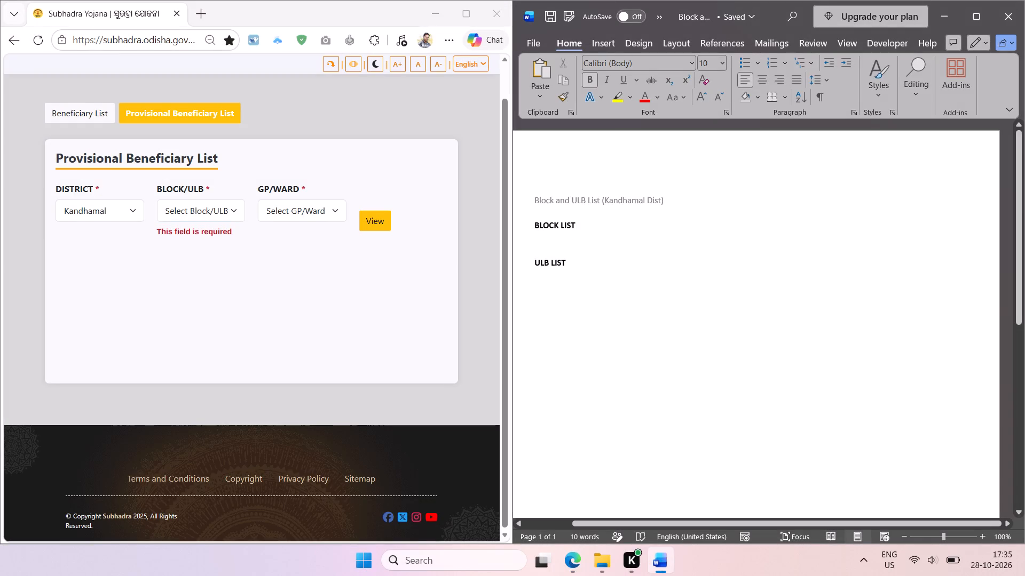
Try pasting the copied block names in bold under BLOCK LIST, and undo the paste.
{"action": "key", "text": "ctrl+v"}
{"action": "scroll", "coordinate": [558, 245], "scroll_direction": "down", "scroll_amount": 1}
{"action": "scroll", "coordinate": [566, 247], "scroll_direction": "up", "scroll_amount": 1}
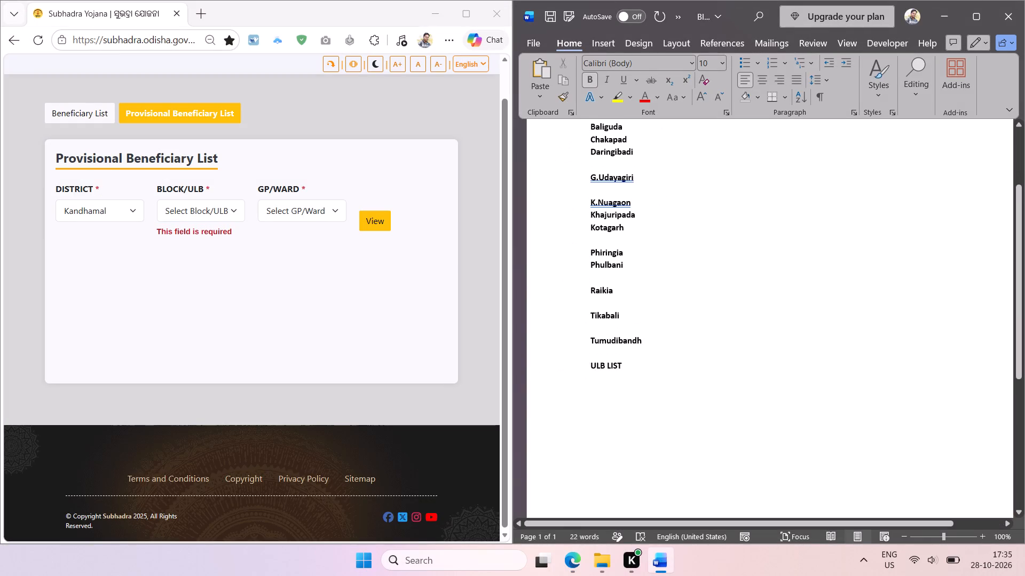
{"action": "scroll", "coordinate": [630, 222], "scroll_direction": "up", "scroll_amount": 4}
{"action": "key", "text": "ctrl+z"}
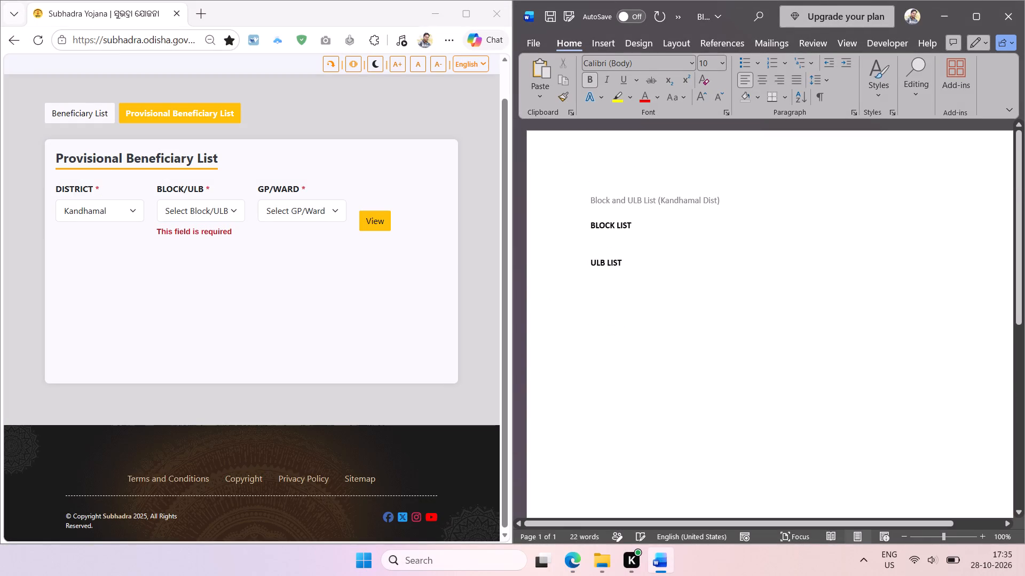
Paste the copied block names under BLOCK LIST with bold turned off.
{"action": "key", "text": "ctrl+b"}
{"action": "key", "text": "ctrl+v"}
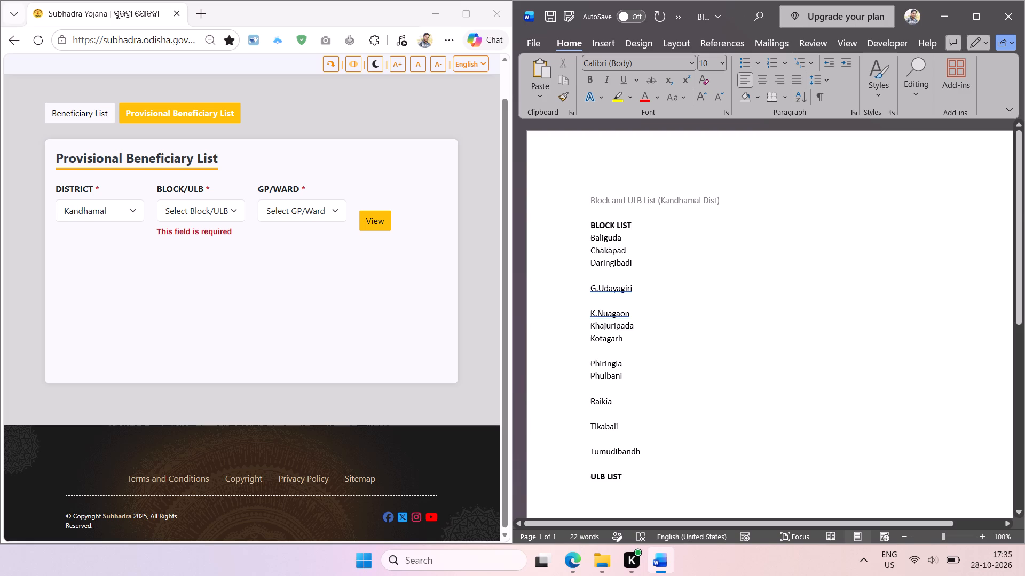
Add a space after the initial in the block names so they read G. Udayagiri and K. Nuagaon.
{"action": "left_click", "coordinate": [598, 286]}
{"action": "key", "text": "space"}
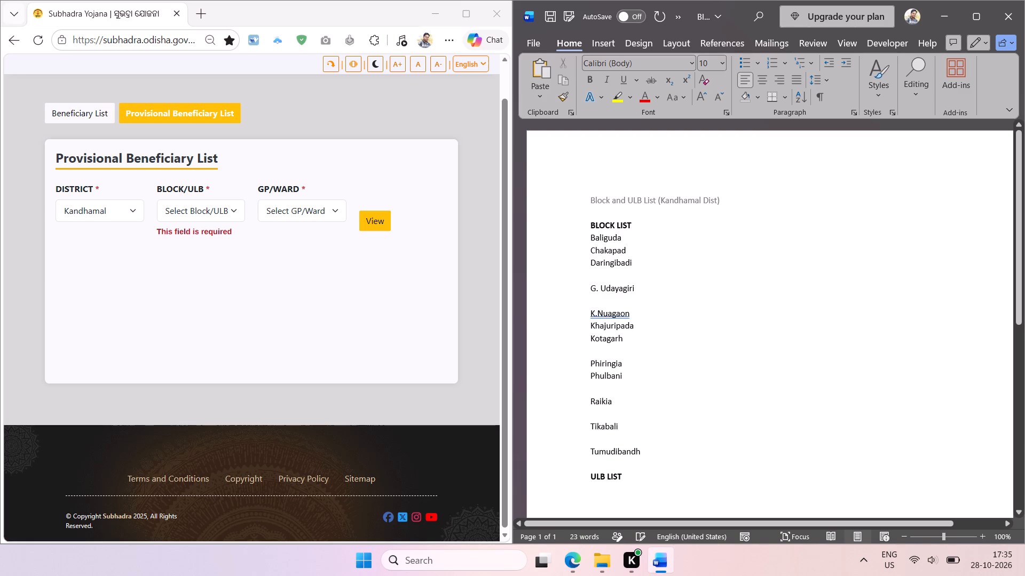
{"action": "left_click", "coordinate": [598, 312]}
{"action": "key", "text": "space"}
Remove the blank lines between the block names from Daringibadi down to Tumudibandh.
{"action": "left_click", "coordinate": [602, 450]}
{"action": "left_click", "coordinate": [620, 442]}
{"action": "key", "text": "BackSpace"}
{"action": "key", "text": "Up"}
{"action": "key", "text": "BackSpace"}
{"action": "key", "text": "Up"}
{"action": "key", "text": "BackSpace"}
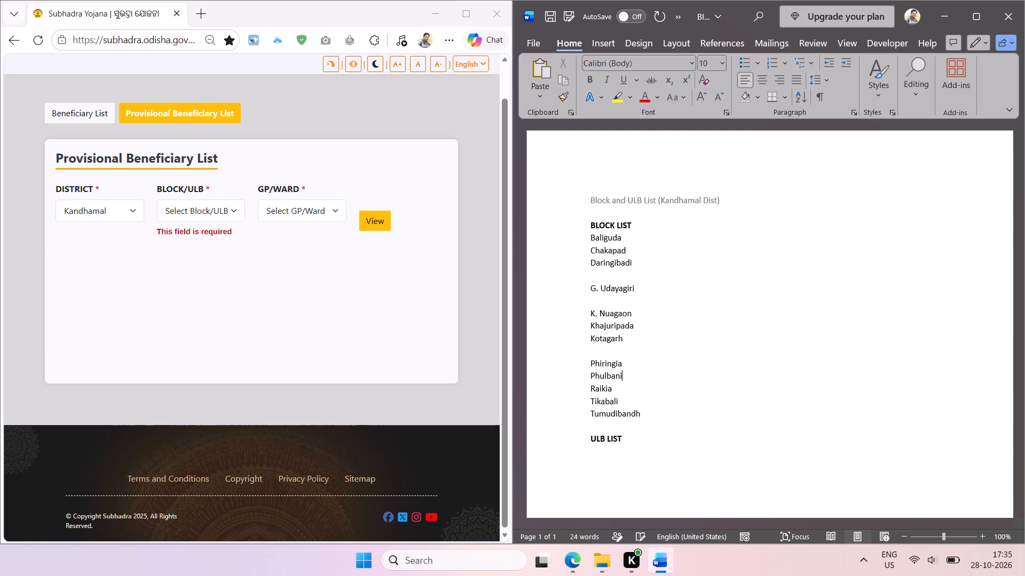
{"action": "key", "text": "Up"}
{"action": "key", "text": "Up"}
{"action": "key", "text": "BackSpace"}
{"action": "key", "text": "Up"}
{"action": "key", "text": "Up"}
{"action": "key", "text": "Up"}
{"action": "key", "text": "BackSpace"}
{"action": "key", "text": "Up"}
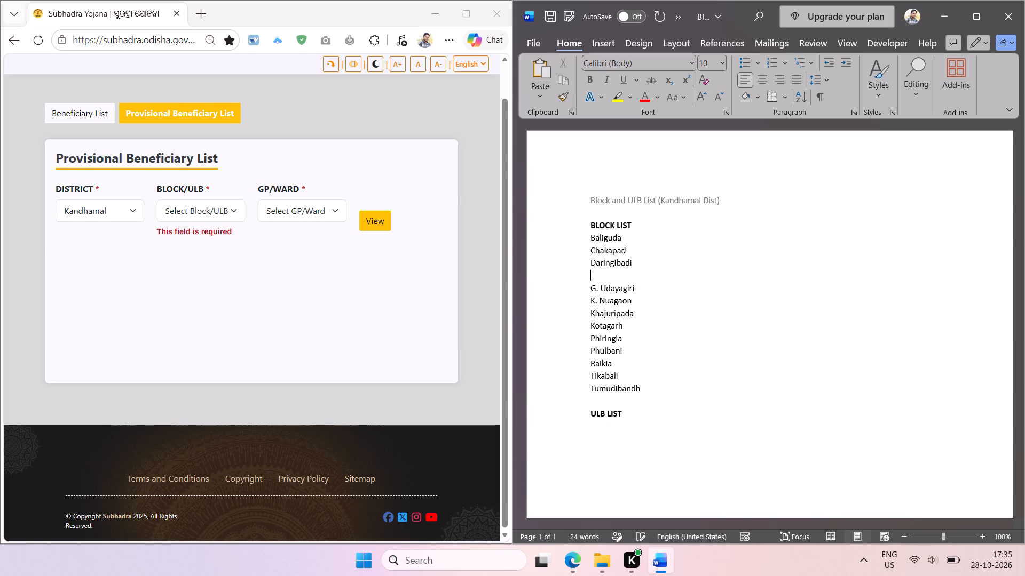
{"action": "key", "text": "BackSpace"}
Sort the block names from Baliguda to Tumudibandh alphabetically.
{"action": "left_click_drag", "start_coordinate": [643, 376], "coordinate": [607, 315]}
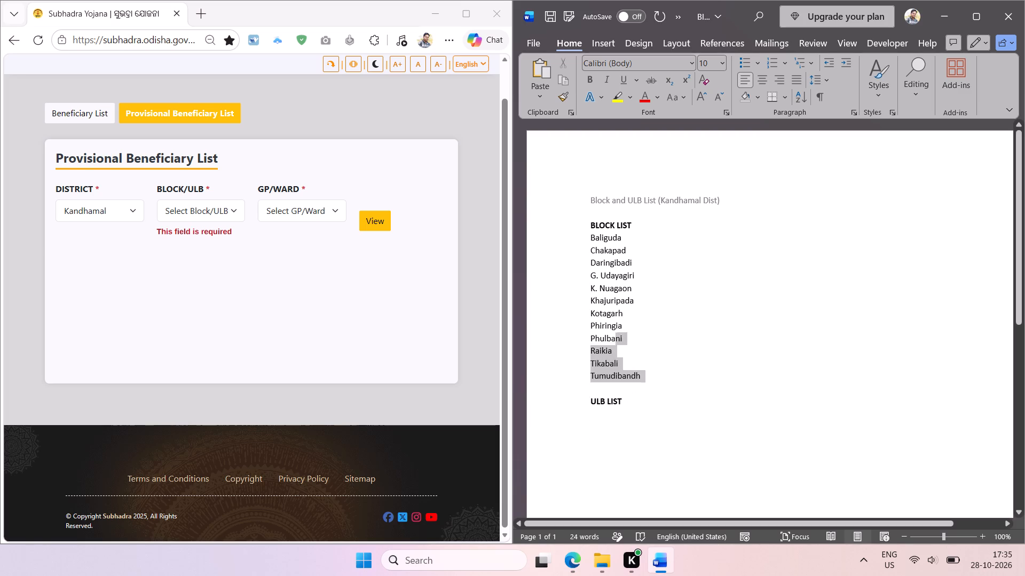
{"action": "left_click_drag", "start_coordinate": [607, 315], "coordinate": [585, 242]}
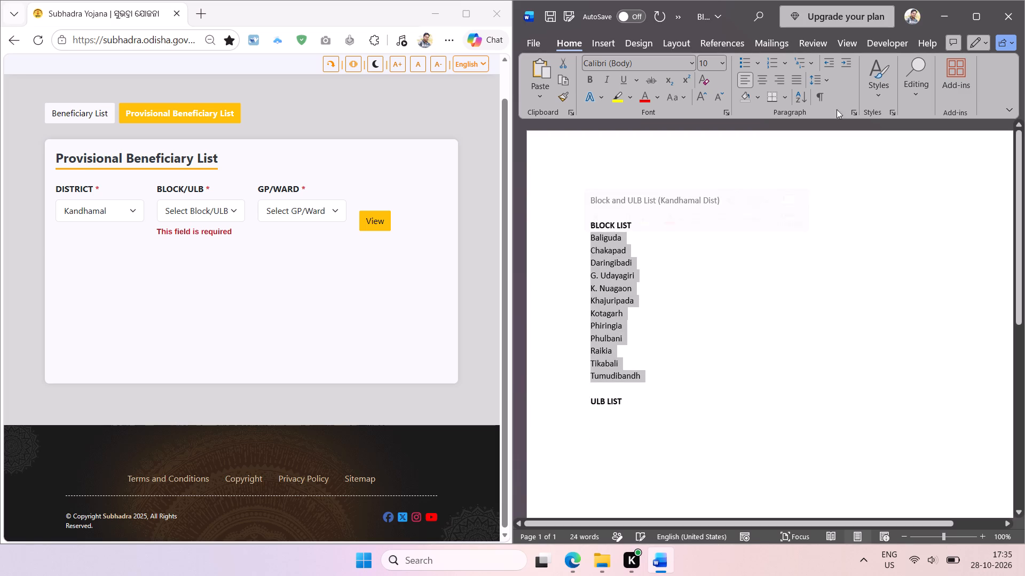
{"action": "left_click", "coordinate": [800, 97]}
{"action": "key", "text": "Return"}
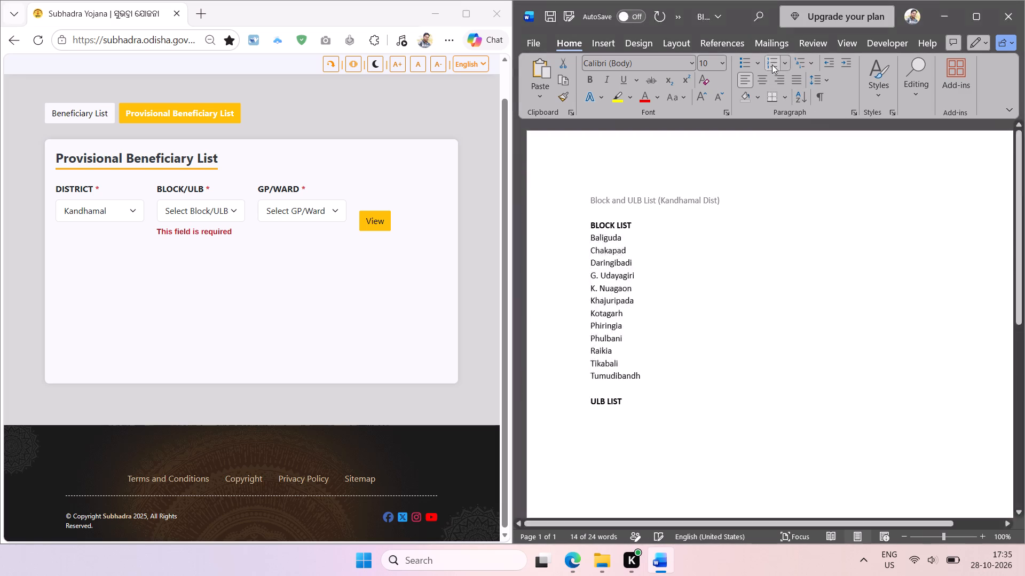
Number the block names from Baliguda to Tumudibandh and reduce the list's indent by one level.
{"action": "left_click", "coordinate": [772, 62]}
{"action": "left_click", "coordinate": [825, 61]}
{"action": "left_click", "coordinate": [717, 227]}
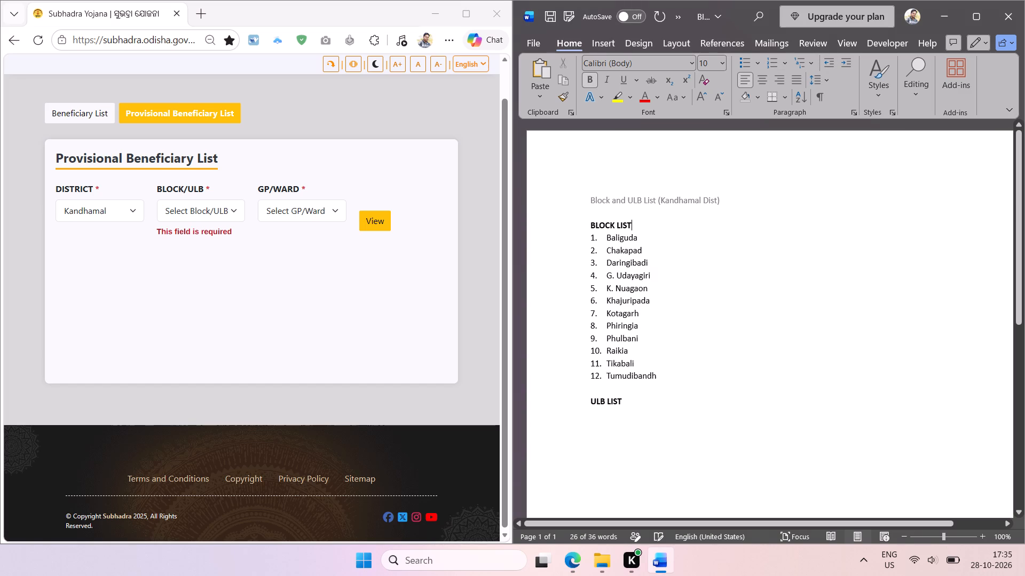
Copy the three Kandhamal ULB names from the website's Block/ULB options as text and paste them under ULB LIST.
{"action": "left_click", "coordinate": [236, 208]}
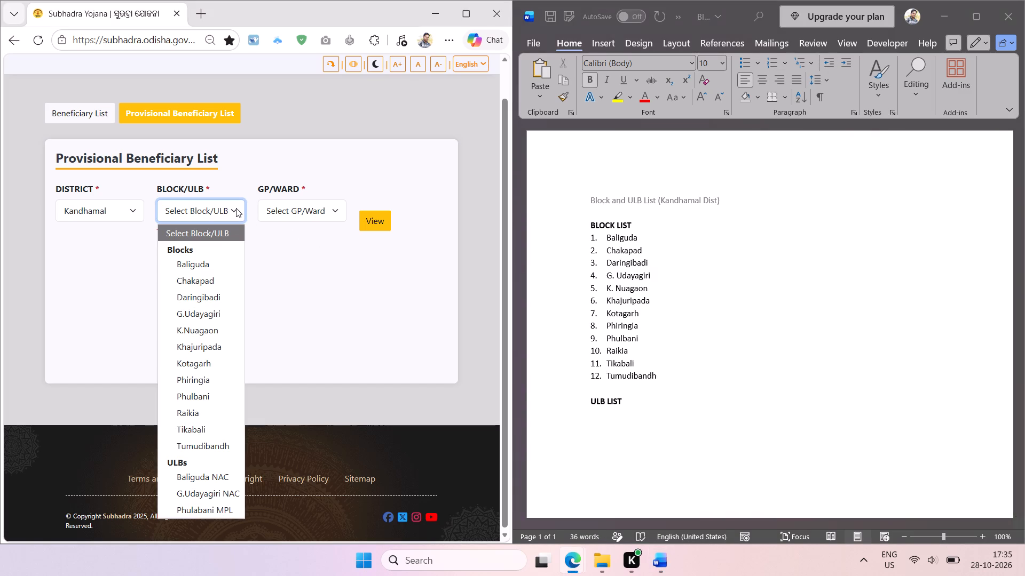
{"action": "key", "text": "shift+super+t"}
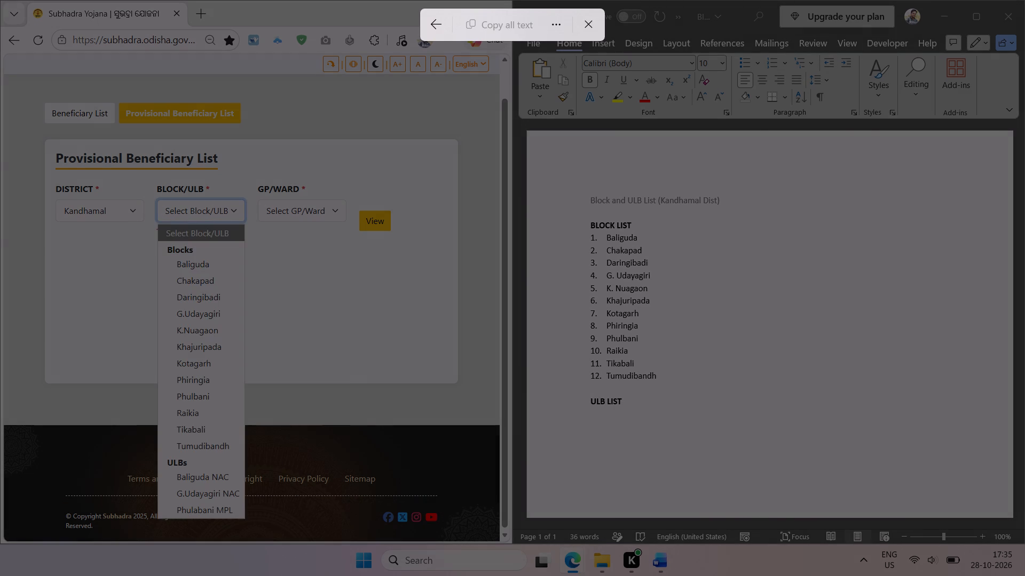
{"action": "left_click_drag", "start_coordinate": [169, 471], "coordinate": [236, 517]}
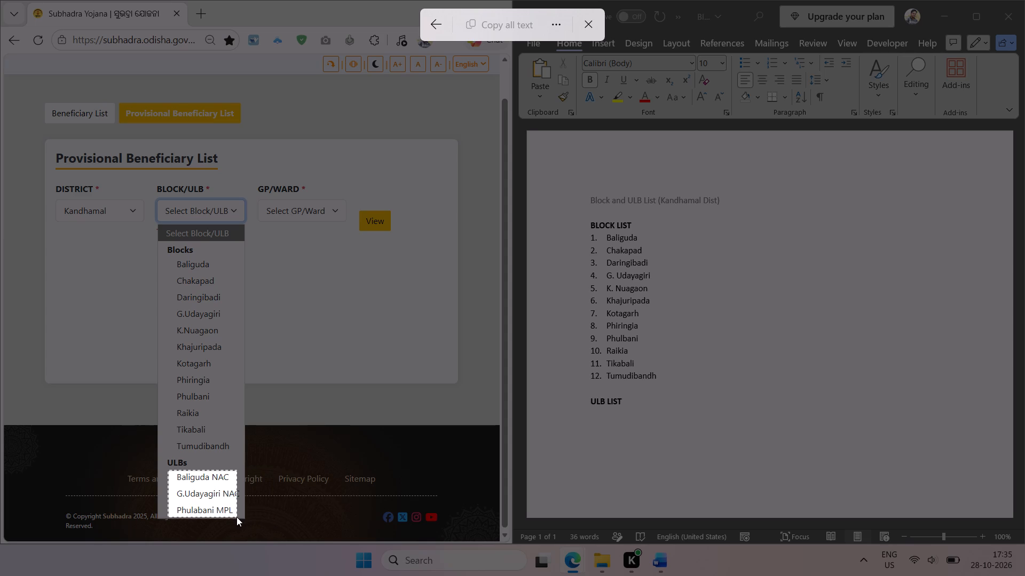
{"action": "left_click_drag", "start_coordinate": [236, 517], "coordinate": [242, 517]}
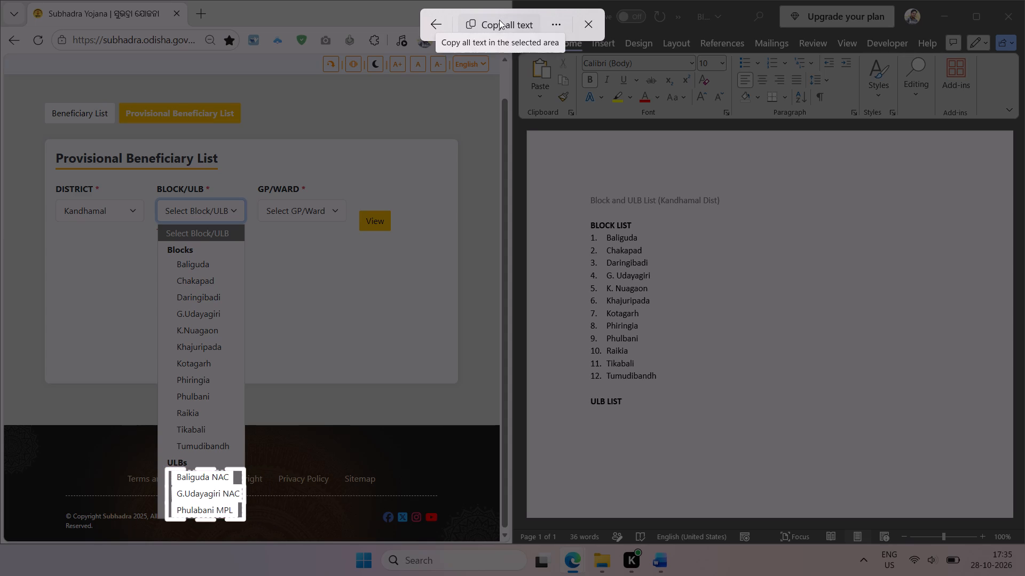
{"action": "left_click", "coordinate": [499, 20]}
{"action": "left_click", "coordinate": [626, 399]}
{"action": "left_click", "coordinate": [628, 389]}
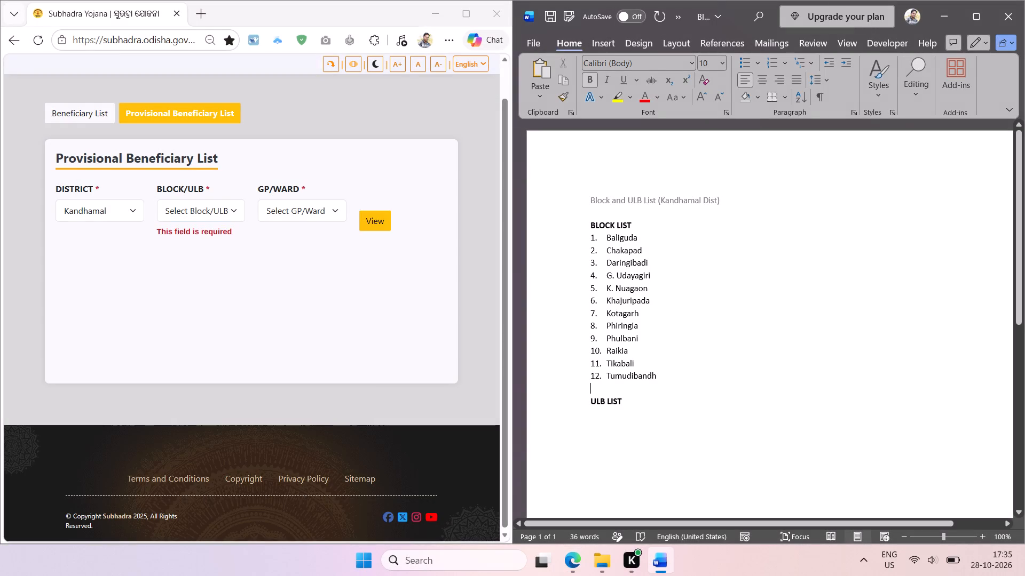
{"action": "left_click", "coordinate": [628, 414]}
{"action": "key", "text": "ctrl+v"}
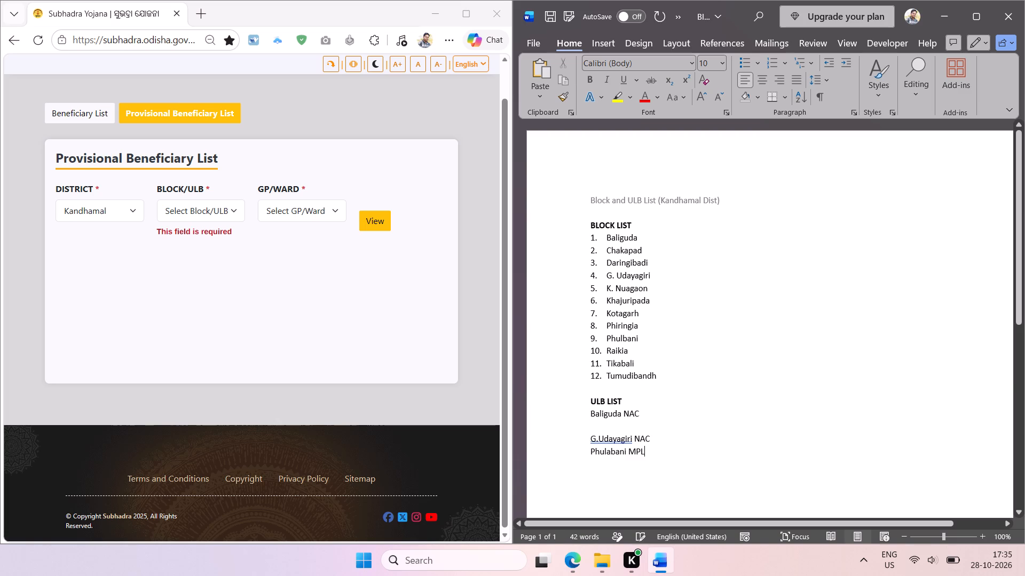
Add a space after the initial in G. Udayagiri NAC and remove the blank line above that name.
{"action": "scroll", "coordinate": [669, 412], "scroll_direction": "down", "scroll_amount": 1}
{"action": "left_click", "coordinate": [600, 309]}
{"action": "key", "text": "space"}
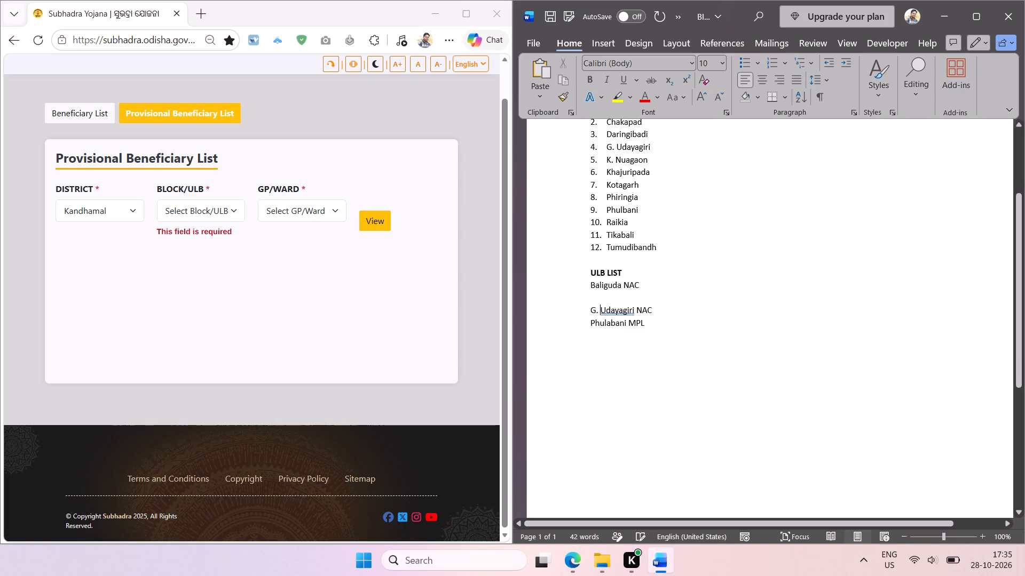
{"action": "left_click", "coordinate": [609, 301]}
{"action": "key", "text": "BackSpace"}
Sort the ULB names from Baliguda NAC to Phulabani MPL in ascending order.
{"action": "left_click_drag", "start_coordinate": [650, 315], "coordinate": [577, 295]}
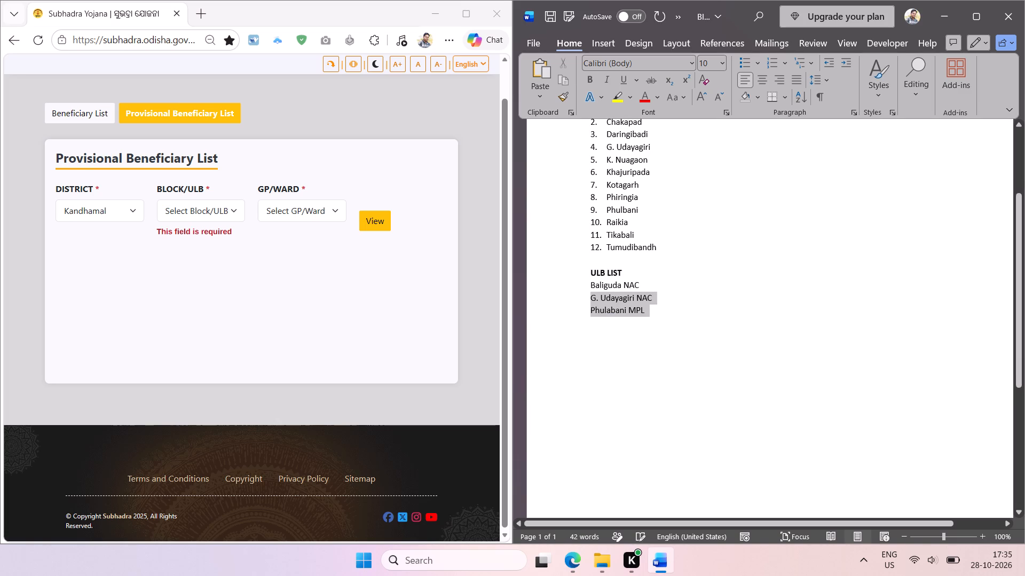
{"action": "left_click_drag", "start_coordinate": [577, 295], "coordinate": [575, 287]}
{"action": "left_click", "coordinate": [795, 98]}
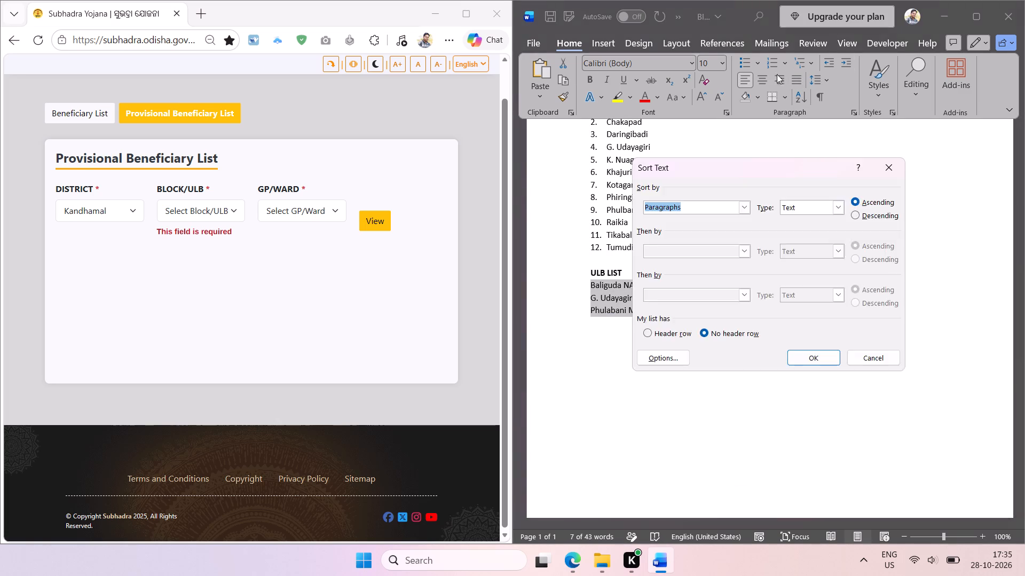
{"action": "key", "text": "Return"}
Number the three ULB names and reduce the list's indent by one level.
{"action": "left_click", "coordinate": [775, 67]}
{"action": "left_click", "coordinate": [830, 66]}
{"action": "left_click", "coordinate": [752, 227]}
Save and close the Kandhamal Block and ULB document.
{"action": "scroll", "coordinate": [737, 265], "scroll_direction": "up", "scroll_amount": 1}
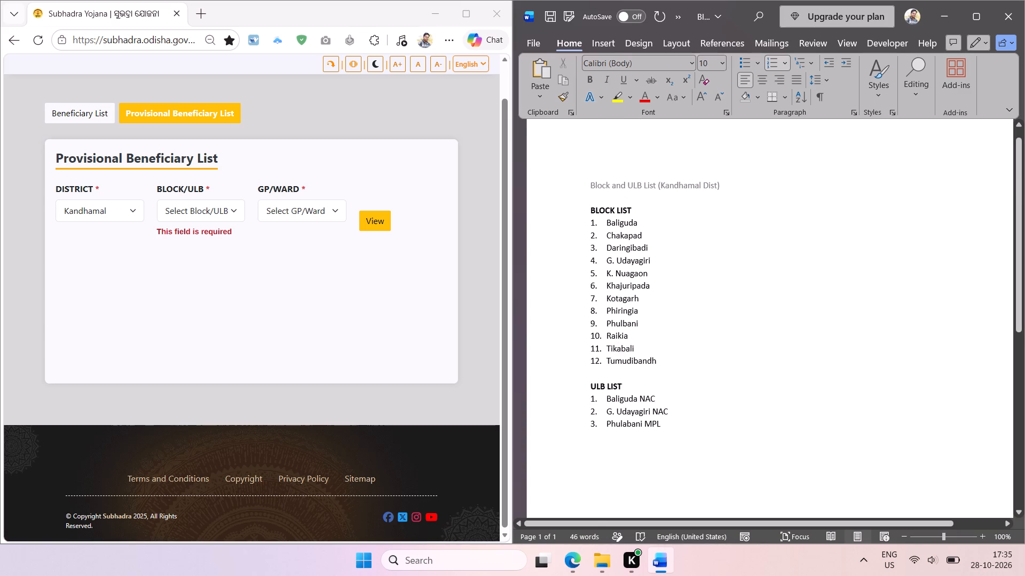
{"action": "scroll", "coordinate": [737, 265], "scroll_direction": "up", "scroll_amount": 1}
{"action": "left_click", "coordinate": [736, 269]}
{"action": "key", "text": "ctrl+s"}
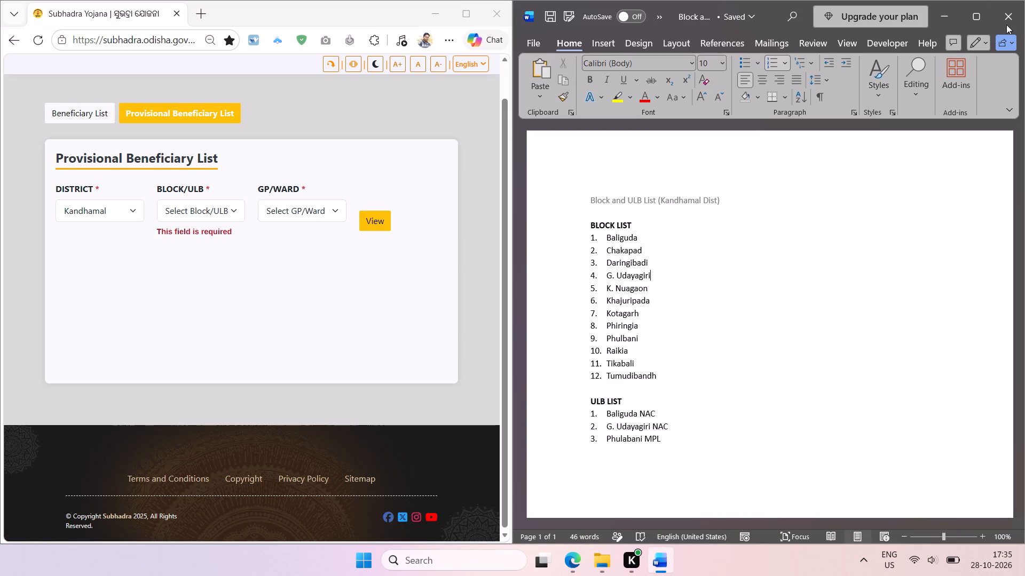
{"action": "left_click", "coordinate": [1006, 25]}
Open the Gram Panchayat document from the 16 Kandhamal folder and place it beside the website.
{"action": "left_click", "coordinate": [716, 200]}
{"action": "left_click", "coordinate": [722, 141]}
{"action": "double_click", "coordinate": [750, 143]}
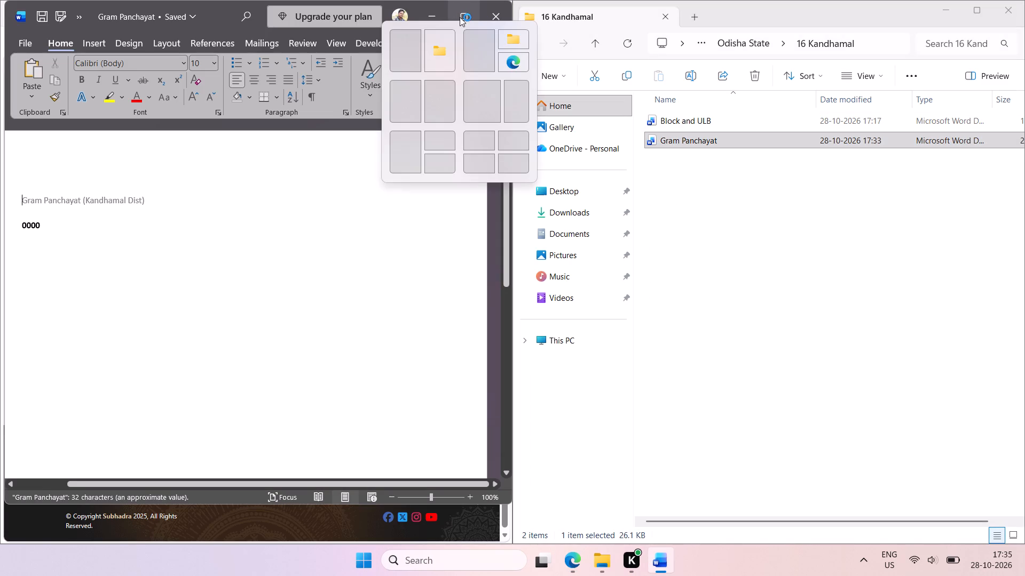
{"action": "left_click", "coordinate": [444, 95]}
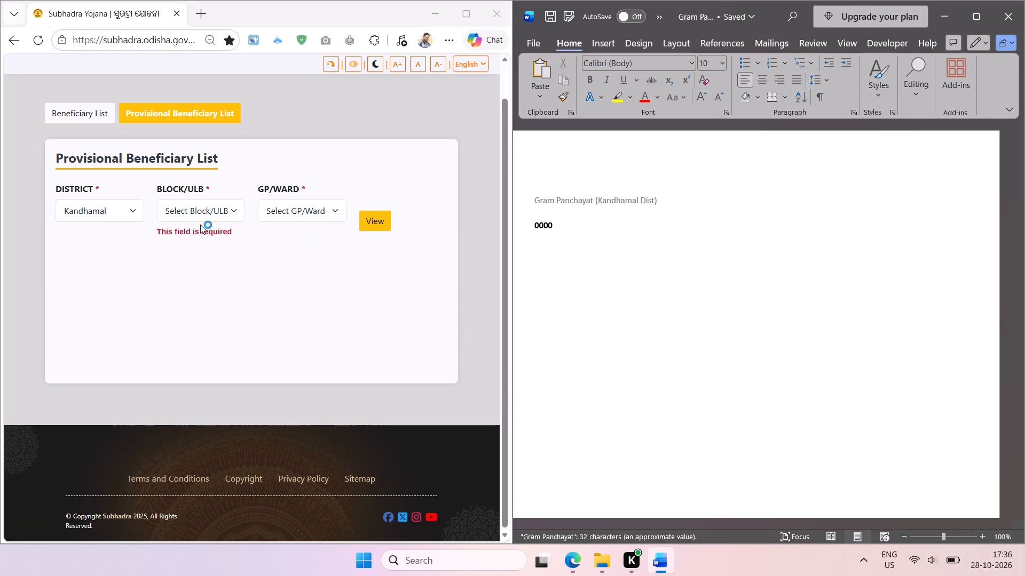
Choose the Baliguda block for Kandhamal district on the website.
{"action": "left_click", "coordinate": [201, 219]}
{"action": "left_click", "coordinate": [200, 264]}
{"action": "left_click", "coordinate": [269, 273]}
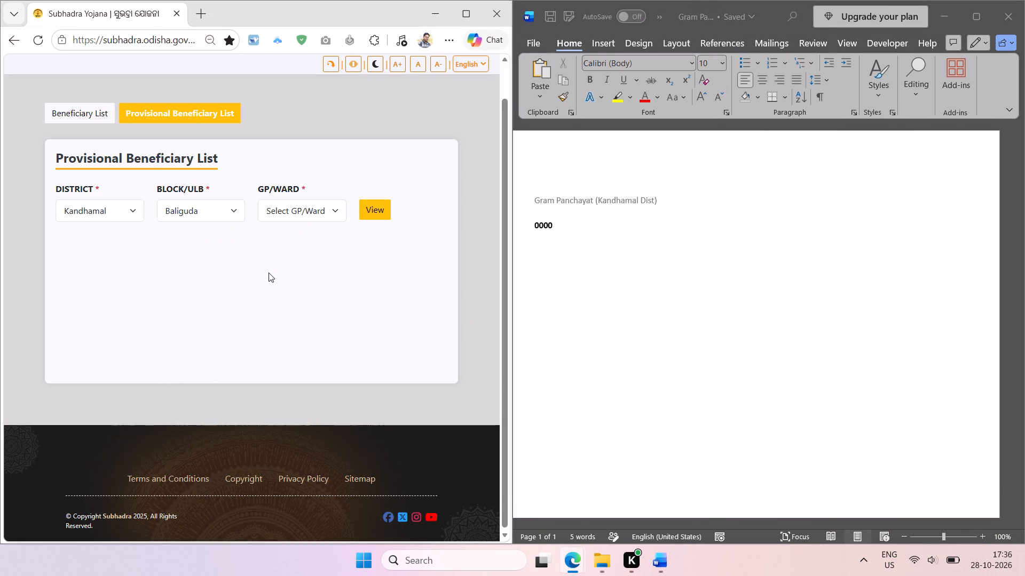
Copy the selected block's name as text, replace the 0000 placeholder with it in capitals, and start a new line below.
{"action": "key", "text": "shift+super+t"}
{"action": "left_click_drag", "start_coordinate": [161, 199], "coordinate": [201, 235]}
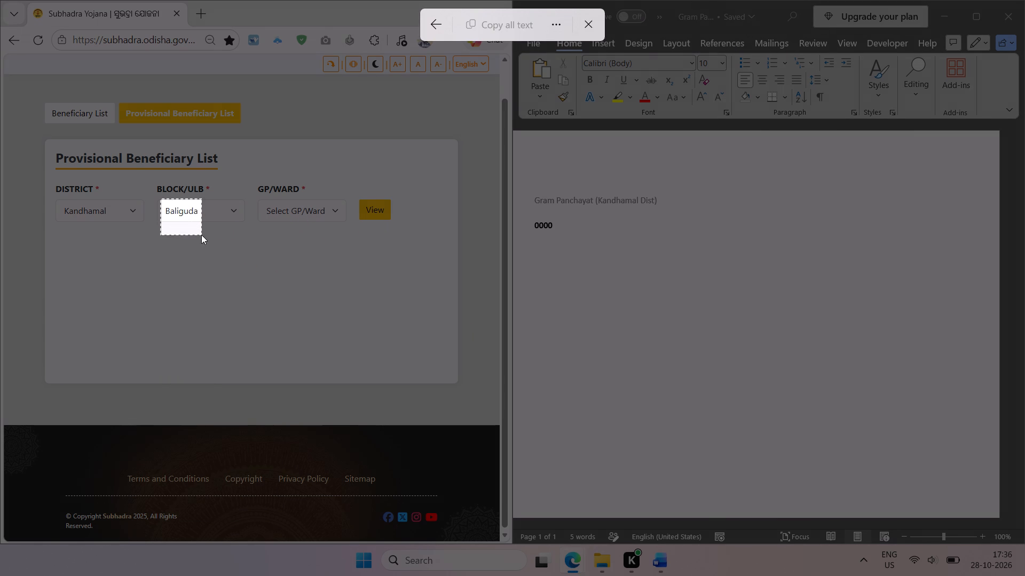
{"action": "left_click_drag", "start_coordinate": [201, 235], "coordinate": [204, 237]}
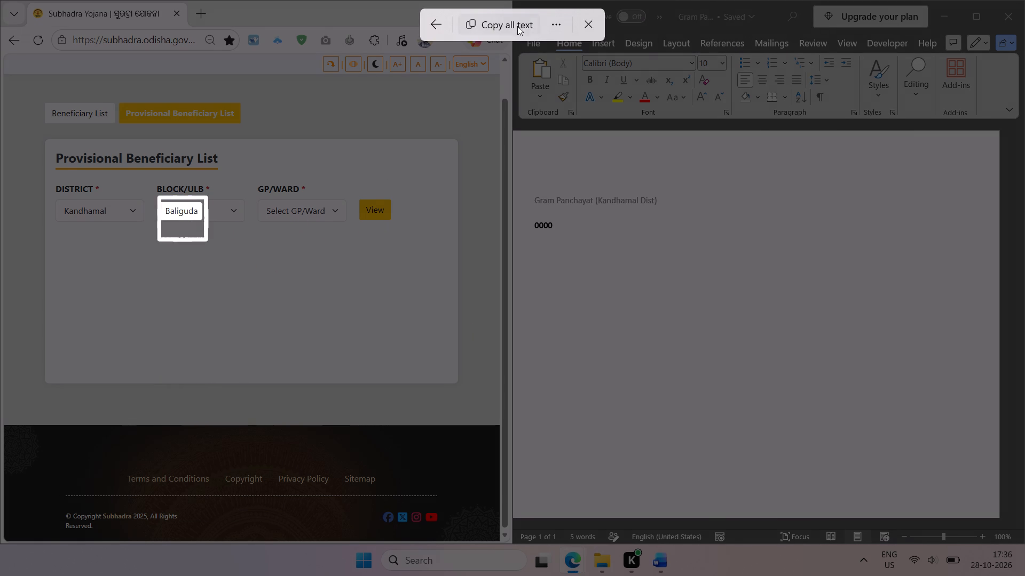
{"action": "left_click", "coordinate": [508, 23]}
{"action": "left_click", "coordinate": [609, 199]}
{"action": "double_click", "coordinate": [545, 222]}
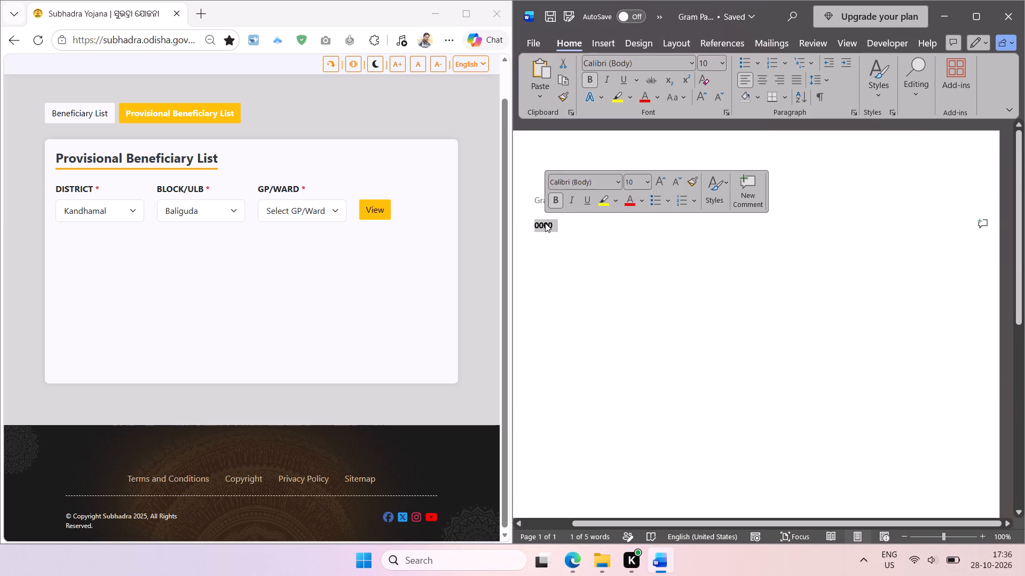
{"action": "key", "text": "ctrl+v"}
{"action": "key", "text": "shift+F3"}
{"action": "key", "text": "Return"}
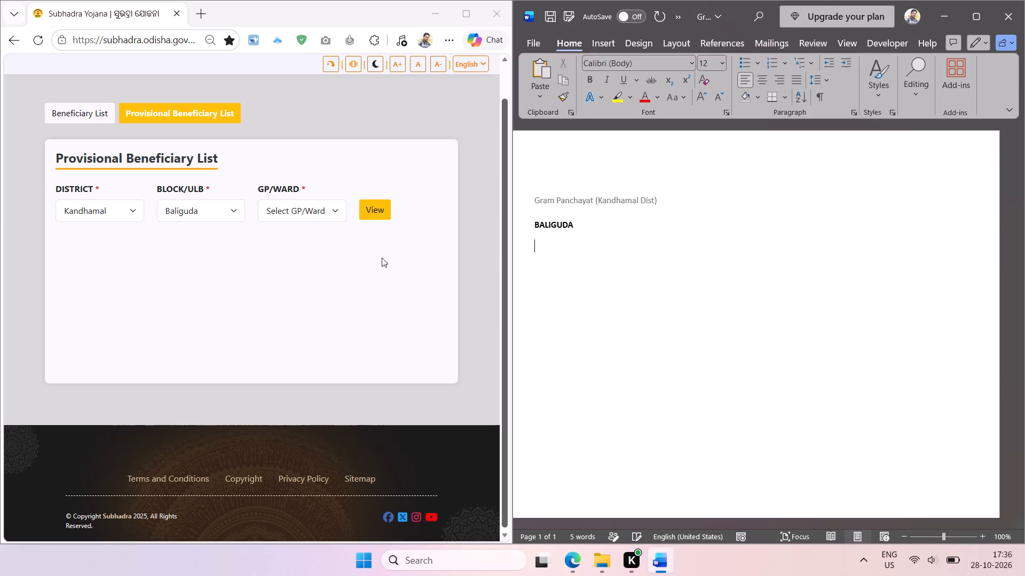
Copy Baliguda's gram panchayat names from Barakhama to Sudra as text and paste them under the BALIGUDA heading.
{"action": "left_click", "coordinate": [330, 214]}
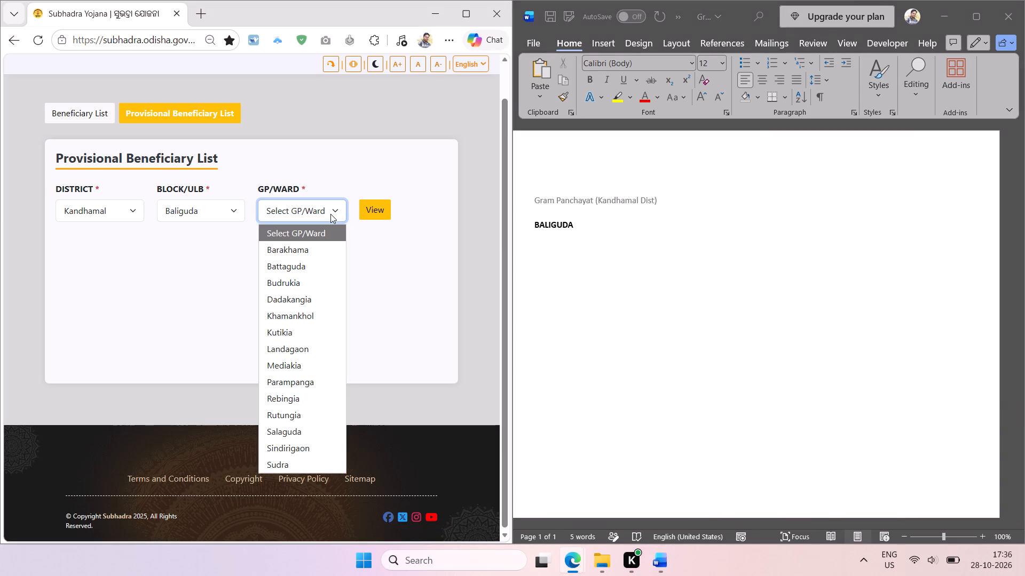
{"action": "key", "text": "shift+super+t"}
{"action": "left_click_drag", "start_coordinate": [257, 242], "coordinate": [328, 351]}
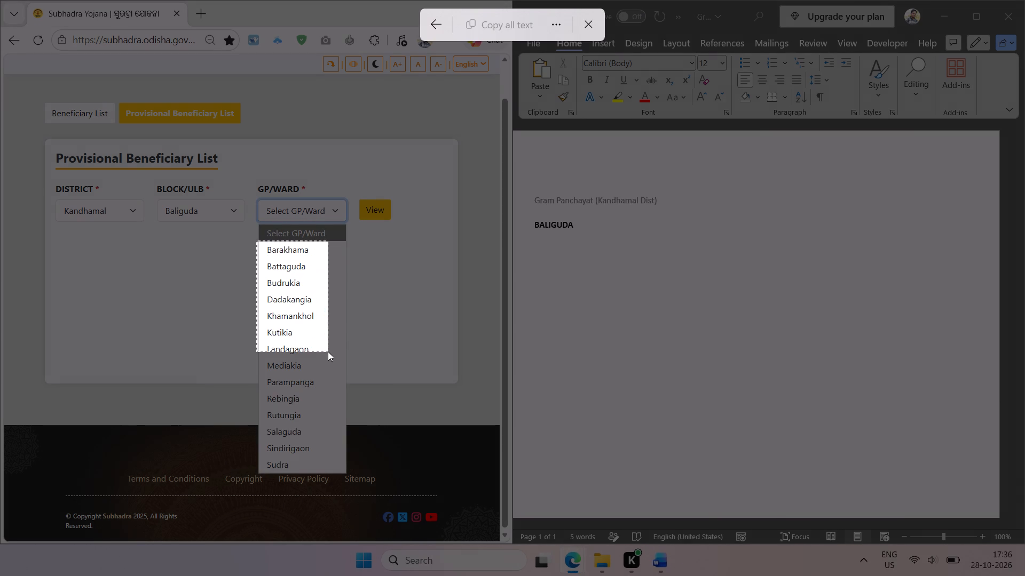
{"action": "left_click_drag", "start_coordinate": [328, 351], "coordinate": [338, 473]}
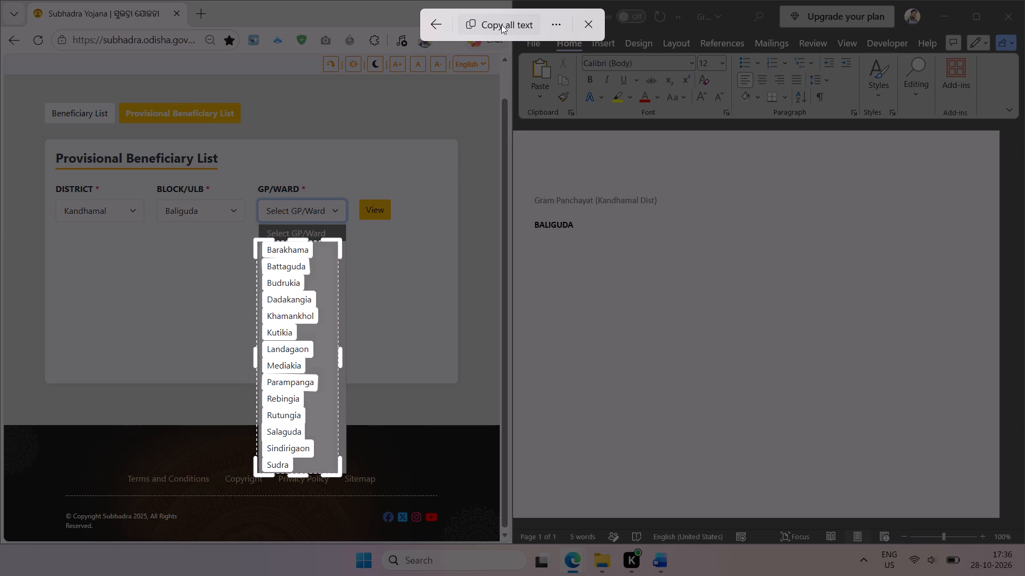
{"action": "left_click", "coordinate": [501, 25]}
{"action": "left_click", "coordinate": [563, 233]}
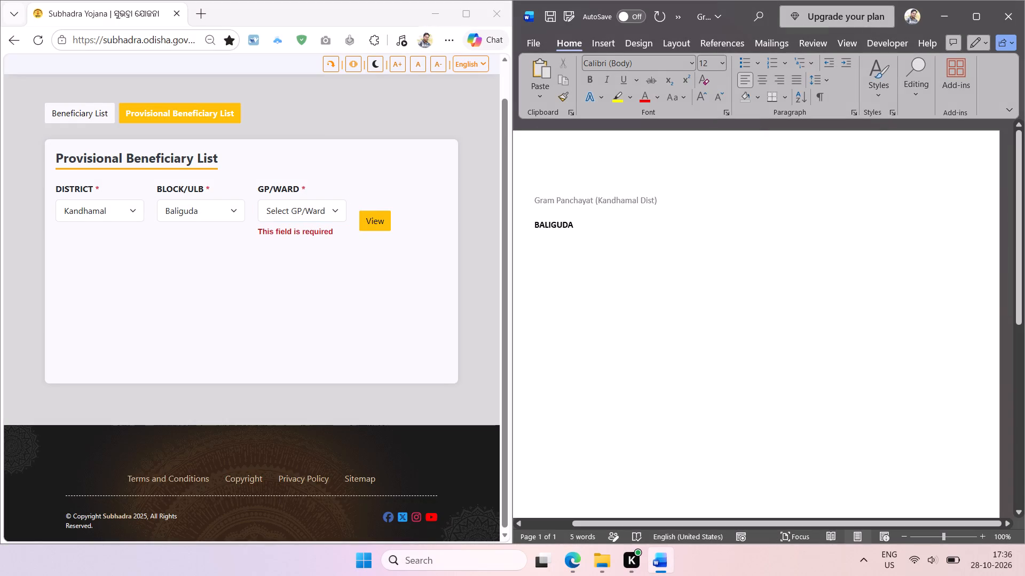
{"action": "left_click_drag", "start_coordinate": [601, 523], "coordinate": [530, 517]}
{"action": "key", "text": "ctrl+v"}
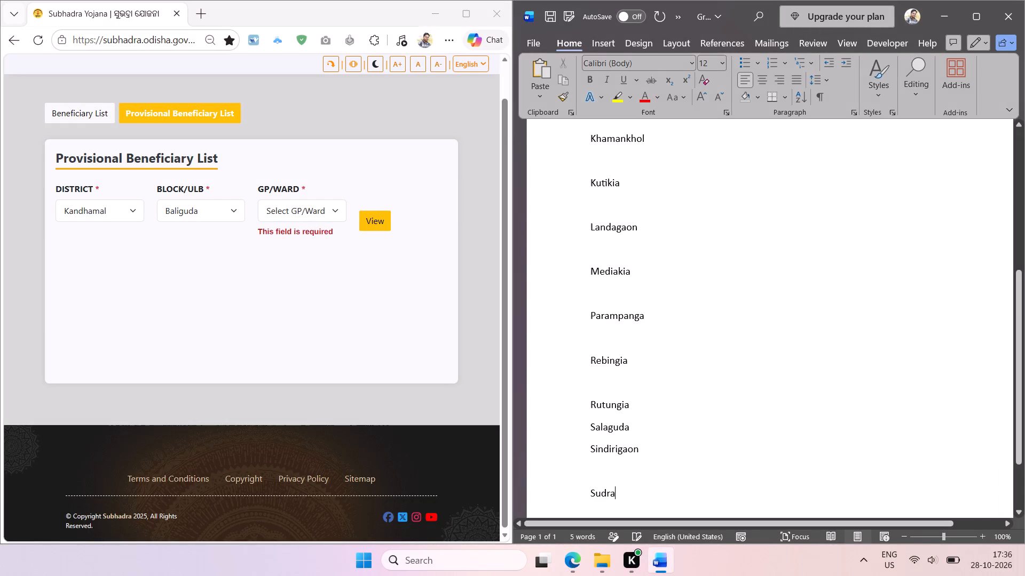
Set the whole Gram Panchayat document's font size to 10.
{"action": "key", "text": "ctrl+a"}
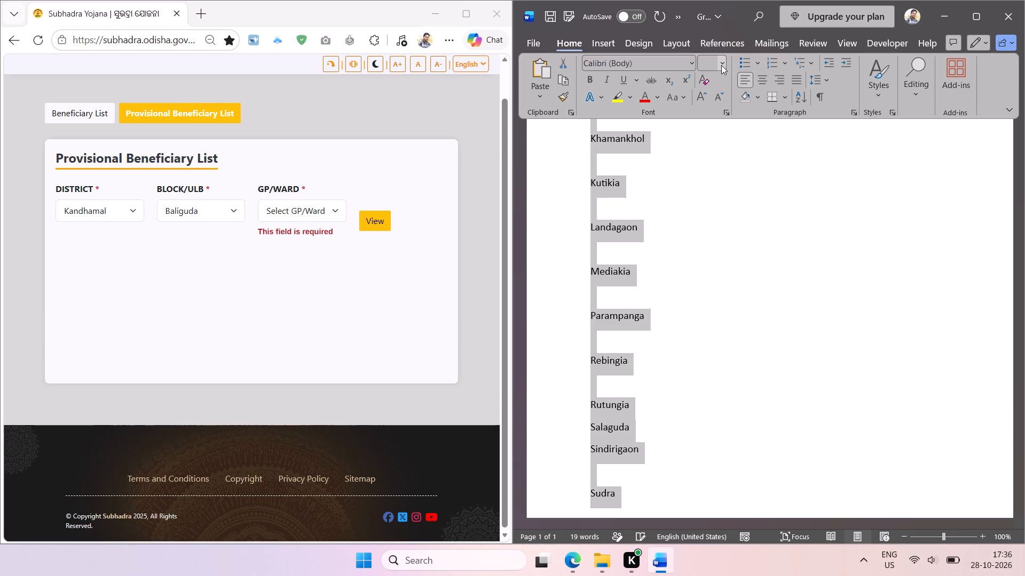
{"action": "left_click", "coordinate": [721, 65]}
{"action": "left_click", "coordinate": [716, 107]}
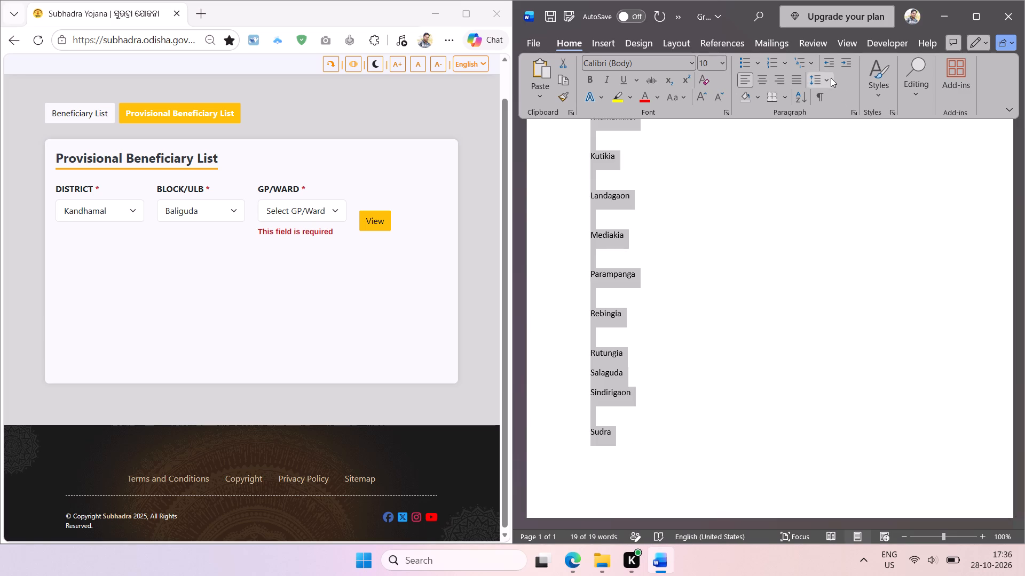
Remove the space after paragraphs throughout the Gram Panchayat document.
{"action": "left_click", "coordinate": [831, 77]}
{"action": "left_click", "coordinate": [833, 244]}
{"action": "left_click", "coordinate": [824, 82]}
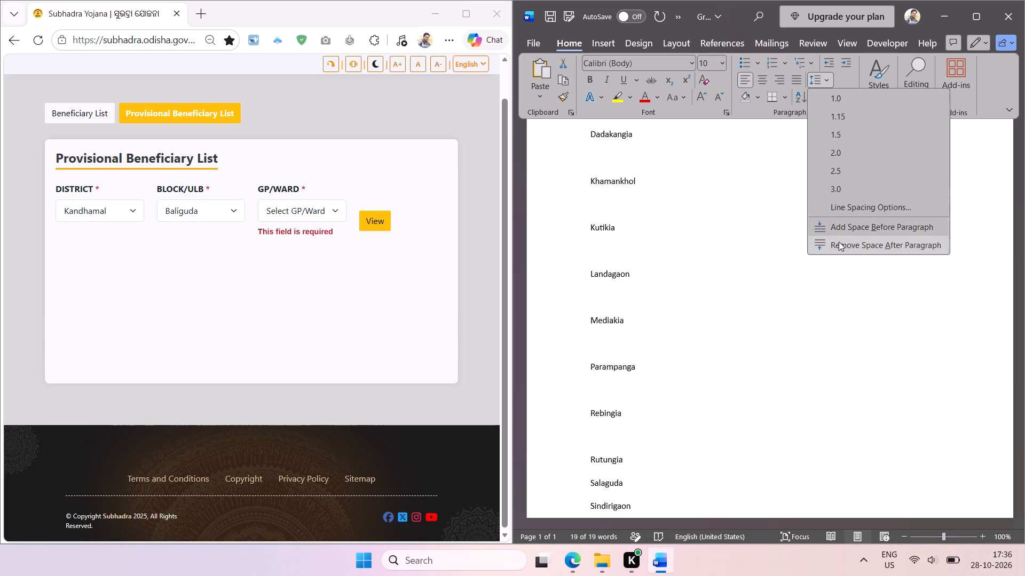
{"action": "left_click", "coordinate": [839, 242]}
{"action": "left_click", "coordinate": [698, 322]}
Remove all the blank lines between the gram panchayat names from Barakhama to Sudra.
{"action": "scroll", "coordinate": [700, 237], "scroll_direction": "up", "scroll_amount": 1}
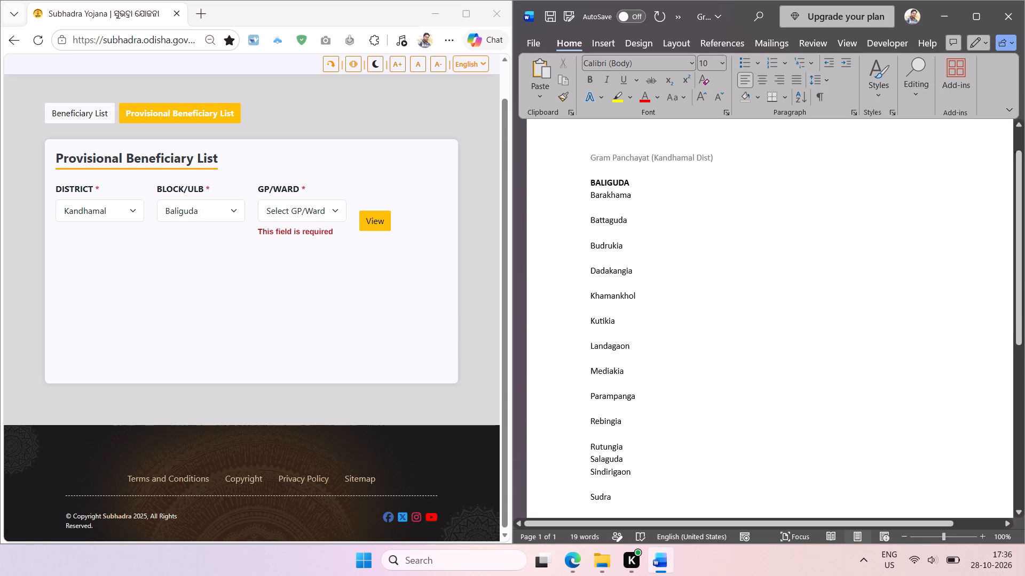
{"action": "scroll", "coordinate": [700, 249], "scroll_direction": "up", "scroll_amount": 1}
{"action": "left_click", "coordinate": [605, 478]}
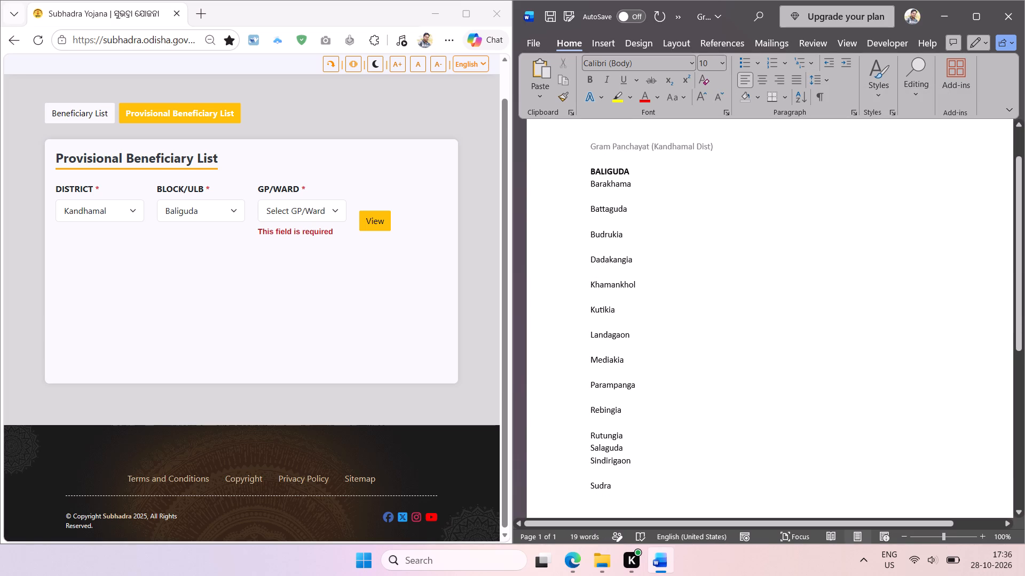
{"action": "key", "text": "BackSpace"}
{"action": "key", "text": "Up"}
{"action": "key", "text": "Up"}
{"action": "key", "text": "Up"}
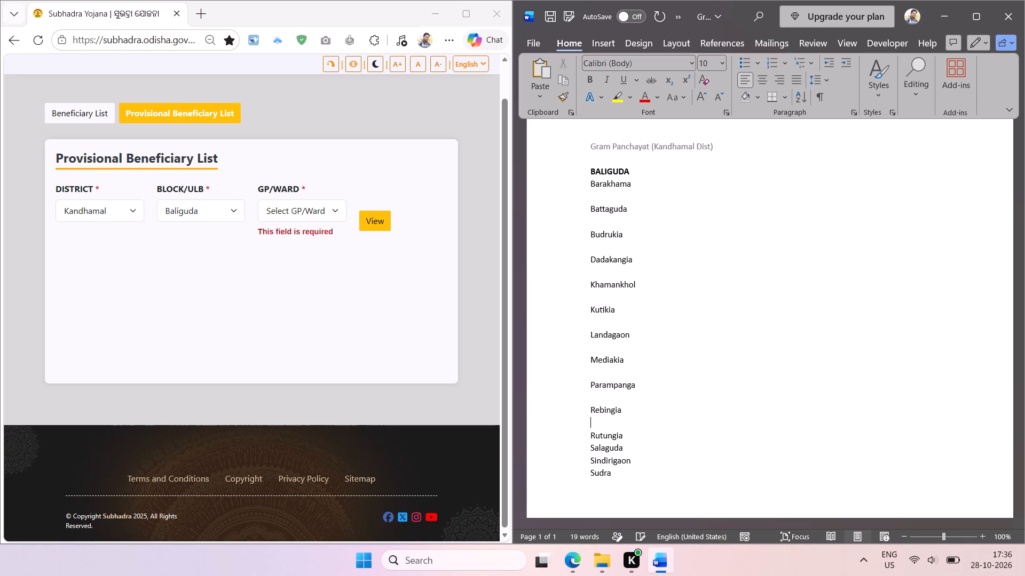
{"action": "key", "text": "BackSpace"}
{"action": "key", "text": "Up"}
{"action": "key", "text": "BackSpace"}
{"action": "key", "text": "Up"}
{"action": "key", "text": "BackSpace"}
{"action": "key", "text": "Up"}
{"action": "key", "text": "BackSpace"}
{"action": "key", "text": "Up"}
{"action": "key", "text": "BackSpace"}
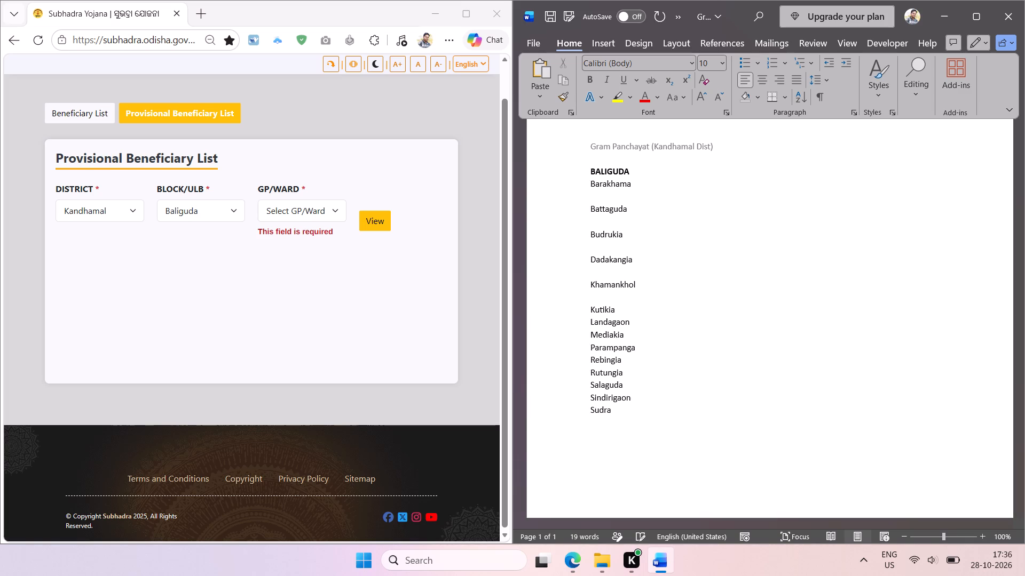
{"action": "key", "text": "Up"}
{"action": "key", "text": "BackSpace"}
{"action": "key", "text": "Up"}
{"action": "key", "text": "BackSpace"}
{"action": "key", "text": "Up"}
{"action": "key", "text": "BackSpace"}
{"action": "key", "text": "Up"}
{"action": "key", "text": "BackSpace"}
{"action": "key", "text": "Up"}
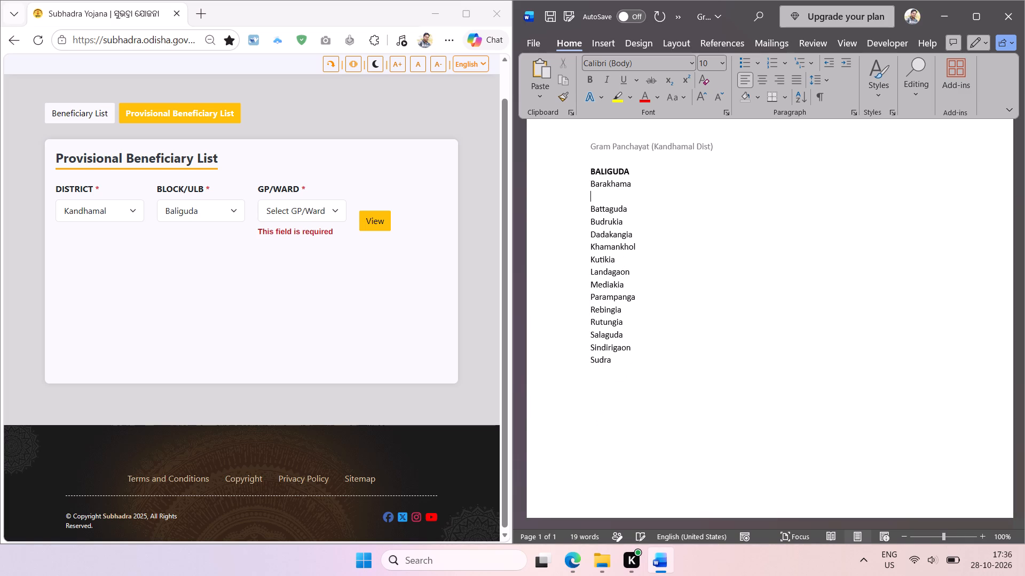
{"action": "key", "text": "BackSpace"}
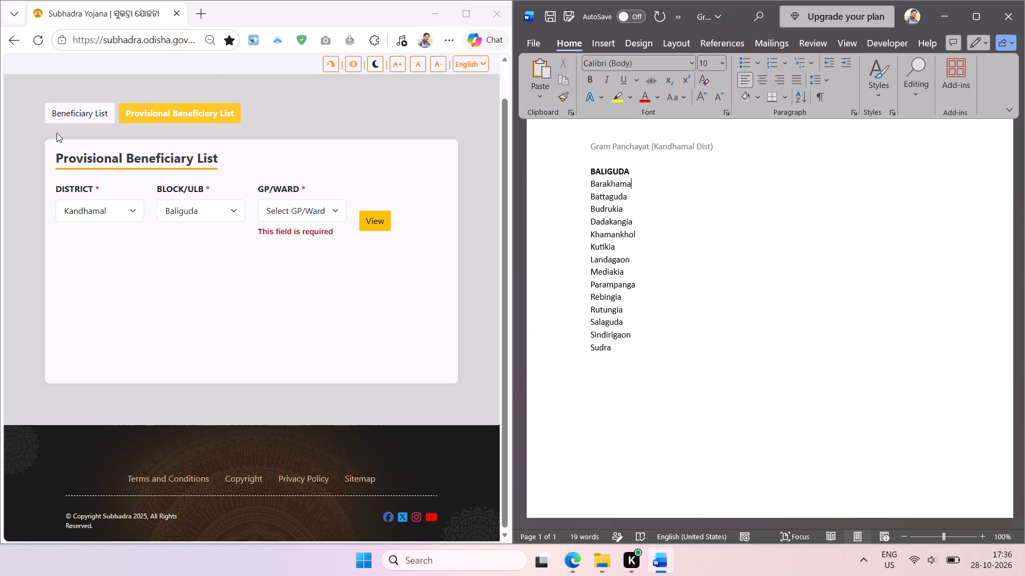
Sort the gram panchayat names from Barakhama to Sudra in ascending order.
{"action": "left_click", "coordinate": [222, 212]}
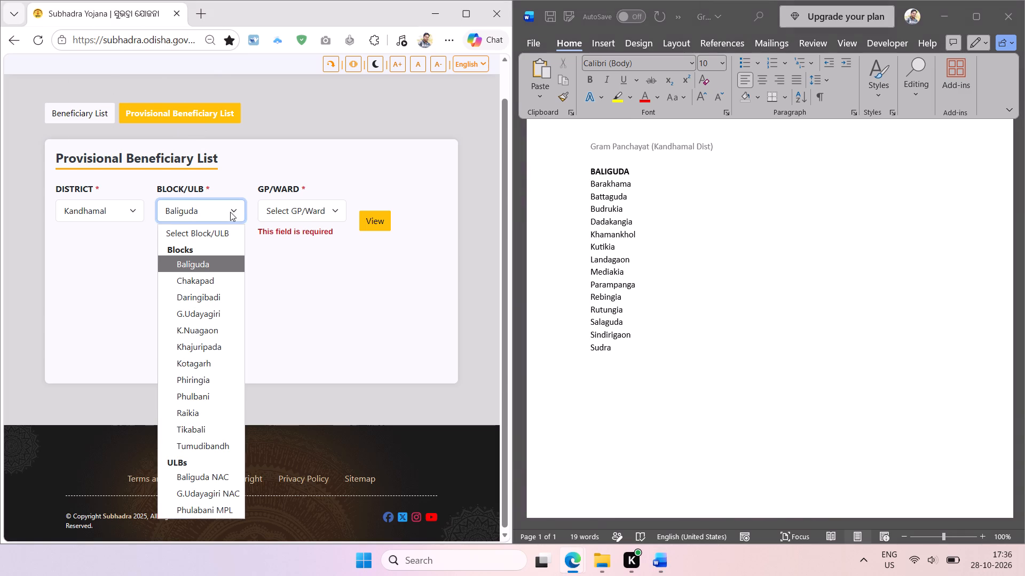
{"action": "left_click", "coordinate": [638, 349]}
{"action": "left_click_drag", "start_coordinate": [621, 348], "coordinate": [596, 186]}
{"action": "left_click", "coordinate": [798, 100]}
{"action": "key", "text": "Return"}
Number the Baliguda gram panchayat names from Barakhama to Sudra and decrease the list's indent one level.
{"action": "left_click", "coordinate": [774, 69]}
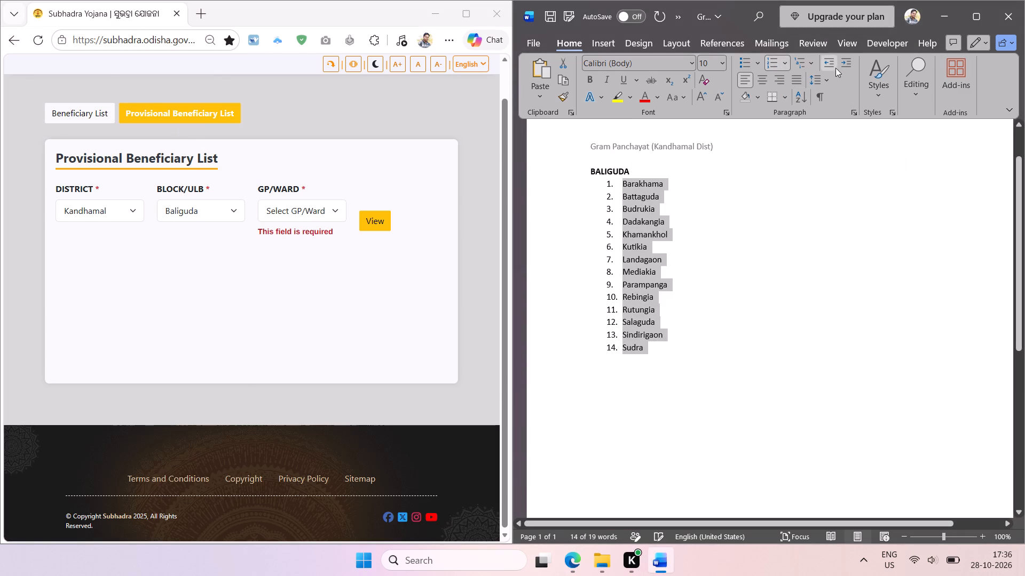
{"action": "left_click", "coordinate": [830, 65]}
{"action": "left_click", "coordinate": [736, 223]}
Duplicate the BALIGUDA heading below the numbered list, leaving one blank line after Sudra.
{"action": "double_click", "coordinate": [613, 169]}
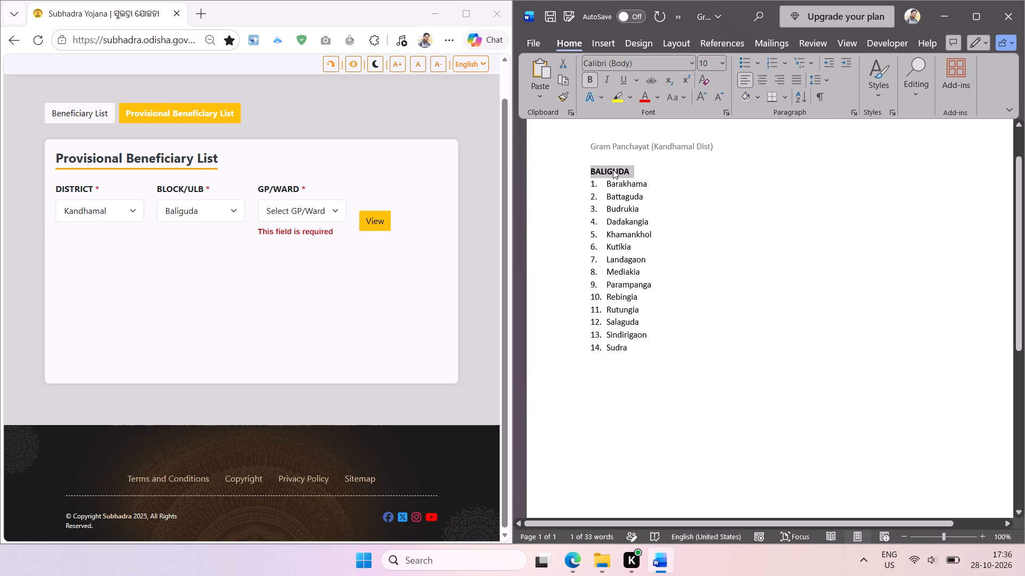
{"action": "key", "text": "ctrl+c"}
{"action": "left_click", "coordinate": [643, 337]}
{"action": "left_click", "coordinate": [645, 349]}
{"action": "key", "text": "Return"}
{"action": "key", "text": "Return"}
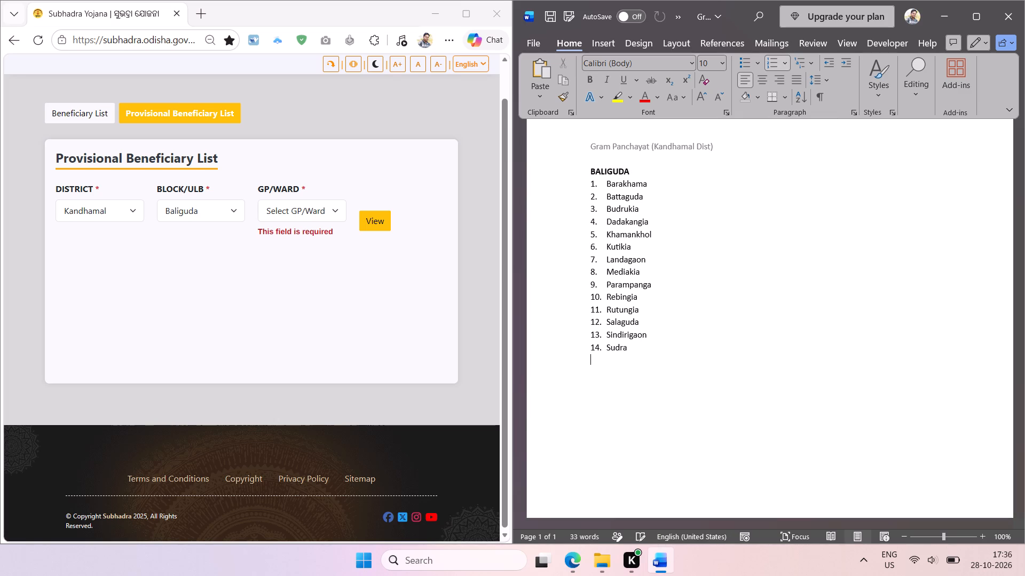
{"action": "key", "text": "Return"}
{"action": "key", "text": "ctrl+v"}
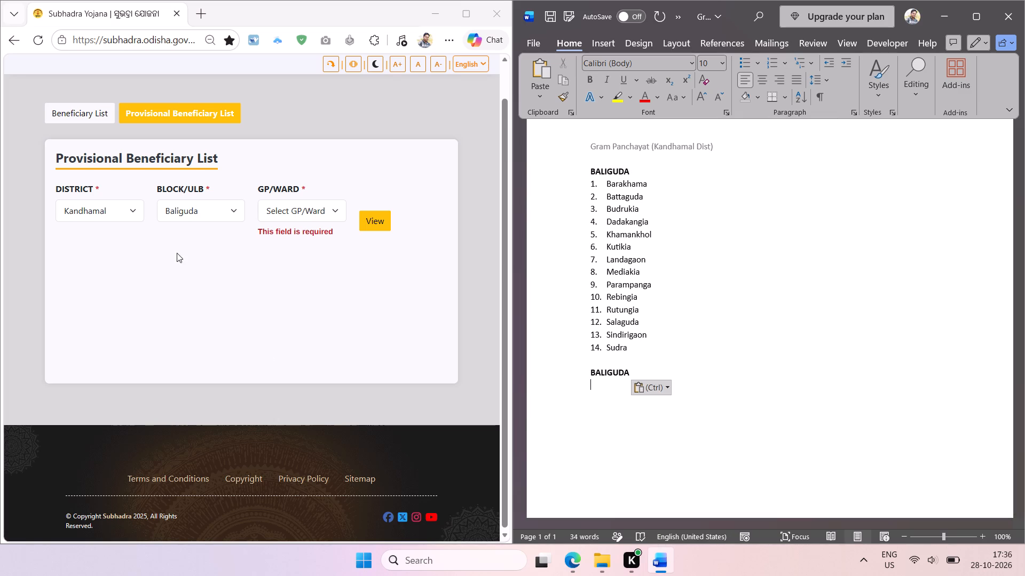
Set the block to Chakapad in the website's Provisional Beneficiary List form.
{"action": "left_click", "coordinate": [313, 220]}
{"action": "left_click", "coordinate": [307, 220]}
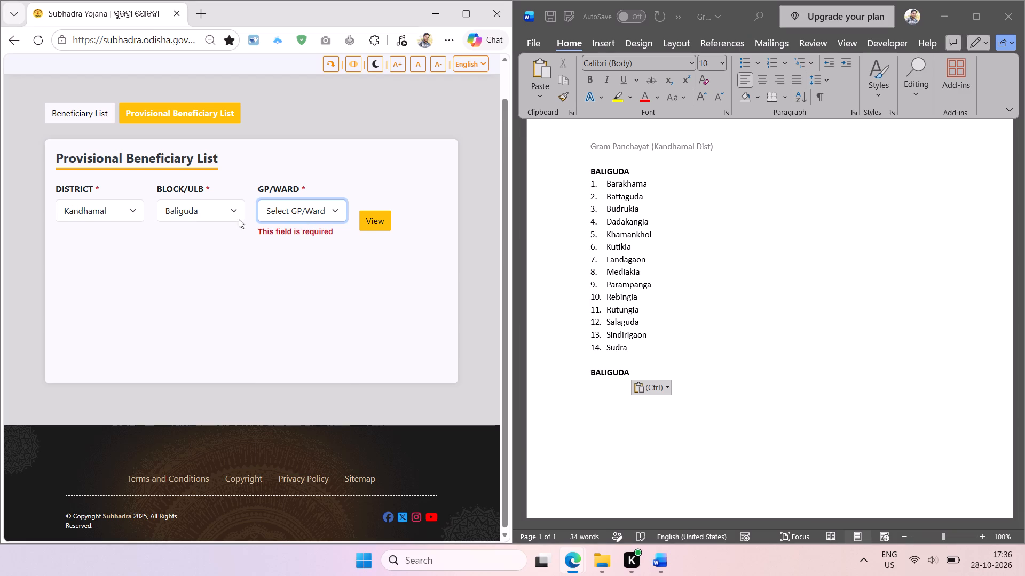
{"action": "left_click", "coordinate": [201, 211]}
{"action": "left_click", "coordinate": [196, 277]}
{"action": "left_click", "coordinate": [217, 271]}
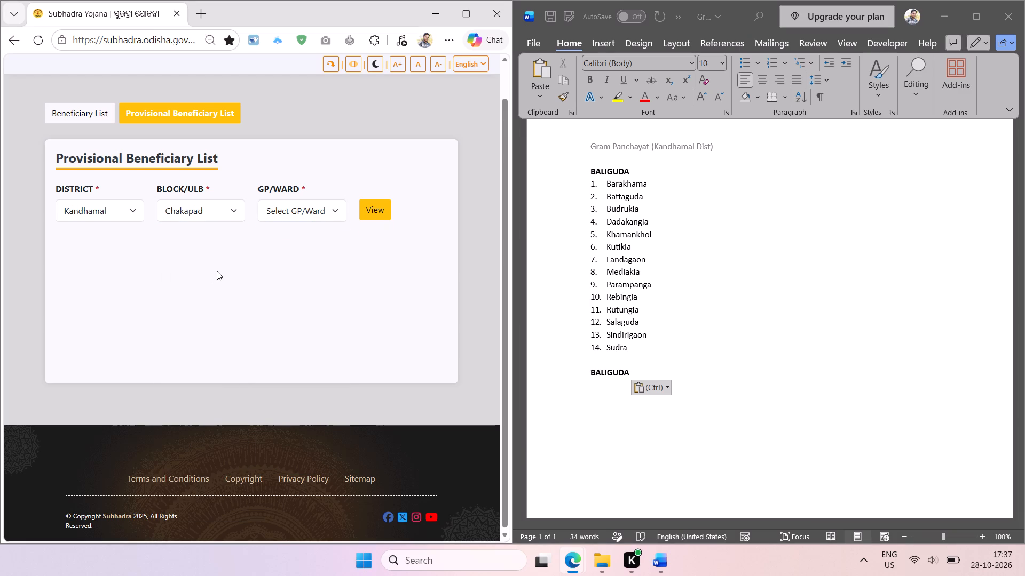
Extract the Chakapad block name from the website as text and replace the duplicate BALIGUDA heading with it in uppercase.
{"action": "key", "text": "shift+super+t"}
{"action": "left_click_drag", "start_coordinate": [162, 202], "coordinate": [196, 235]}
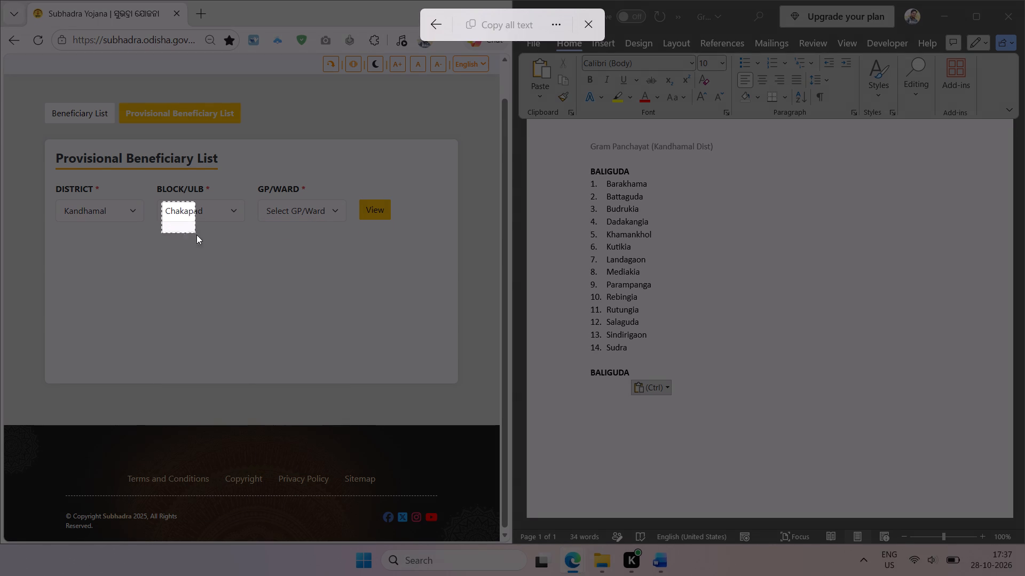
{"action": "left_click_drag", "start_coordinate": [196, 235], "coordinate": [212, 249]}
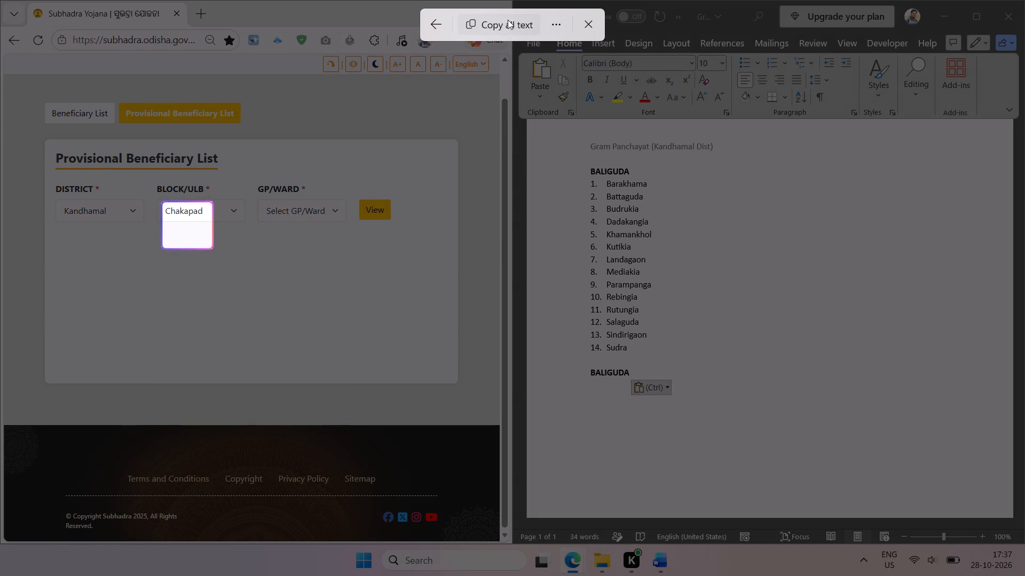
{"action": "left_click", "coordinate": [506, 17]}
{"action": "left_click", "coordinate": [637, 363]}
{"action": "double_click", "coordinate": [611, 377]}
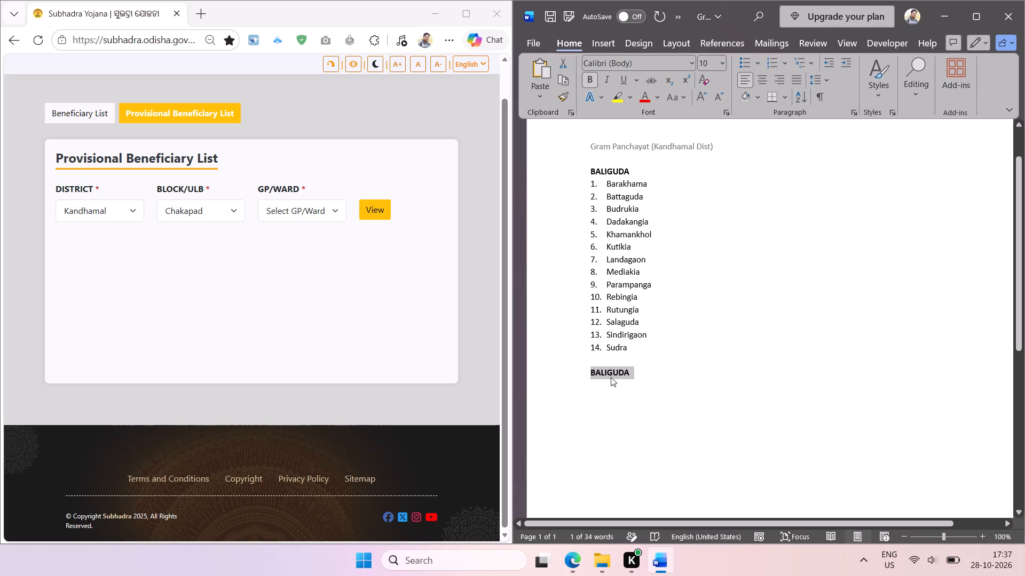
{"action": "key", "text": "ctrl+v"}
{"action": "key", "text": "shift+F3"}
{"action": "key", "text": "Return"}
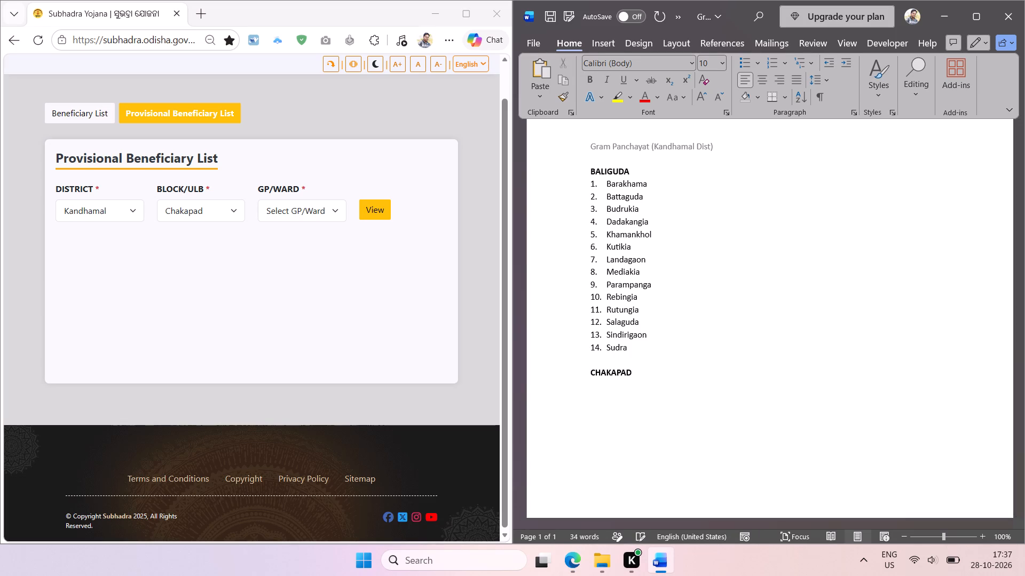
Extract Chakapad's gram panchayat names from Arabaka to Shankarakhol as text and paste them below the CHAKAPAD heading.
{"action": "left_click", "coordinate": [324, 210]}
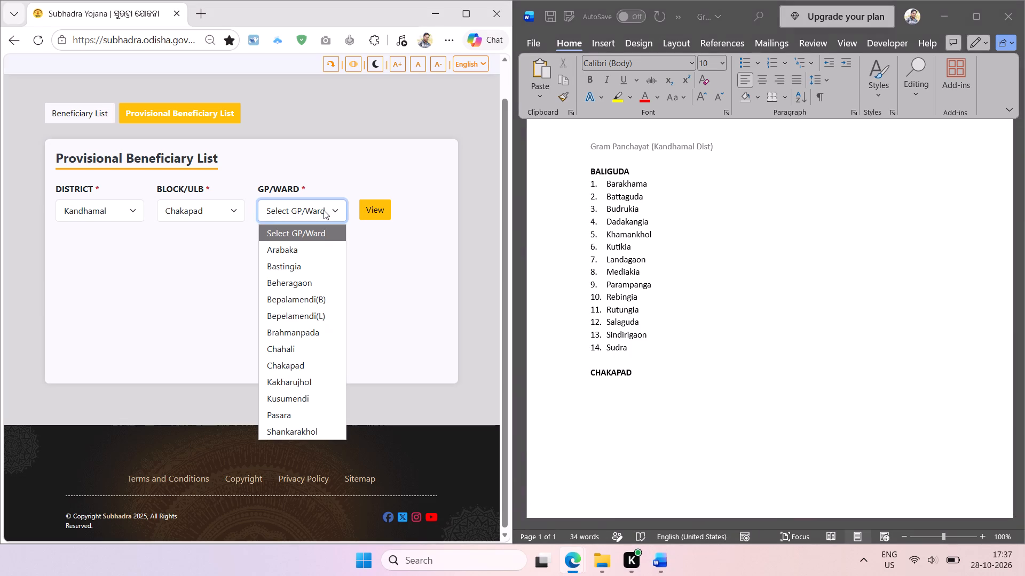
{"action": "key", "text": "shift+super+t"}
{"action": "left_click_drag", "start_coordinate": [261, 243], "coordinate": [347, 365]}
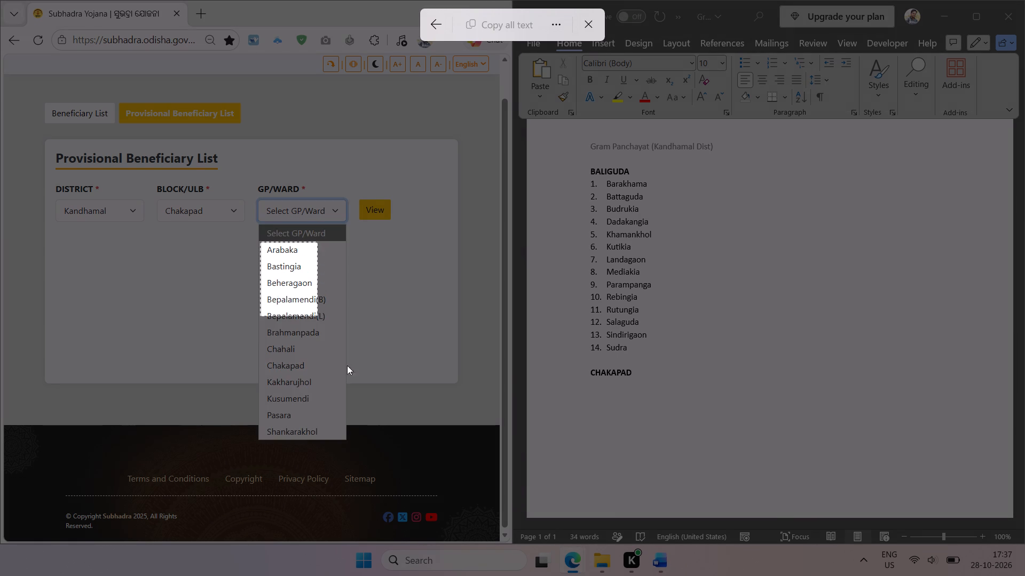
{"action": "left_click_drag", "start_coordinate": [347, 365], "coordinate": [341, 442]}
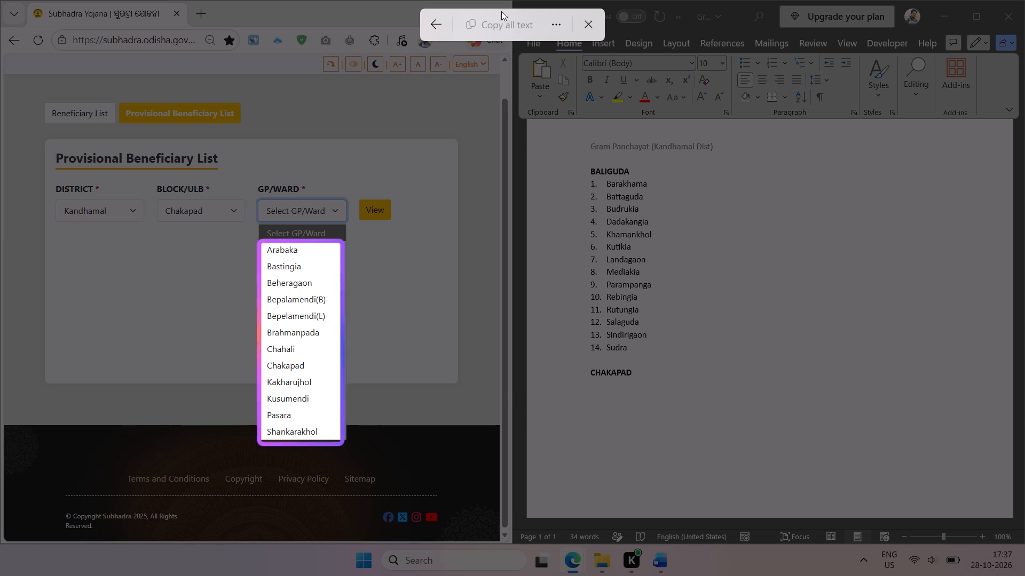
{"action": "left_click", "coordinate": [501, 24]}
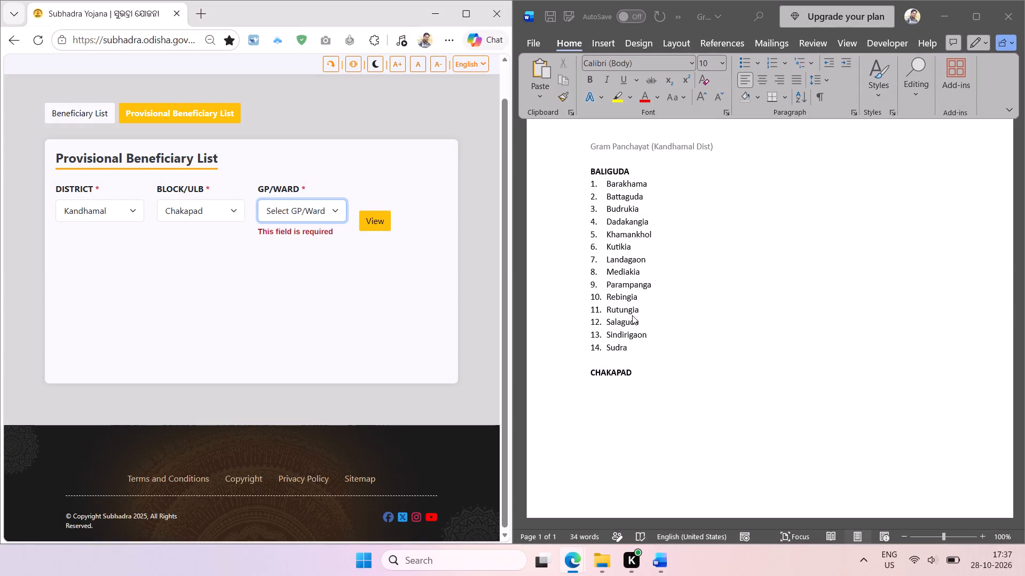
{"action": "left_click", "coordinate": [641, 378]}
{"action": "key", "text": "Return"}
{"action": "key", "text": "ctrl+v"}
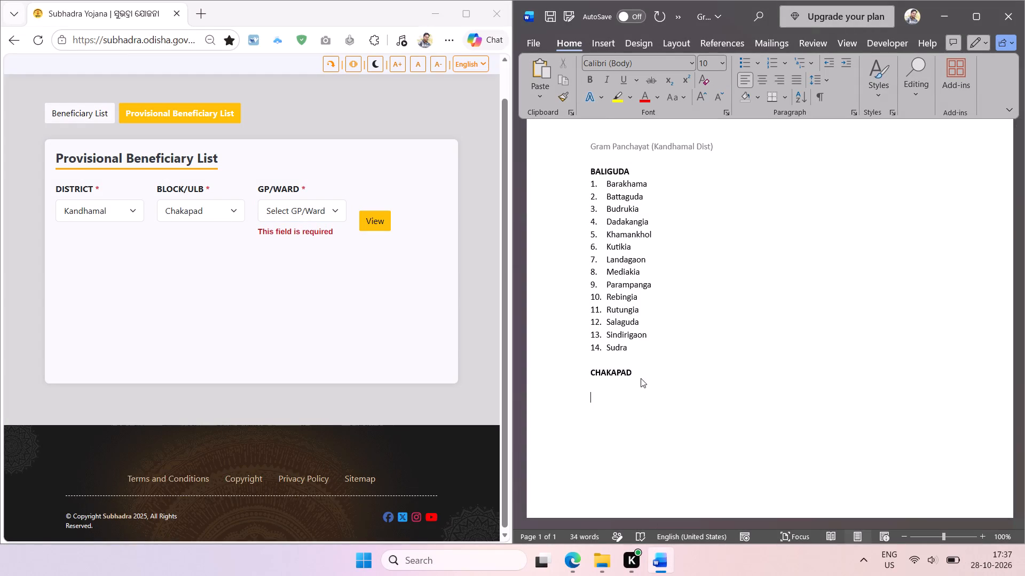
Remove the blank lines between the gram panchayat names from Chahali to Shankarakhol.
{"action": "left_click", "coordinate": [610, 482]}
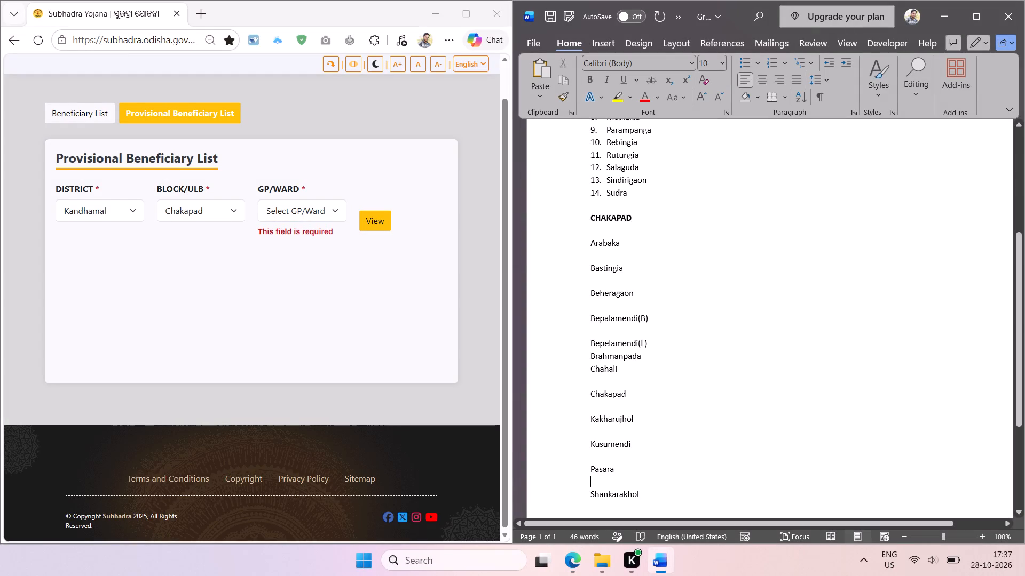
{"action": "key", "text": "BackSpace"}
{"action": "key", "text": "Up"}
{"action": "key", "text": "BackSpace"}
{"action": "key", "text": "Up"}
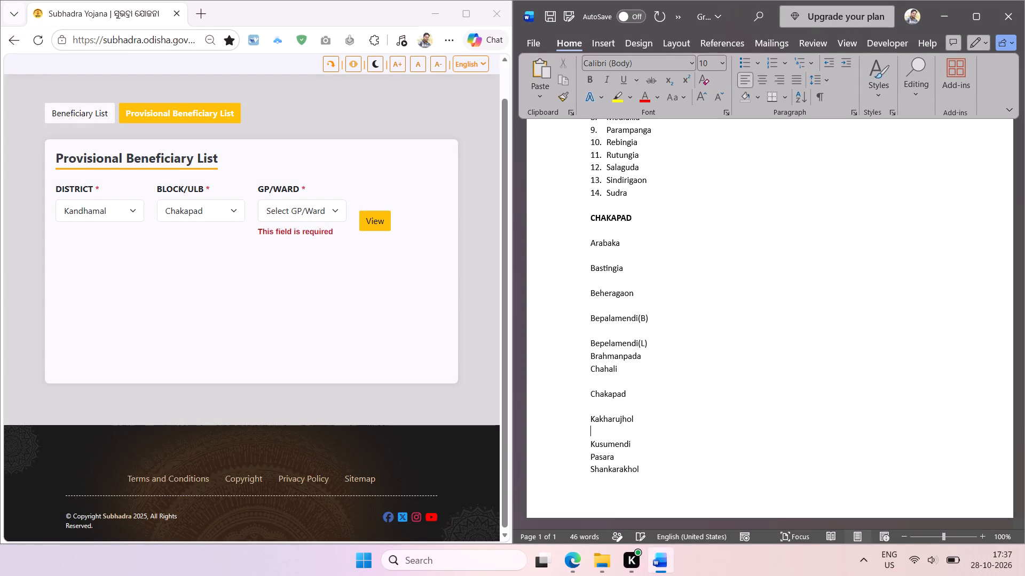
{"action": "key", "text": "BackSpace"}
{"action": "key", "text": "Up"}
{"action": "key", "text": "BackSpace"}
{"action": "key", "text": "Up"}
{"action": "key", "text": "BackSpace"}
{"action": "key", "text": "Up"}
{"action": "key", "text": "Up"}
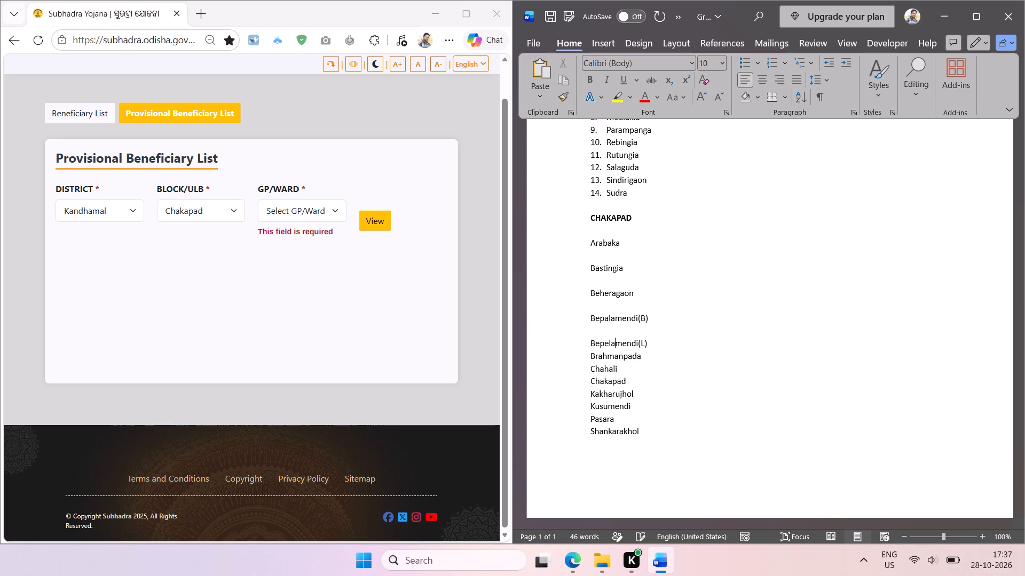
{"action": "key", "text": "Right"}
{"action": "key", "text": "Right"}
{"action": "key", "text": "Right"}
{"action": "key", "text": "Right"}
{"action": "key", "text": "Right"}
{"action": "key", "text": "space"}
Remove the blank line between Bepalamendi(B) and Bepelamendi (L).
{"action": "key", "text": "Up"}
{"action": "key", "text": "Up"}
{"action": "key", "text": "Down"}
{"action": "key", "text": "BackSpace"}
Insert a space before "(B)" in the name Bepalamendi(B).
{"action": "key", "text": "Up"}
{"action": "key", "text": "Right"}
{"action": "key", "text": "Right"}
{"action": "key", "text": "Right"}
{"action": "key", "text": "Right"}
{"action": "key", "text": "Right"}
{"action": "key", "text": "Right"}
{"action": "key", "text": "Right"}
{"action": "key", "text": "Right"}
{"action": "key", "text": "Right"}
{"action": "key", "text": "Right"}
{"action": "key", "text": "Right"}
{"action": "key", "text": "Right"}
{"action": "key", "text": "Right"}
{"action": "key", "text": "Right"}
{"action": "key", "text": "Right"}
{"action": "key", "text": "Right"}
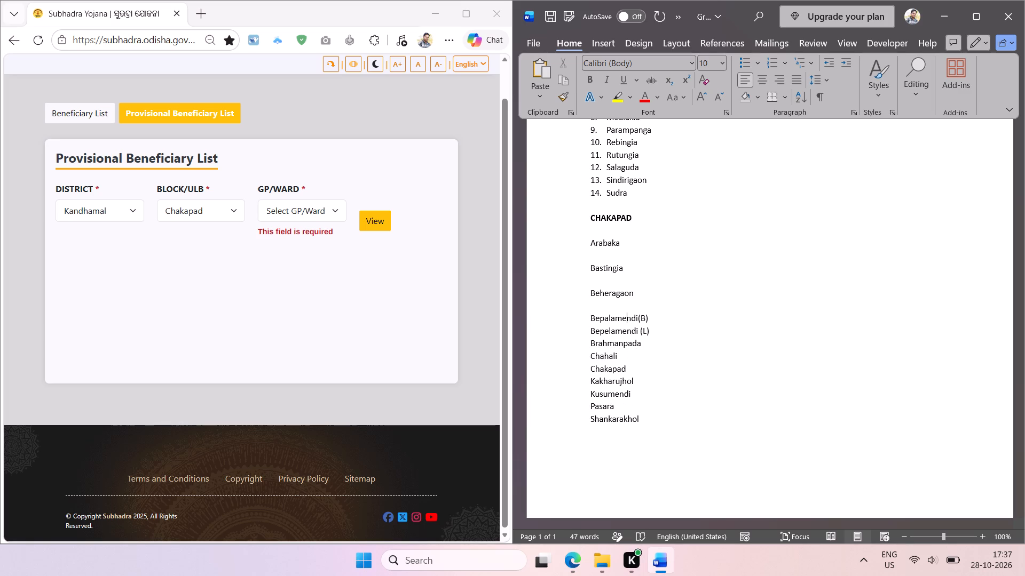
{"action": "key", "text": "Left"}
{"action": "key", "text": "Left"}
{"action": "key", "text": "Left"}
{"action": "key", "text": "Left"}
{"action": "key", "text": "space"}
Remove the remaining blank lines between the CHAKAPAD heading and Bepalamendi (B).
{"action": "key", "text": "Up"}
{"action": "key", "text": "BackSpace"}
{"action": "key", "text": "Up"}
{"action": "key", "text": "BackSpace"}
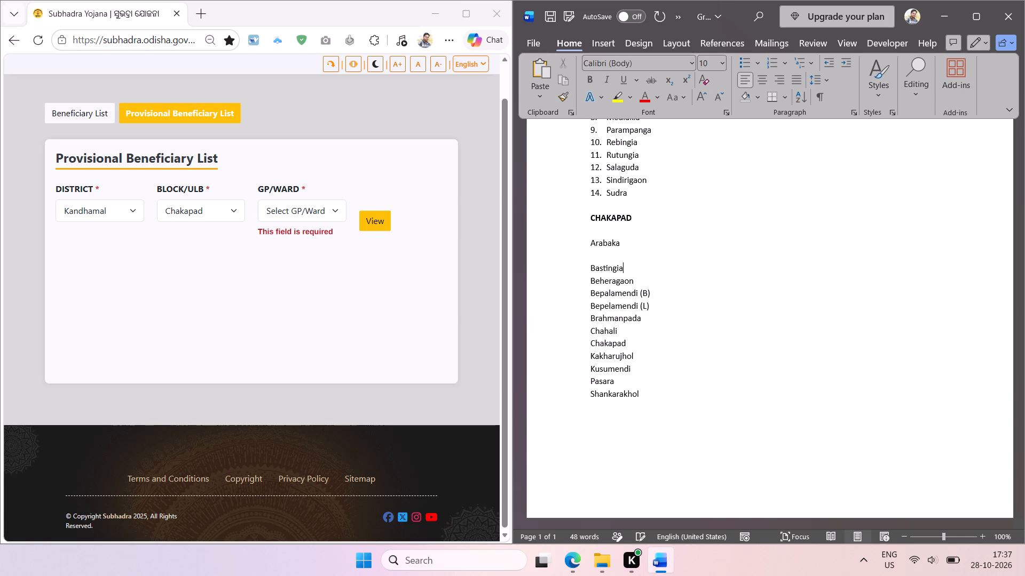
{"action": "key", "text": "Up"}
{"action": "key", "text": "BackSpace"}
{"action": "key", "text": "Up"}
{"action": "key", "text": "BackSpace"}
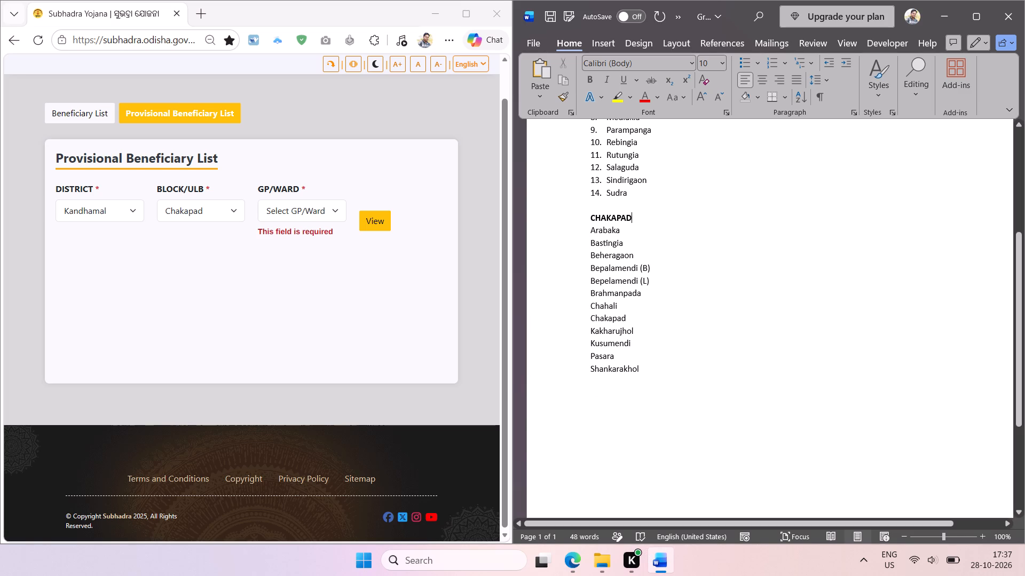
Sort the gram panchayat names from Arabaka to Shankarakhol as text paragraphs in ascending order.
{"action": "left_click_drag", "start_coordinate": [642, 367], "coordinate": [576, 234]}
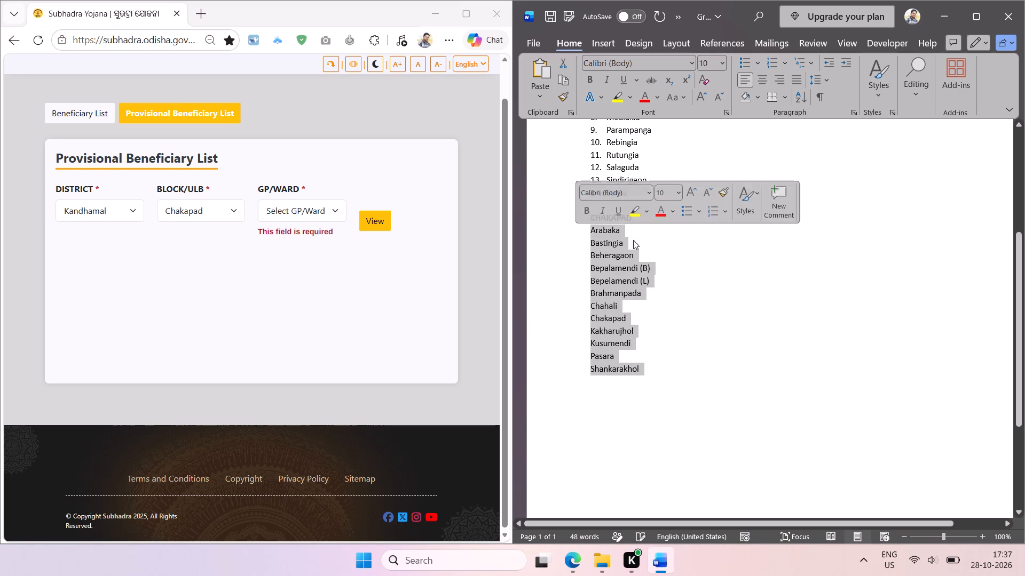
{"action": "left_click", "coordinate": [797, 98]}
{"action": "left_click", "coordinate": [770, 63]}
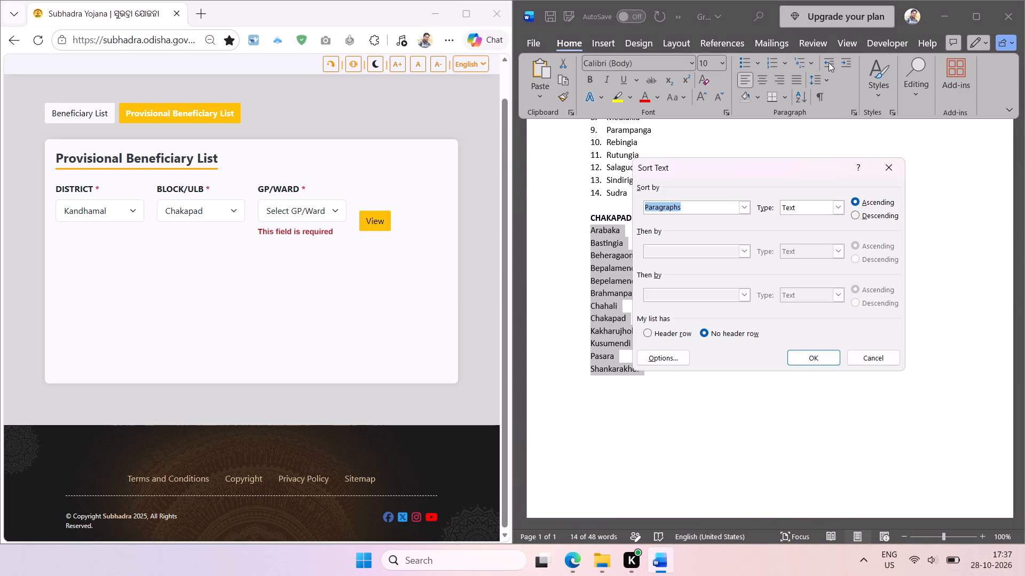
{"action": "key", "text": "Return"}
Number the Chakapad gram panchayat names from Arabaka to Shankarakhol and decrease the list's indent one level.
{"action": "left_click", "coordinate": [771, 68]}
{"action": "left_click", "coordinate": [832, 62]}
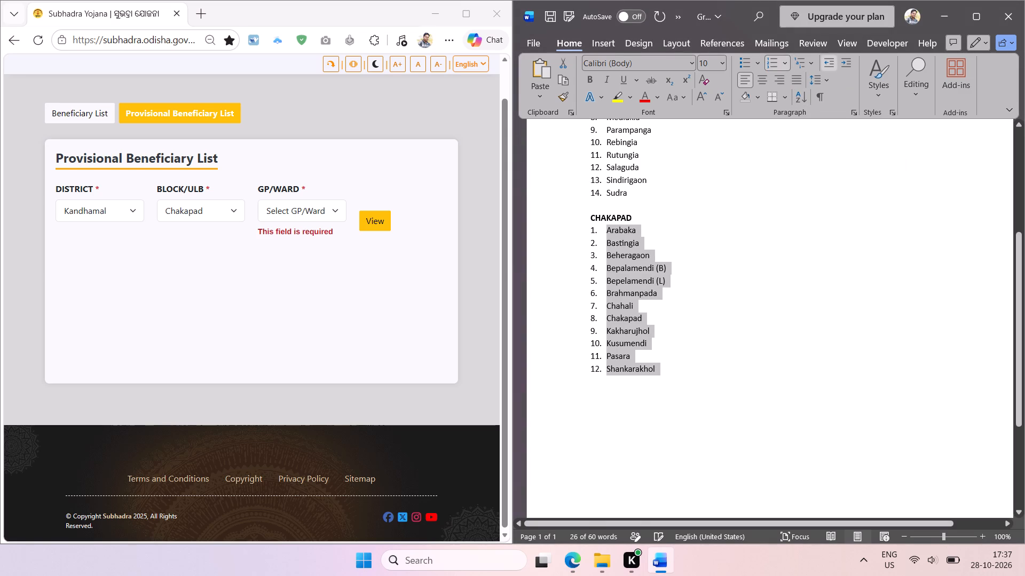
{"action": "left_click", "coordinate": [748, 202]}
Duplicate the CHAKAPAD heading below its numbered list, leaving one blank line after Shankarakhol.
{"action": "left_click", "coordinate": [656, 368]}
{"action": "key", "text": "Return"}
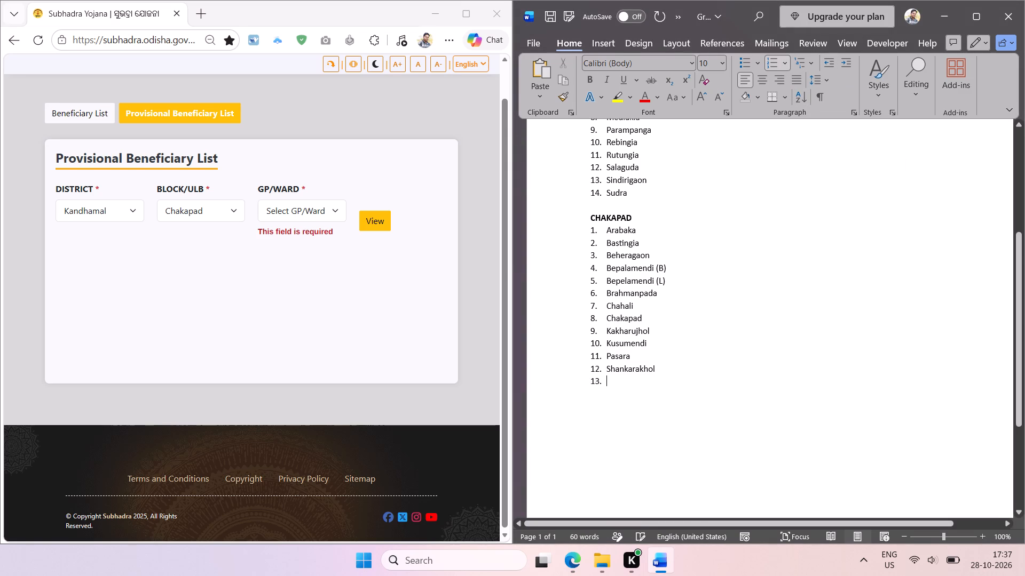
{"action": "key", "text": "Return"}
{"action": "key", "text": "Return"}
{"action": "double_click", "coordinate": [617, 220]}
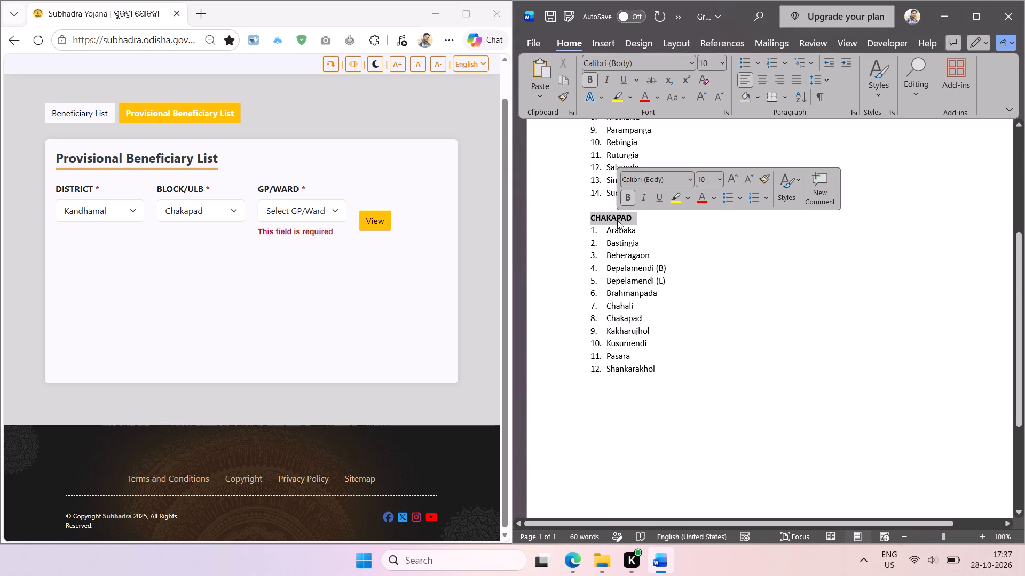
{"action": "key", "text": "ctrl+c"}
{"action": "left_click", "coordinate": [615, 398]}
{"action": "key", "text": "ctrl+v"}
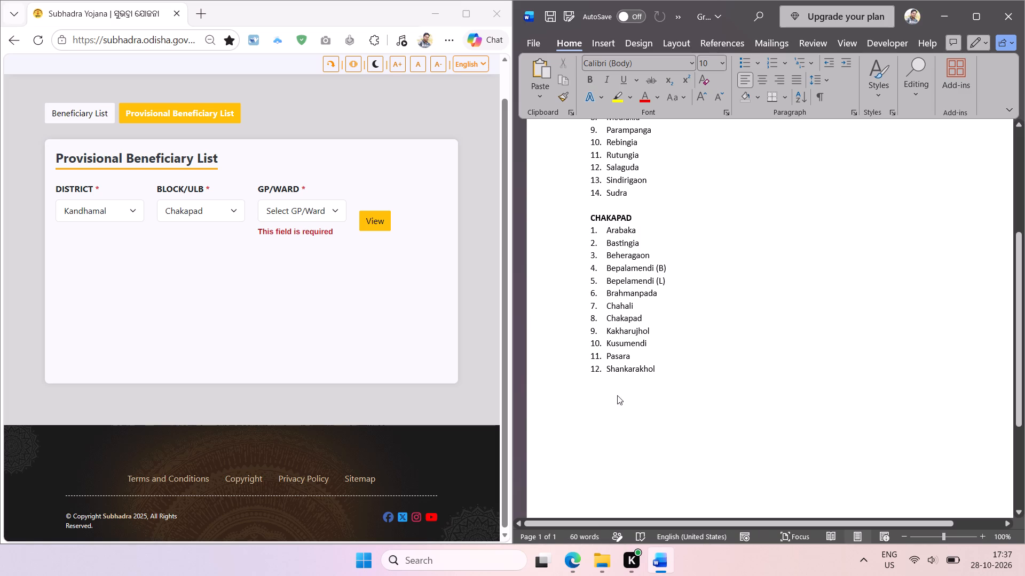
{"action": "scroll", "coordinate": [659, 375], "scroll_direction": "down", "scroll_amount": 3}
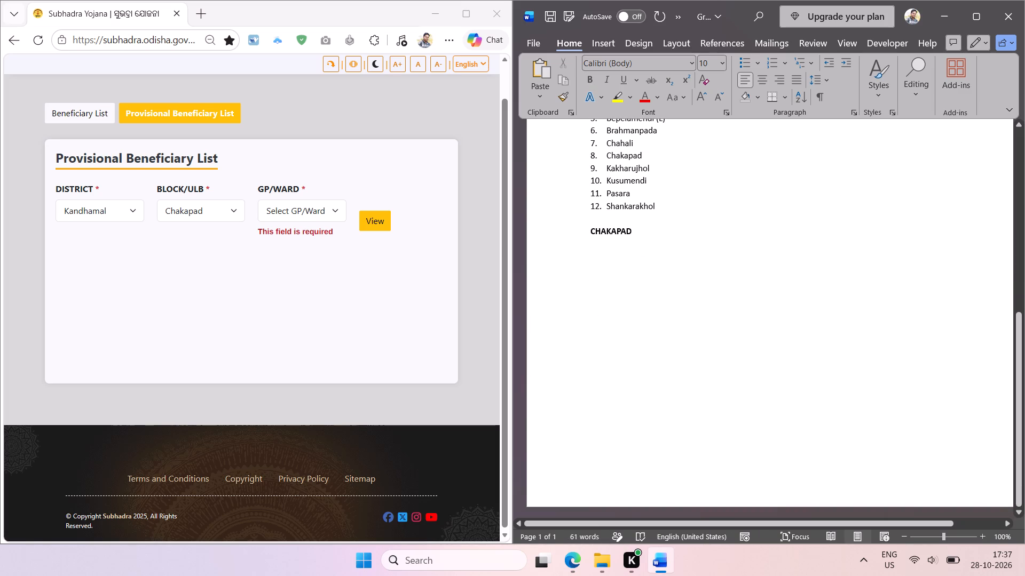
Set the block to Daringibadi in the website's Provisional Beneficiary List form.
{"action": "left_click", "coordinate": [225, 202]}
{"action": "left_click", "coordinate": [215, 297]}
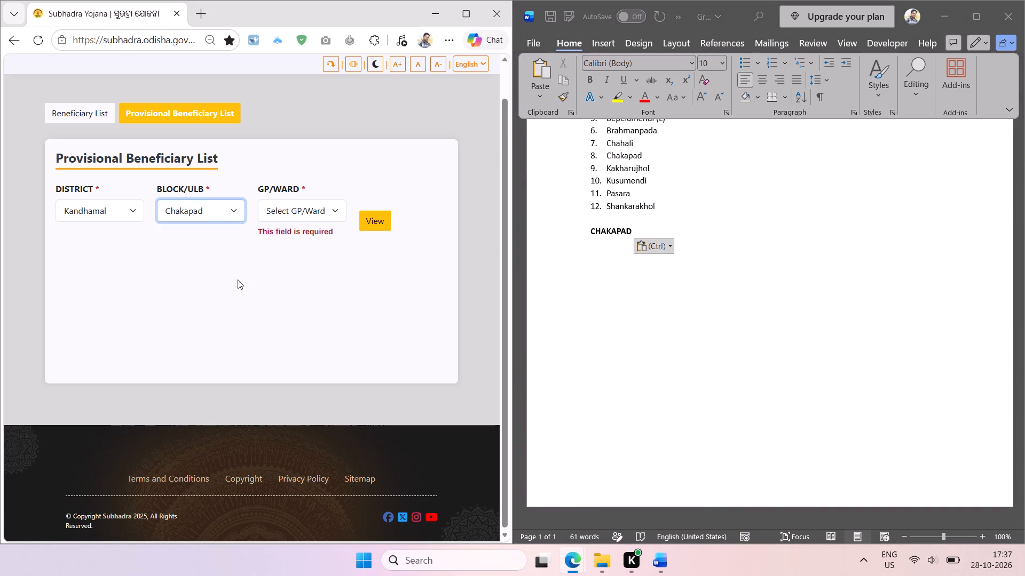
{"action": "left_click", "coordinate": [247, 269]}
Replace the duplicated CHAKAPAD heading with the block name Daringibadi, captured as text from the website, in uppercase, and start a line below.
{"action": "key", "text": "shift+super+t"}
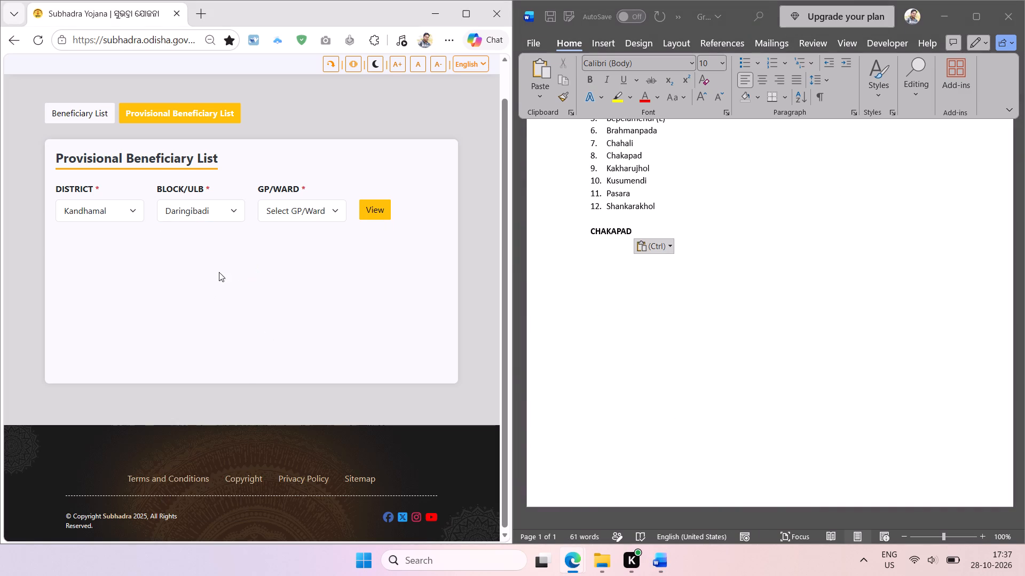
{"action": "left_click_drag", "start_coordinate": [162, 202], "coordinate": [219, 247]}
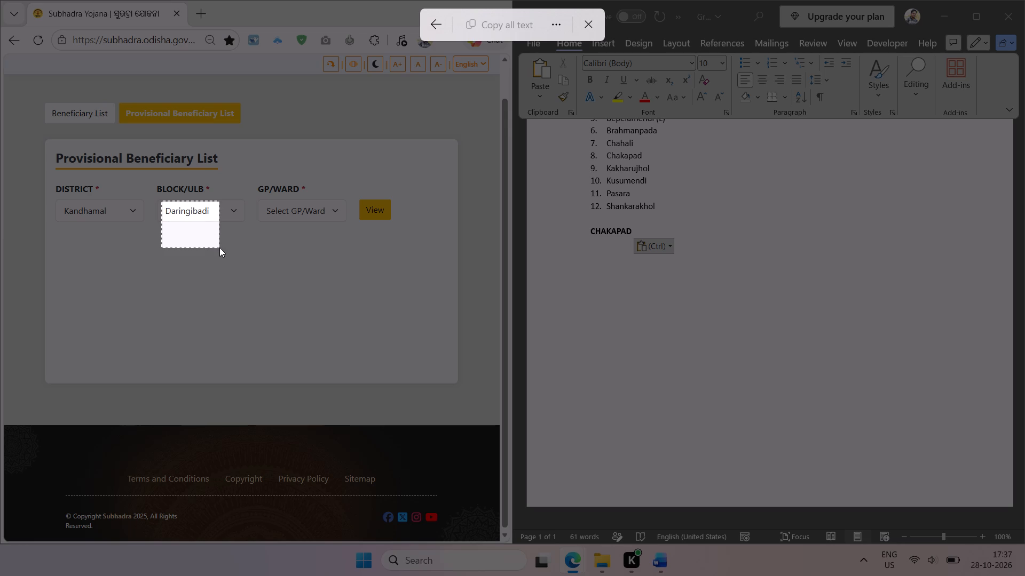
{"action": "left_click_drag", "start_coordinate": [219, 247], "coordinate": [219, 251]}
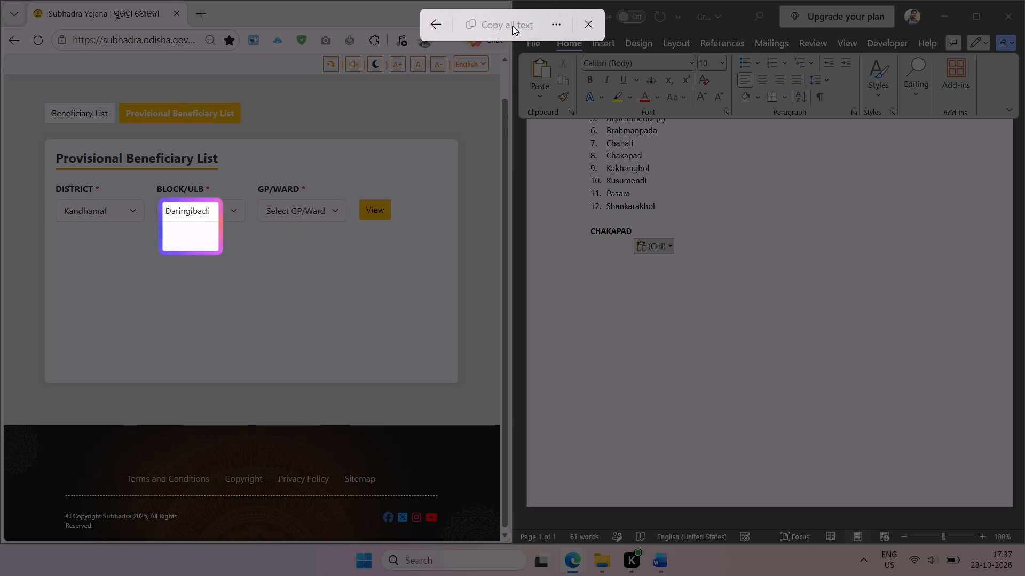
{"action": "left_click", "coordinate": [504, 22]}
{"action": "left_click", "coordinate": [664, 254]}
{"action": "double_click", "coordinate": [612, 227]}
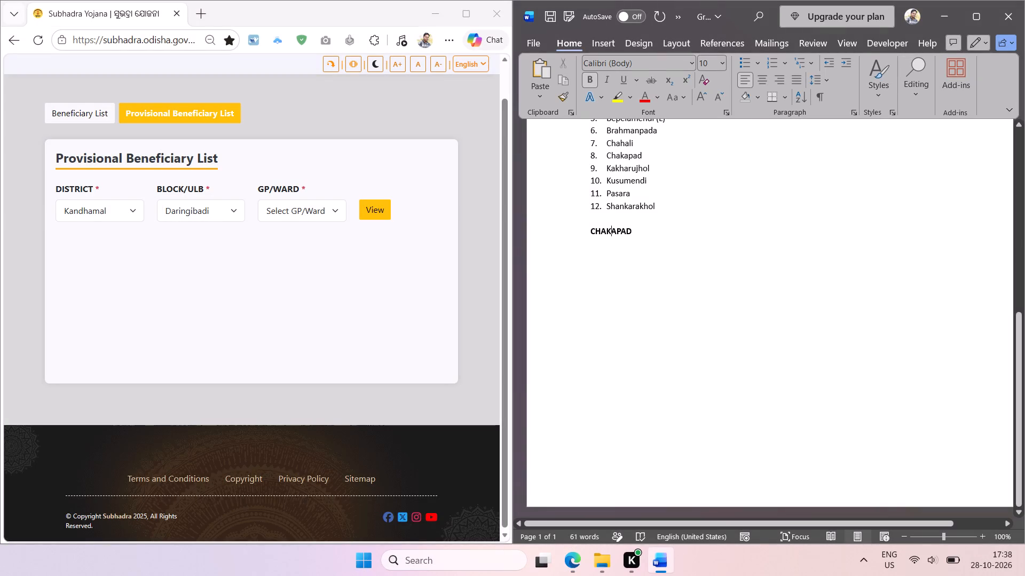
{"action": "key", "text": "ctrl+v"}
{"action": "key", "text": "shift+F3"}
{"action": "key", "text": "Return"}
Capture the website's Daringibadi gram panchayat names from Badabanga to Saramuli as text and paste them below the DARINGIBADI heading.
{"action": "left_click", "coordinate": [333, 213]}
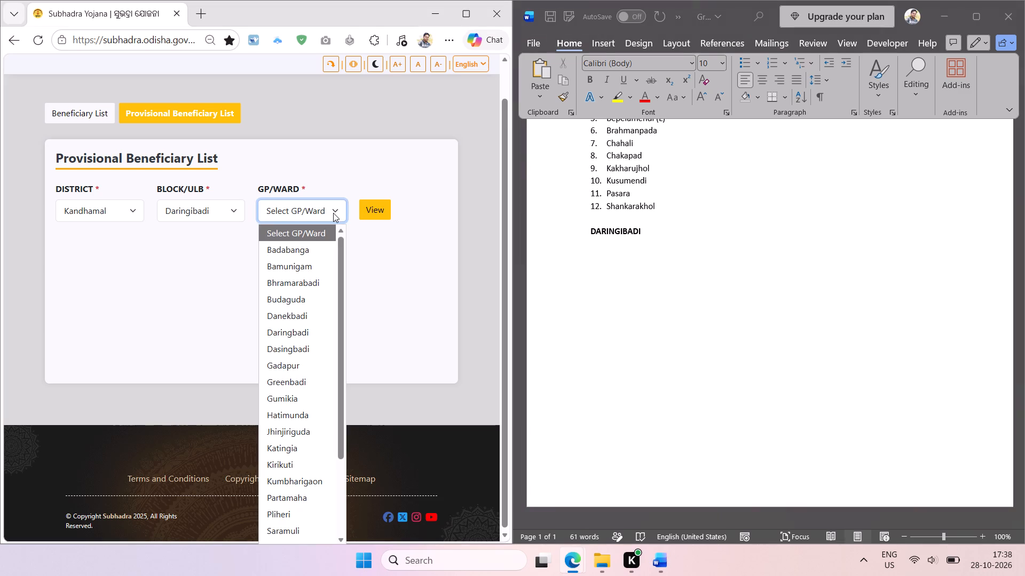
{"action": "key", "text": "shift+super+t"}
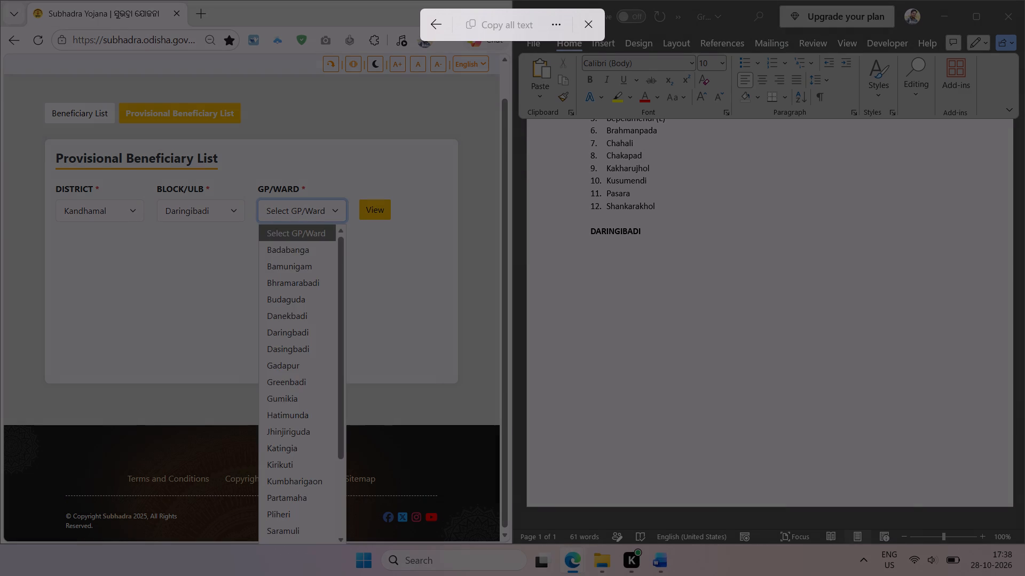
{"action": "left_click_drag", "start_coordinate": [261, 244], "coordinate": [334, 546]}
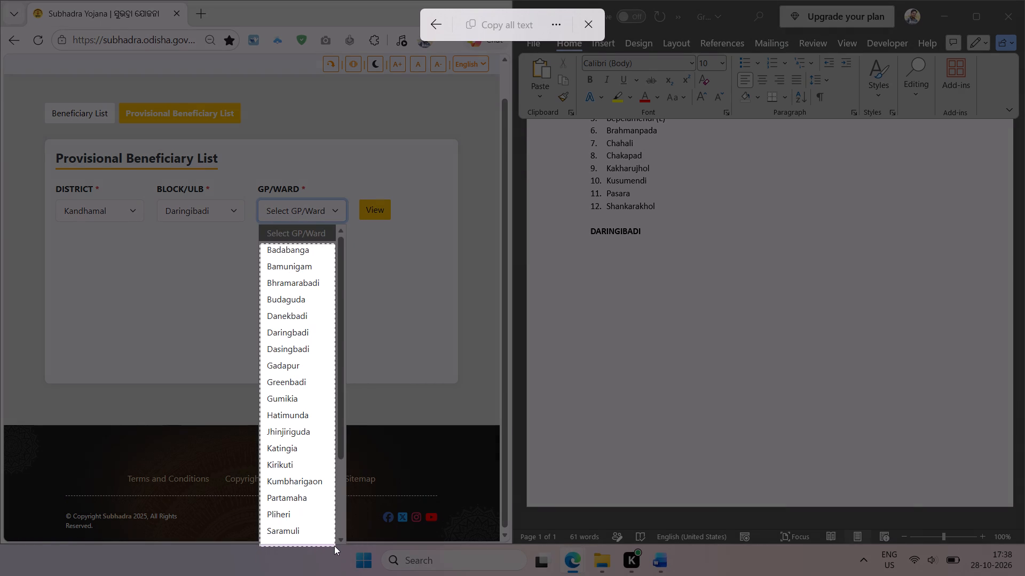
{"action": "left_click_drag", "start_coordinate": [334, 546], "coordinate": [334, 541]}
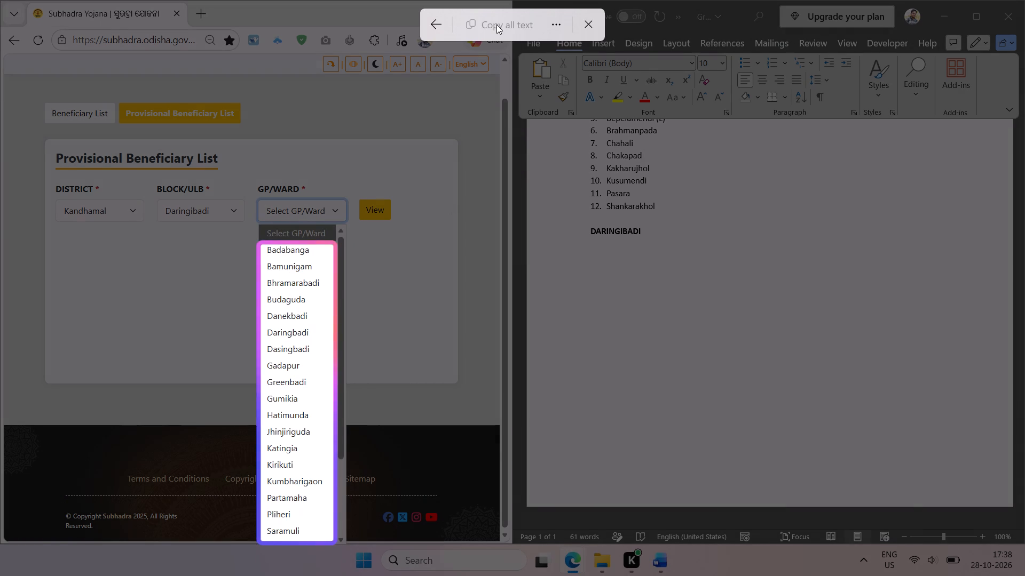
{"action": "left_click", "coordinate": [495, 18]}
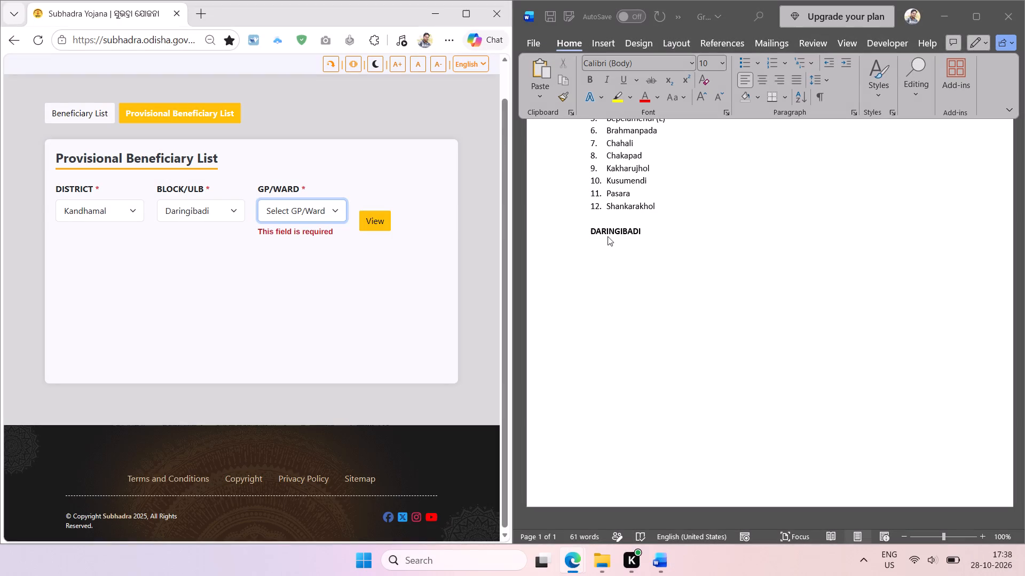
{"action": "left_click", "coordinate": [605, 242]}
{"action": "key", "text": "ctrl+v"}
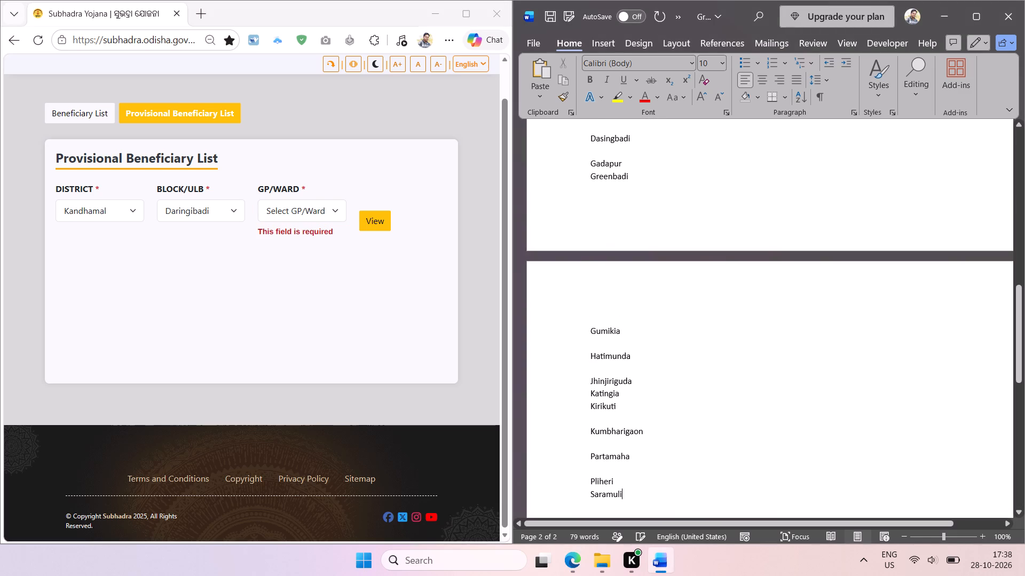
Capture the remaining gram panchayat names through Tillori as text, add them after Saramuli, and remove the duplicate Saramuli entry.
{"action": "left_click", "coordinate": [335, 207]}
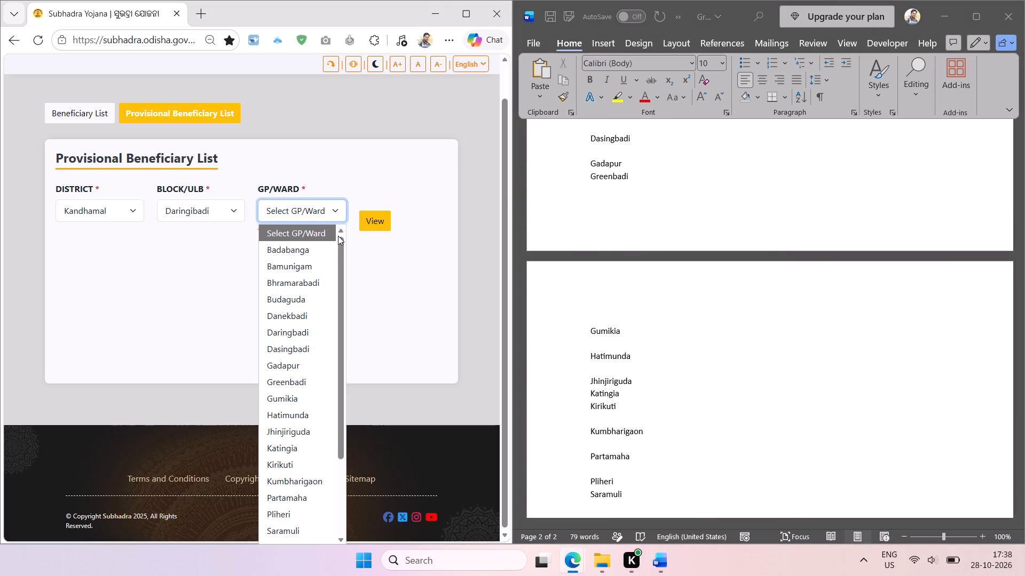
{"action": "left_click_drag", "start_coordinate": [341, 259], "coordinate": [344, 394]}
{"action": "key", "text": "shift+super+t"}
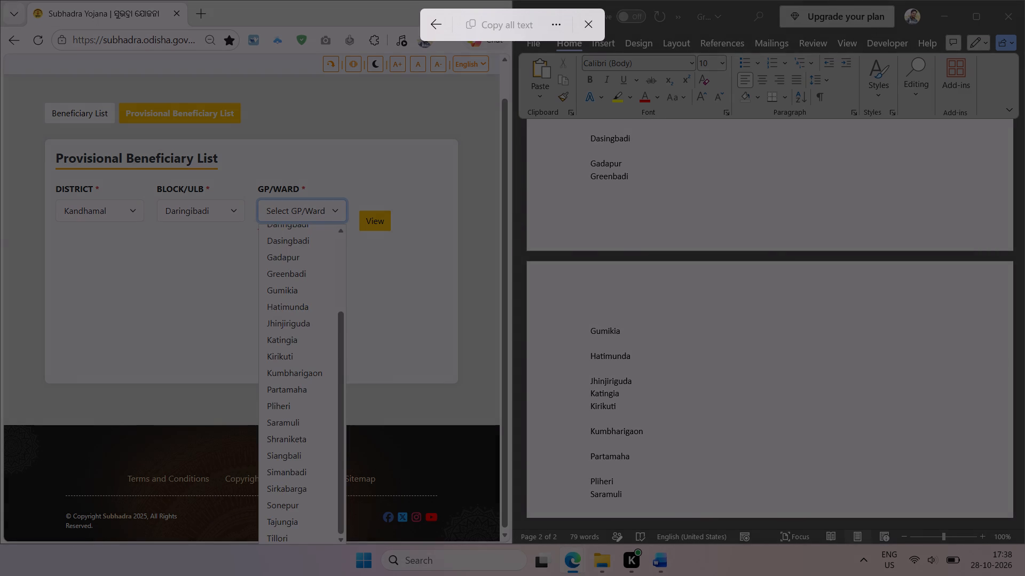
{"action": "left_click_drag", "start_coordinate": [263, 414], "coordinate": [320, 567]}
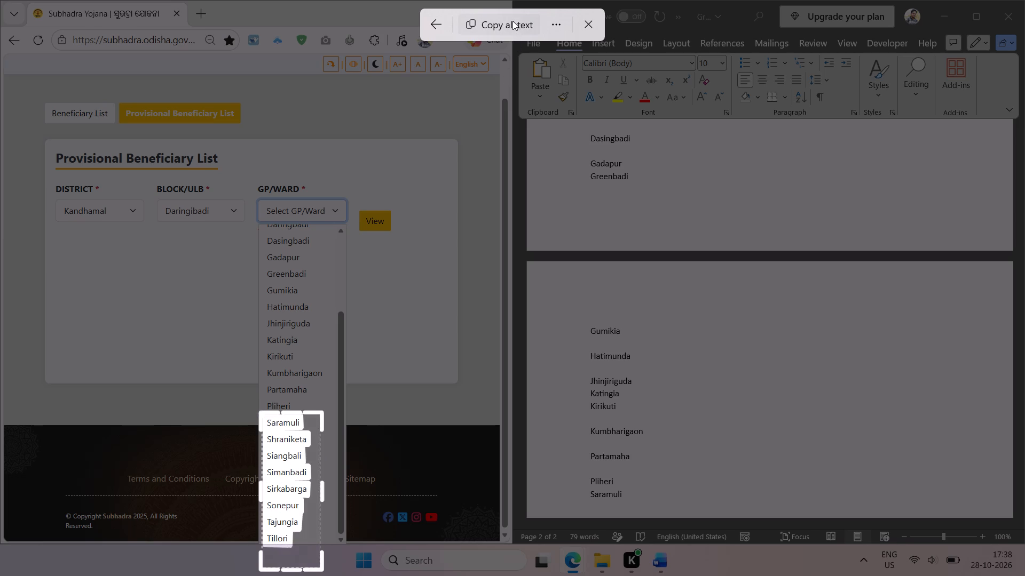
{"action": "left_click", "coordinate": [512, 20]}
{"action": "left_click", "coordinate": [623, 489]}
{"action": "key", "text": "Return"}
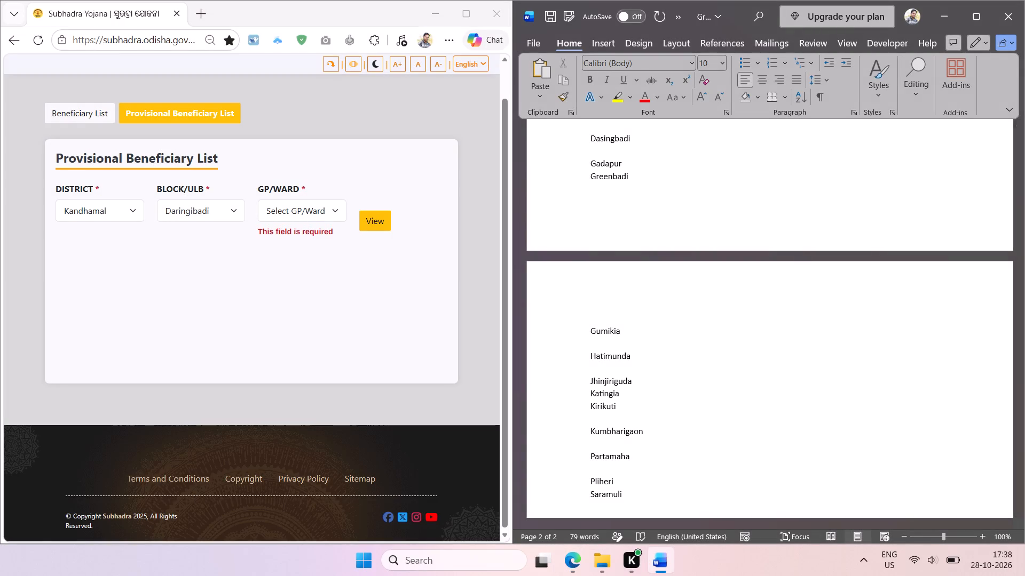
{"action": "key", "text": "ctrl+v"}
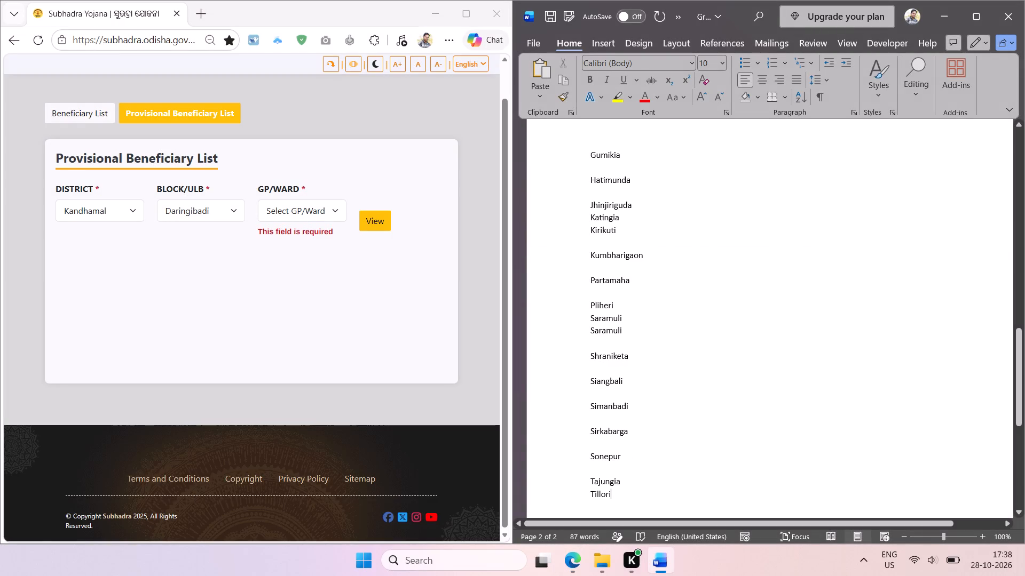
{"action": "double_click", "coordinate": [610, 317]}
{"action": "key", "text": "BackSpace"}
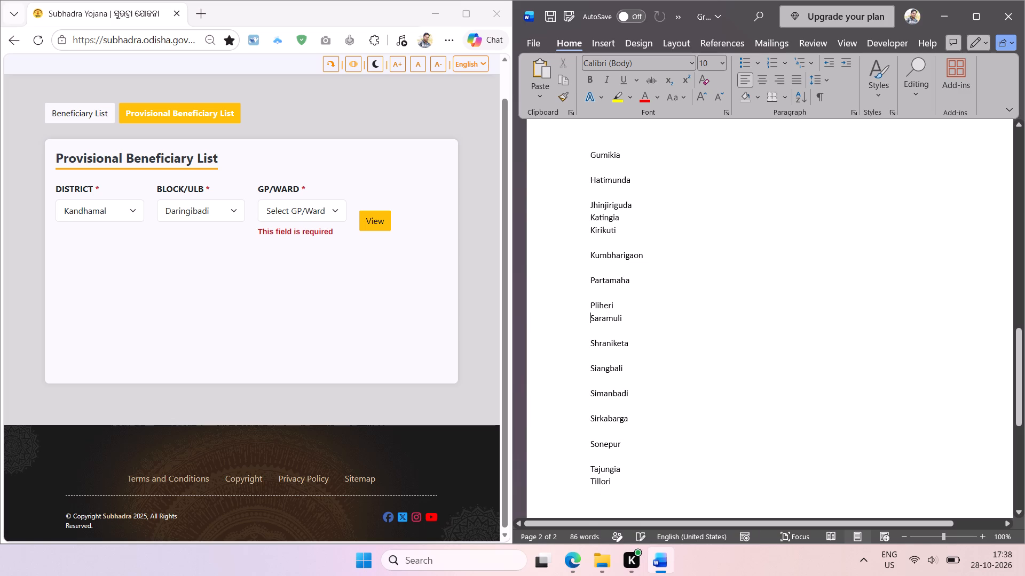
Remove the blank lines between the gram panchayat names from Kirikuti to Tajungia.
{"action": "left_click", "coordinate": [605, 455]}
{"action": "key", "text": "BackSpace"}
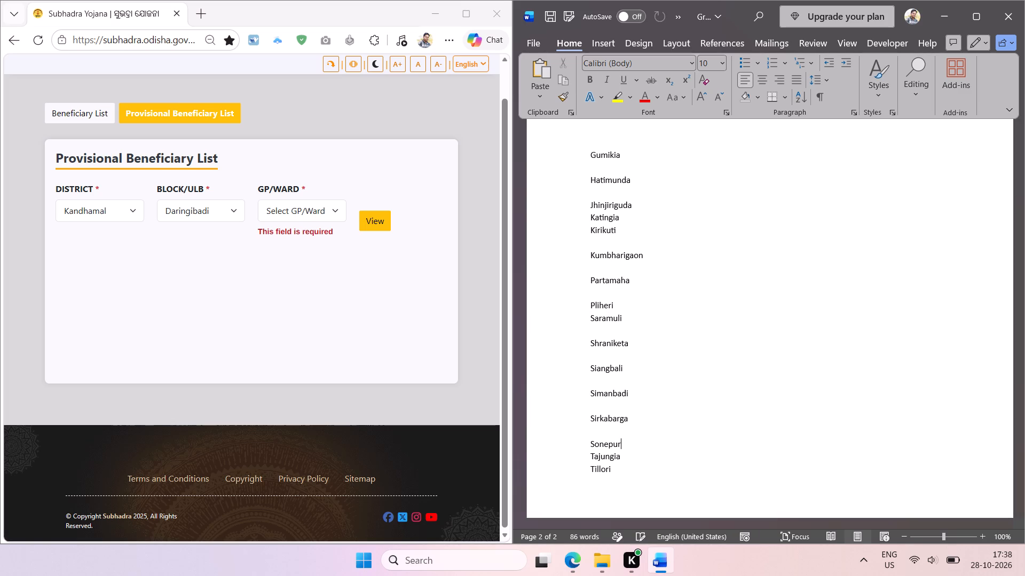
{"action": "key", "text": "Up"}
{"action": "key", "text": "ctrl+z"}
{"action": "key", "text": "BackSpace"}
{"action": "key", "text": "Up"}
{"action": "key", "text": "BackSpace"}
{"action": "key", "text": "Up"}
{"action": "key", "text": "BackSpace"}
{"action": "key", "text": "Up"}
{"action": "key", "text": "BackSpace"}
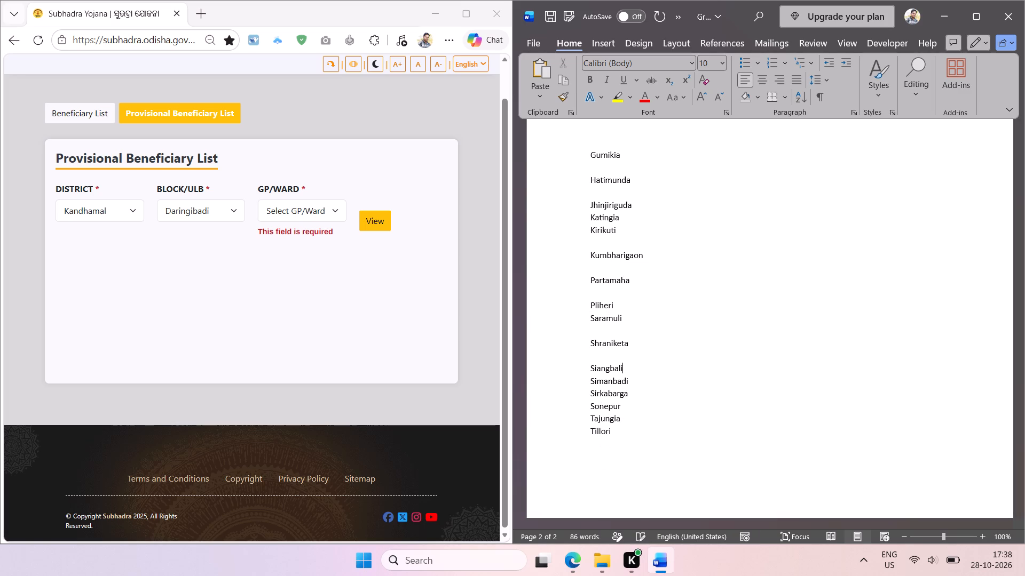
{"action": "key", "text": "Up"}
{"action": "key", "text": "BackSpace"}
{"action": "key", "text": "Up"}
{"action": "key", "text": "BackSpace"}
{"action": "key", "text": "Up"}
{"action": "key", "text": "Up"}
{"action": "key", "text": "BackSpace"}
{"action": "key", "text": "Up"}
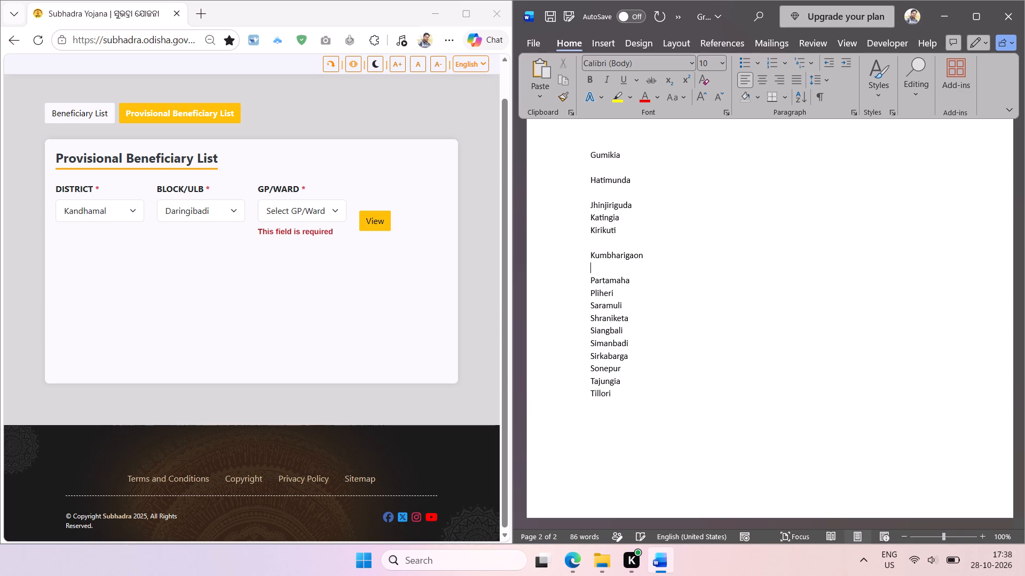
{"action": "key", "text": "BackSpace"}
{"action": "key", "text": "Up"}
{"action": "key", "text": "BackSpace"}
Remove the blank lines between the names Gumikia, Hatimunda and Jhinjiriguda.
{"action": "scroll", "coordinate": [605, 455], "scroll_direction": "up", "scroll_amount": 1}
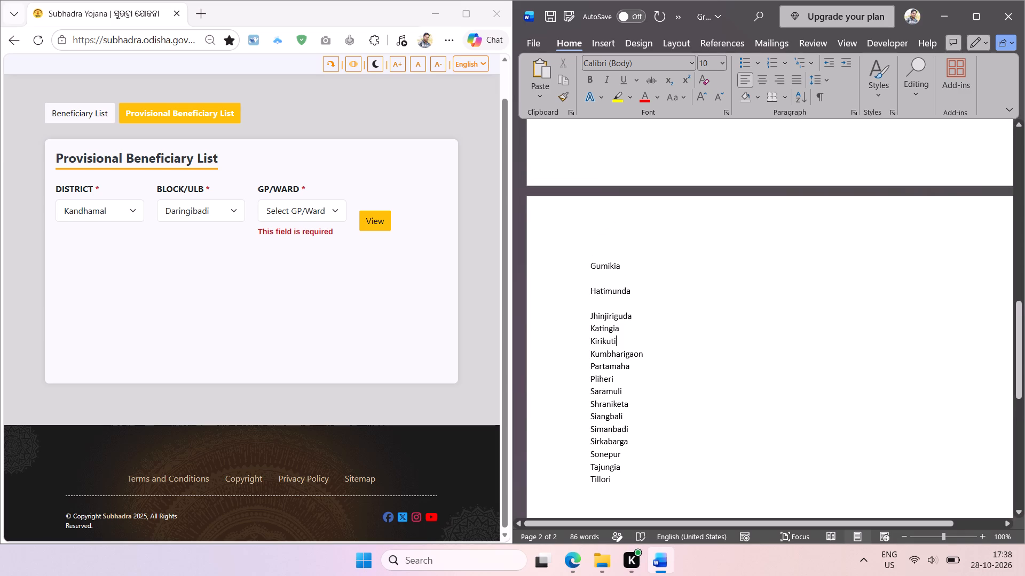
{"action": "scroll", "coordinate": [605, 455], "scroll_direction": "up", "scroll_amount": 1}
{"action": "key", "text": "Up"}
{"action": "key", "text": "Up"}
{"action": "key", "text": "Up"}
{"action": "key", "text": "BackSpace"}
{"action": "key", "text": "Up"}
{"action": "key", "text": "BackSpace"}
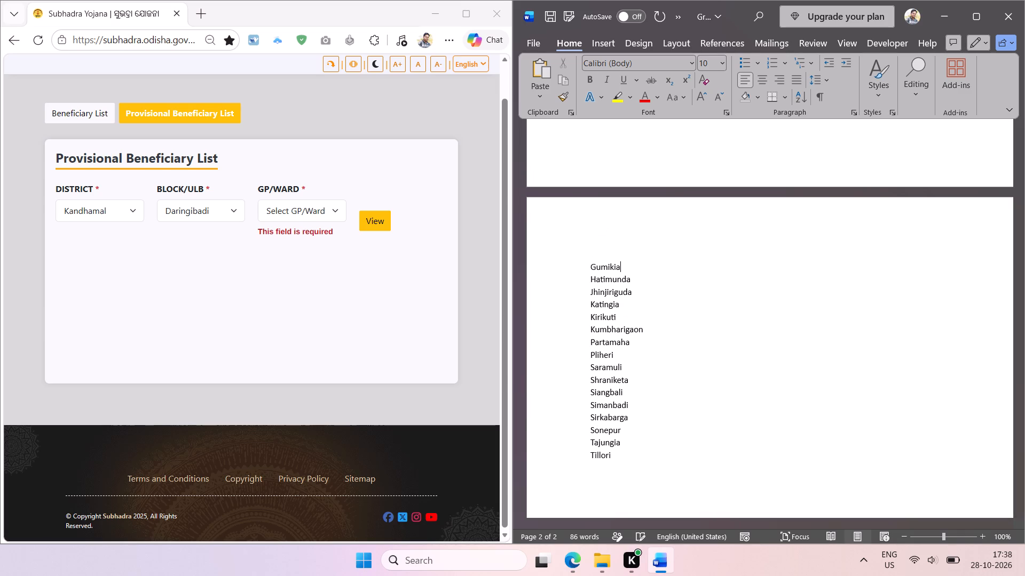
Remove the blank lines between the gram panchayat names from Badabanga to Gadapur.
{"action": "scroll", "coordinate": [605, 455], "scroll_direction": "up", "scroll_amount": 2}
{"action": "key", "text": "Up"}
{"action": "key", "text": "Up"}
{"action": "key", "text": "Up"}
{"action": "key", "text": "Up"}
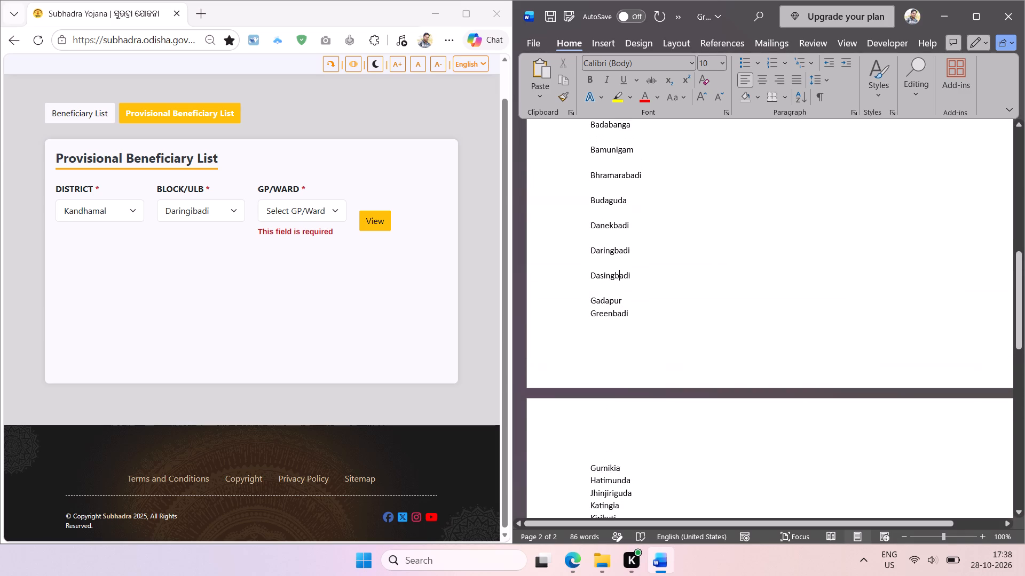
{"action": "key", "text": "Down"}
{"action": "key", "text": "BackSpace"}
{"action": "key", "text": "Up"}
{"action": "key", "text": "BackSpace"}
{"action": "key", "text": "Up"}
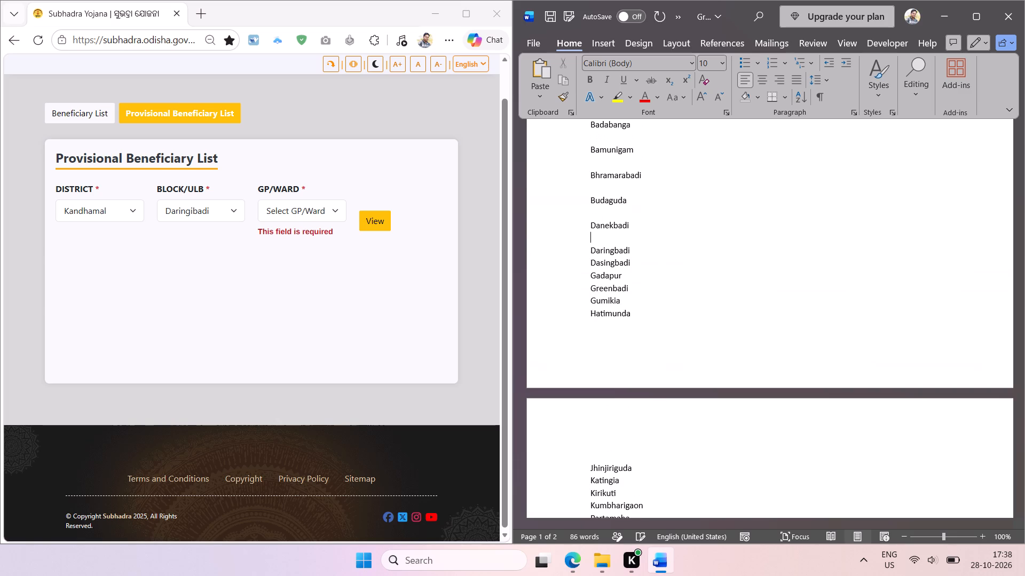
{"action": "key", "text": "BackSpace"}
{"action": "key", "text": "Up"}
{"action": "key", "text": "BackSpace"}
{"action": "key", "text": "Up"}
{"action": "key", "text": "BackSpace"}
{"action": "key", "text": "Up"}
{"action": "key", "text": "BackSpace"}
{"action": "key", "text": "Up"}
{"action": "key", "text": "BackSpace"}
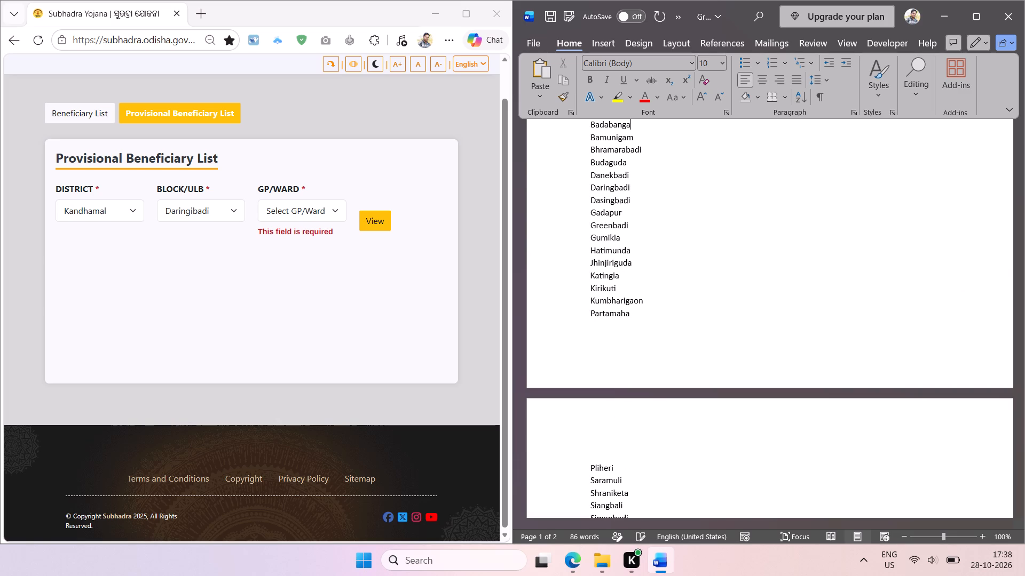
Insert a page break before the DARINGIBADI heading.
{"action": "scroll", "coordinate": [605, 455], "scroll_direction": "up", "scroll_amount": 2}
{"action": "scroll", "coordinate": [605, 455], "scroll_direction": "down", "scroll_amount": 1}
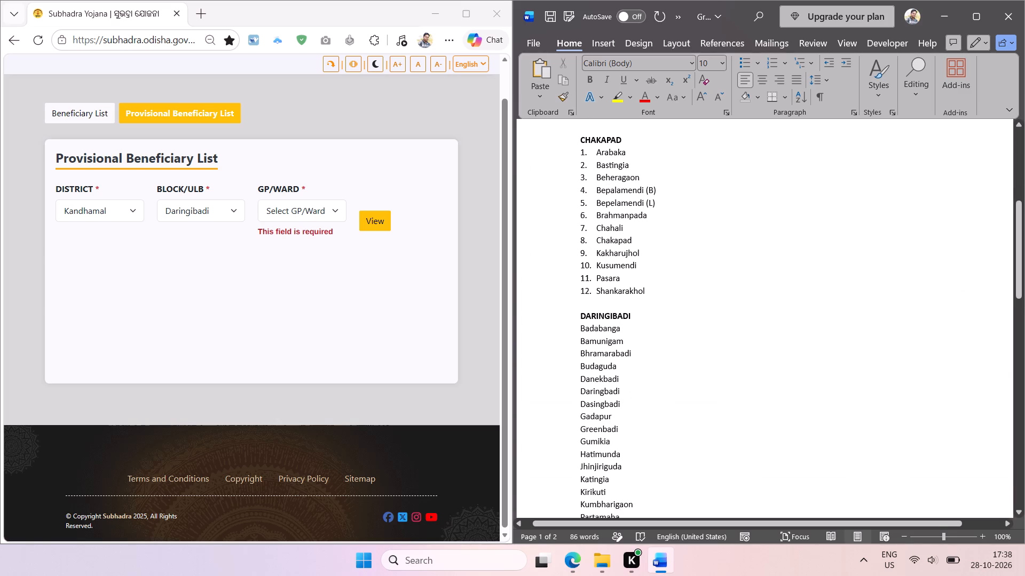
{"action": "scroll", "coordinate": [605, 455], "scroll_direction": "down", "scroll_amount": 1}
{"action": "scroll", "coordinate": [611, 399], "scroll_direction": "down", "scroll_amount": 1}
{"action": "left_click", "coordinate": [579, 172]}
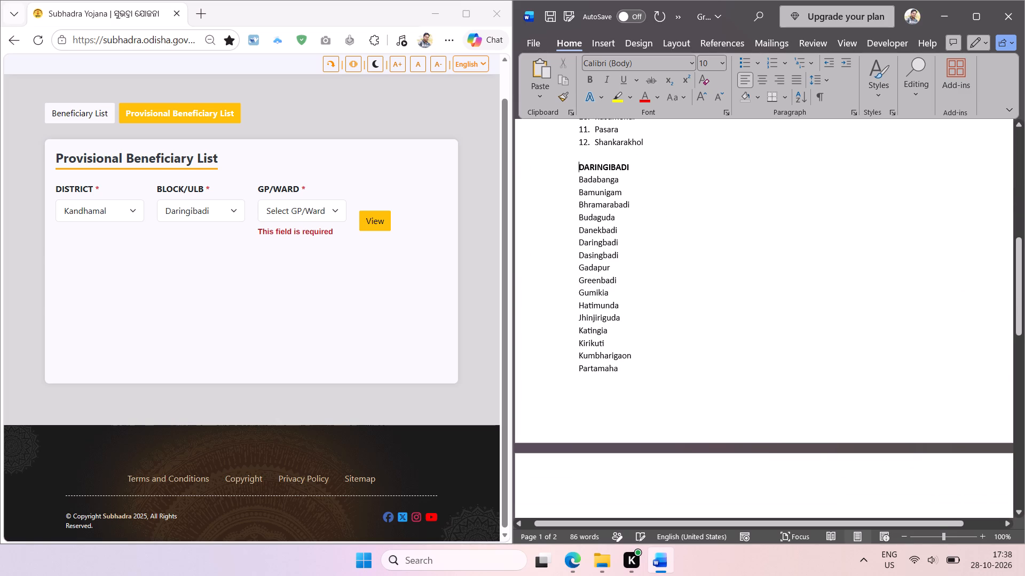
{"action": "key", "text": "ctrl+Return"}
Sort the gram panchayat names from Badabanga to Tillori as text paragraphs in ascending order.
{"action": "scroll", "coordinate": [668, 237], "scroll_direction": "down", "scroll_amount": 1}
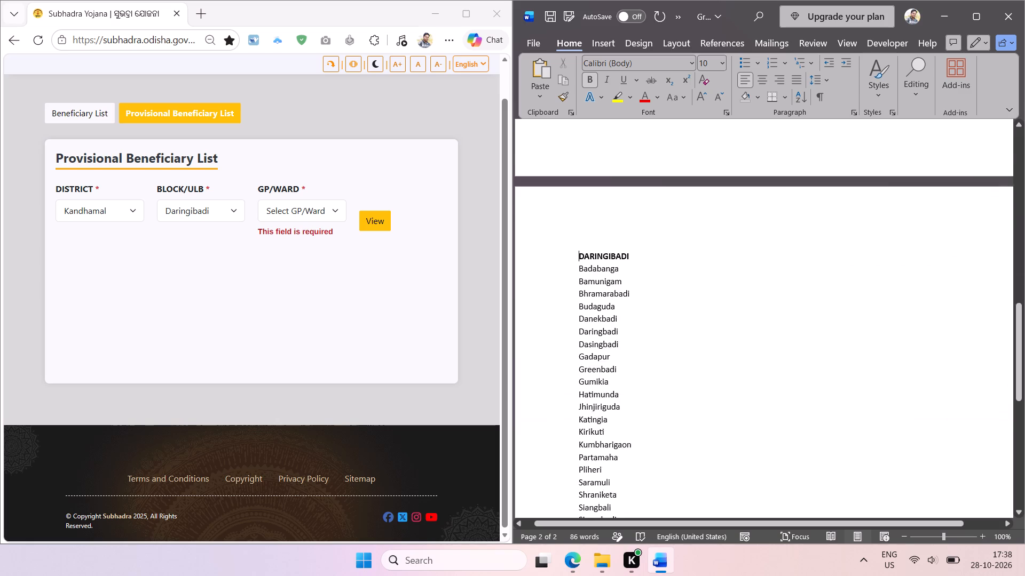
{"action": "scroll", "coordinate": [663, 271], "scroll_direction": "down", "scroll_amount": 2}
{"action": "left_click", "coordinate": [579, 176]}
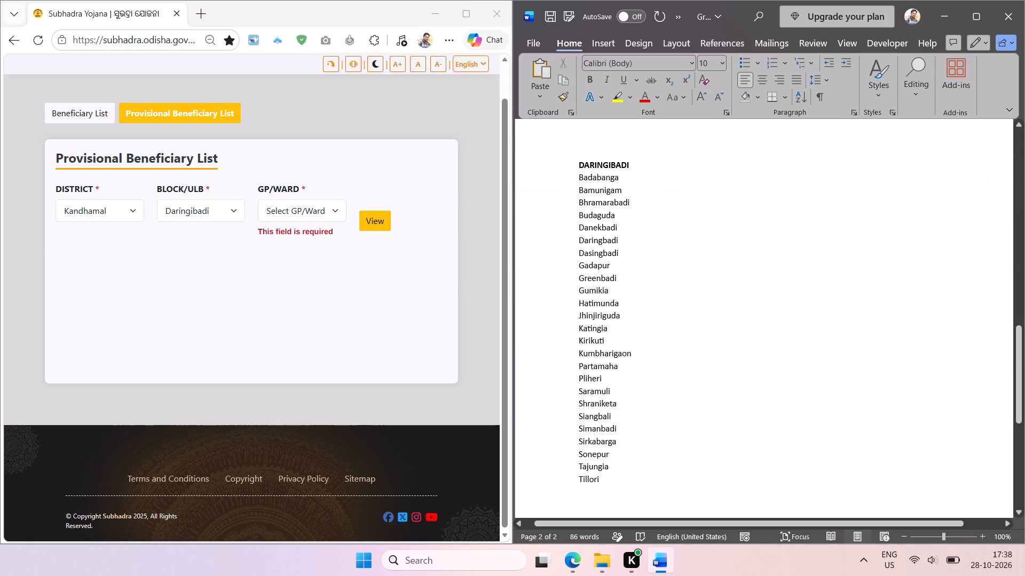
{"action": "left_click", "coordinate": [606, 479], "text": "shift"}
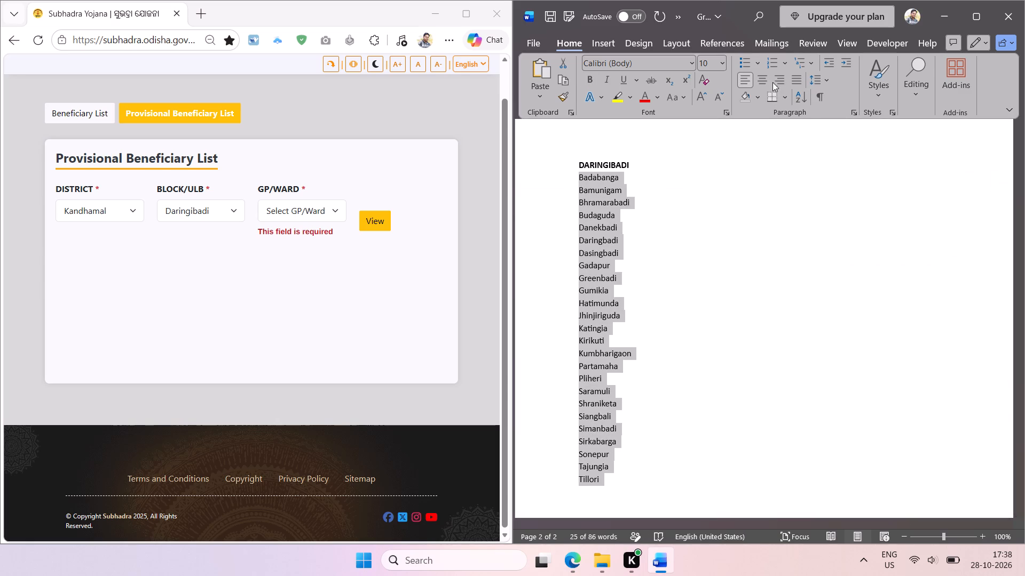
{"action": "left_click", "coordinate": [799, 100]}
{"action": "left_click", "coordinate": [771, 65]}
{"action": "key", "text": "Return"}
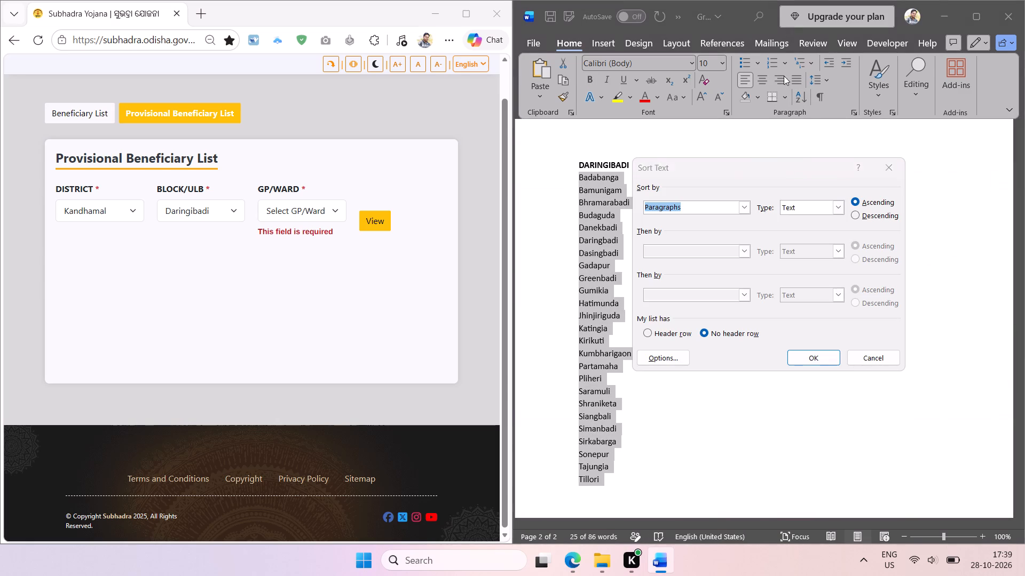
Number the Daringibadi gram panchayat names from Badabanga to Tillori and decrease the list's indent one level.
{"action": "left_click", "coordinate": [772, 63]}
{"action": "left_click", "coordinate": [824, 61]}
{"action": "left_click", "coordinate": [657, 174]}
Copy the DARINGIBADI heading below Tillori, leaving one unnumbered blank line after the list.
{"action": "double_click", "coordinate": [621, 165]}
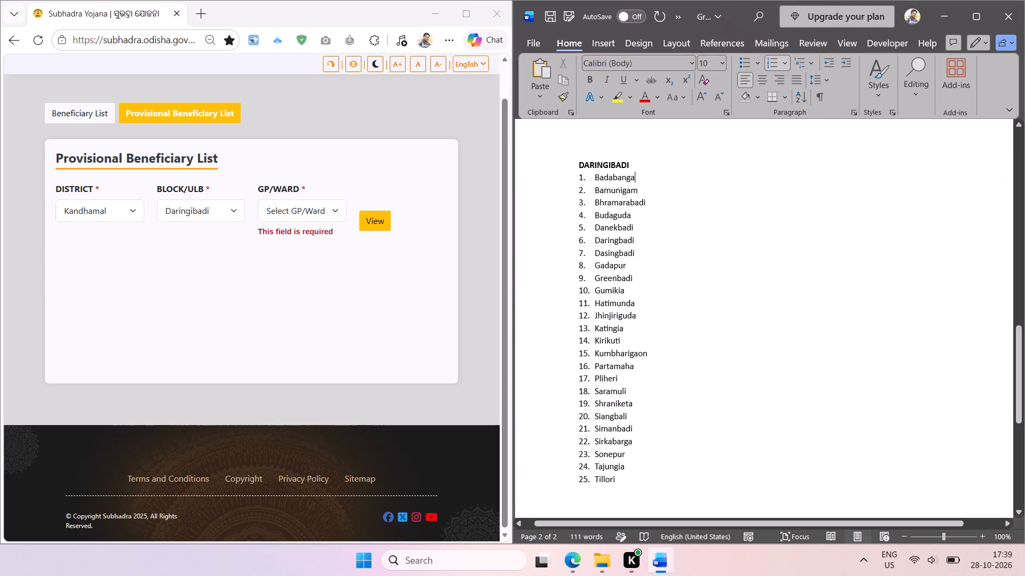
{"action": "key", "text": "ctrl+c"}
{"action": "left_click", "coordinate": [676, 311]}
{"action": "left_click", "coordinate": [676, 314]}
{"action": "scroll", "coordinate": [666, 323], "scroll_direction": "down", "scroll_amount": 1}
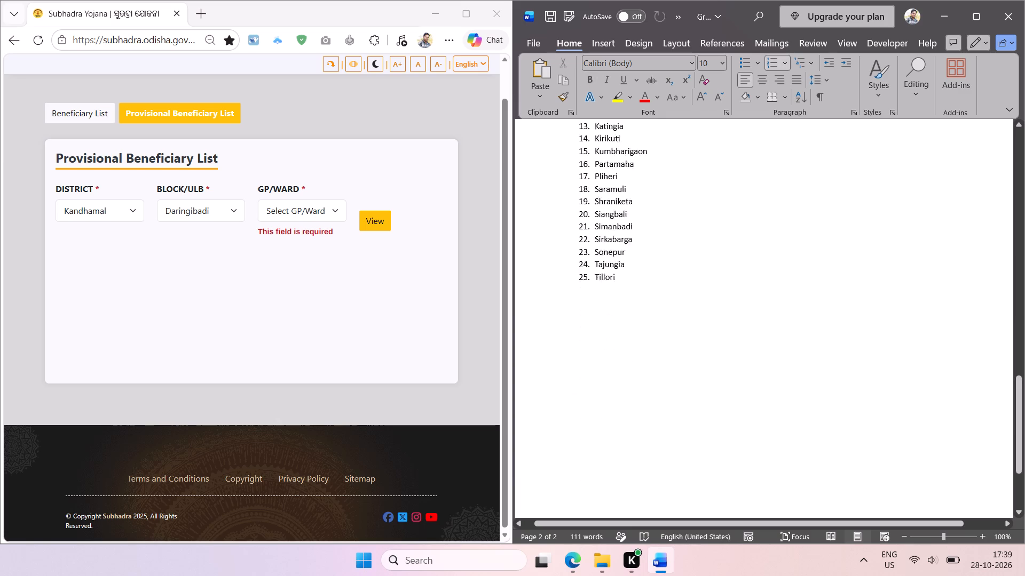
{"action": "scroll", "coordinate": [648, 346], "scroll_direction": "down", "scroll_amount": 1}
{"action": "left_click", "coordinate": [622, 242]}
{"action": "key", "text": "Return"}
{"action": "key", "text": "Return"}
{"action": "key", "text": "Return"}
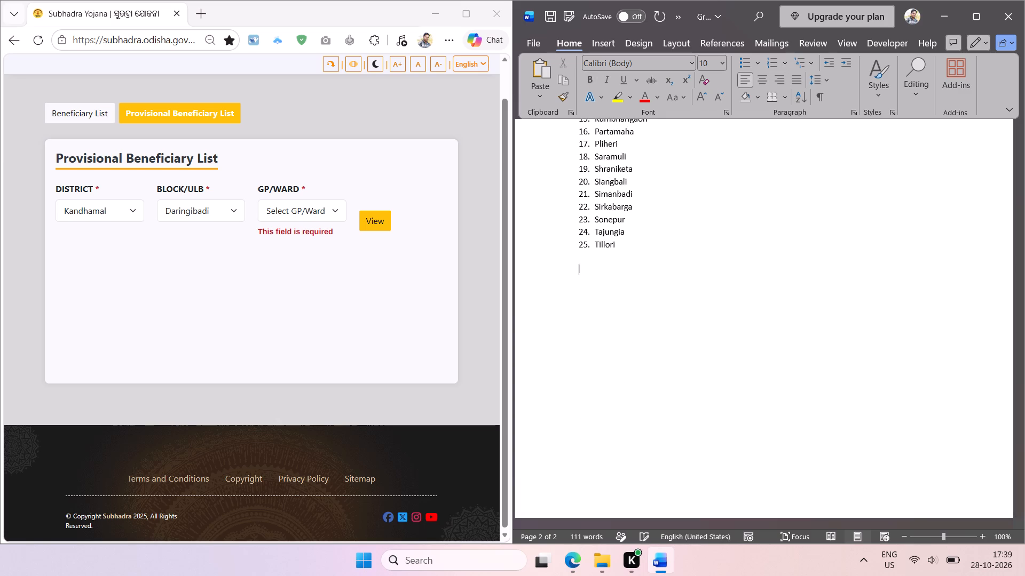
{"action": "key", "text": "ctrl+v"}
{"action": "scroll", "coordinate": [640, 286], "scroll_direction": "down", "scroll_amount": 1}
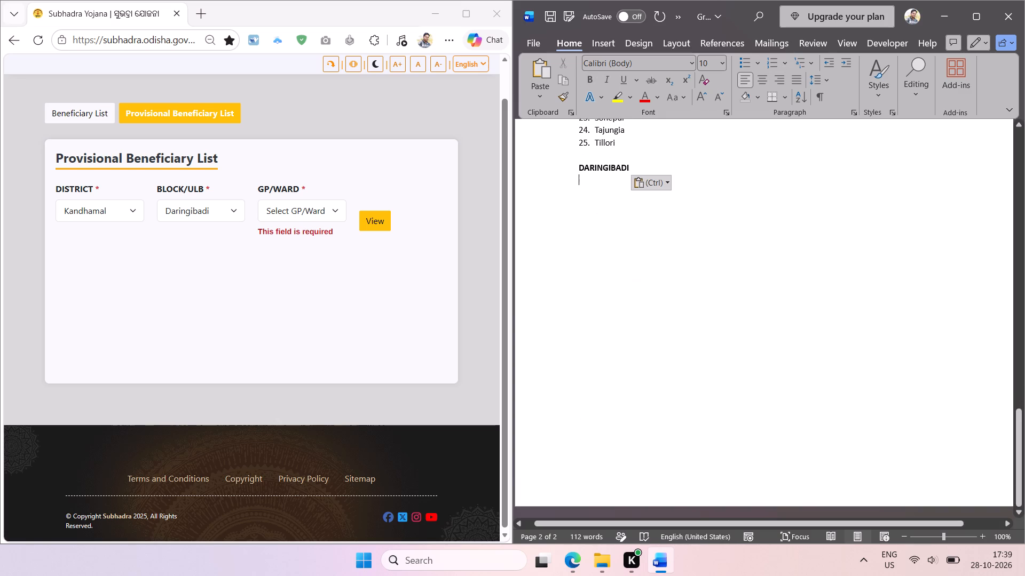
{"action": "scroll", "coordinate": [641, 282], "scroll_direction": "down", "scroll_amount": 1}
Choose the G.Udayagiri block on the Subhadra Yojana page and copy its name with screen text extraction.
{"action": "left_click", "coordinate": [220, 213]}
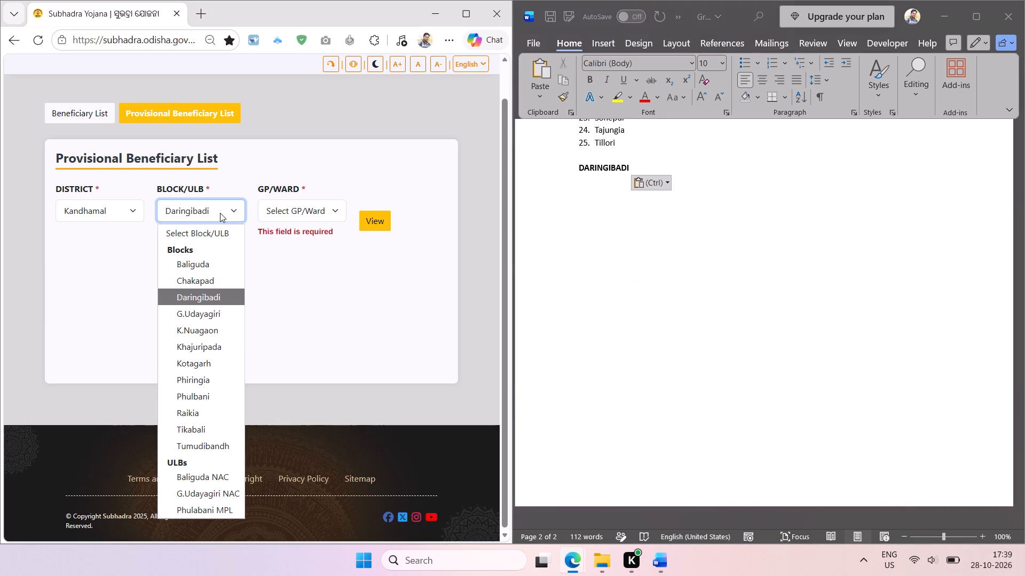
{"action": "left_click", "coordinate": [220, 318]}
{"action": "left_click", "coordinate": [250, 269]}
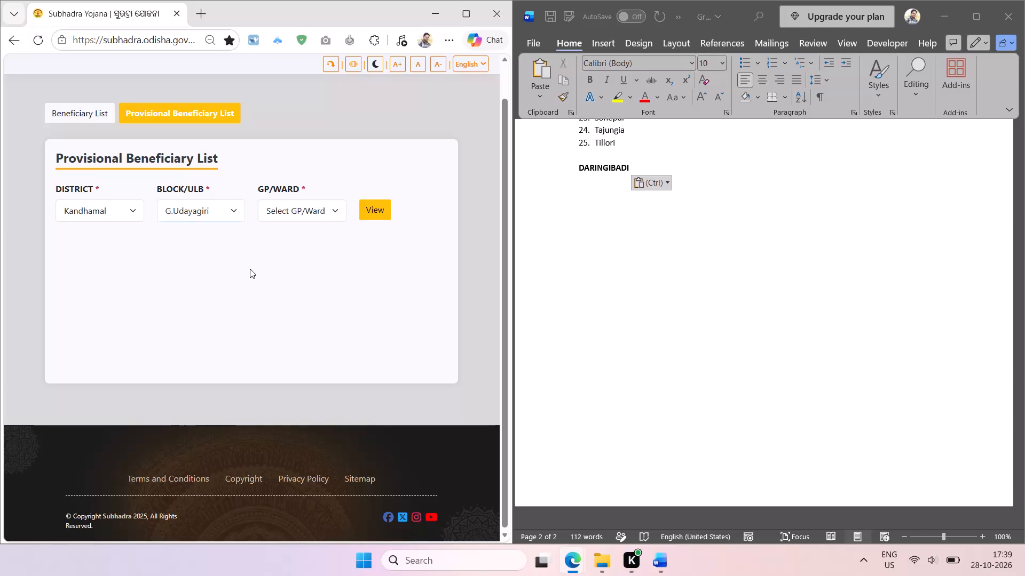
{"action": "key", "text": "shift+super+t"}
{"action": "left_click_drag", "start_coordinate": [162, 202], "coordinate": [202, 228]}
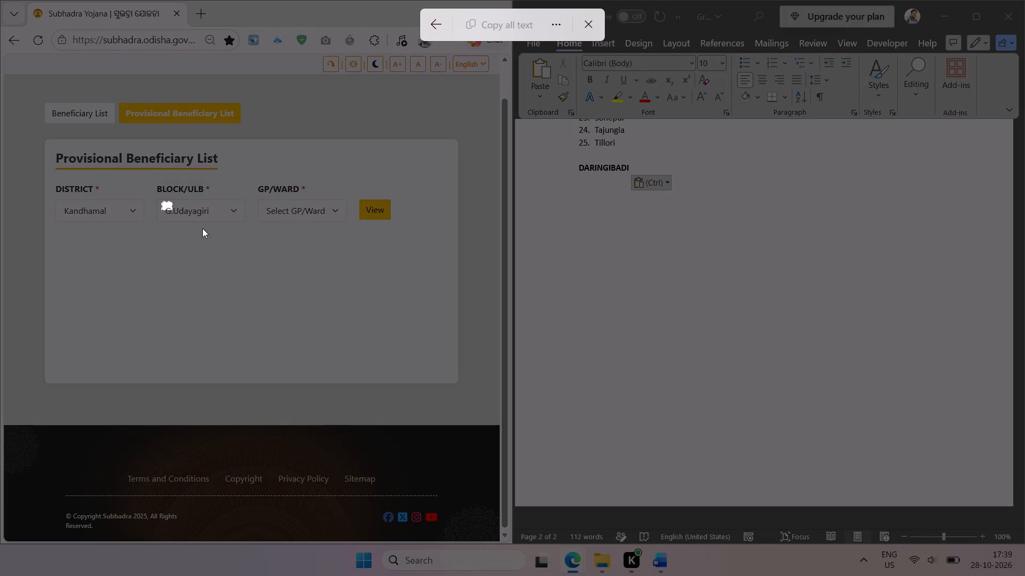
{"action": "left_click_drag", "start_coordinate": [202, 228], "coordinate": [224, 237]}
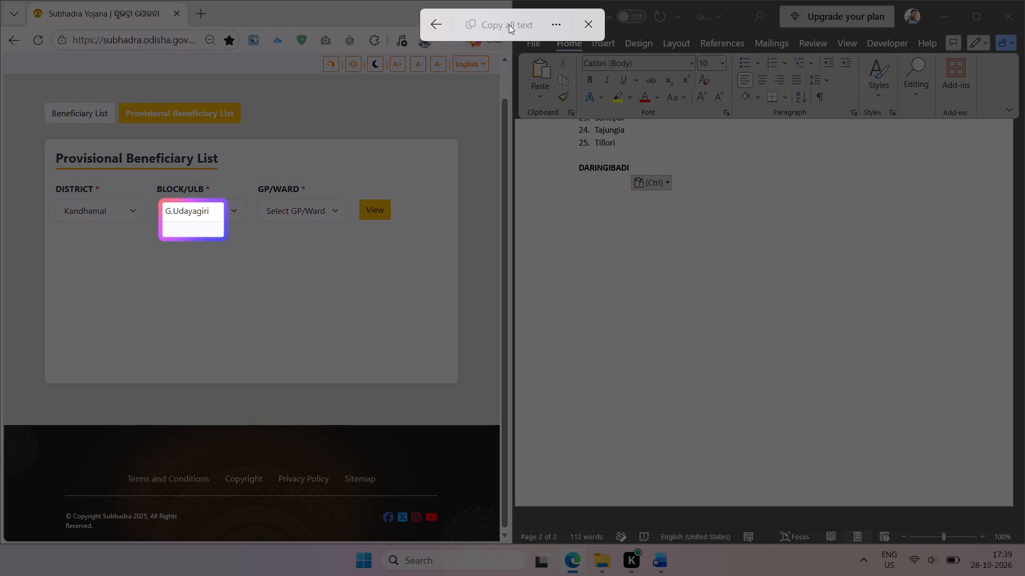
{"action": "left_click", "coordinate": [509, 23]}
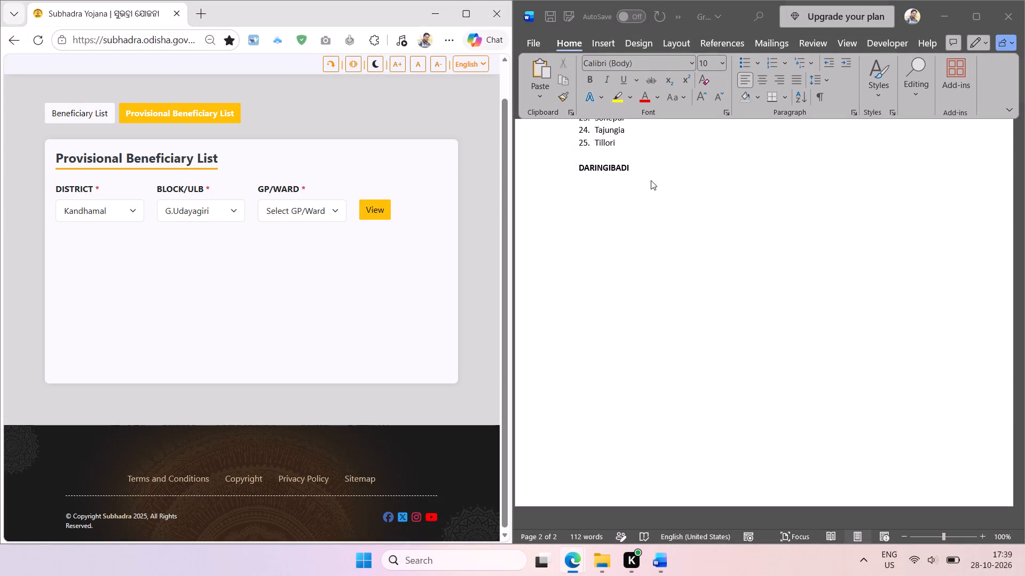
In Word, replace the lower DARINGIBADI heading with the copied block name, capitalised and spaced as G. UDAYAGIRI.
{"action": "left_click", "coordinate": [647, 178]}
{"action": "double_click", "coordinate": [613, 166]}
{"action": "key", "text": "ctrl+v"}
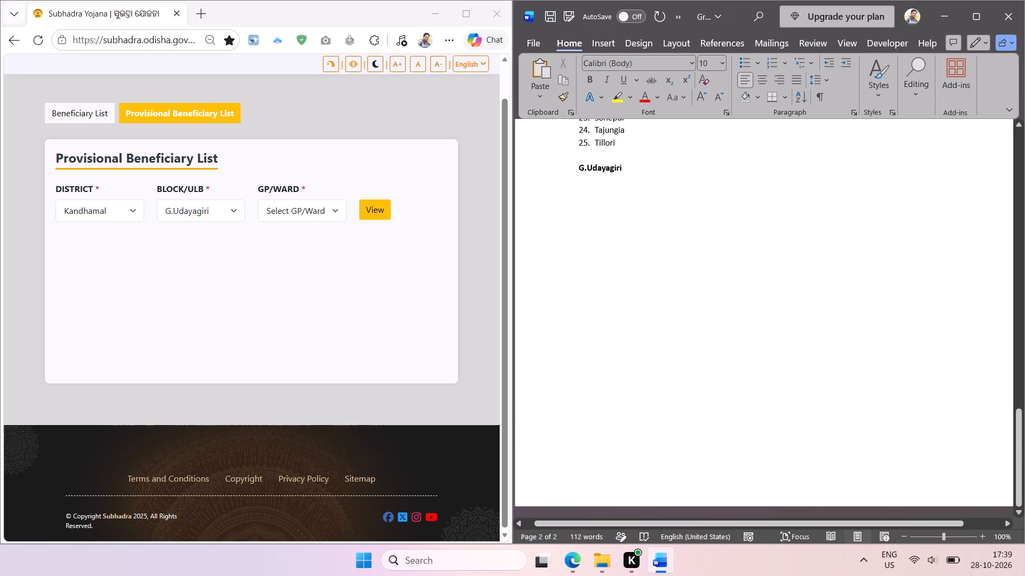
{"action": "key", "text": "shift+F3"}
{"action": "left_click", "coordinate": [588, 171]}
{"action": "key", "text": "space"}
Extract the G.Udayagiri gram panchayat options from the web page as text and paste them on a new line under the G. UDAYAGIRI heading.
{"action": "left_click", "coordinate": [639, 164]}
{"action": "key", "text": "Return"}
{"action": "left_click", "coordinate": [332, 212]}
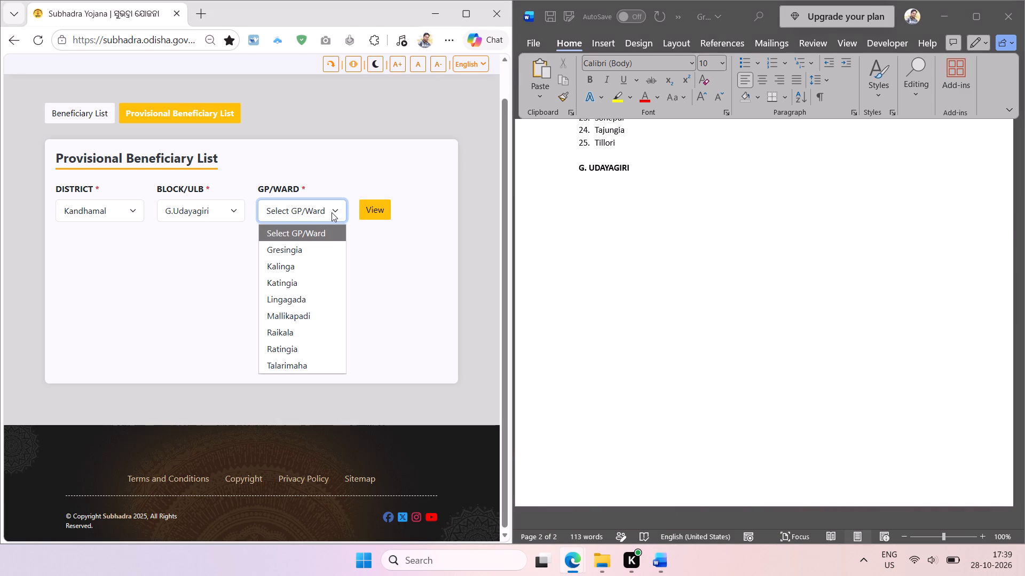
{"action": "key", "text": "shift+super+t"}
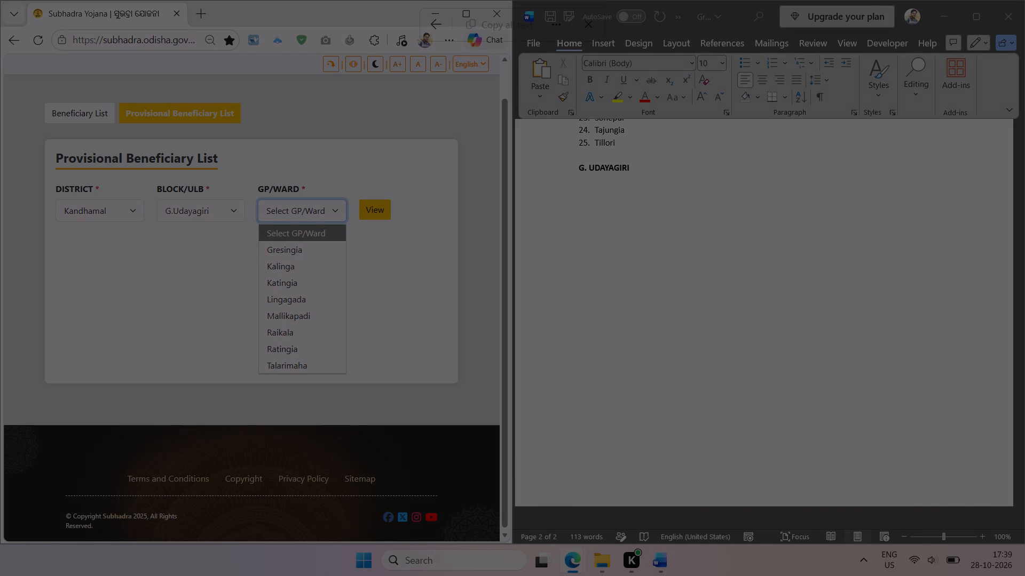
{"action": "left_click_drag", "start_coordinate": [264, 226], "coordinate": [342, 381]}
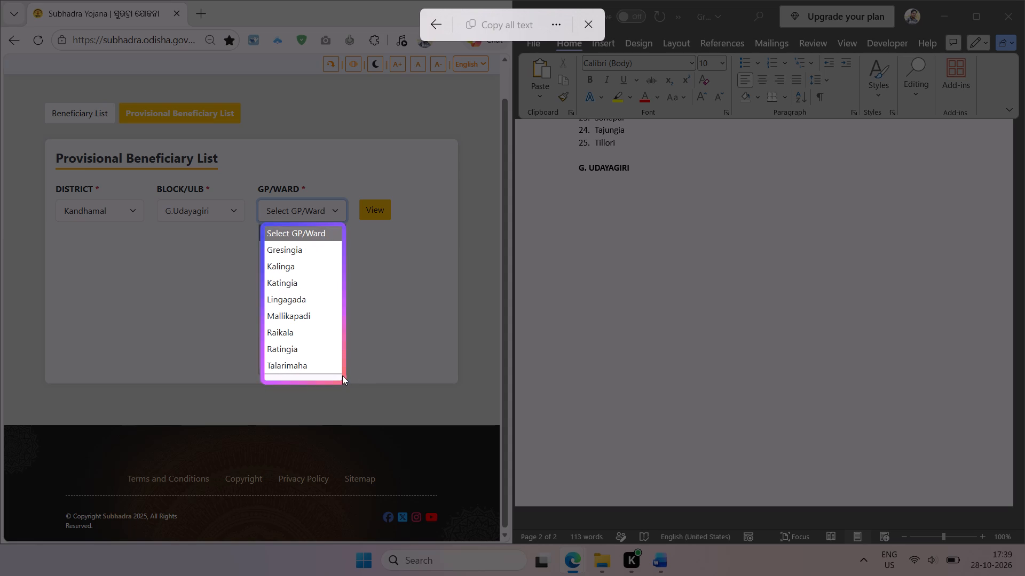
{"action": "left_click", "coordinate": [514, 28]}
{"action": "left_click", "coordinate": [601, 175]}
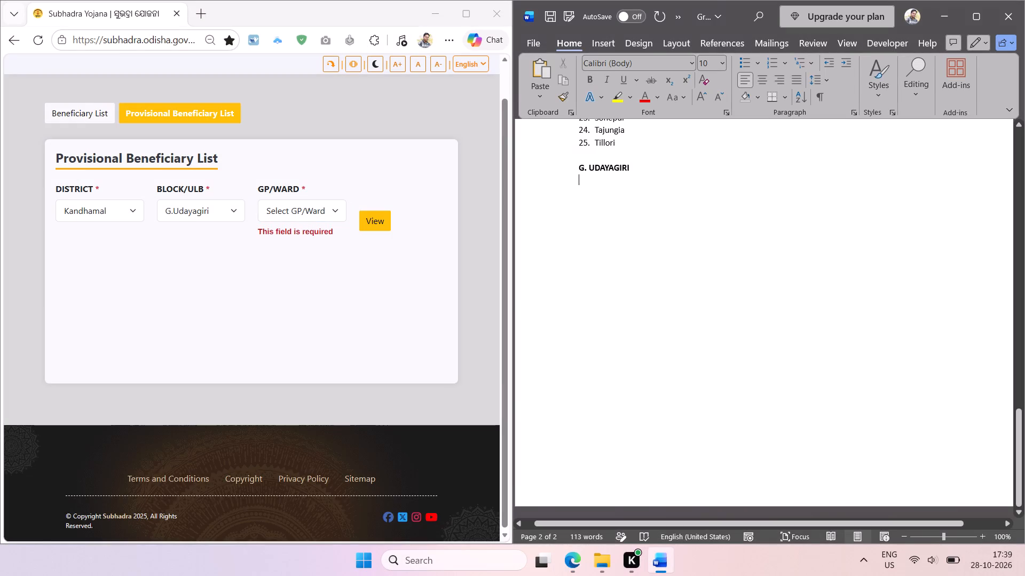
{"action": "key", "text": "ctrl+v"}
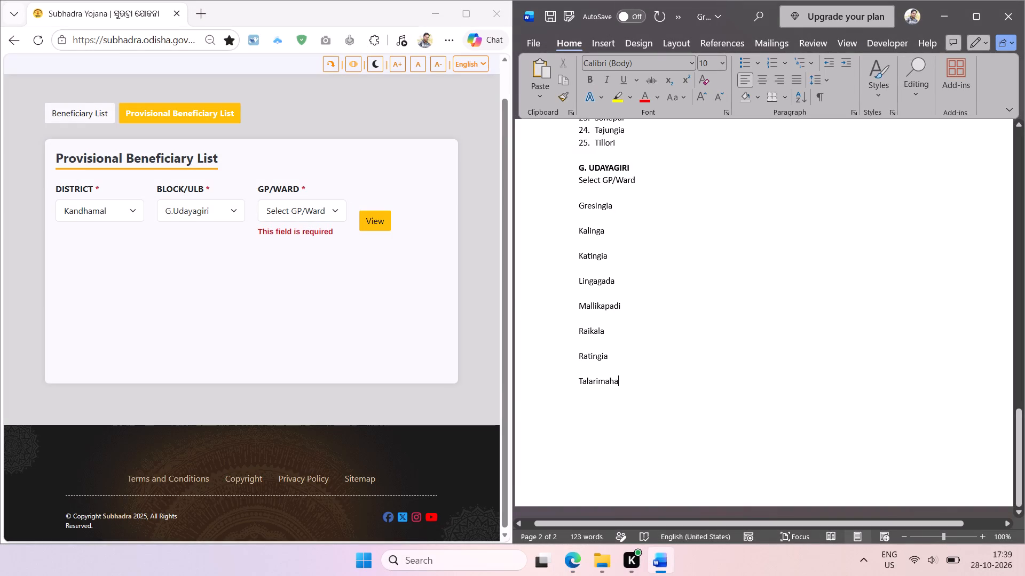
Remove the blank lines between the gram panchayat names from Gresingia to Talarimaha.
{"action": "left_click", "coordinate": [588, 365]}
{"action": "key", "text": "BackSpace"}
{"action": "key", "text": "Up"}
{"action": "key", "text": "BackSpace"}
{"action": "key", "text": "Up"}
{"action": "key", "text": "BackSpace"}
{"action": "key", "text": "Up"}
{"action": "key", "text": "BackSpace"}
{"action": "key", "text": "Up"}
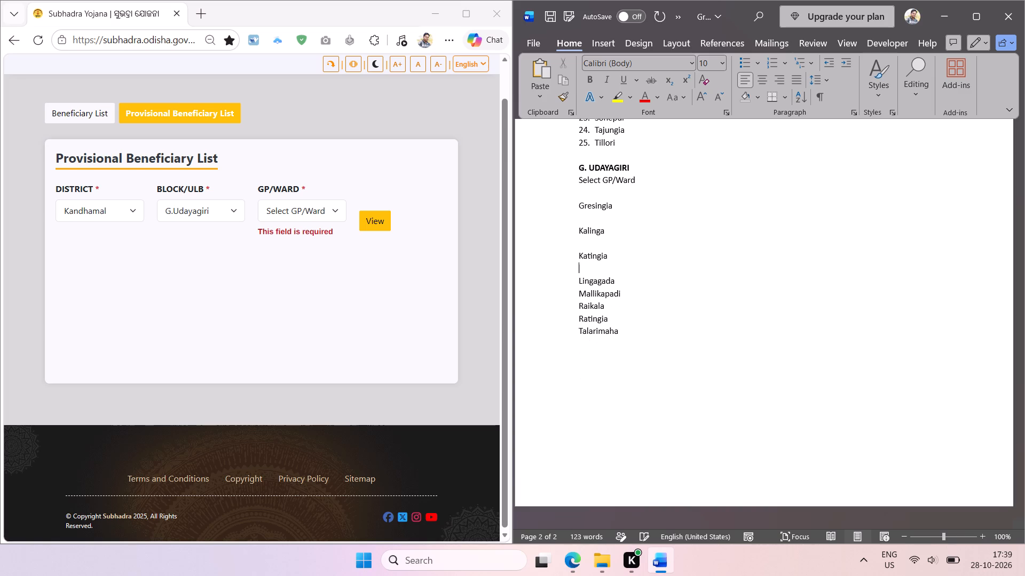
{"action": "key", "text": "BackSpace"}
{"action": "key", "text": "Up"}
{"action": "key", "text": "BackSpace"}
{"action": "key", "text": "Up"}
{"action": "key", "text": "BackSpace"}
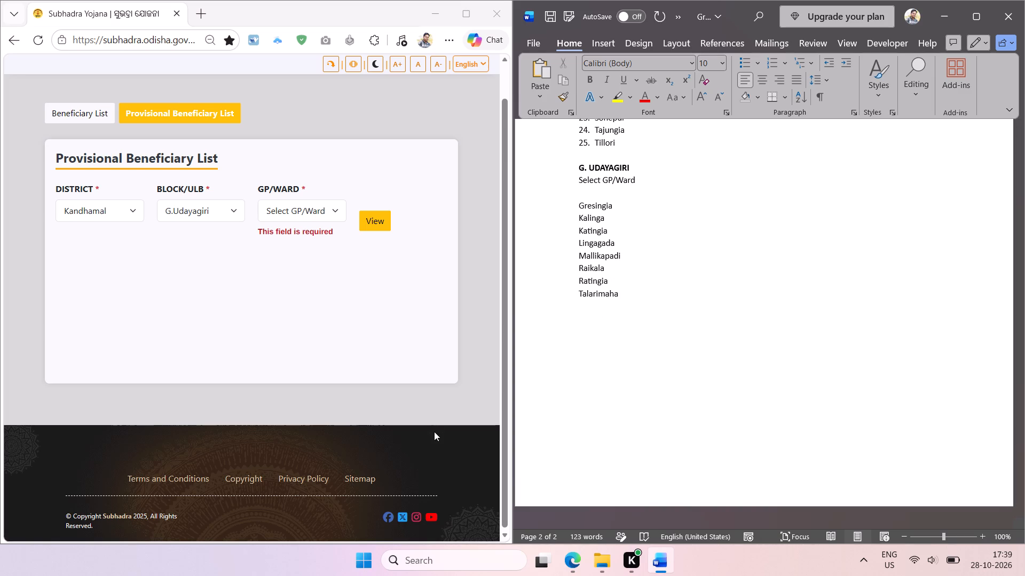
{"action": "left_click", "coordinate": [334, 212]}
{"action": "left_click", "coordinate": [334, 212]}
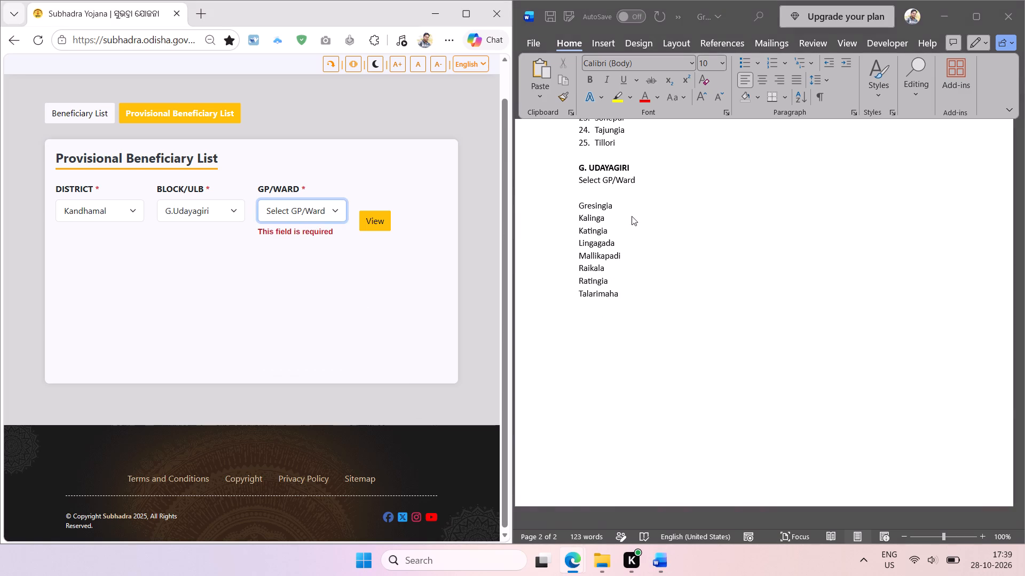
Delete the Select GP/Ward line and the blank line beneath it under the G. UDAYAGIRI heading.
{"action": "left_click", "coordinate": [641, 203]}
{"action": "left_click_drag", "start_coordinate": [586, 194], "coordinate": [570, 182]}
{"action": "key", "text": "BackSpace"}
{"action": "key", "text": "BackSpace"}
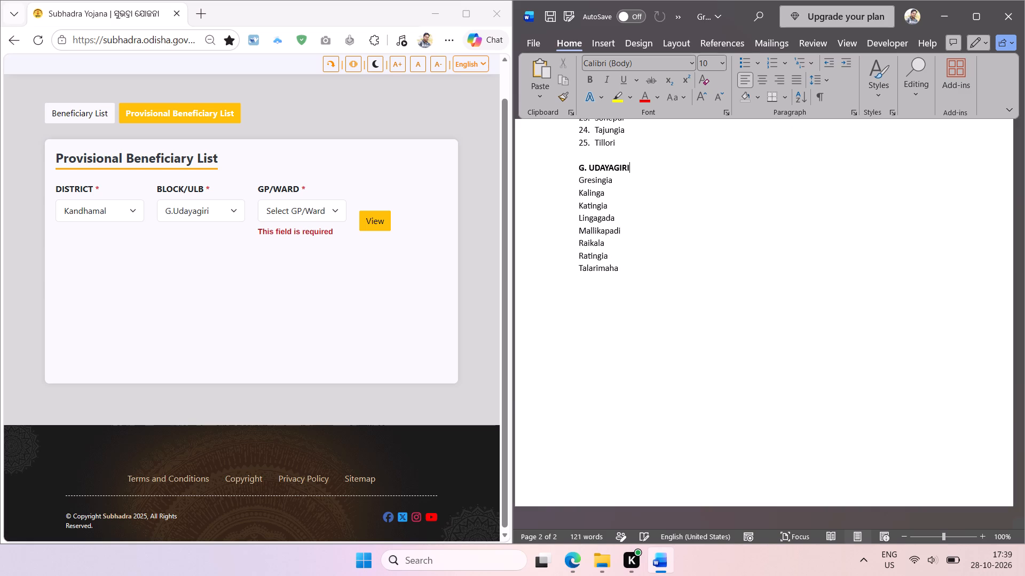
Sort the gram panchayat names from Gresingia to Talarimaha as text paragraphs in ascending order.
{"action": "left_click_drag", "start_coordinate": [617, 267], "coordinate": [572, 182]}
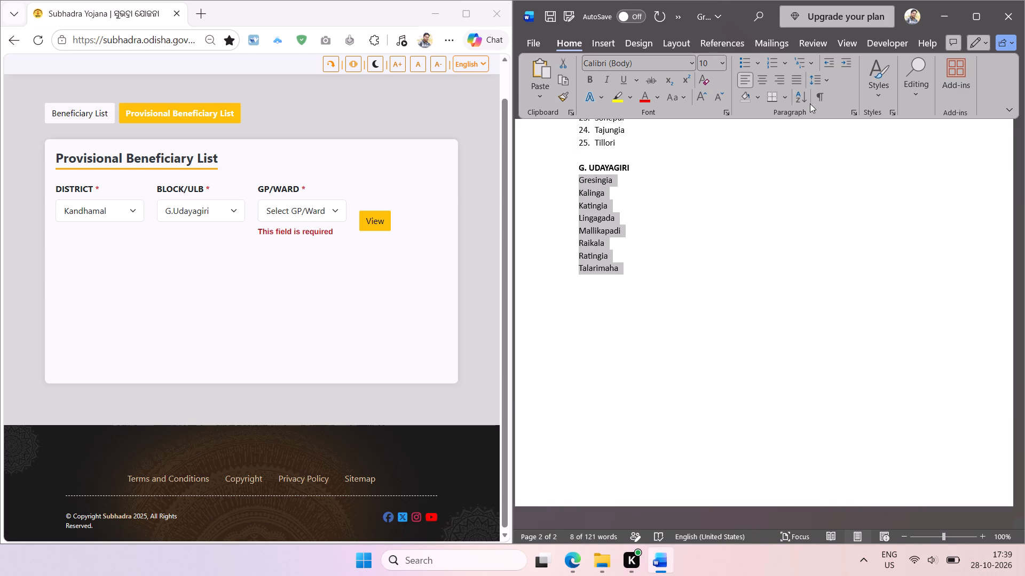
{"action": "left_click", "coordinate": [790, 91]}
{"action": "left_click", "coordinate": [799, 98]}
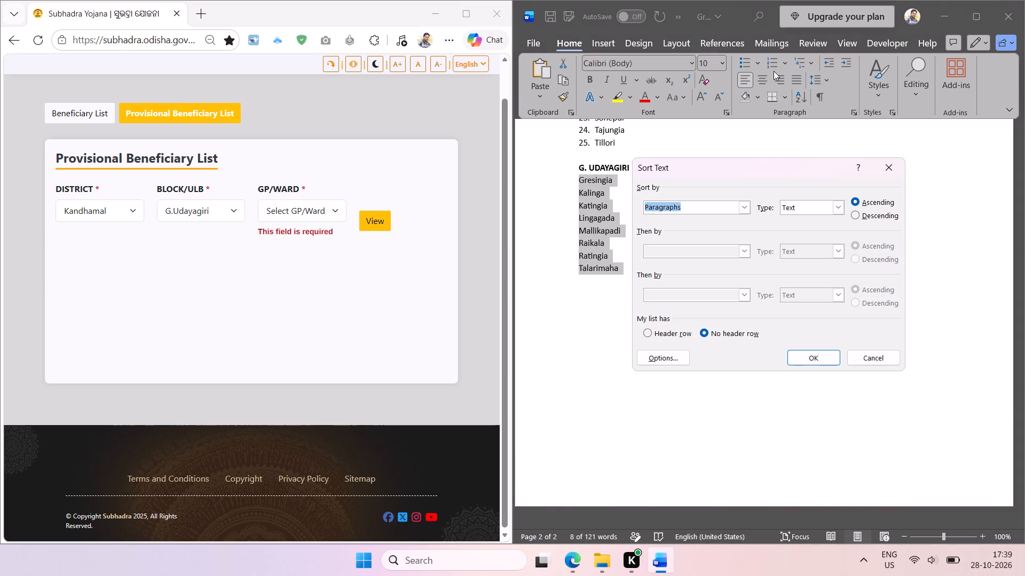
{"action": "key", "text": "Return"}
Number the G. Udayagiri gram panchayat names from Gresingia to Talarimaha and decrease the list's indent one level.
{"action": "left_click", "coordinate": [771, 64]}
{"action": "left_click", "coordinate": [831, 61]}
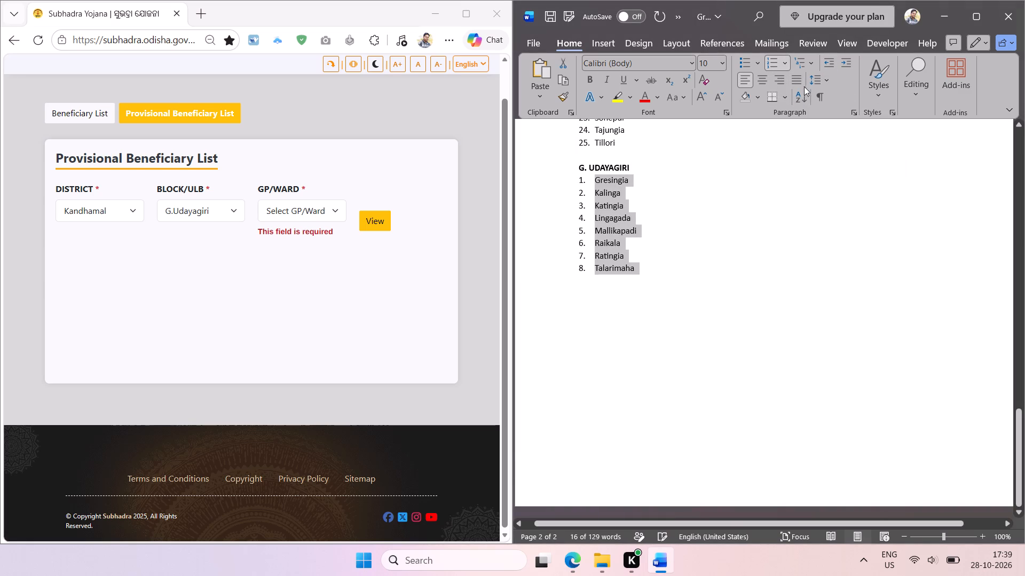
Apply the No Border setting to the numbered G. Udayagiri list.
{"action": "left_click", "coordinate": [787, 95]}
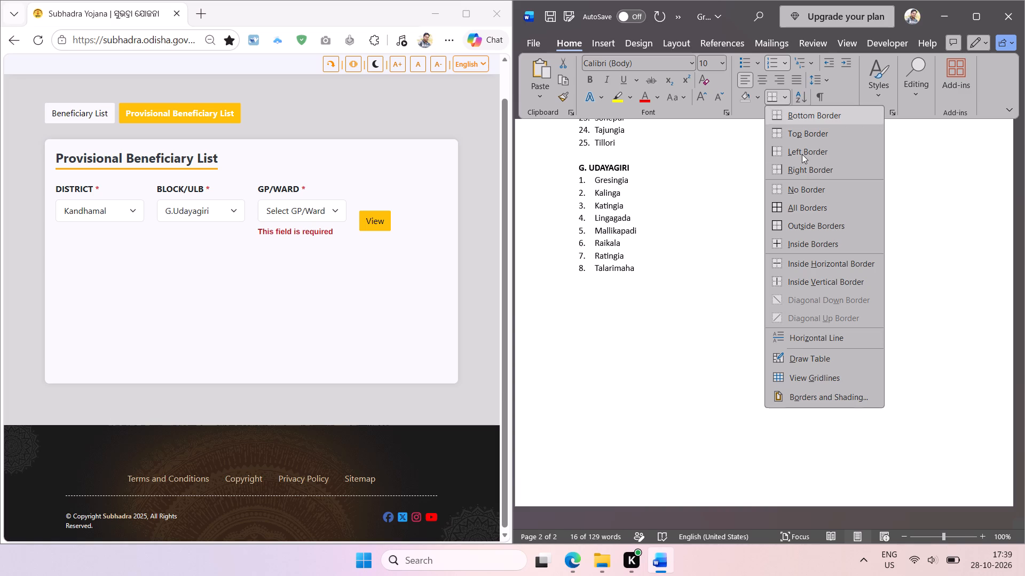
{"action": "left_click", "coordinate": [801, 189]}
{"action": "left_click", "coordinate": [630, 244]}
Copy the word UDAYAGIRI from the heading to below Talarimaha, leaving one unnumbered blank line after the list.
{"action": "left_click", "coordinate": [644, 268]}
{"action": "key", "text": "Return"}
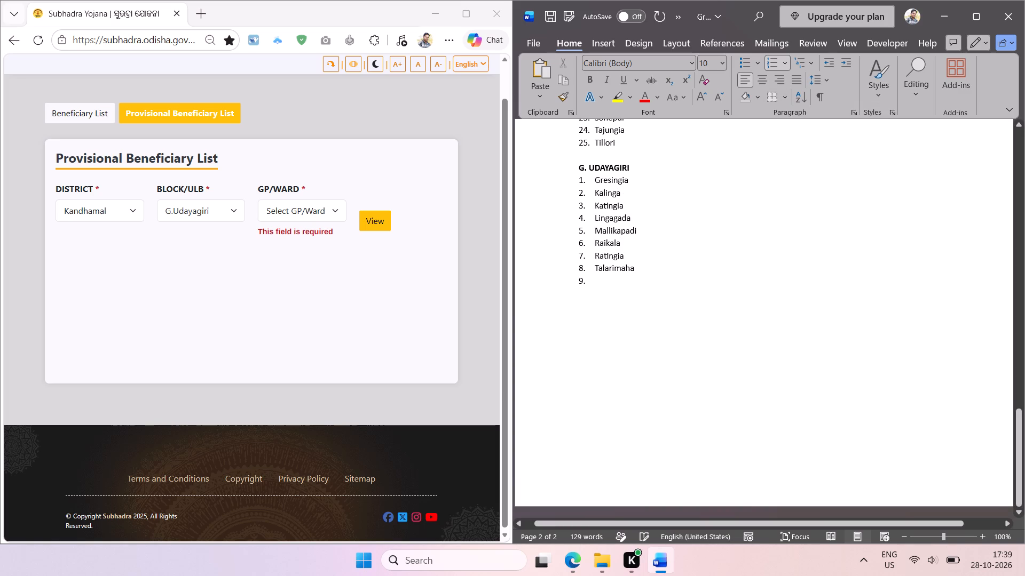
{"action": "key", "text": "Return"}
{"action": "key", "text": "Return"}
{"action": "double_click", "coordinate": [624, 170]}
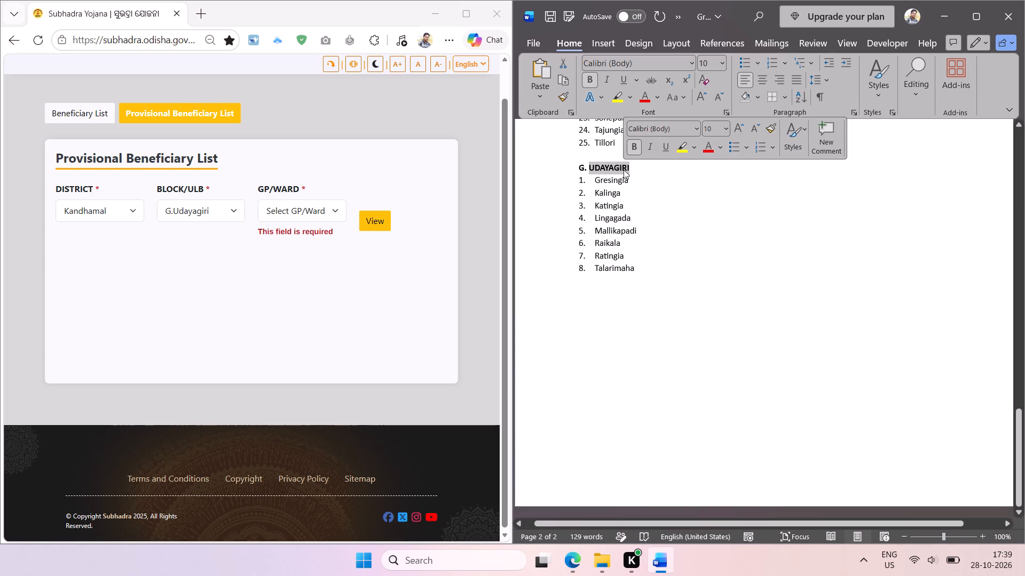
{"action": "key", "text": "ctrl+c"}
{"action": "left_click", "coordinate": [604, 302]}
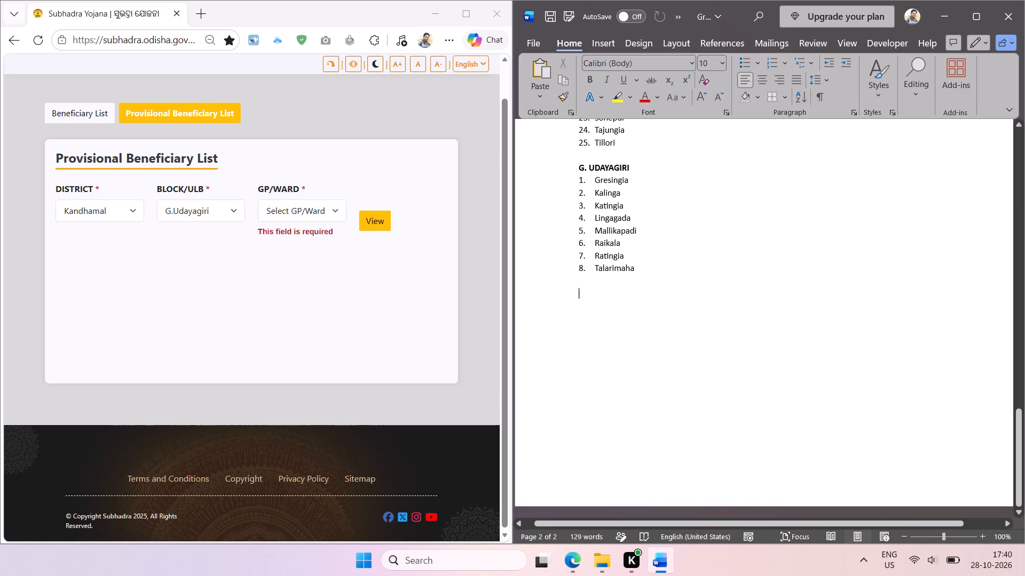
{"action": "key", "text": "ctrl+v"}
Choose the K.Nuagaon block on the Subhadra Yojana page and copy its name with screen text extraction.
{"action": "left_click", "coordinate": [226, 207]}
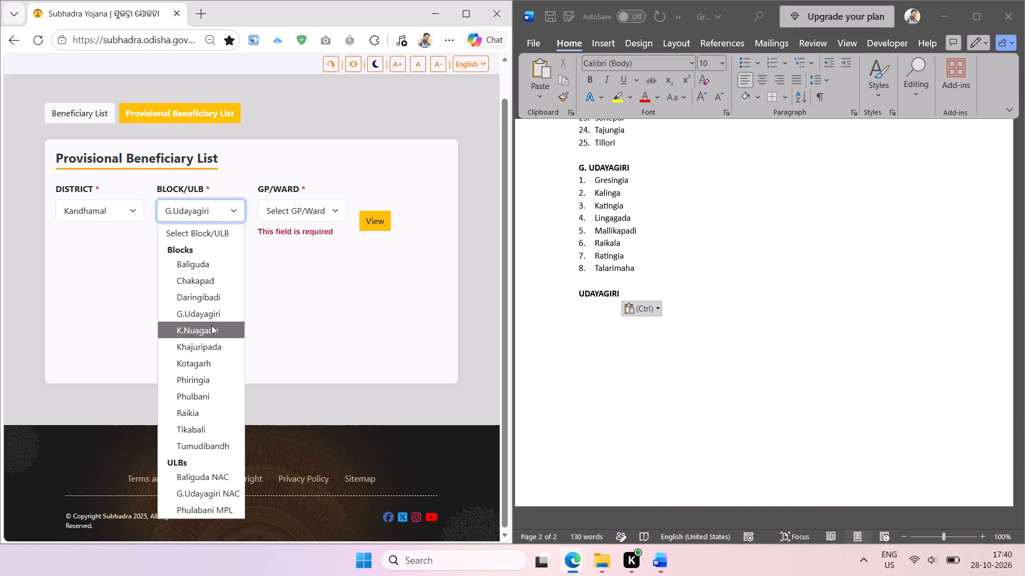
{"action": "left_click", "coordinate": [209, 330]}
{"action": "left_click", "coordinate": [215, 281]}
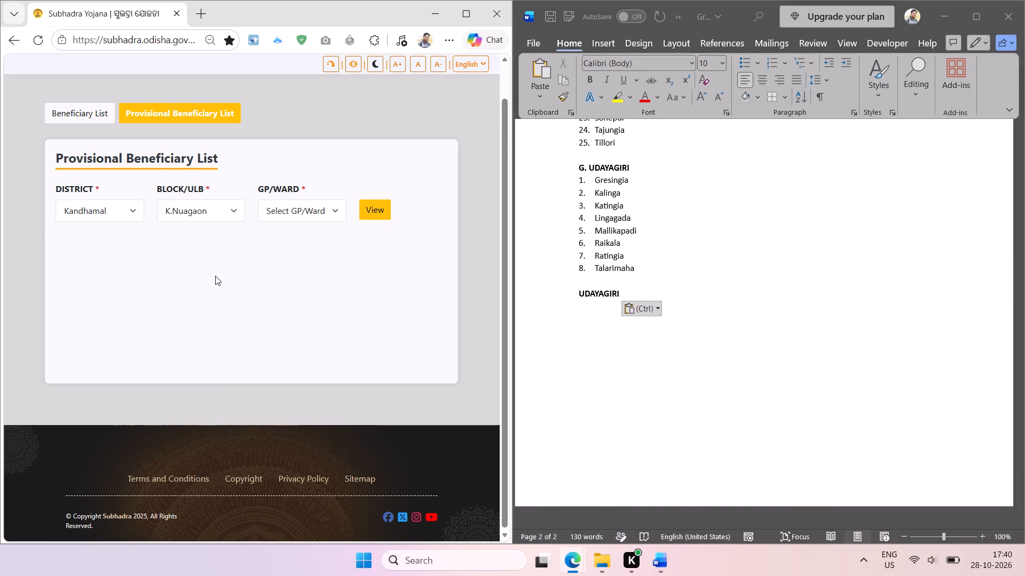
{"action": "key", "text": "shift+super+t"}
{"action": "left_click_drag", "start_coordinate": [163, 199], "coordinate": [215, 235]}
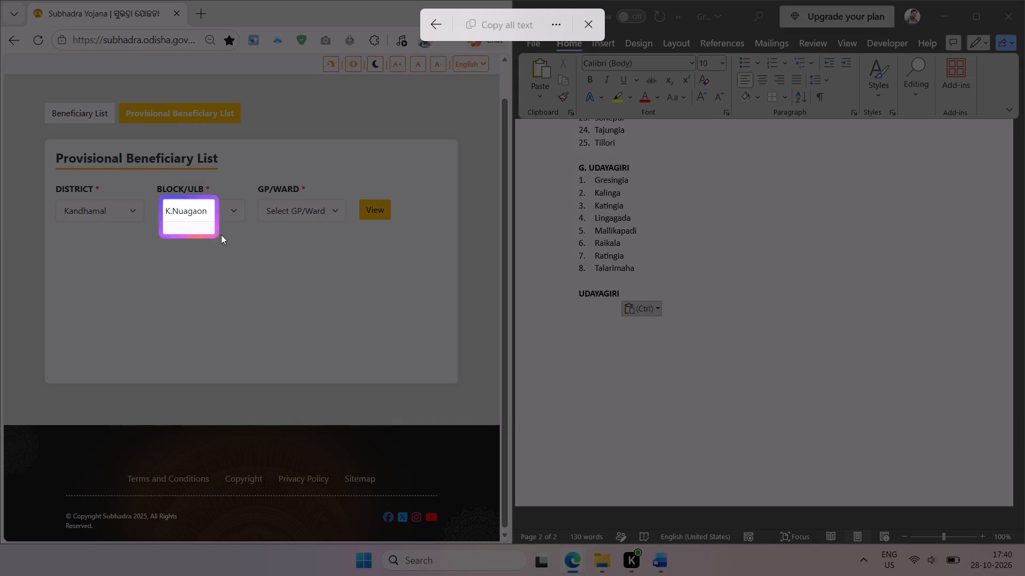
{"action": "left_click", "coordinate": [504, 21]}
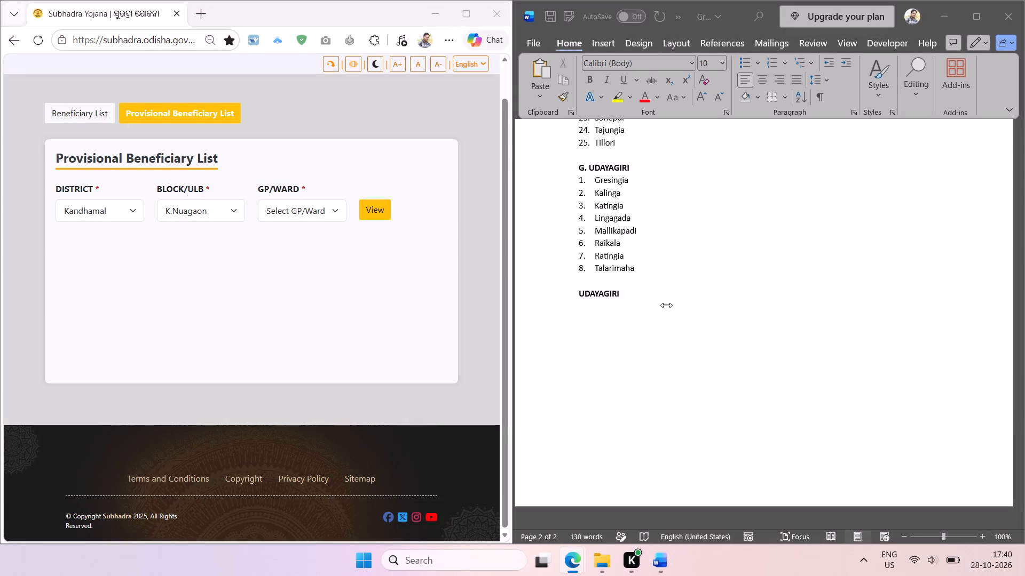
In Word, replace the lower UDAYAGIRI heading with the copied block name, capitalised and spaced as K. NUAGAON.
{"action": "left_click", "coordinate": [617, 293]}
{"action": "double_click", "coordinate": [595, 293]}
{"action": "key", "text": "ctrl+v"}
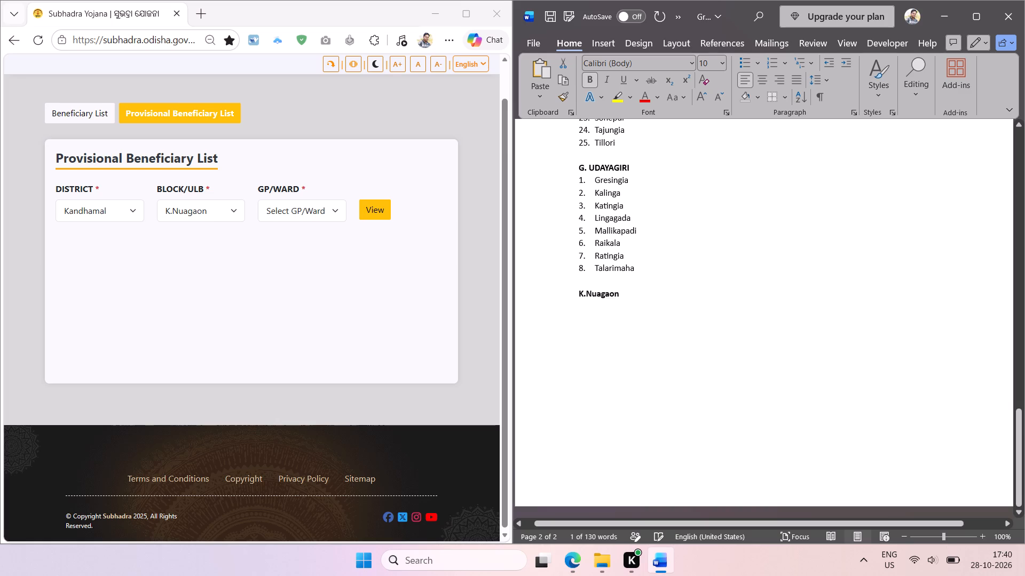
{"action": "key", "text": "shift+F3"}
{"action": "left_click", "coordinate": [587, 292]}
{"action": "key", "text": "space"}
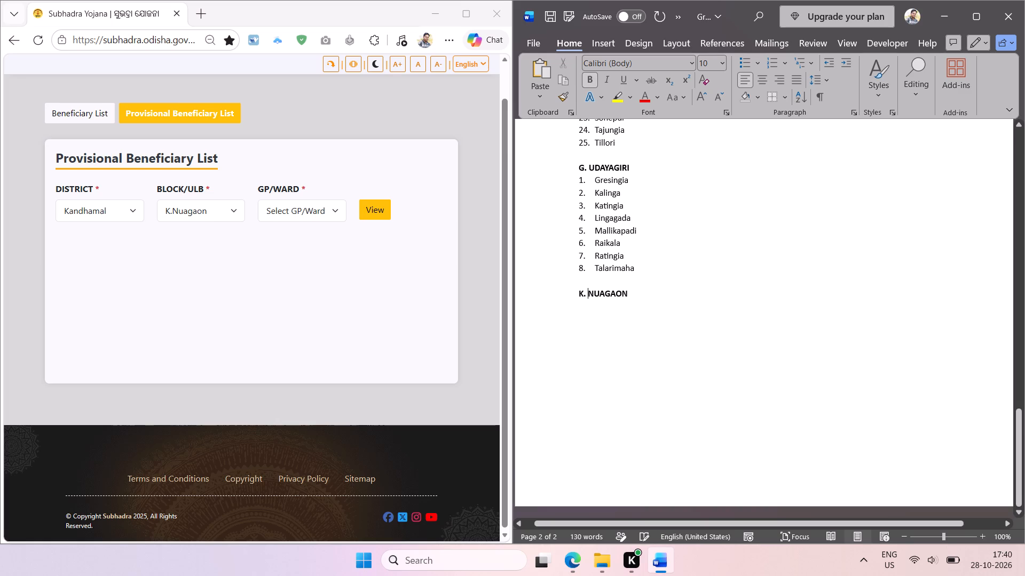
Extract the K.Nuagaon gram panchayat names, Adimaha to Sirtiguda, from the Subhadra Yojana page and paste them below the K. NUAGAON heading in Word.
{"action": "left_click", "coordinate": [629, 289]}
{"action": "key", "text": "Return"}
{"action": "left_click", "coordinate": [325, 205]}
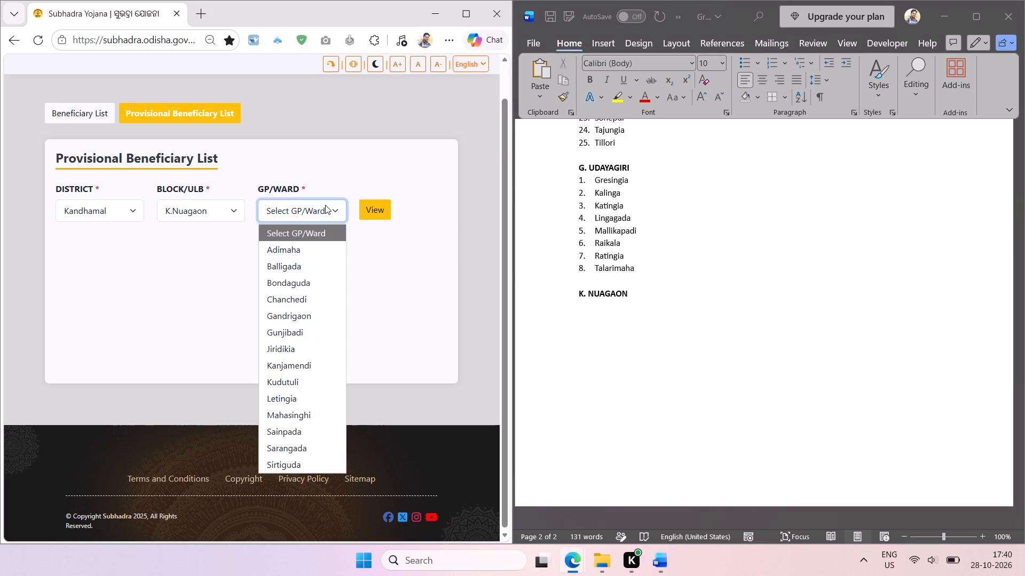
{"action": "key", "text": "shift+super+t"}
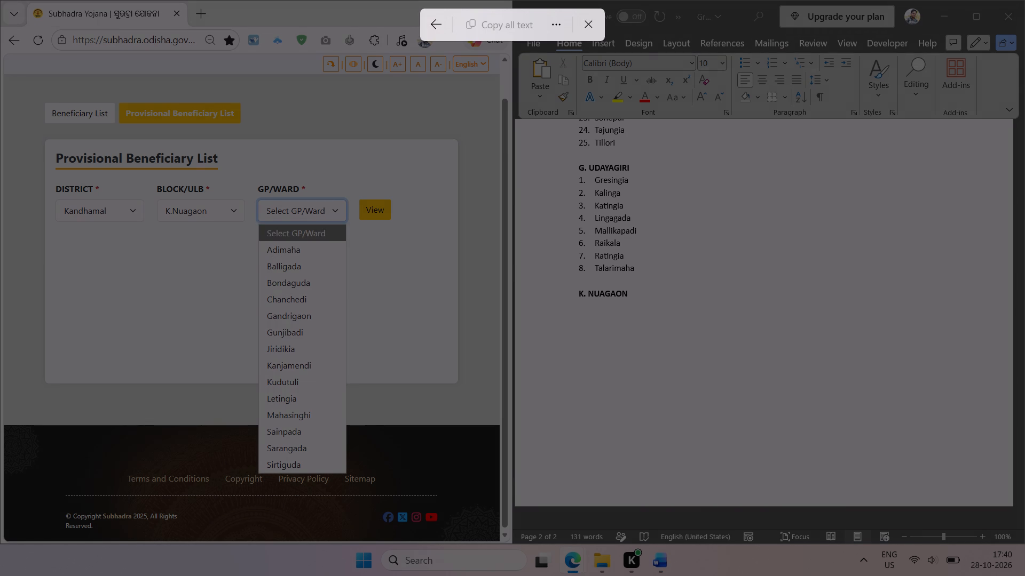
{"action": "left_click_drag", "start_coordinate": [261, 241], "coordinate": [334, 475]}
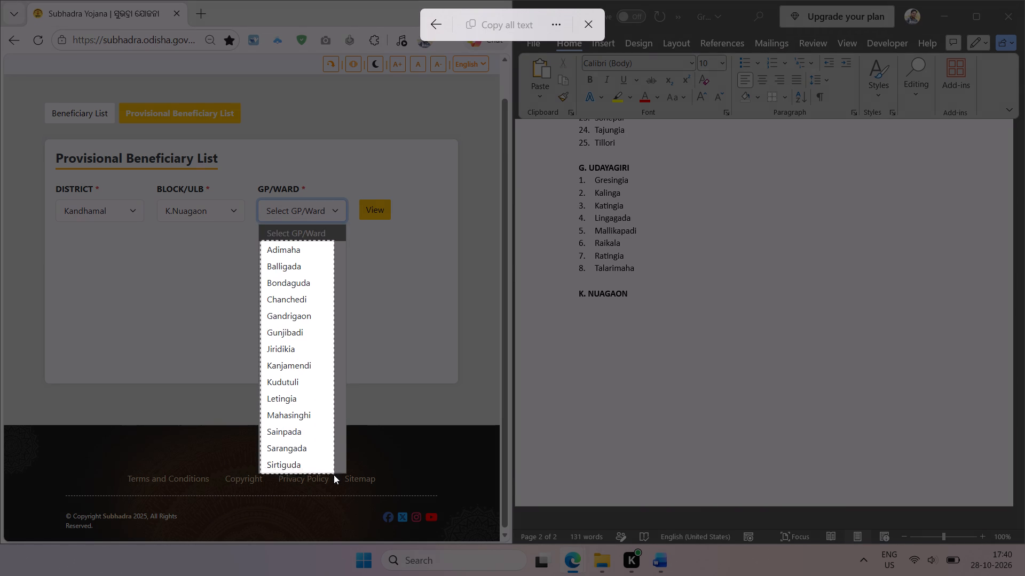
{"action": "left_click_drag", "start_coordinate": [334, 475], "coordinate": [334, 473]}
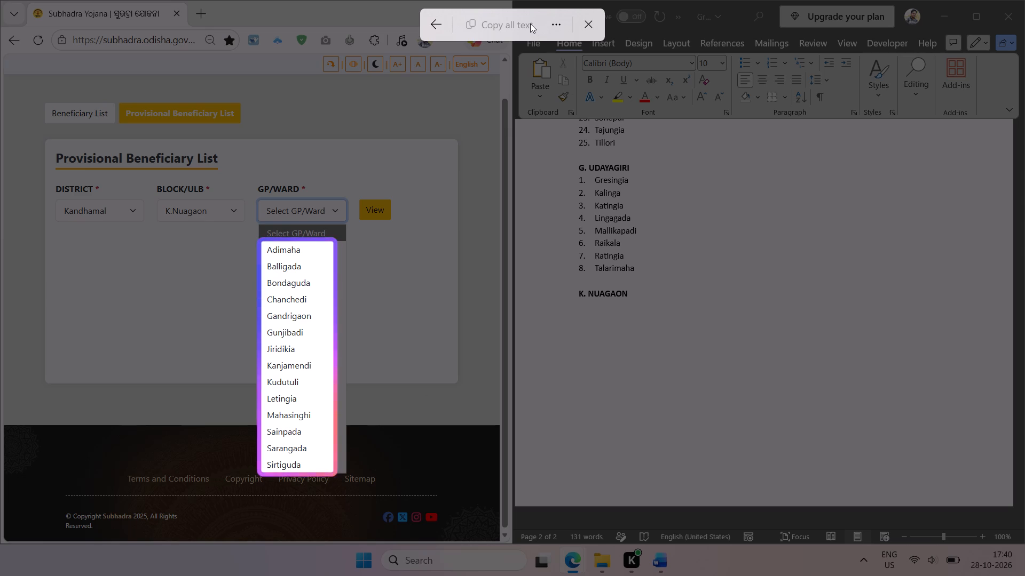
{"action": "left_click", "coordinate": [525, 21]}
{"action": "left_click", "coordinate": [607, 294]}
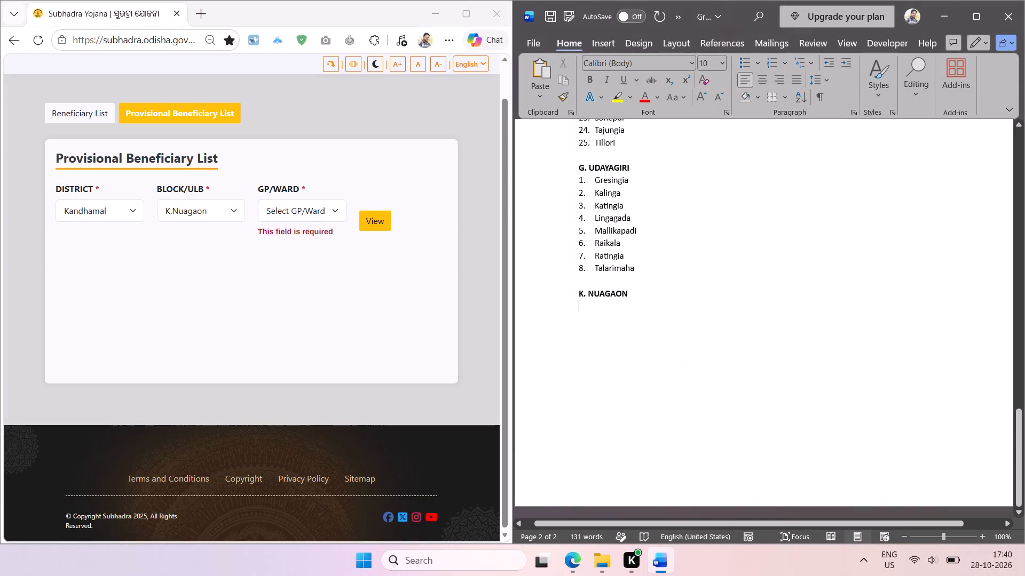
{"action": "key", "text": "ctrl+v"}
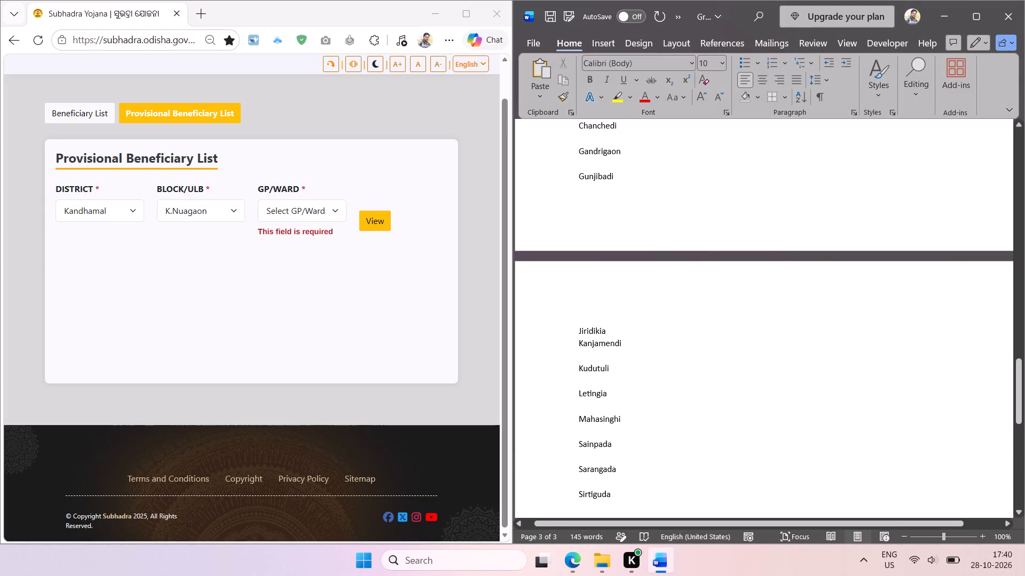
Remove the blank lines between the pasted K. NUAGAON names, from Sirtiguda up to Adimaha.
{"action": "left_click", "coordinate": [603, 483]}
{"action": "key", "text": "BackSpace"}
{"action": "key", "text": "Up"}
{"action": "key", "text": "BackSpace"}
{"action": "key", "text": "Up"}
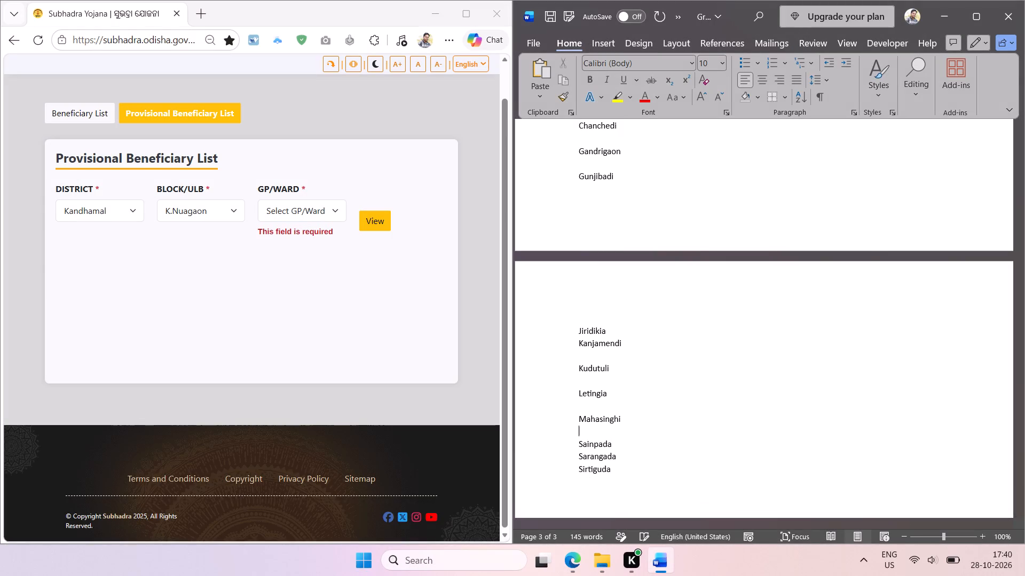
{"action": "key", "text": "BackSpace"}
{"action": "key", "text": "Up"}
{"action": "key", "text": "BackSpace"}
{"action": "key", "text": "Up"}
{"action": "key", "text": "BackSpace"}
{"action": "key", "text": "Up"}
{"action": "key", "text": "BackSpace"}
{"action": "key", "text": "Up"}
{"action": "key", "text": "Up"}
{"action": "key", "text": "Up"}
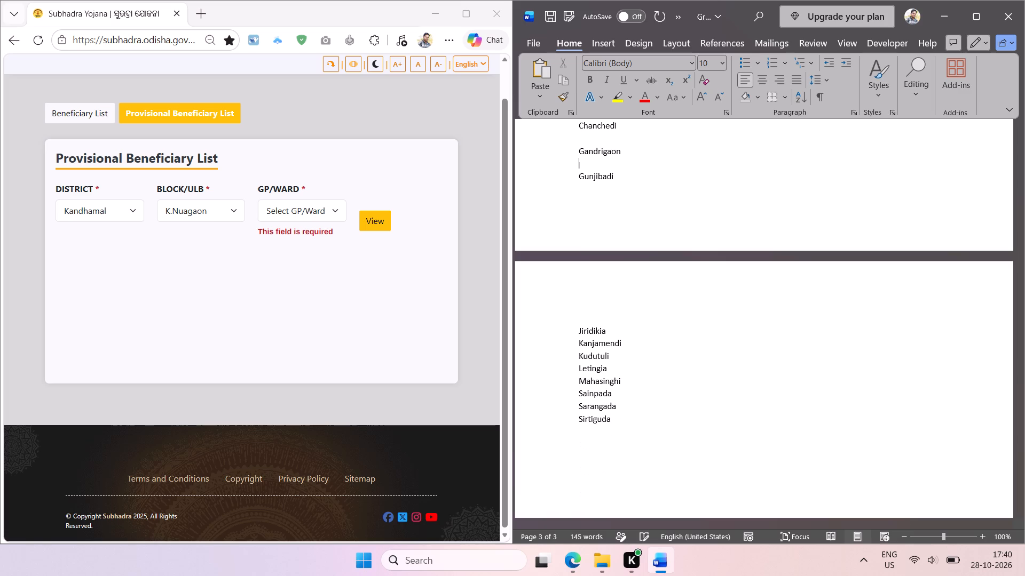
{"action": "key", "text": "BackSpace"}
{"action": "key", "text": "Up"}
{"action": "key", "text": "BackSpace"}
{"action": "scroll", "coordinate": [707, 486], "scroll_direction": "up", "scroll_amount": 1}
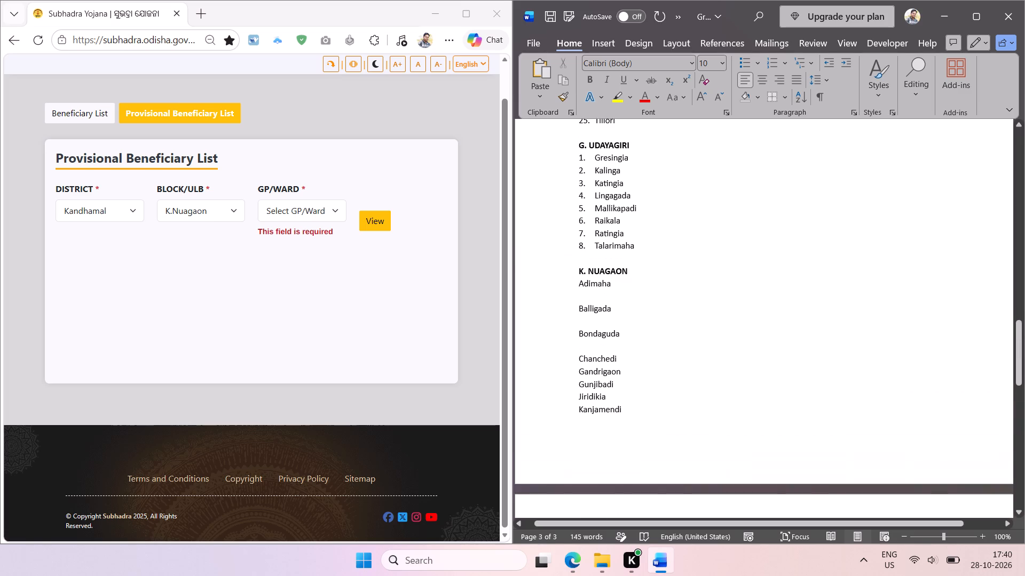
{"action": "scroll", "coordinate": [707, 486], "scroll_direction": "up", "scroll_amount": 1}
{"action": "key", "text": "Up"}
{"action": "key", "text": "BackSpace"}
{"action": "key", "text": "Up"}
{"action": "key", "text": "BackSpace"}
{"action": "key", "text": "Up"}
{"action": "key", "text": "BackSpace"}
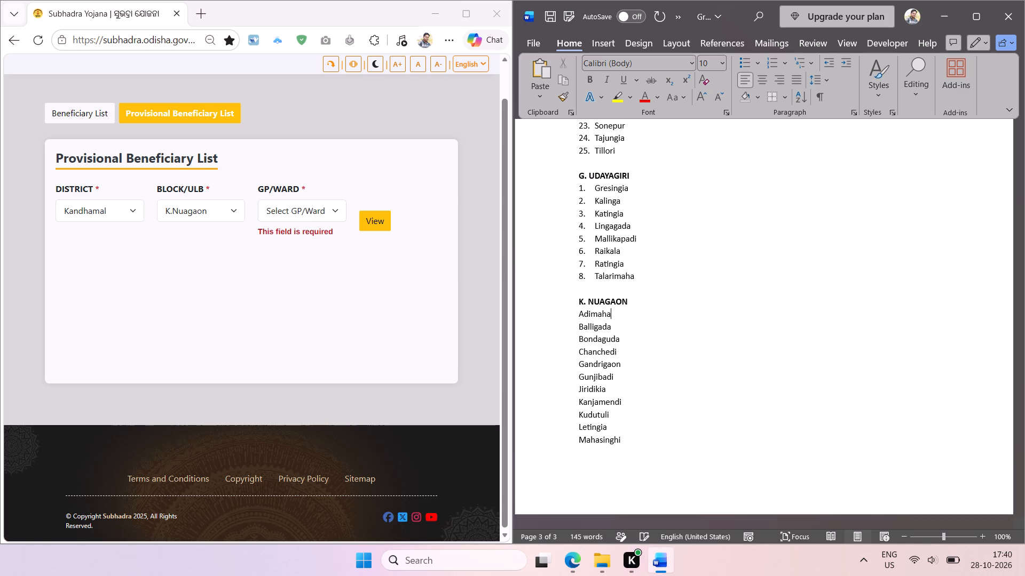
Insert a page break before the K. NUAGAON heading so its whole list starts on a new page.
{"action": "scroll", "coordinate": [648, 387], "scroll_direction": "down", "scroll_amount": 1}
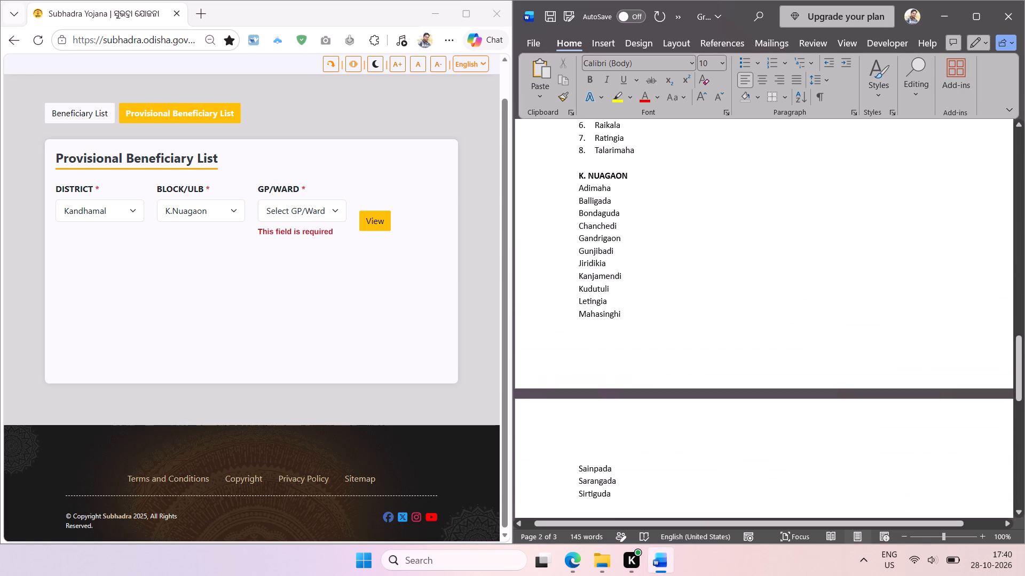
{"action": "scroll", "coordinate": [623, 292], "scroll_direction": "down", "scroll_amount": 1}
{"action": "left_click", "coordinate": [579, 190]}
{"action": "key", "text": "ctrl+Return"}
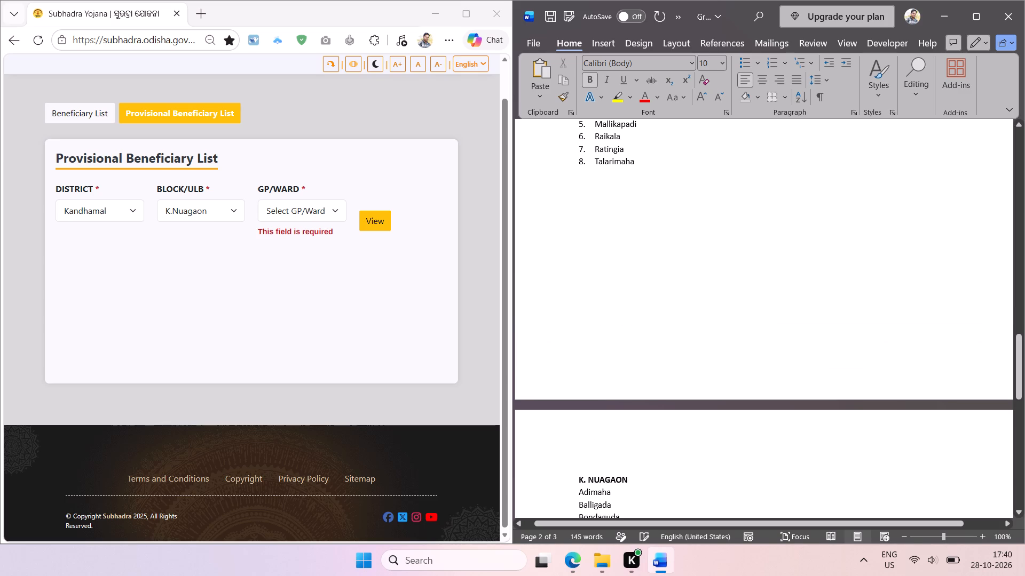
Sort the K. NUAGAON names, Adimaha to Sirtiguda, with the default sort settings.
{"action": "scroll", "coordinate": [665, 249], "scroll_direction": "down", "scroll_amount": 1}
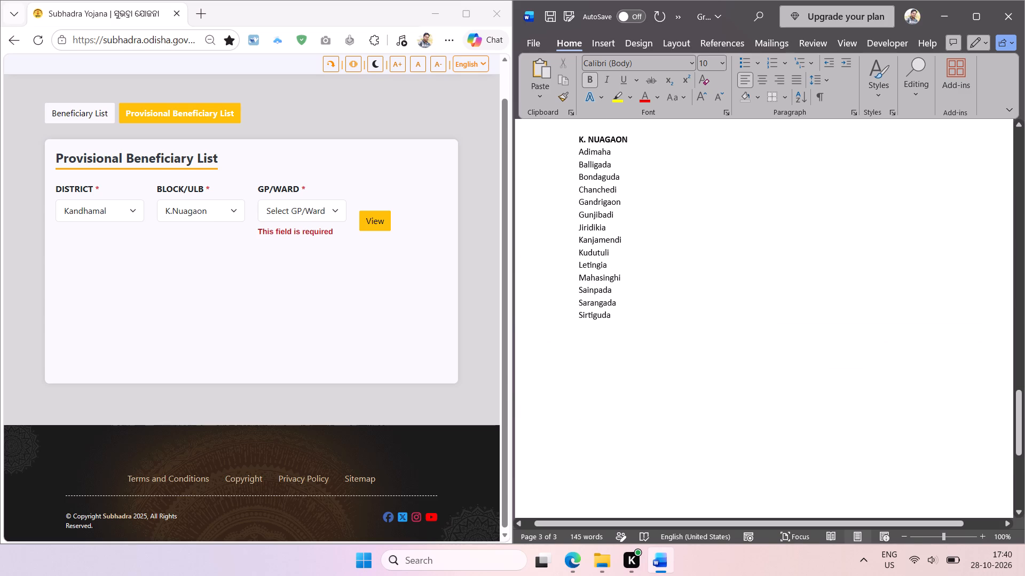
{"action": "left_click_drag", "start_coordinate": [616, 323], "coordinate": [563, 156]}
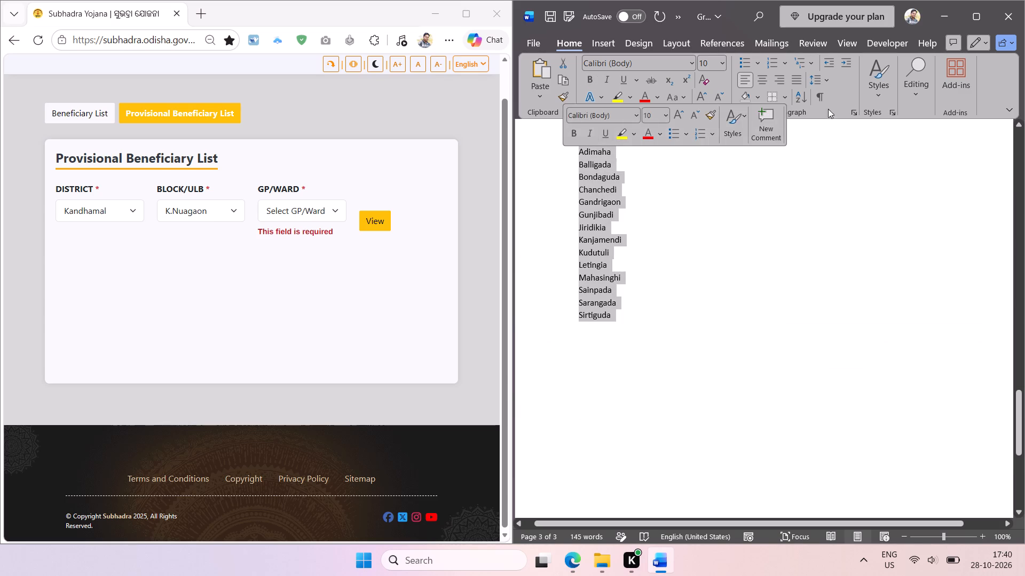
{"action": "left_click", "coordinate": [795, 98]}
{"action": "key", "text": "Return"}
Number the K. NUAGAON names and decrease the list's indent to align it with the heading.
{"action": "left_click", "coordinate": [770, 57]}
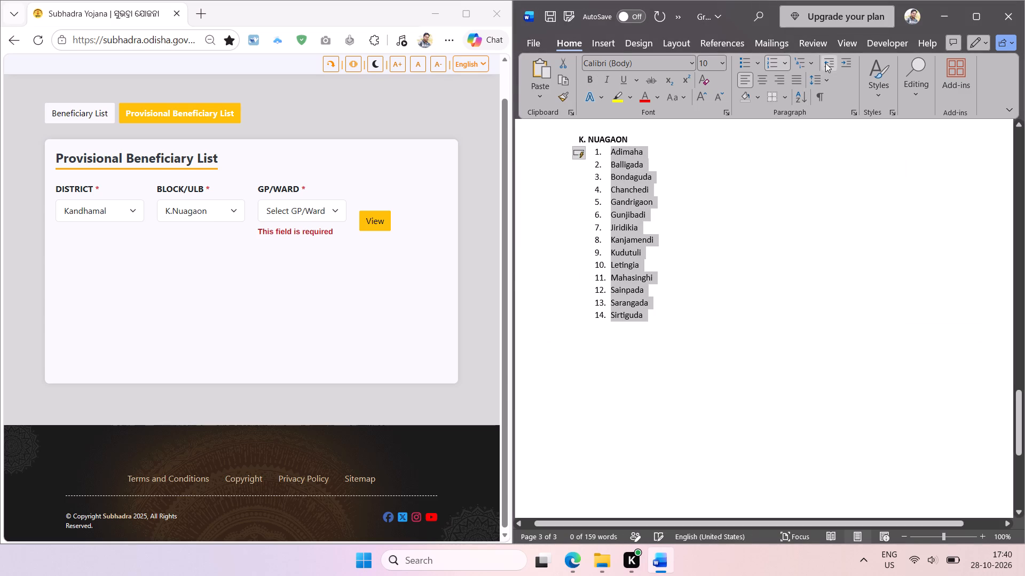
{"action": "left_click", "coordinate": [825, 63]}
{"action": "left_click", "coordinate": [804, 228]}
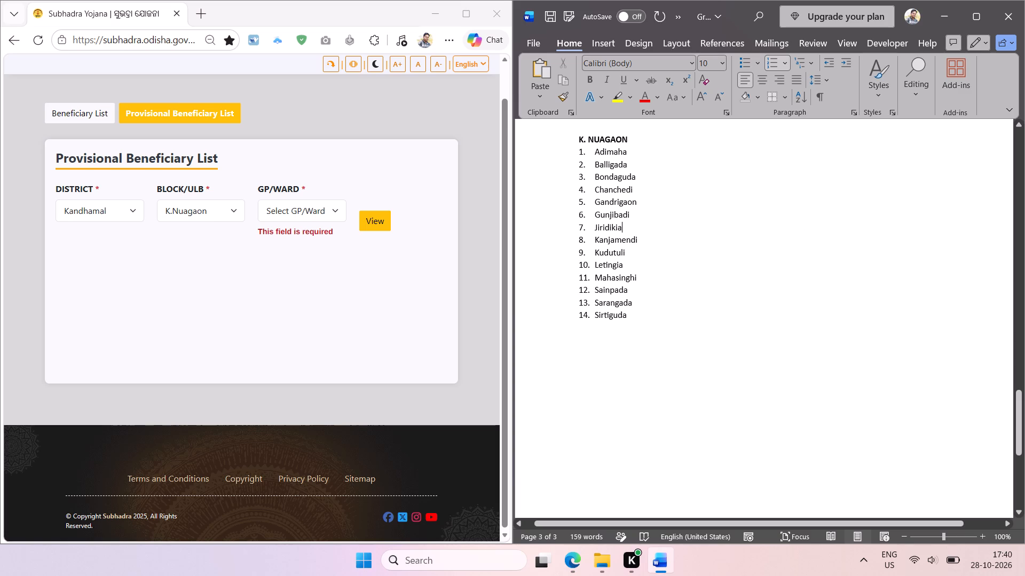
Copy the word NUAGAON from the heading to below Sirtiguda, leaving one unnumbered blank line after the list.
{"action": "left_click", "coordinate": [660, 321]}
{"action": "key", "text": "Return"}
{"action": "key", "text": "Return"}
{"action": "key", "text": "Return"}
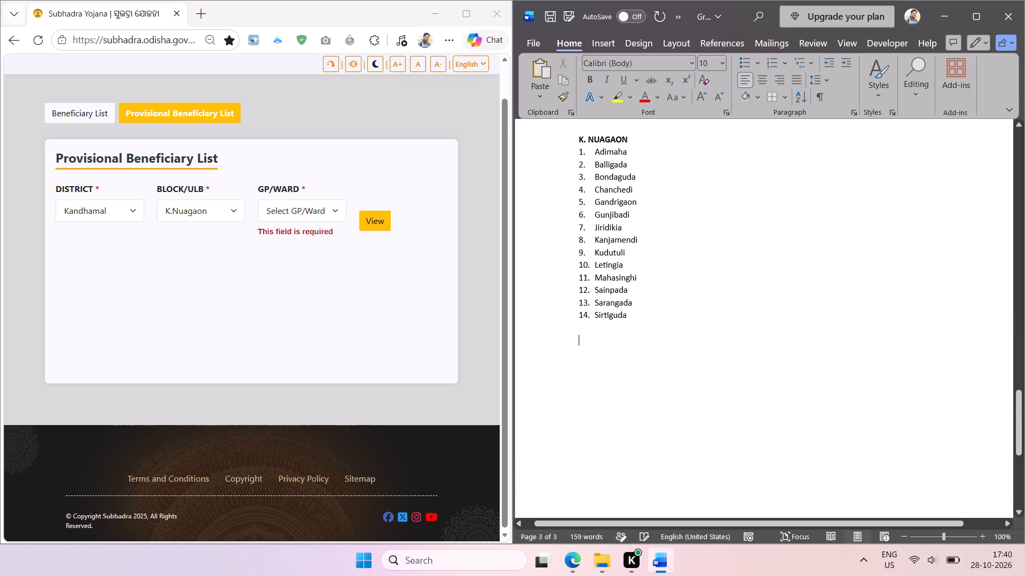
{"action": "double_click", "coordinate": [610, 135]}
{"action": "key", "text": "ctrl+c"}
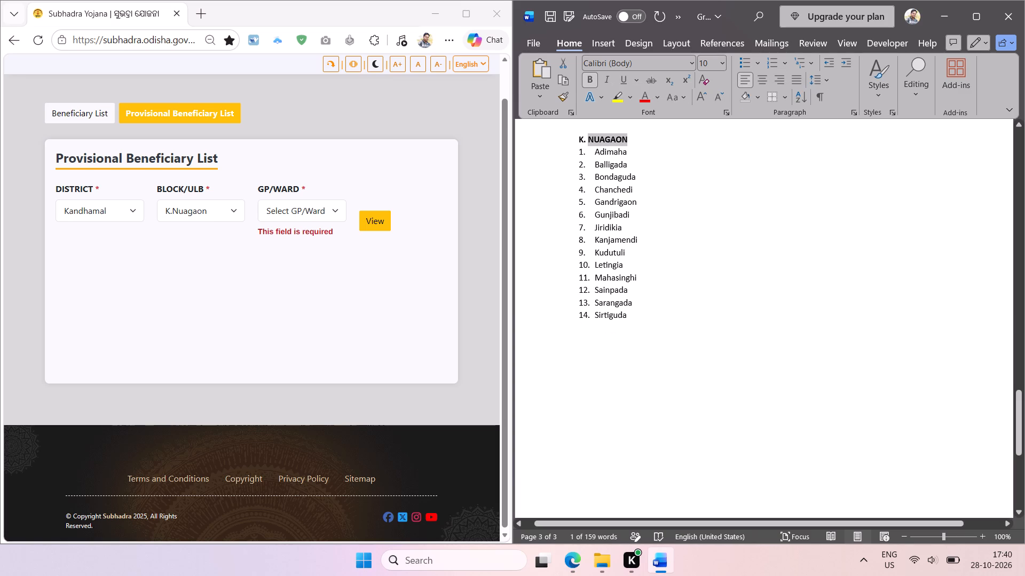
{"action": "left_click", "coordinate": [605, 344]}
{"action": "key", "text": "ctrl+v"}
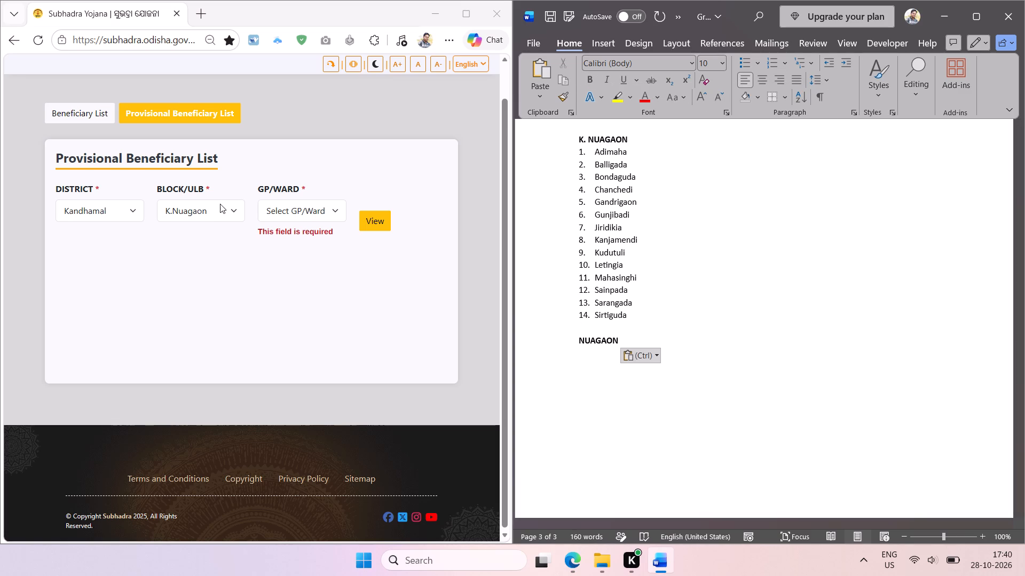
Choose the Khajuripada block on the Subhadra Yojana page and copy its name with screen text extraction.
{"action": "left_click", "coordinate": [220, 204]}
{"action": "left_click", "coordinate": [218, 345]}
{"action": "left_click", "coordinate": [243, 298]}
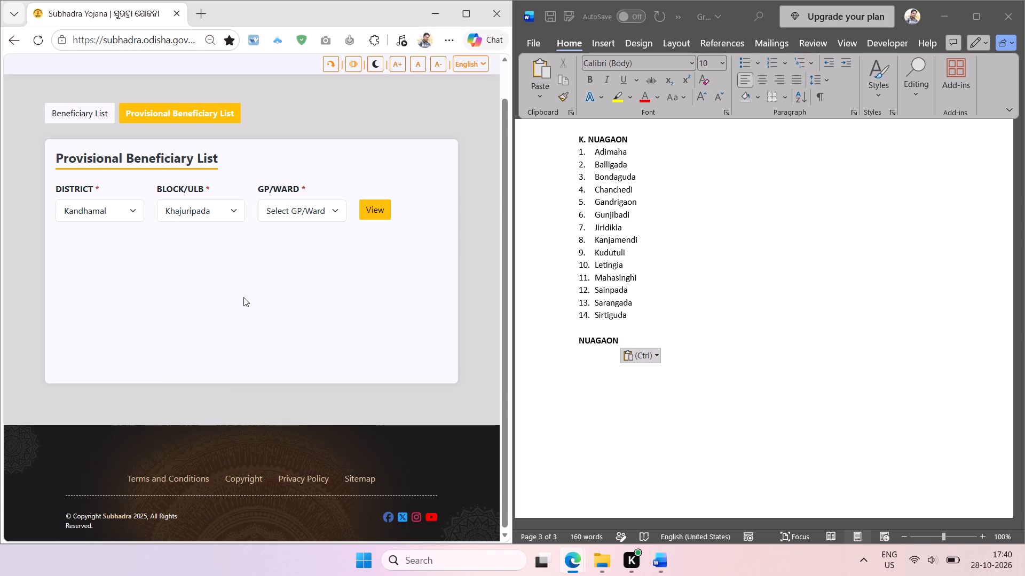
{"action": "key", "text": "shift+super+t"}
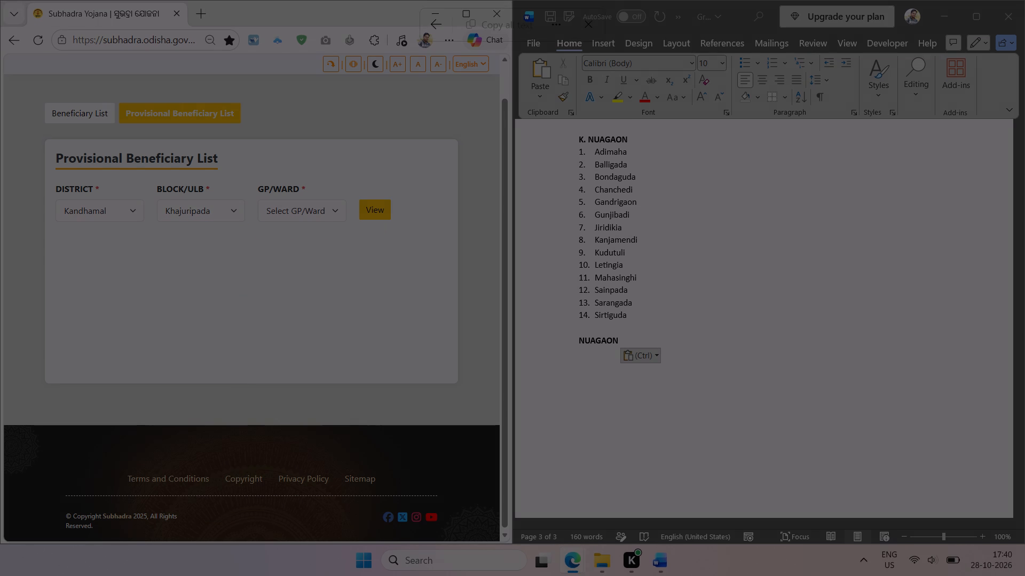
{"action": "left_click_drag", "start_coordinate": [161, 199], "coordinate": [223, 229]}
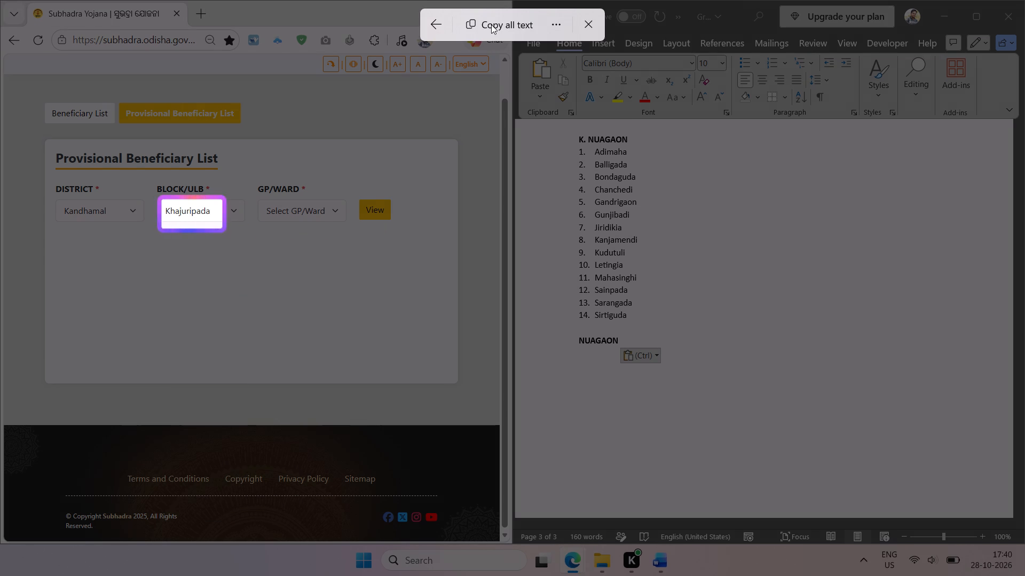
{"action": "left_click", "coordinate": [492, 24]}
In Word, replace the lower NUAGAON heading with the copied block name in capitals, KHAJURIPADA.
{"action": "left_click", "coordinate": [618, 374]}
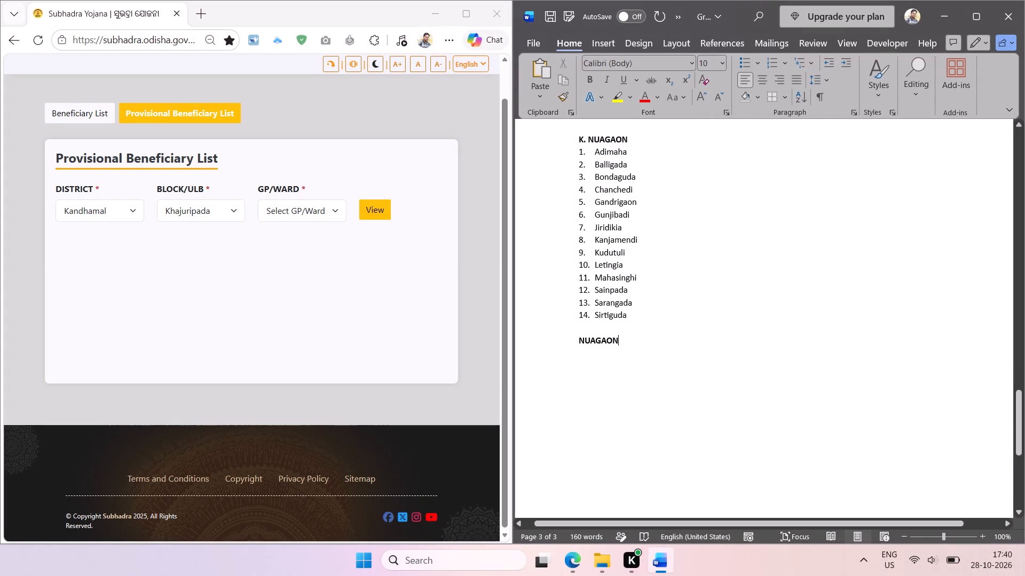
{"action": "double_click", "coordinate": [604, 338]}
{"action": "key", "text": "ctrl+v"}
{"action": "key", "text": "shift+F3"}
Extract the Khajuripada gram panchayat names, Adasipada to Titrapanga, from the web page and paste them on a new line below the KHAJURIPADA heading.
{"action": "key", "text": "Return"}
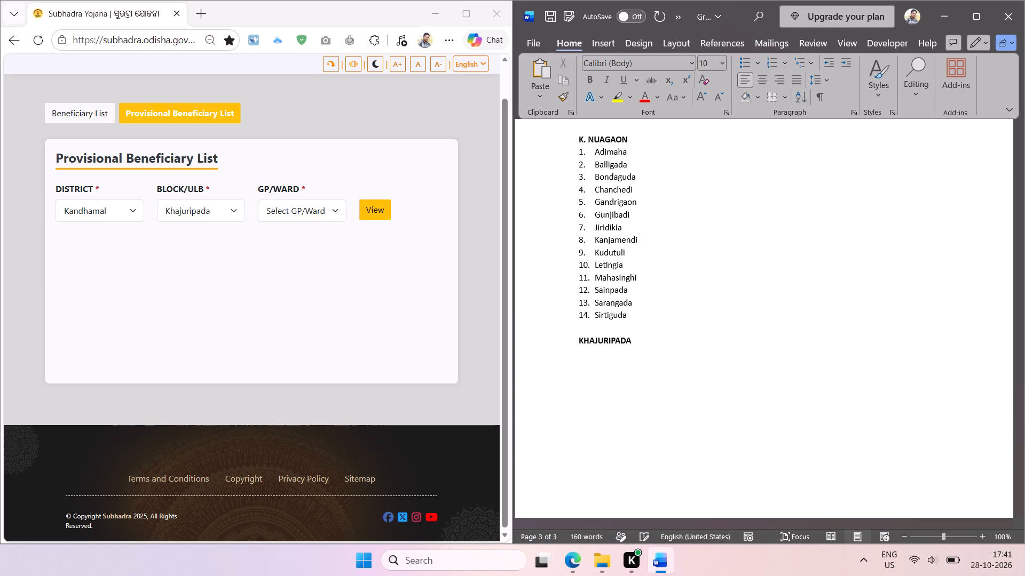
{"action": "left_click", "coordinate": [340, 210]}
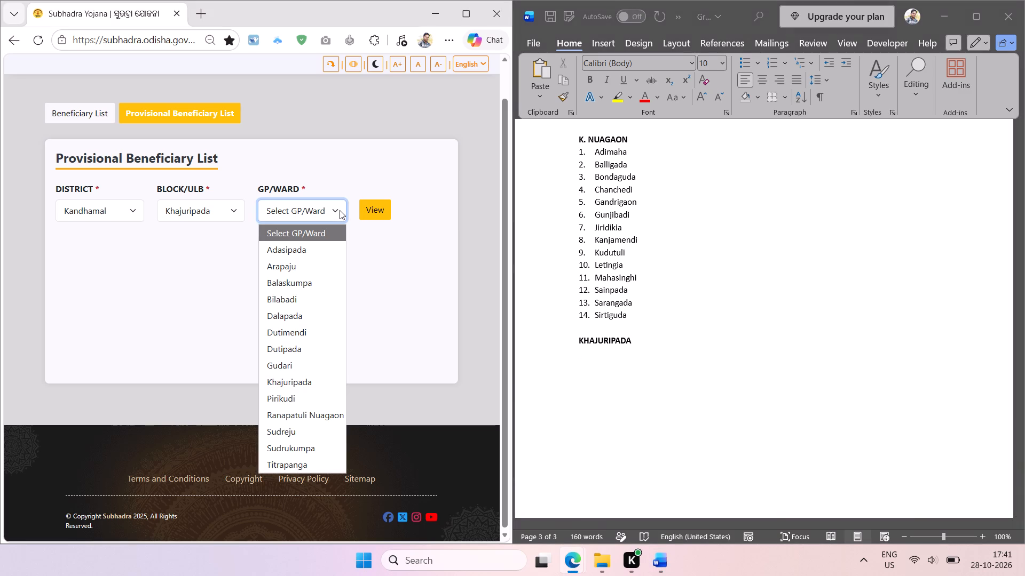
{"action": "key", "text": "shift+super+t"}
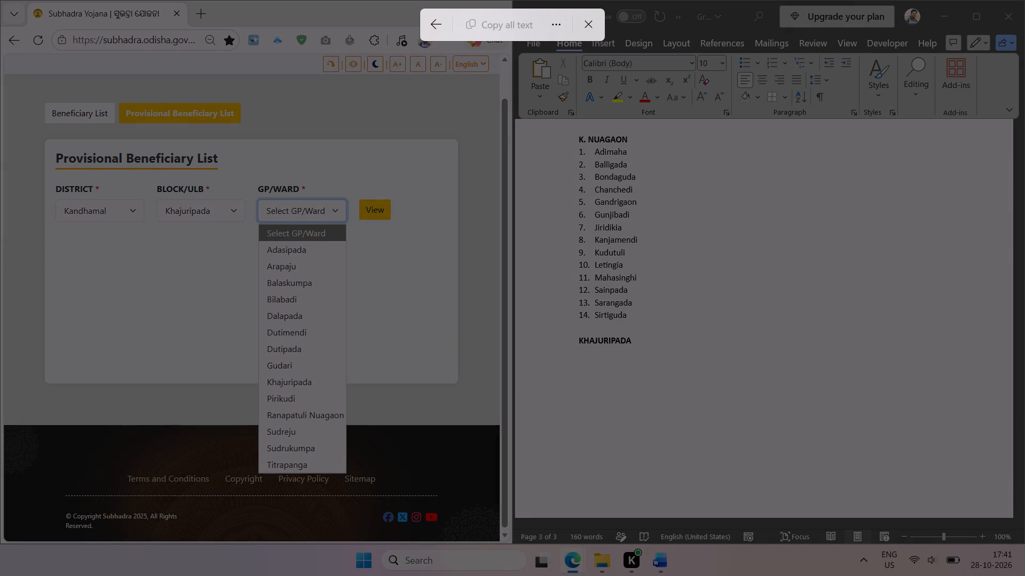
{"action": "left_click_drag", "start_coordinate": [263, 242], "coordinate": [344, 476]}
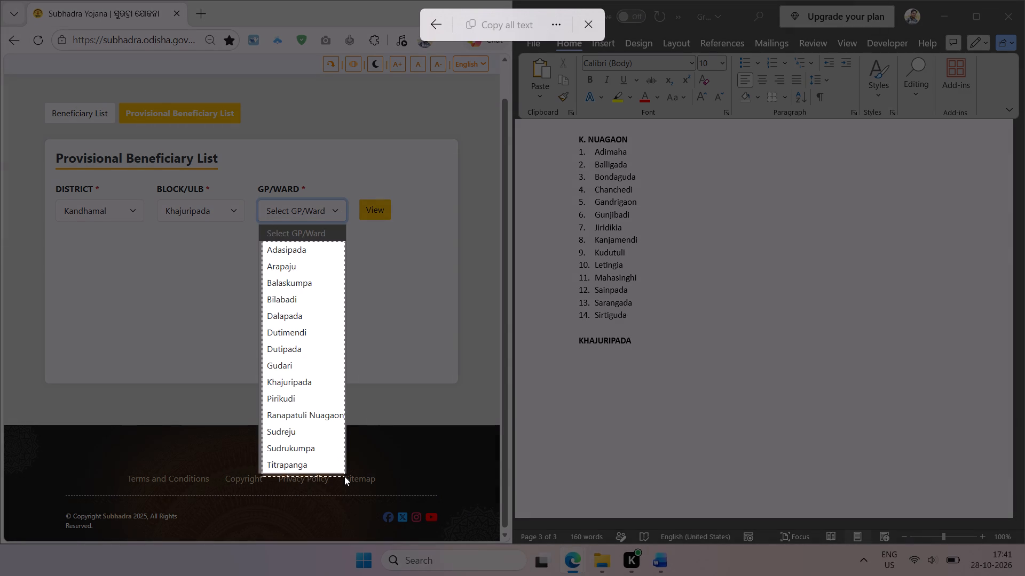
{"action": "left_click_drag", "start_coordinate": [344, 476], "coordinate": [345, 474]}
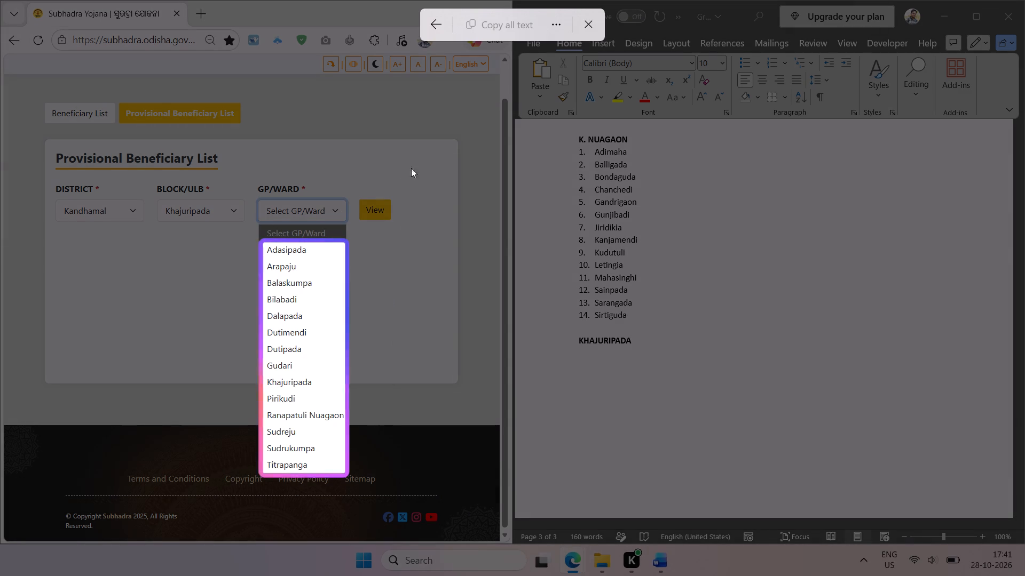
{"action": "left_click", "coordinate": [500, 25]}
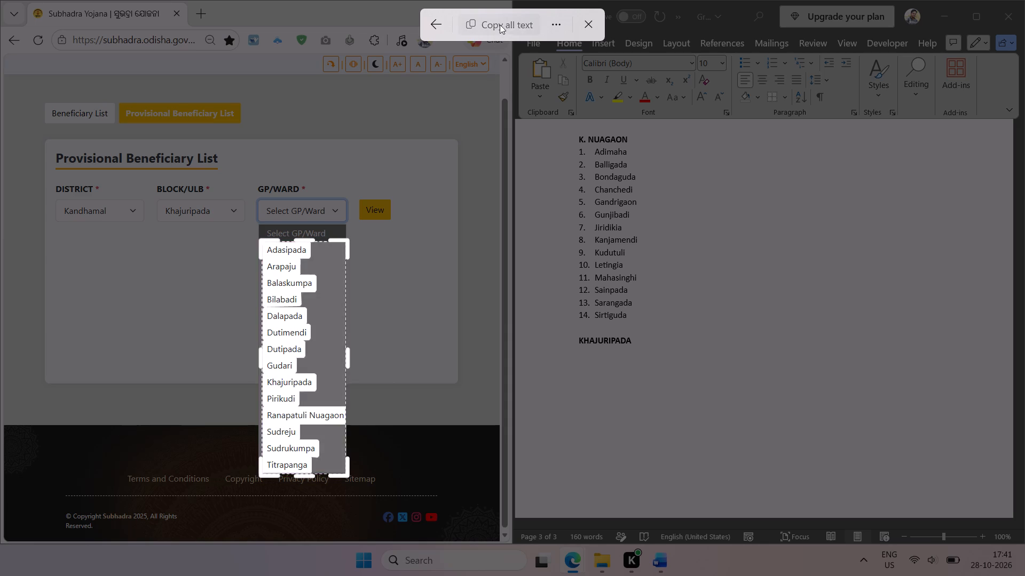
{"action": "left_click", "coordinate": [597, 351]}
{"action": "key", "text": "ctrl+v"}
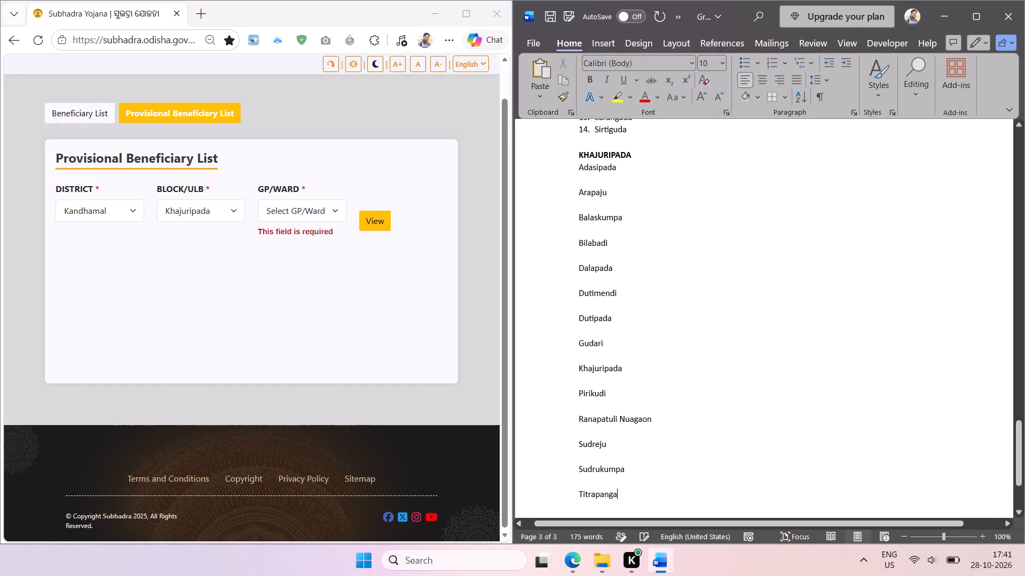
Remove the blank lines between the pasted KHAJURIPADA names, from Titrapanga up to Adasipada.
{"action": "left_click", "coordinate": [594, 486]}
{"action": "key", "text": "Up"}
{"action": "key", "text": "BackSpace"}
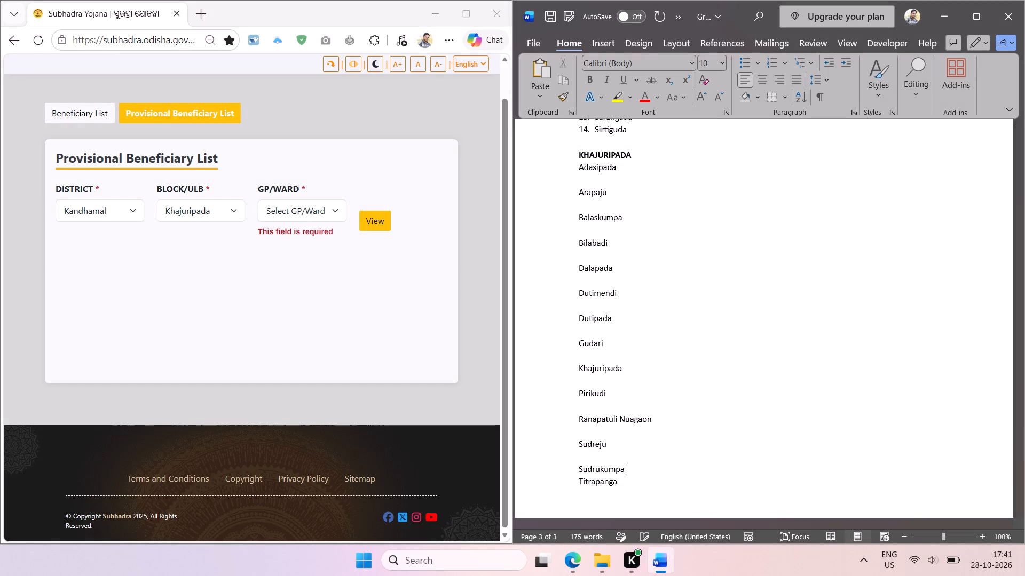
{"action": "key", "text": "Up"}
{"action": "key", "text": "BackSpace"}
{"action": "key", "text": "Up"}
{"action": "key", "text": "BackSpace"}
{"action": "key", "text": "Up"}
{"action": "key", "text": "BackSpace"}
{"action": "key", "text": "Up"}
{"action": "key", "text": "BackSpace"}
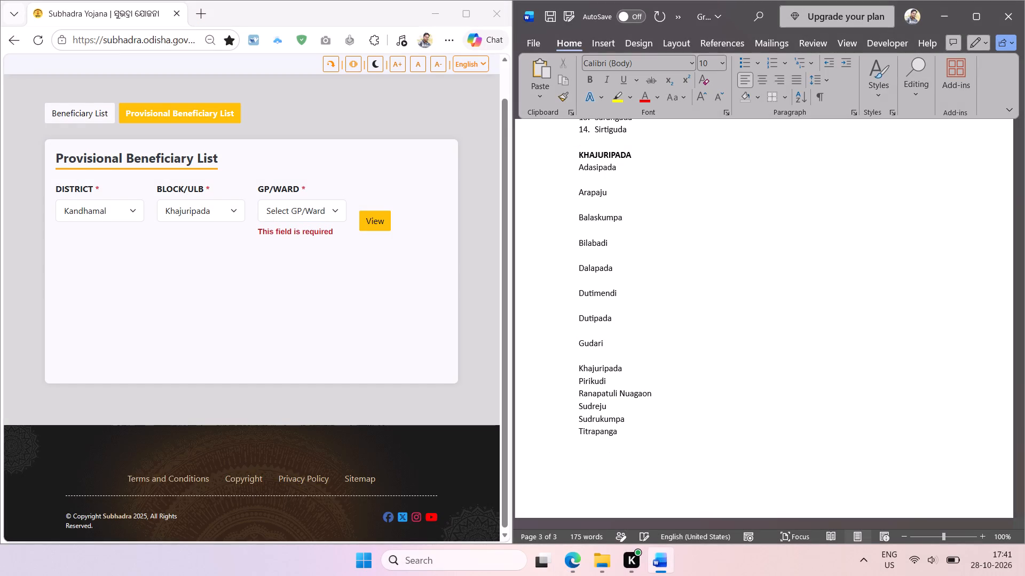
{"action": "key", "text": "Up"}
{"action": "key", "text": "BackSpace"}
{"action": "key", "text": "Up"}
{"action": "key", "text": "BackSpace"}
{"action": "key", "text": "Up"}
{"action": "key", "text": "BackSpace"}
{"action": "key", "text": "Up"}
{"action": "key", "text": "BackSpace"}
{"action": "key", "text": "Up"}
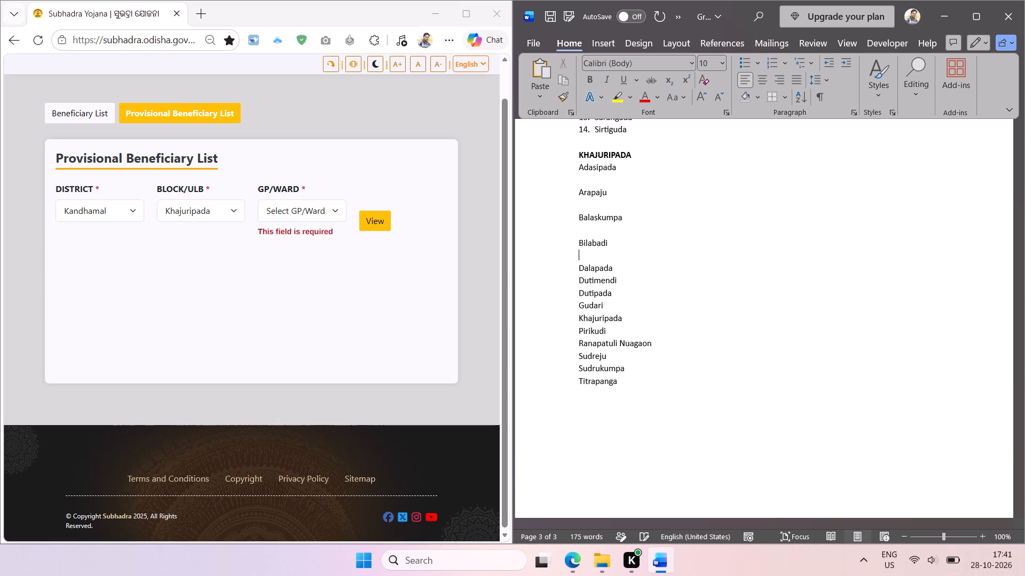
{"action": "key", "text": "BackSpace"}
{"action": "key", "text": "Up"}
{"action": "key", "text": "BackSpace"}
{"action": "key", "text": "Up"}
{"action": "key", "text": "BackSpace"}
{"action": "key", "text": "Up"}
{"action": "key", "text": "BackSpace"}
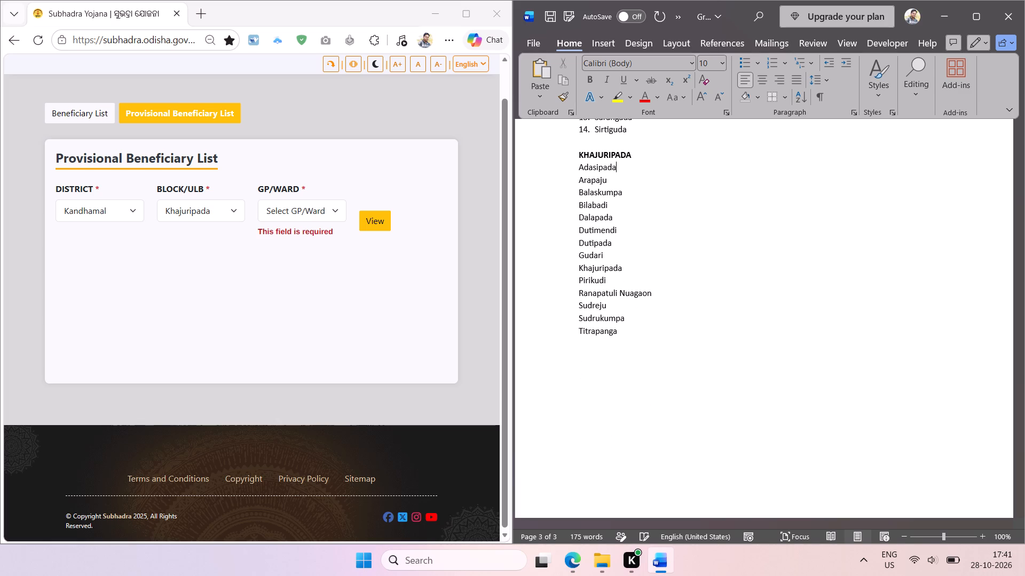
Sort the KHAJURIPADA names, Adasipada to Titrapanga, alphabetically, number them, and reduce the list's indent by one level.
{"action": "left_click_drag", "start_coordinate": [624, 333], "coordinate": [578, 170]}
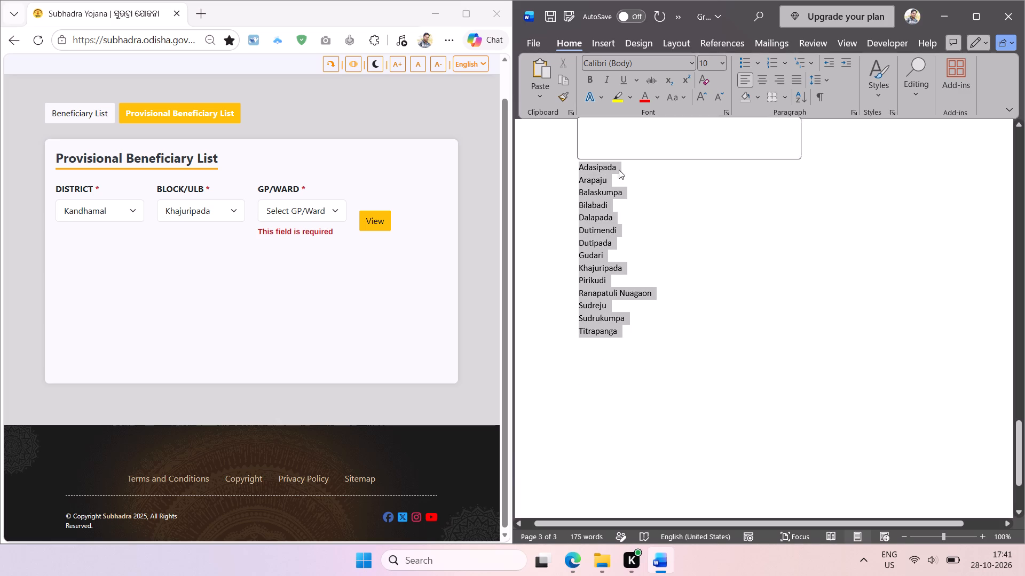
{"action": "left_click", "coordinate": [795, 98]}
{"action": "key", "text": "Return"}
{"action": "left_click", "coordinate": [772, 70]}
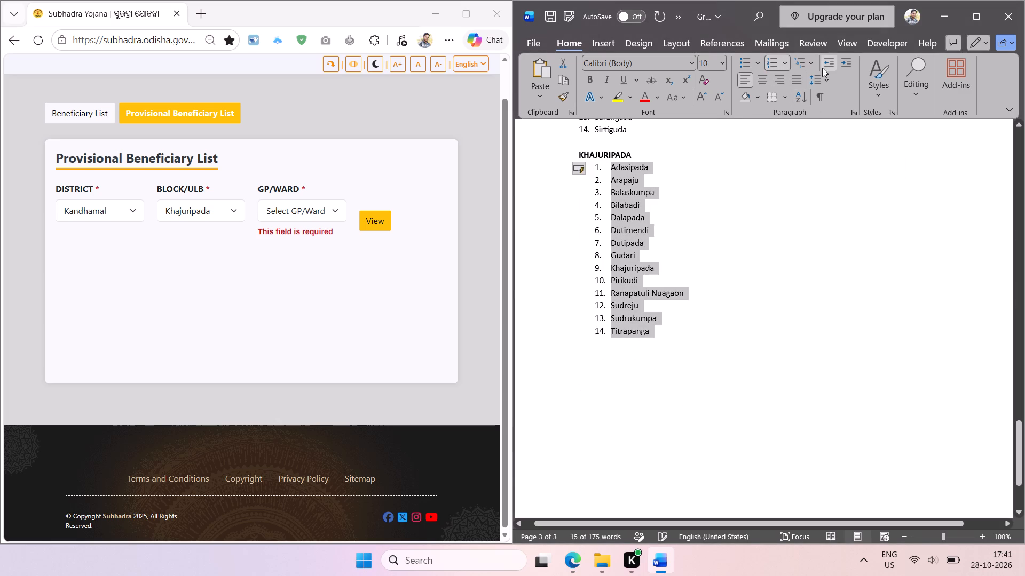
{"action": "left_click", "coordinate": [828, 63]}
Copy the KHAJURIPADA heading and paste it below Titrapanga, leaving one blank line after the numbered list.
{"action": "double_click", "coordinate": [619, 150]}
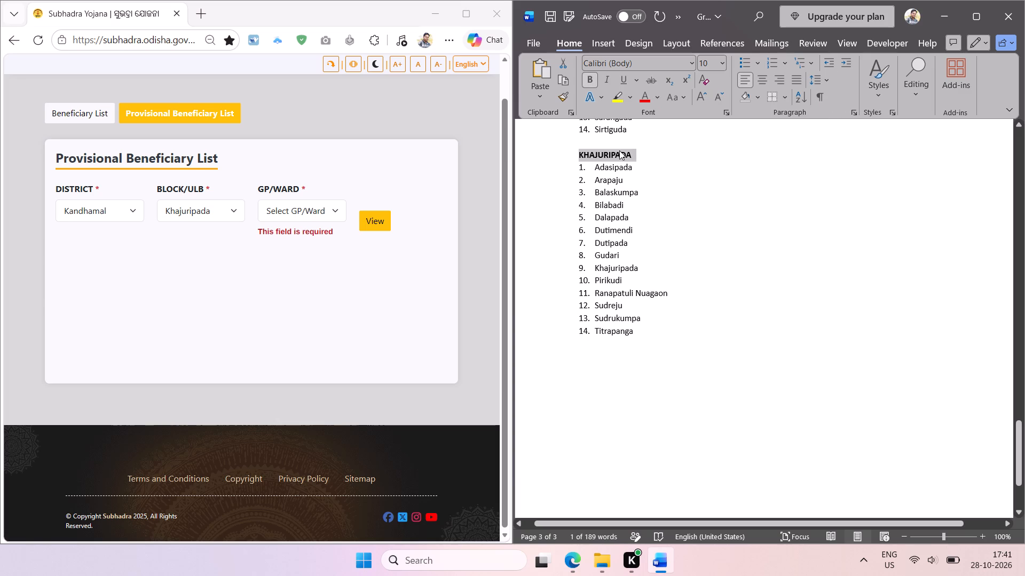
{"action": "key", "text": "ctrl+c"}
{"action": "left_click", "coordinate": [648, 336]}
{"action": "key", "text": "Return"}
{"action": "key", "text": "Return"}
{"action": "key", "text": "Return"}
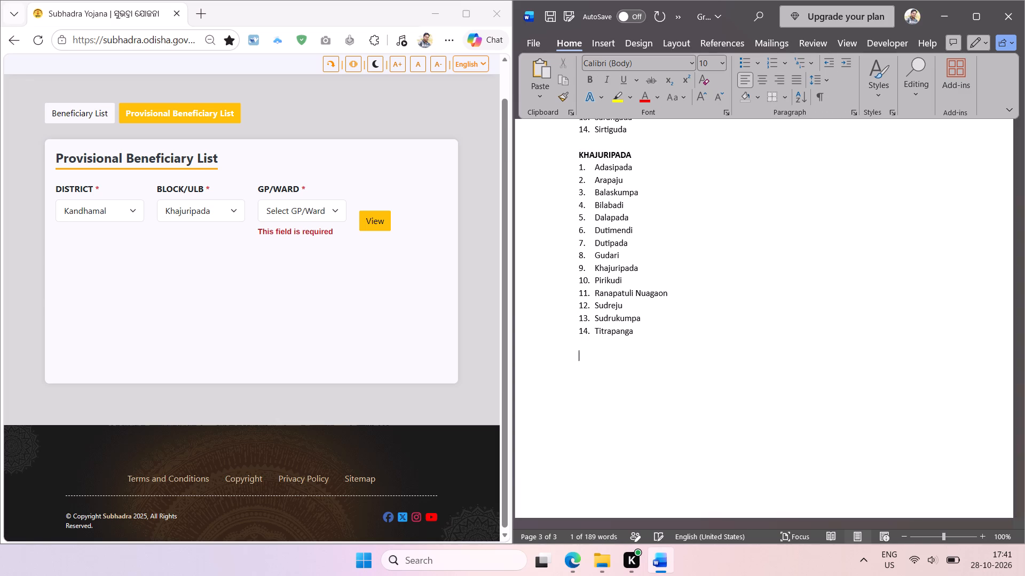
{"action": "key", "text": "ctrl+v"}
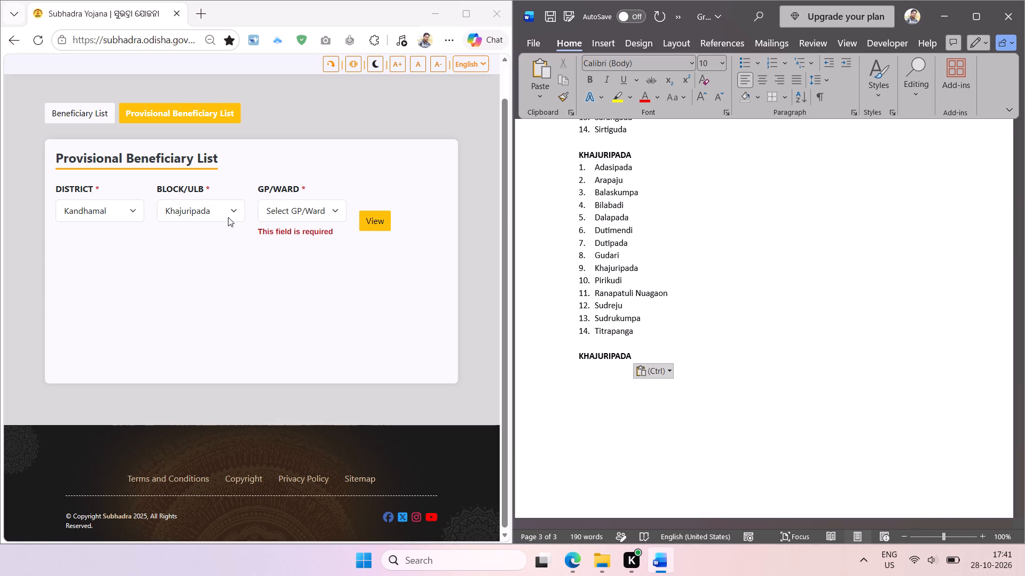
Choose the Kotagarh block on the Subhadra Yojana page and copy its name with screen text extraction.
{"action": "left_click", "coordinate": [235, 209]}
{"action": "left_click", "coordinate": [232, 366]}
{"action": "left_click", "coordinate": [224, 309]}
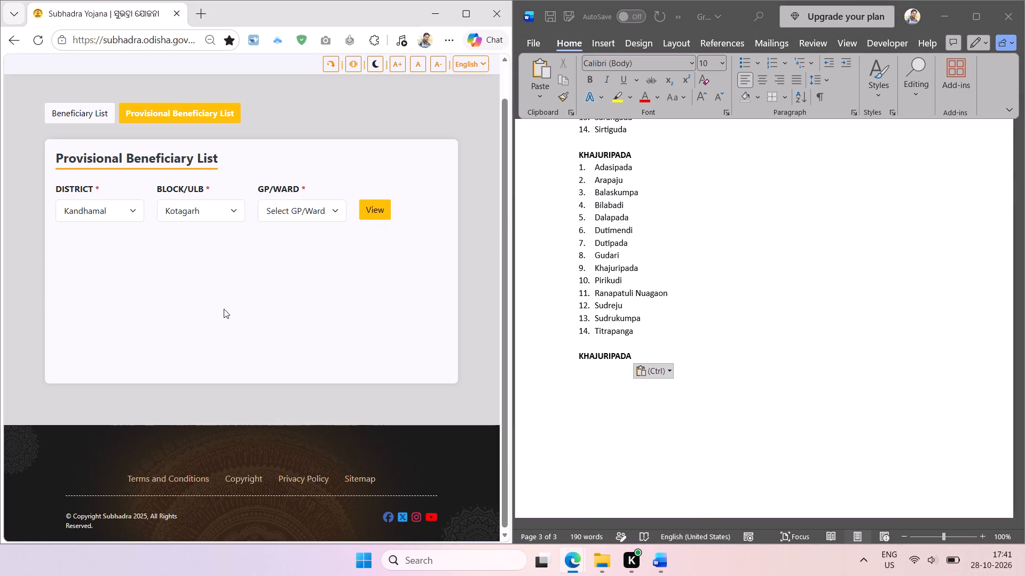
{"action": "key", "text": "shift+super+t"}
{"action": "left_click_drag", "start_coordinate": [161, 199], "coordinate": [221, 234]}
{"action": "left_click", "coordinate": [526, 26]}
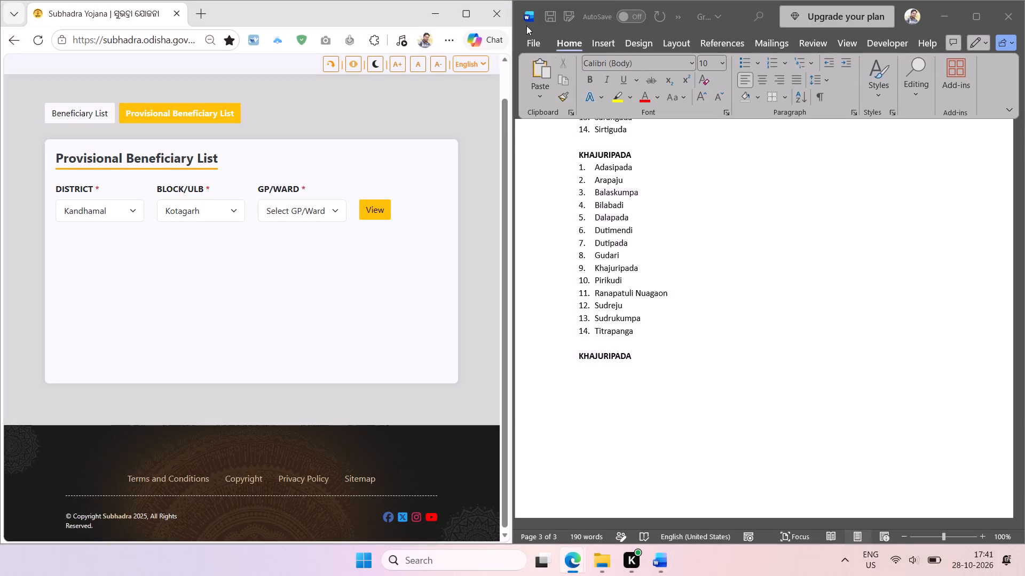
In Word, replace the lower KHAJURIPADA heading with the copied block name in capitals, KOTAGARH.
{"action": "left_click", "coordinate": [593, 348]}
{"action": "double_click", "coordinate": [606, 359]}
{"action": "key", "text": "ctrl+v"}
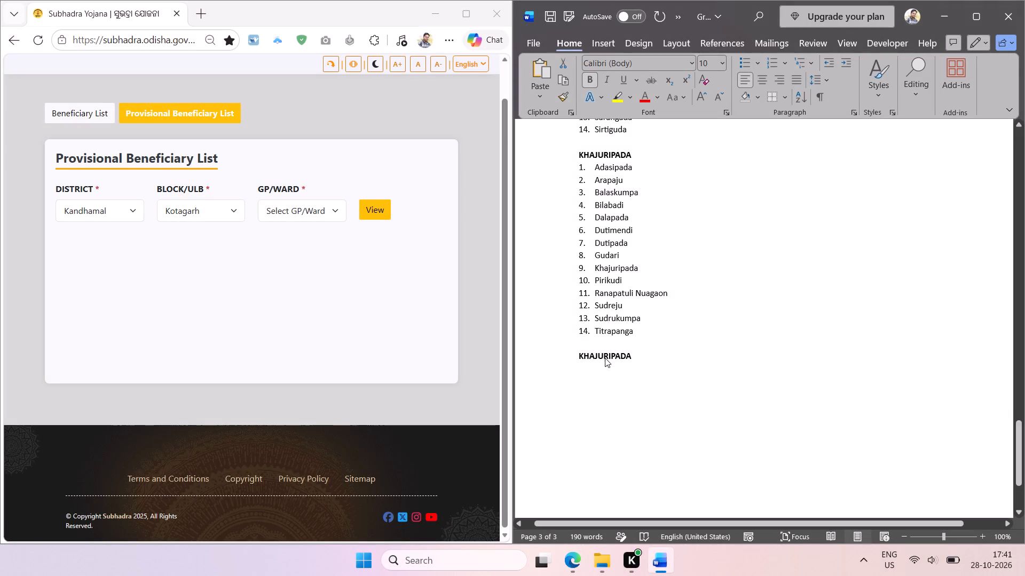
{"action": "key", "text": "shift+F3"}
{"action": "key", "text": "Return"}
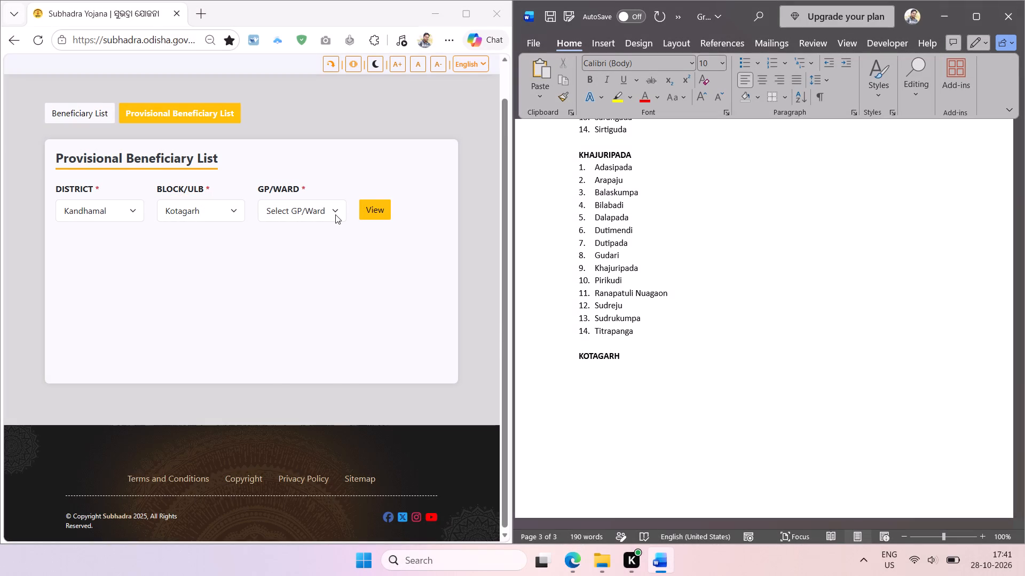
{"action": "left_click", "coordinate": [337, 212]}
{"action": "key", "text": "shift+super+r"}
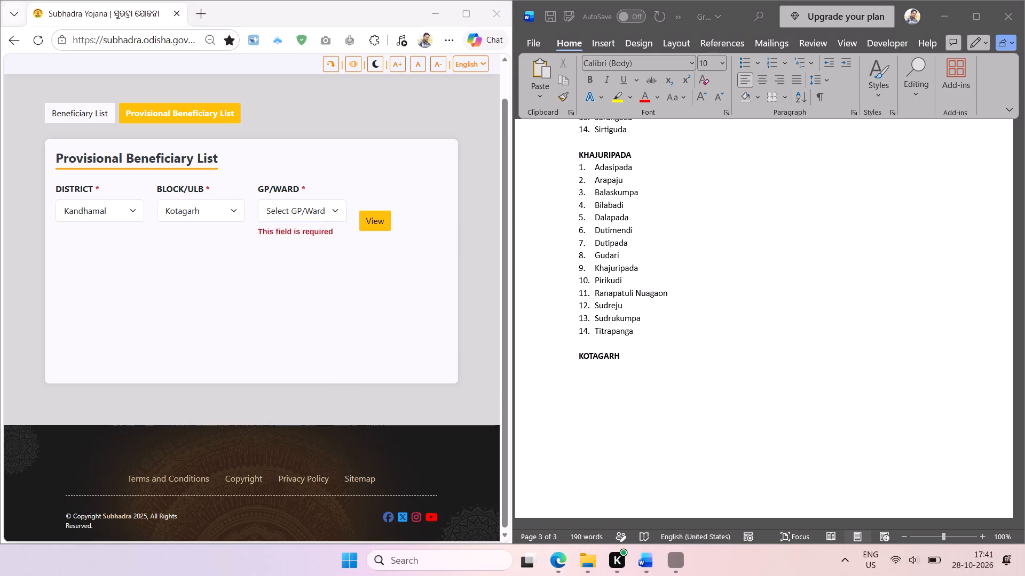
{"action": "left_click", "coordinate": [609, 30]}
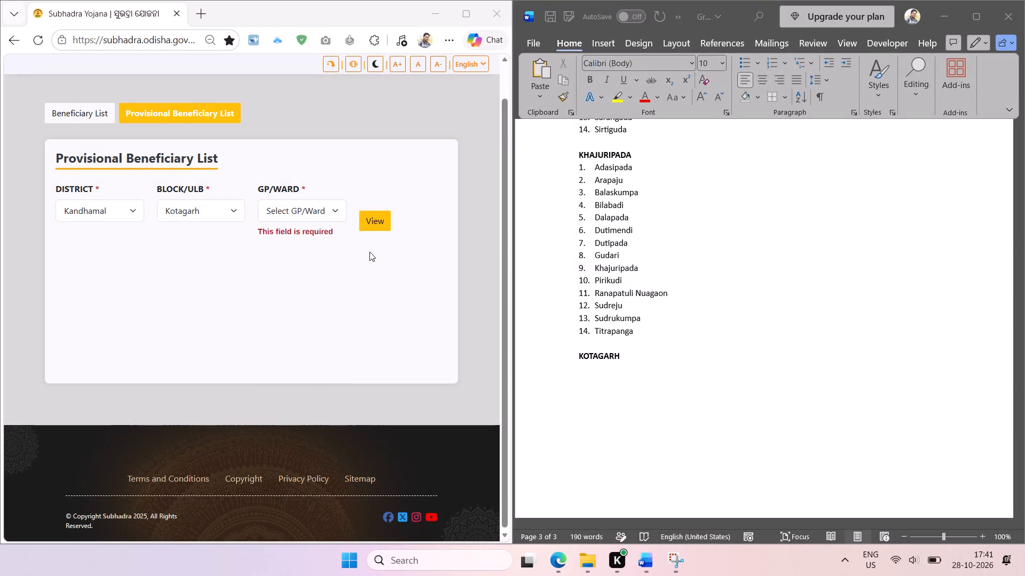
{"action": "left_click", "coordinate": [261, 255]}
Extract the Kotagarh gram panchayat names, Dharakote to Subaranagiri, from the web page and paste them below the KOTAGARH heading in Word.
{"action": "left_click", "coordinate": [325, 211]}
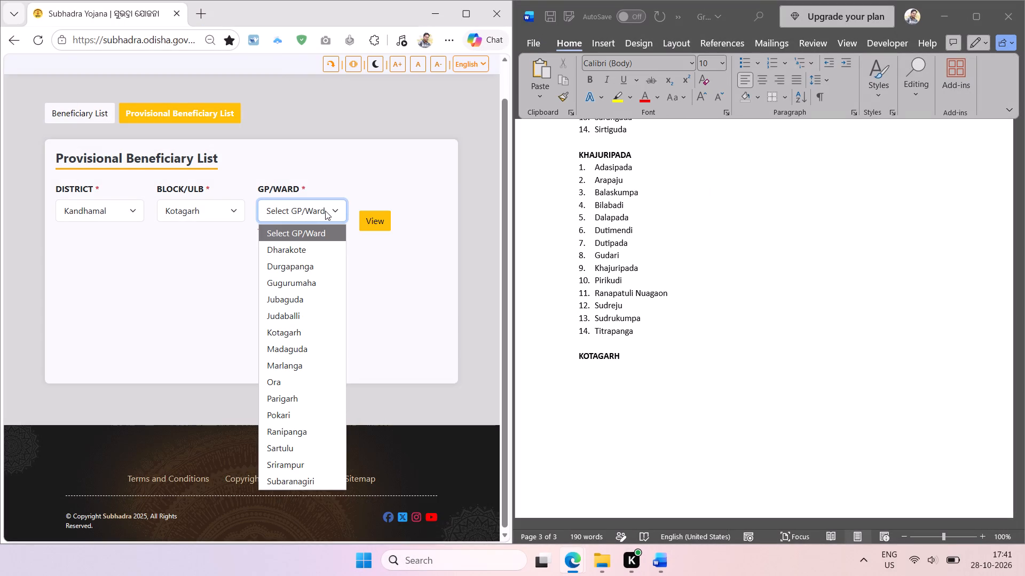
{"action": "key", "text": "shift+super+t"}
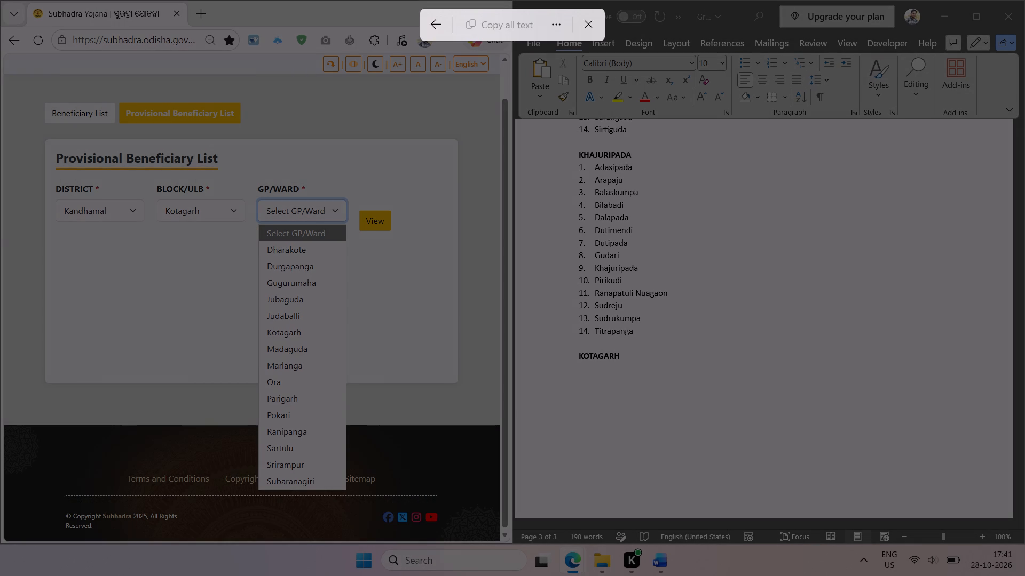
{"action": "left_click_drag", "start_coordinate": [264, 243], "coordinate": [342, 482]}
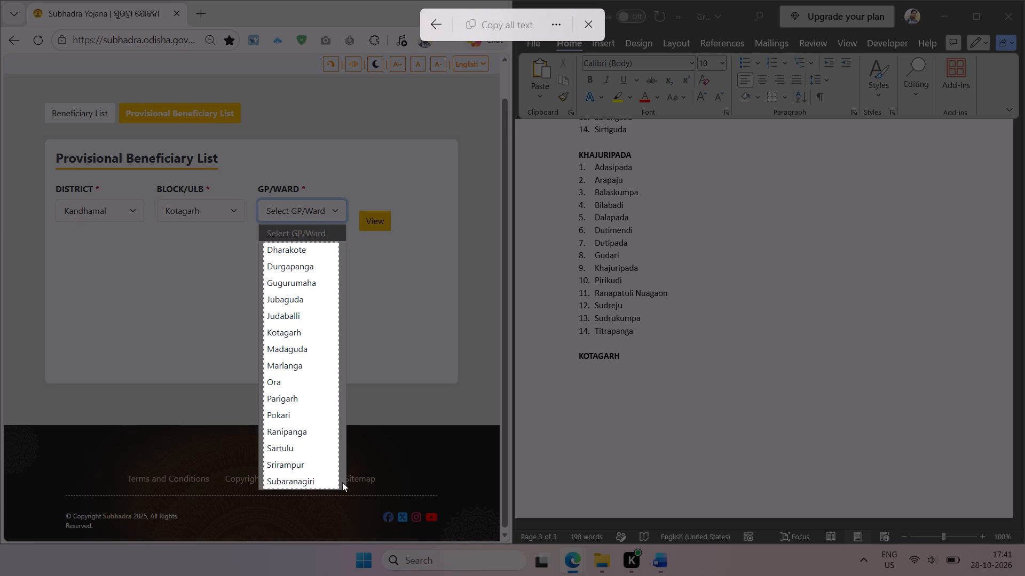
{"action": "left_click_drag", "start_coordinate": [342, 482], "coordinate": [340, 487]}
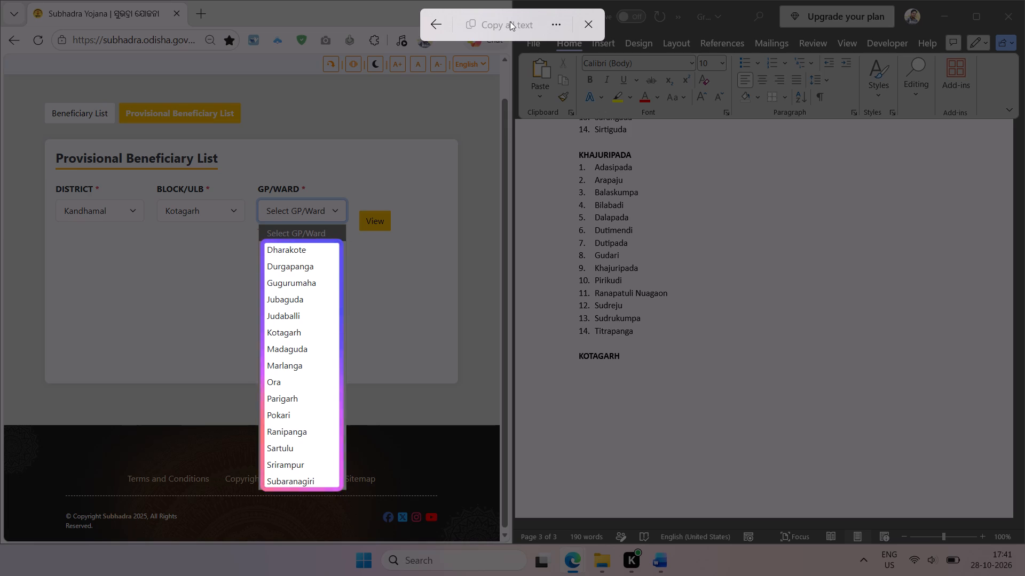
{"action": "left_click", "coordinate": [508, 21]}
{"action": "left_click", "coordinate": [629, 373]}
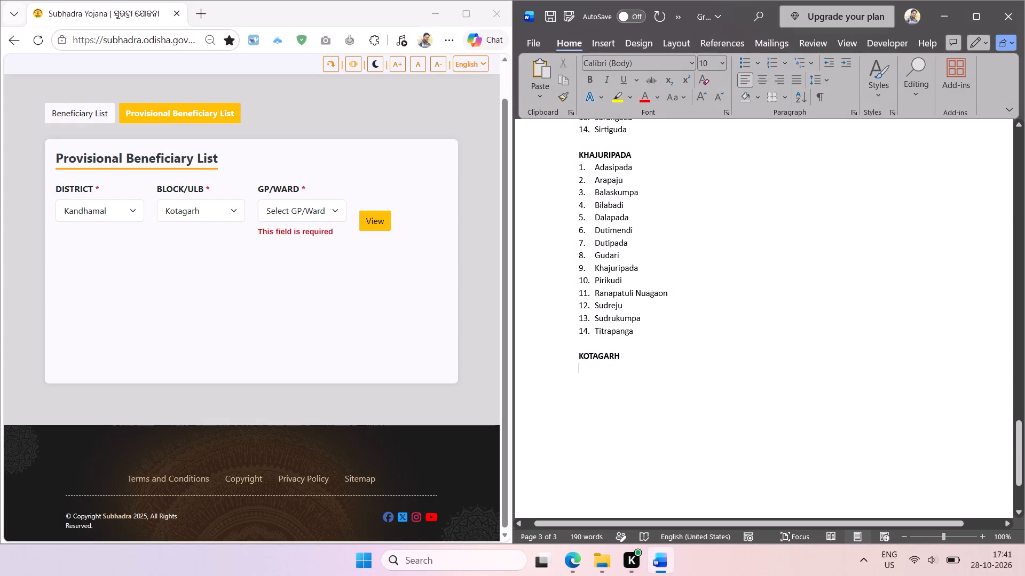
{"action": "key", "text": "ctrl+v"}
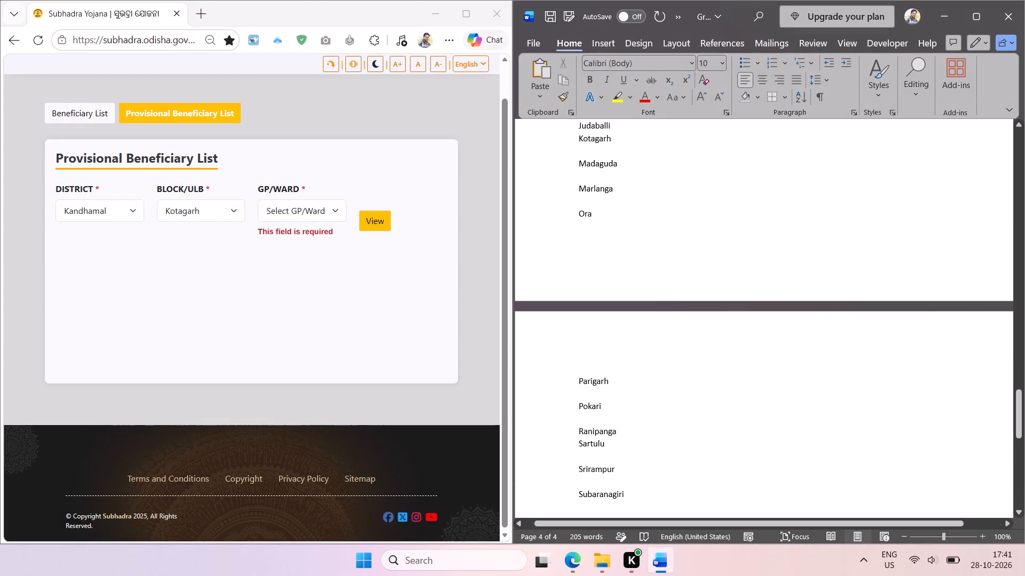
Remove the blank lines between the pasted KOTAGARH names, from Subaranagiri up to Dharakote.
{"action": "key", "text": "Up"}
{"action": "key", "text": "BackSpace"}
{"action": "key", "text": "Up"}
{"action": "key", "text": "BackSpace"}
{"action": "key", "text": "Up"}
{"action": "key", "text": "Up"}
{"action": "key", "text": "BackSpace"}
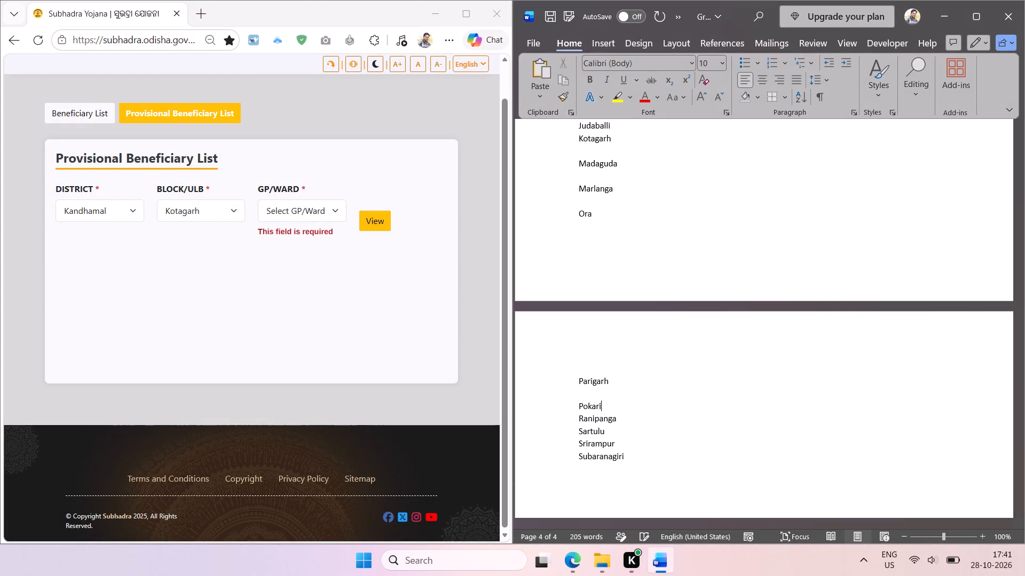
{"action": "key", "text": "Up"}
{"action": "key", "text": "BackSpace"}
{"action": "key", "text": "Up"}
{"action": "key", "text": "BackSpace"}
{"action": "key", "text": "Up"}
{"action": "key", "text": "BackSpace"}
{"action": "key", "text": "Up"}
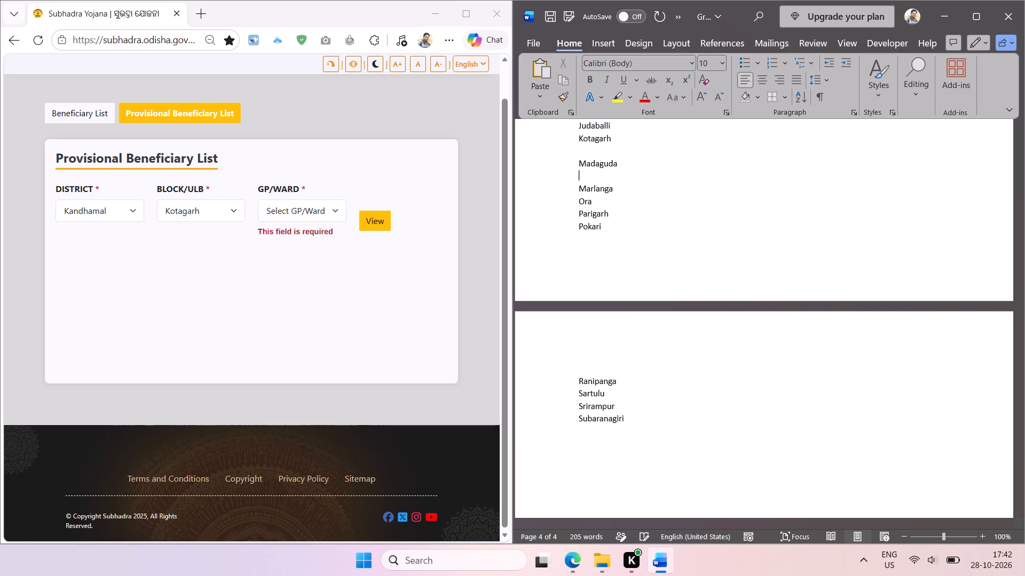
{"action": "key", "text": "BackSpace"}
{"action": "key", "text": "Up"}
{"action": "key", "text": "BackSpace"}
{"action": "scroll", "coordinate": [645, 462], "scroll_direction": "up", "scroll_amount": 1}
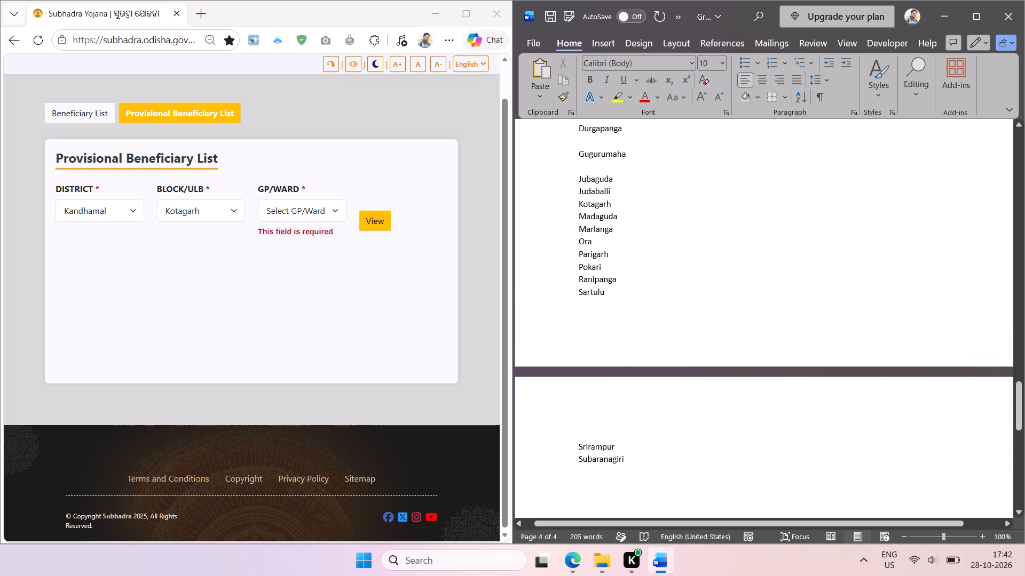
{"action": "scroll", "coordinate": [645, 462], "scroll_direction": "up", "scroll_amount": 2}
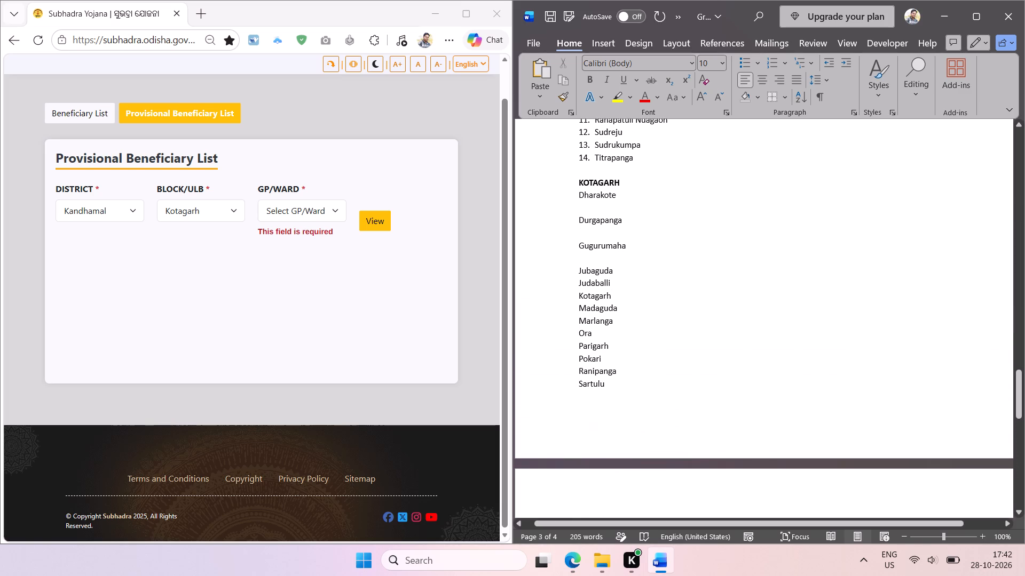
{"action": "key", "text": "Up"}
{"action": "key", "text": "Up"}
{"action": "key", "text": "Up"}
{"action": "key", "text": "BackSpace"}
{"action": "key", "text": "Up"}
{"action": "key", "text": "BackSpace"}
{"action": "key", "text": "Up"}
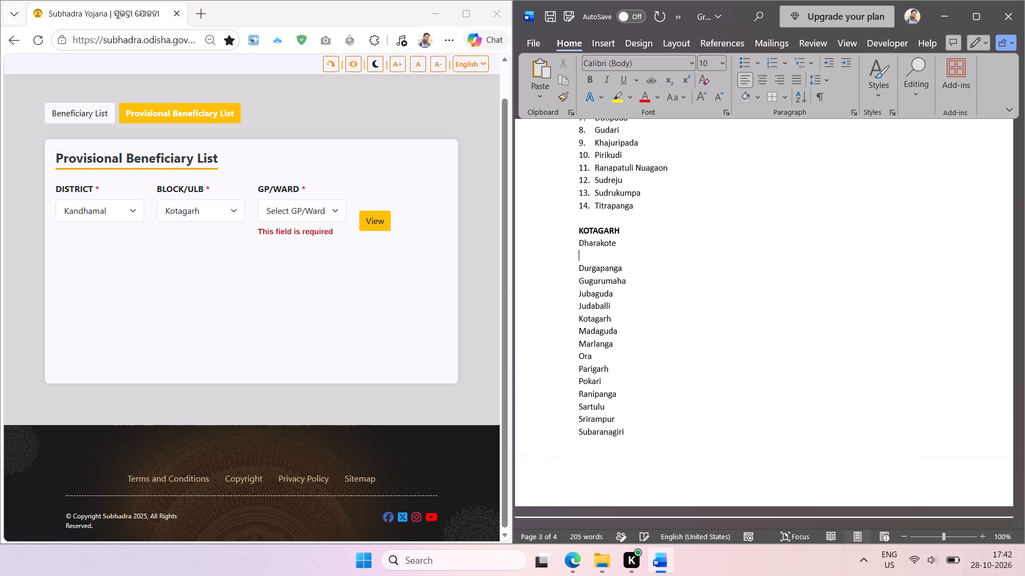
{"action": "key", "text": "BackSpace"}
Sort the KOTAGARH names, Dharakote to Subaranagiri, alphabetically, number them, and reduce the list's indent by one level.
{"action": "left_click_drag", "start_coordinate": [645, 462], "coordinate": [658, 454]}
{"action": "scroll", "coordinate": [658, 454], "scroll_direction": "down", "scroll_amount": 2}
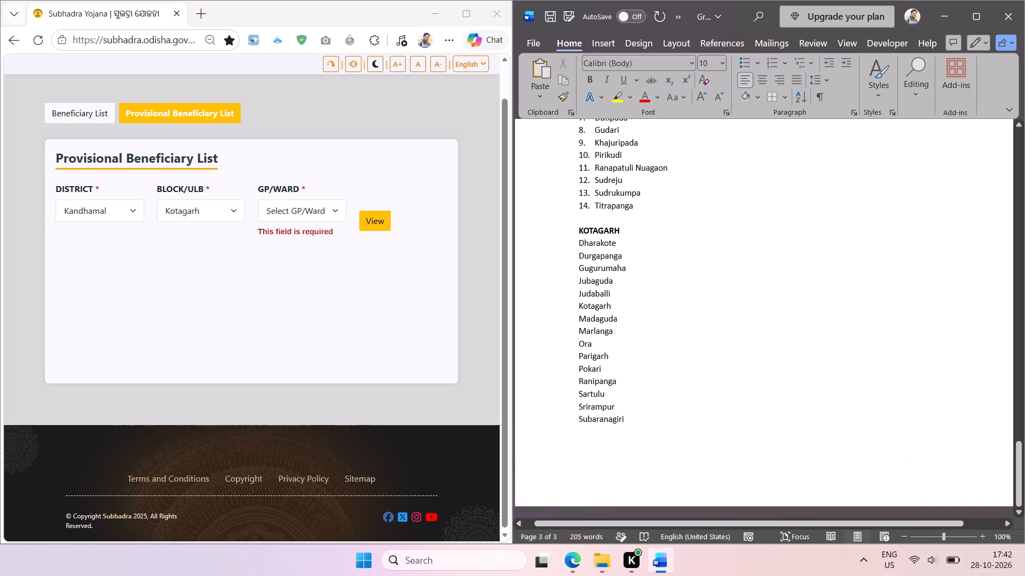
{"action": "left_click_drag", "start_coordinate": [621, 423], "coordinate": [556, 247]}
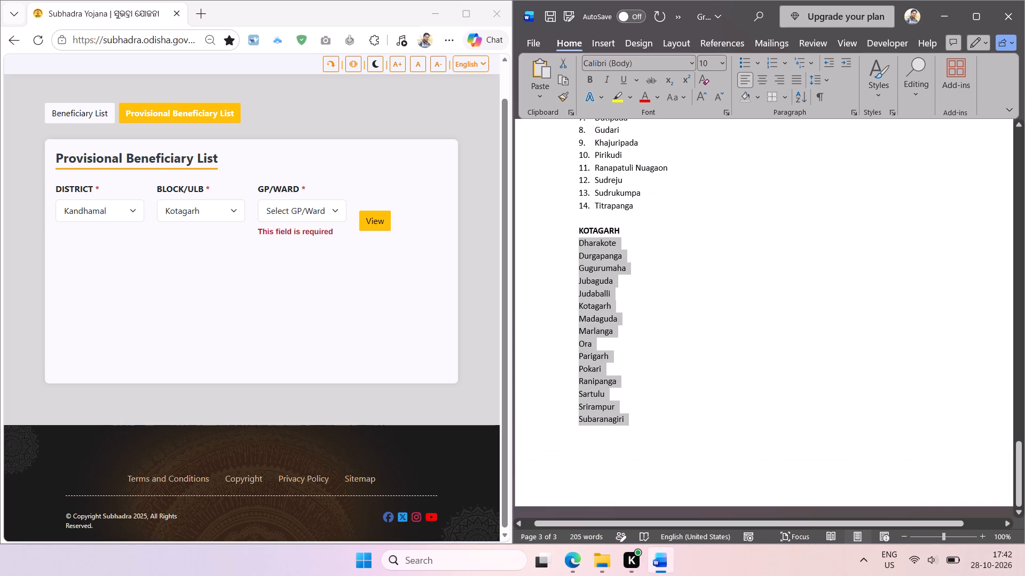
{"action": "left_click", "coordinate": [798, 95]}
{"action": "key", "text": "Return"}
{"action": "left_click", "coordinate": [773, 65]}
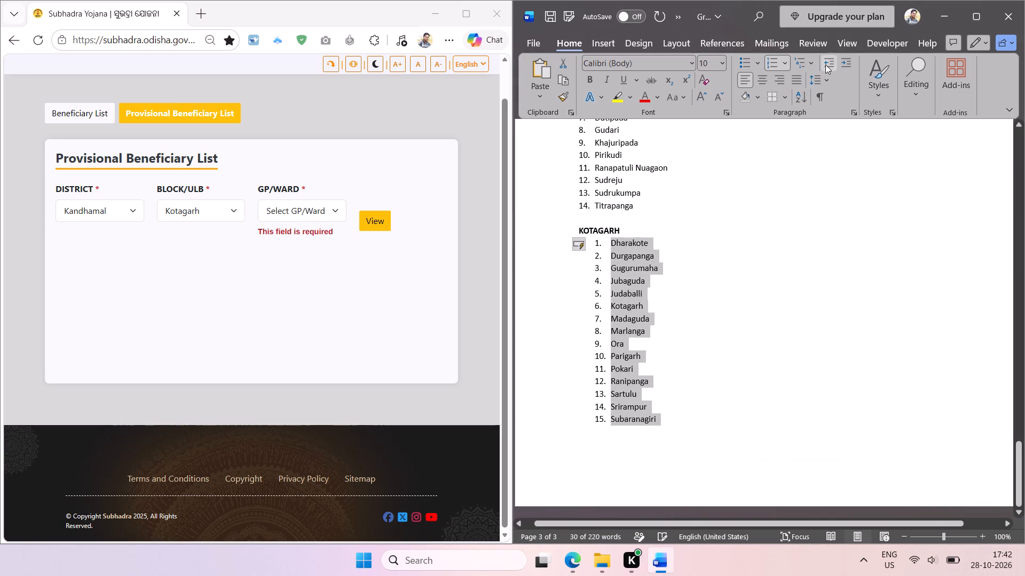
{"action": "left_click", "coordinate": [827, 64]}
{"action": "left_click", "coordinate": [745, 229]}
Copy the KOTAGARH heading and paste it below Subaranagiri, leaving one blank line after the numbered list.
{"action": "double_click", "coordinate": [609, 228]}
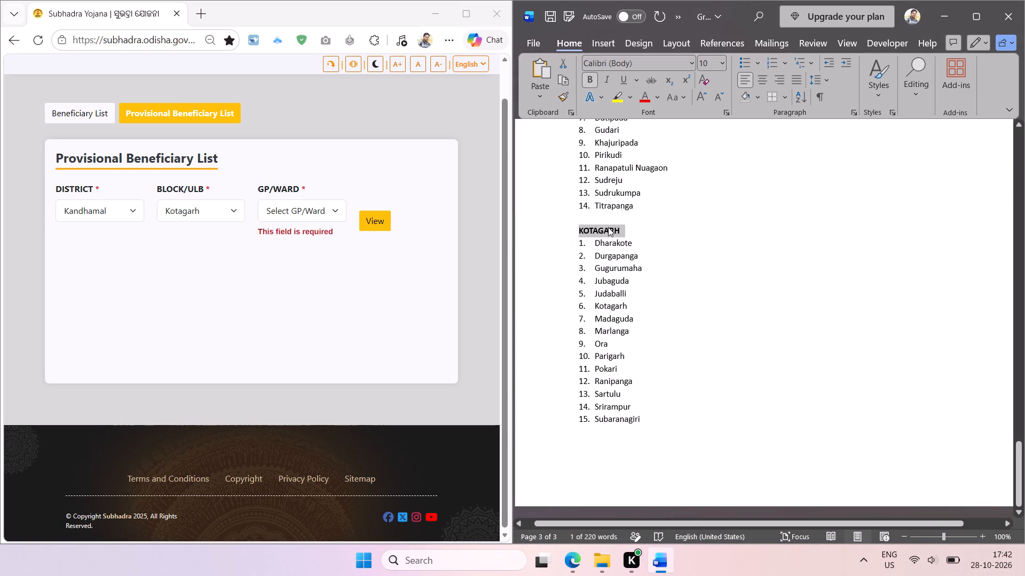
{"action": "key", "text": "ctrl+c"}
{"action": "left_click", "coordinate": [651, 426]}
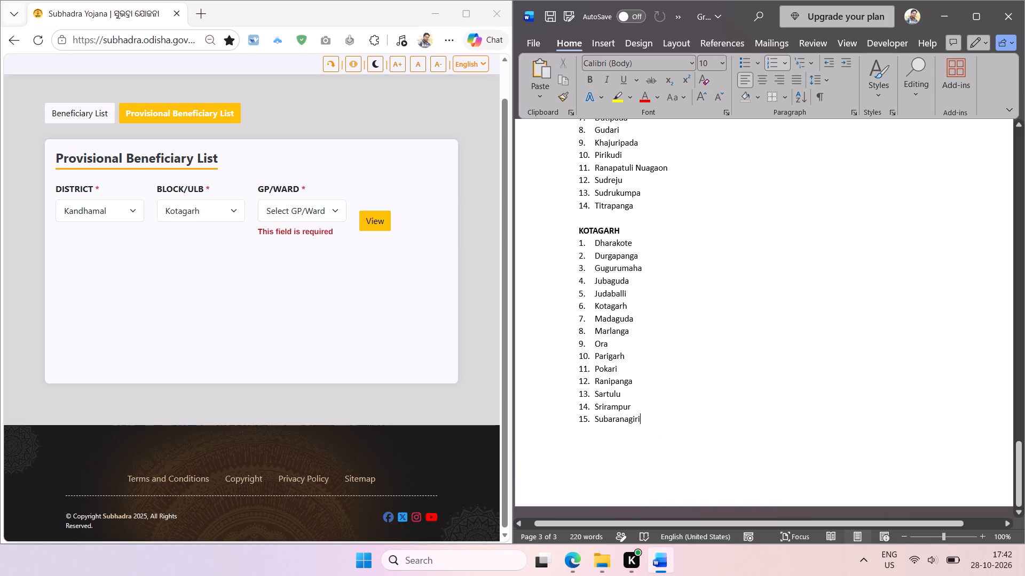
{"action": "key", "text": "Return"}
{"action": "key", "text": "Return"}
{"action": "key", "text": "Return"}
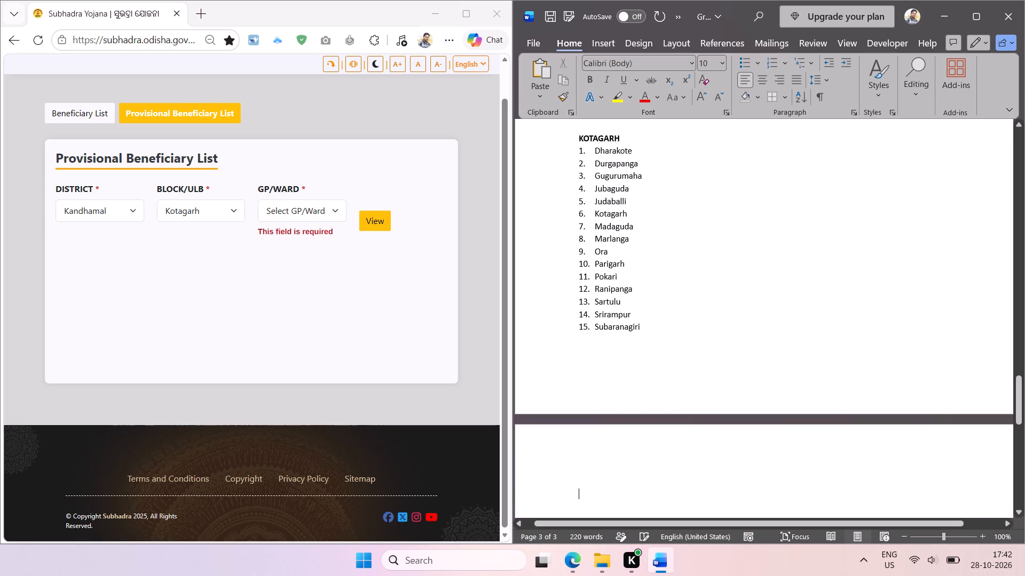
{"action": "key", "text": "ctrl+v"}
Choose the Phiringia block on the Subhadra Yojana page and copy its name with screen text extraction.
{"action": "scroll", "coordinate": [662, 427], "scroll_direction": "down", "scroll_amount": 2}
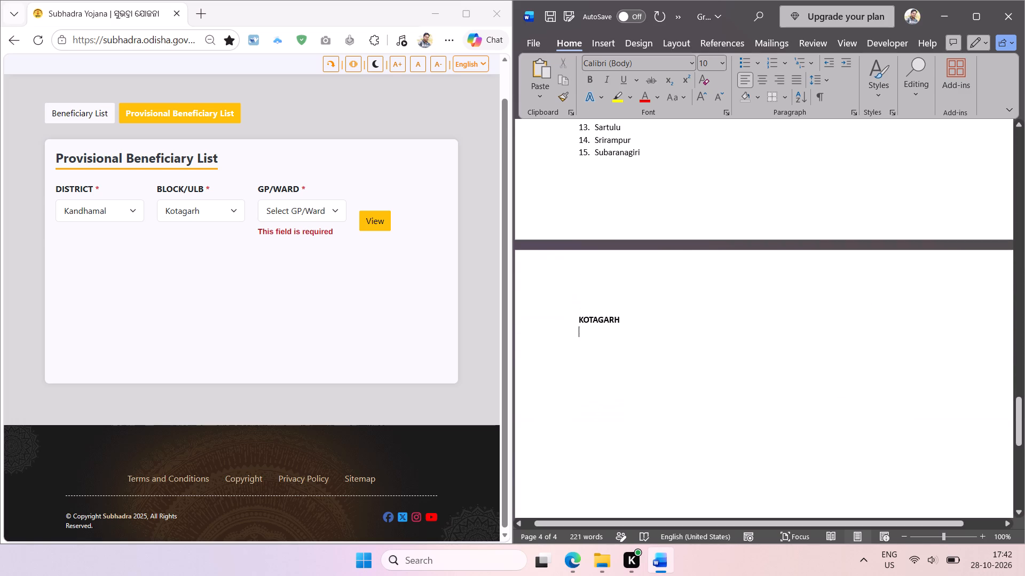
{"action": "scroll", "coordinate": [662, 427], "scroll_direction": "down", "scroll_amount": 2}
{"action": "left_click", "coordinate": [230, 211]}
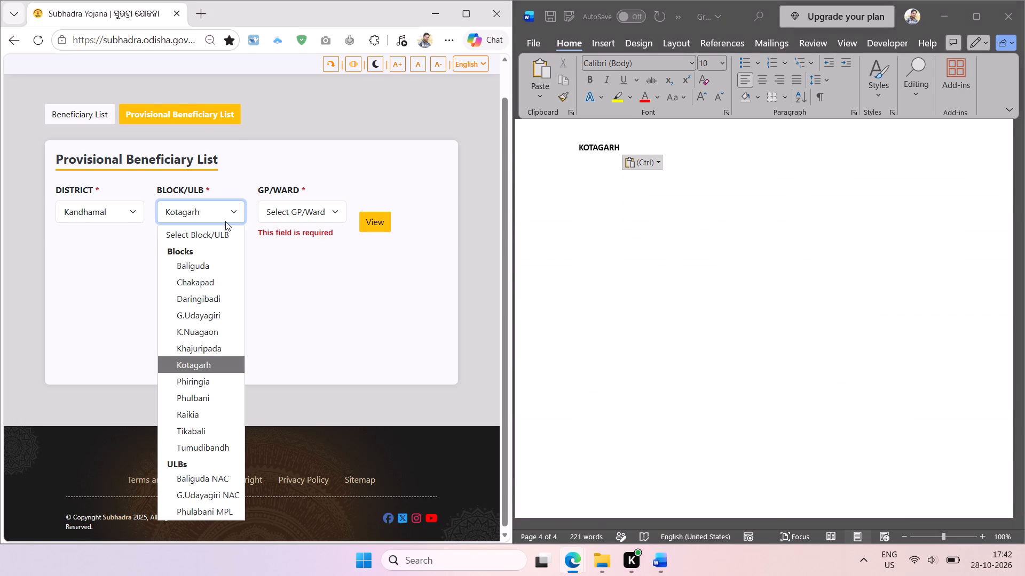
{"action": "left_click", "coordinate": [205, 377]}
{"action": "left_click", "coordinate": [211, 287]}
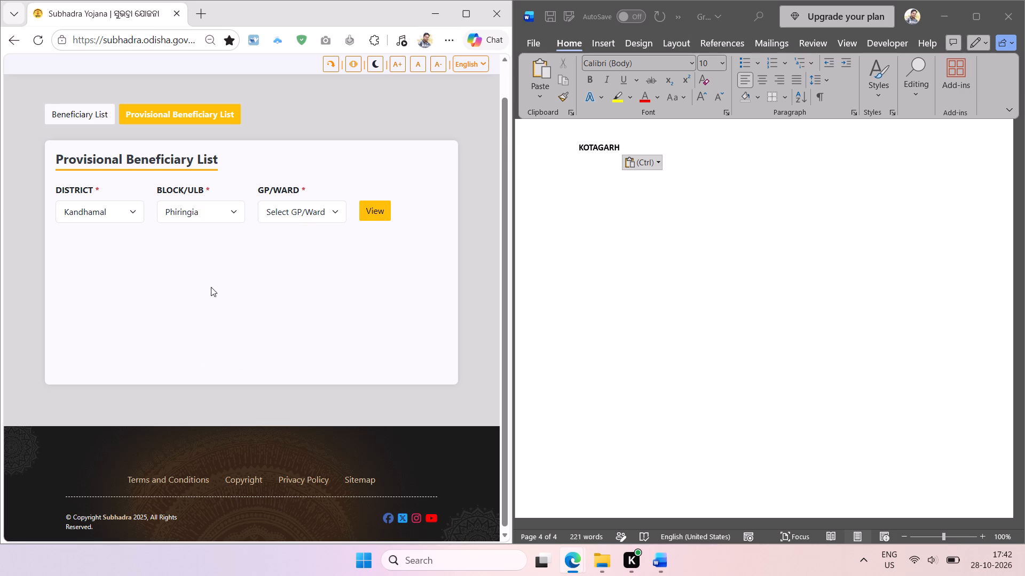
{"action": "key", "text": "shift+super+t"}
{"action": "left_click_drag", "start_coordinate": [161, 202], "coordinate": [220, 244]}
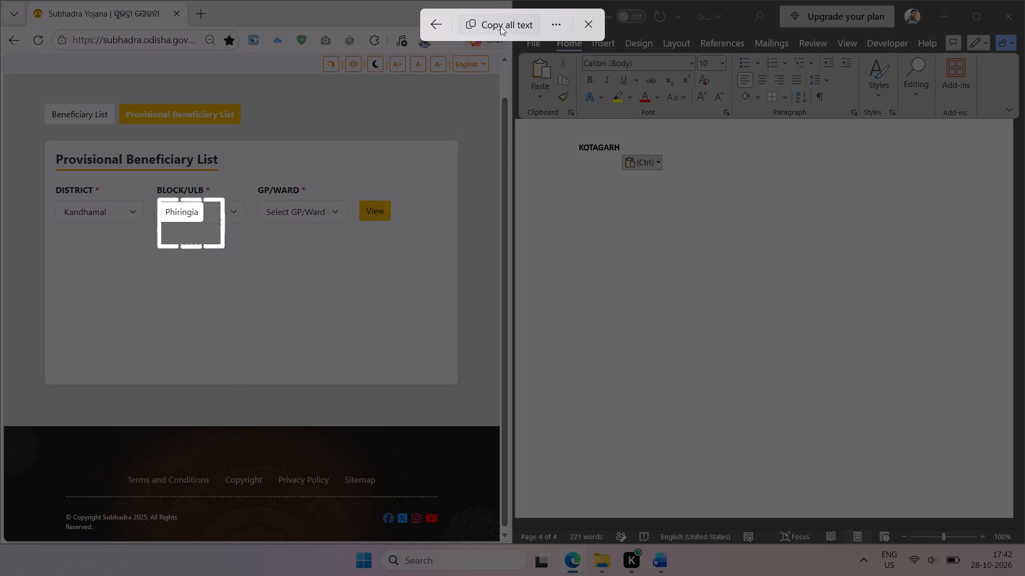
{"action": "left_click", "coordinate": [500, 26]}
In Word, replace the lower KOTAGARH heading with the copied block name in capitals, PHIRINGIA.
{"action": "left_click", "coordinate": [699, 238]}
{"action": "double_click", "coordinate": [606, 150]}
{"action": "key", "text": "ctrl+v"}
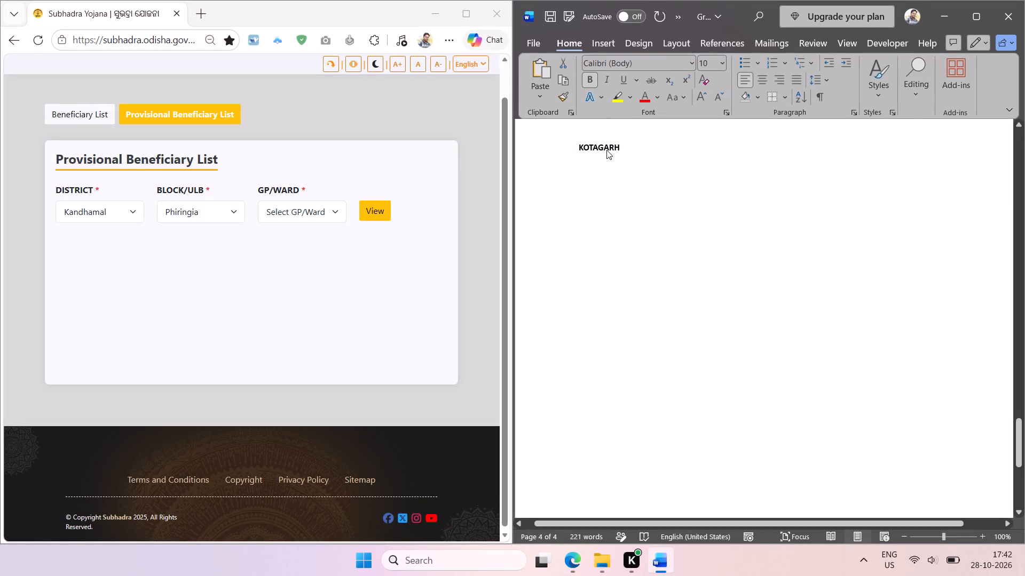
{"action": "key", "text": "shift+F3"}
{"action": "key", "text": "Return"}
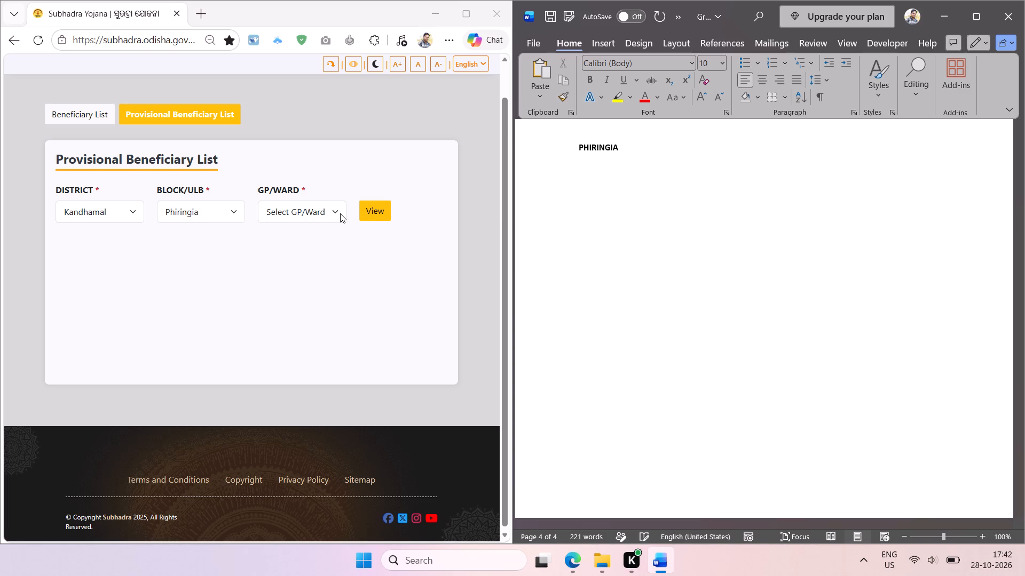
Extract the Phiringia gram panchayat names Balandapada to Phringia as screen text and paste them below the PHIRINGIA heading in Word.
{"action": "left_click", "coordinate": [337, 213]}
{"action": "key", "text": "shift+super+t"}
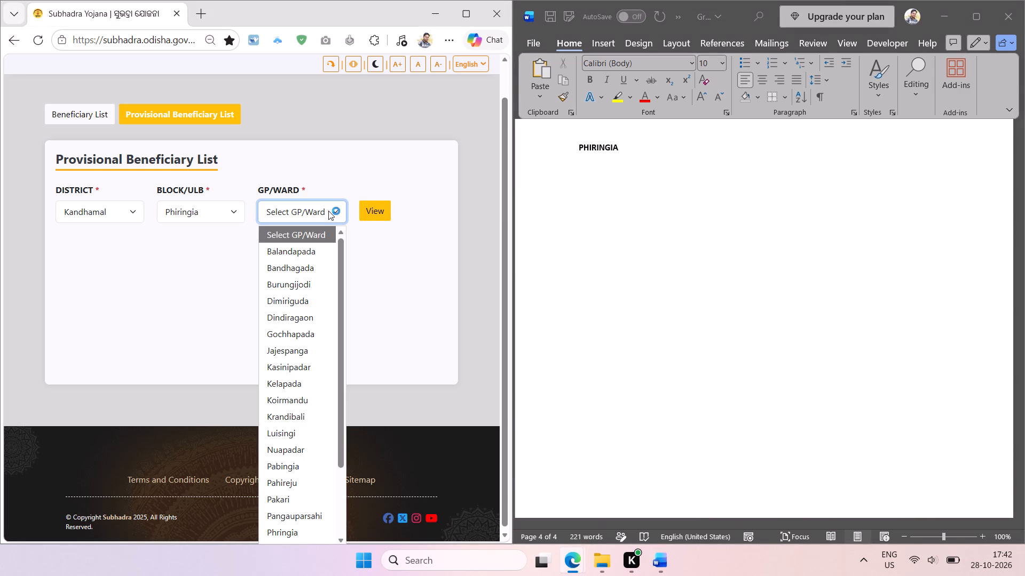
{"action": "left_click_drag", "start_coordinate": [262, 245], "coordinate": [333, 539]}
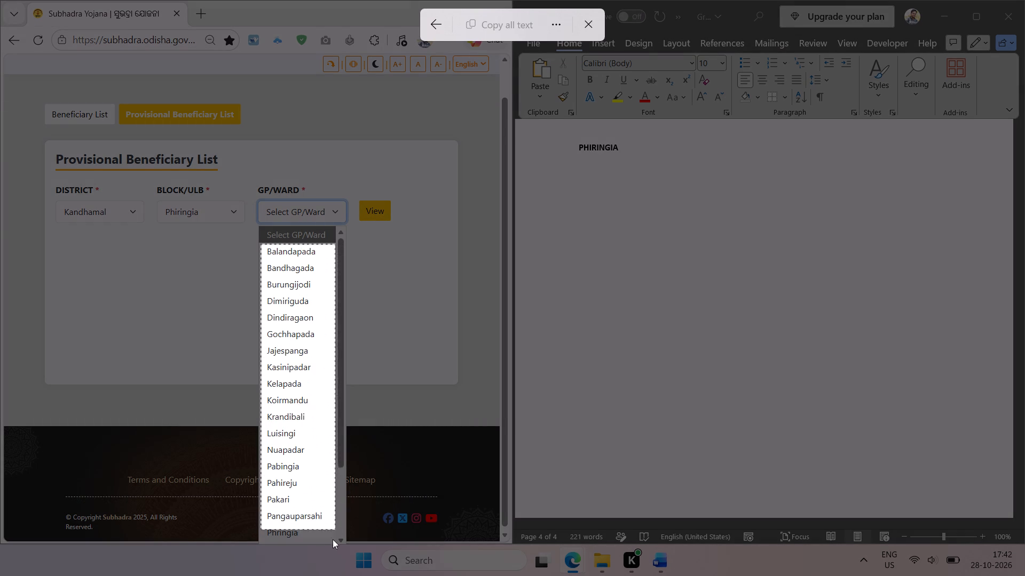
{"action": "left_click_drag", "start_coordinate": [333, 539], "coordinate": [332, 540]}
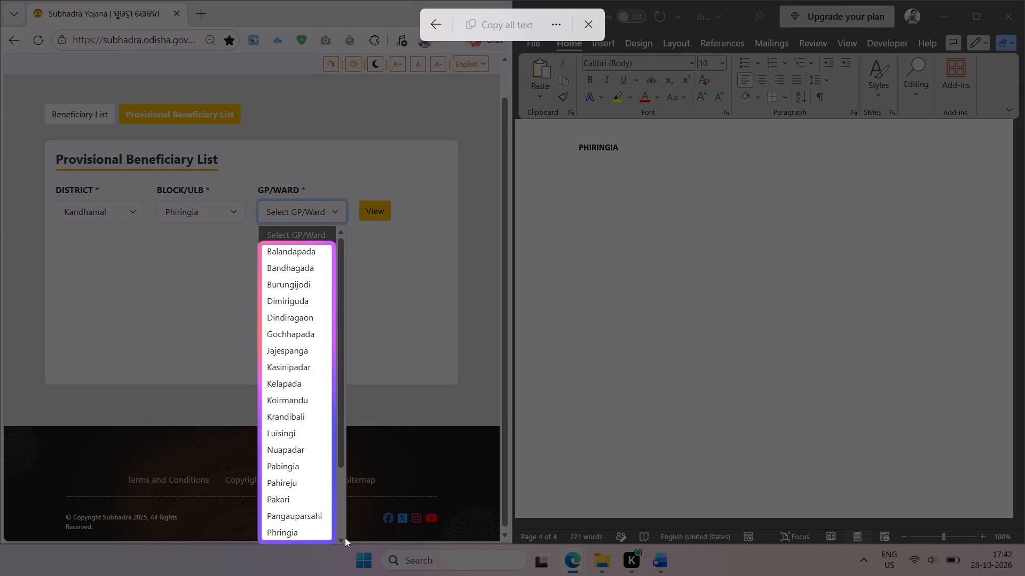
{"action": "left_click", "coordinate": [515, 25]}
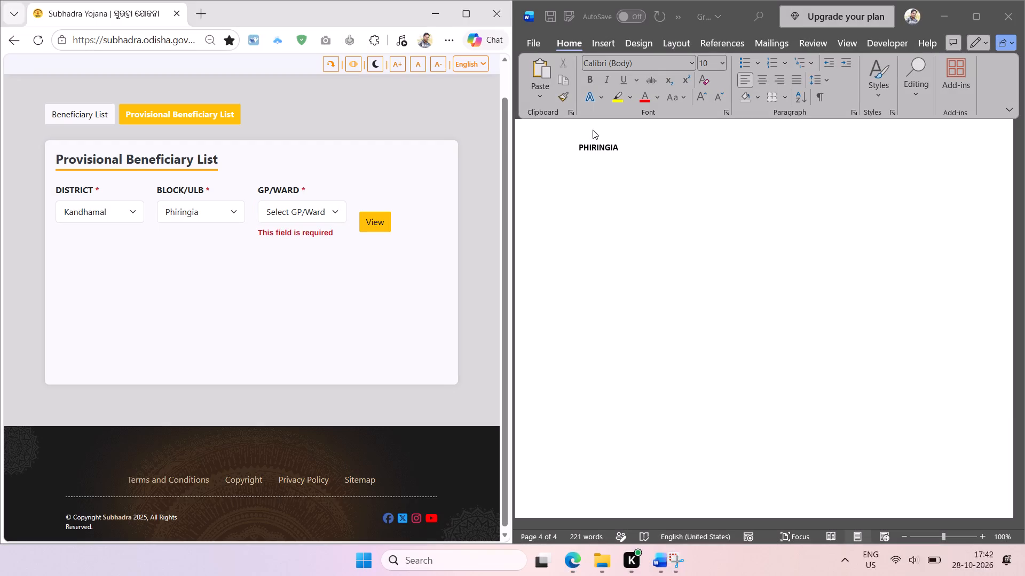
{"action": "left_click", "coordinate": [579, 160]}
{"action": "key", "text": "ctrl+v"}
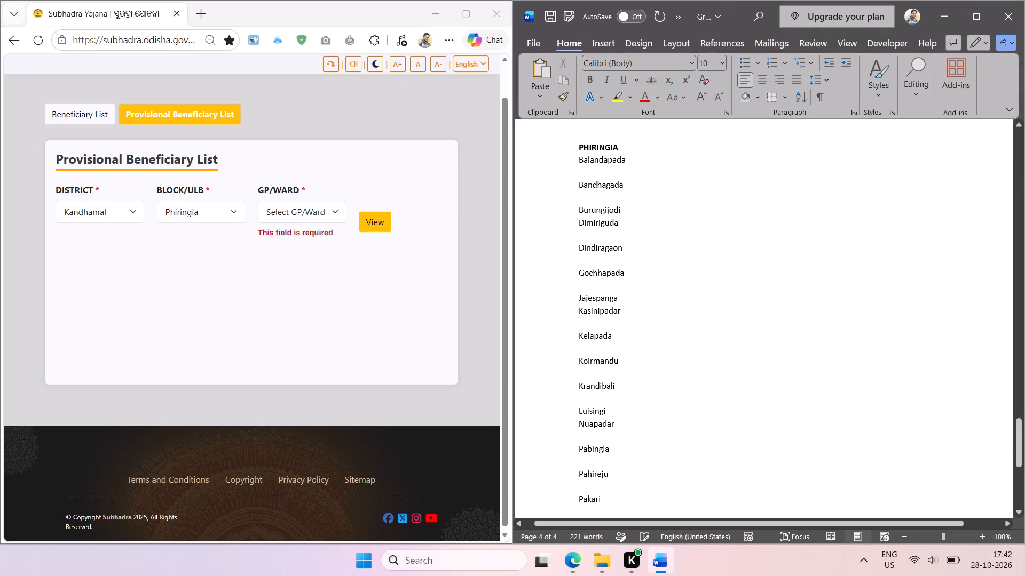
{"action": "key", "text": "Return"}
{"action": "key", "text": "Return"}
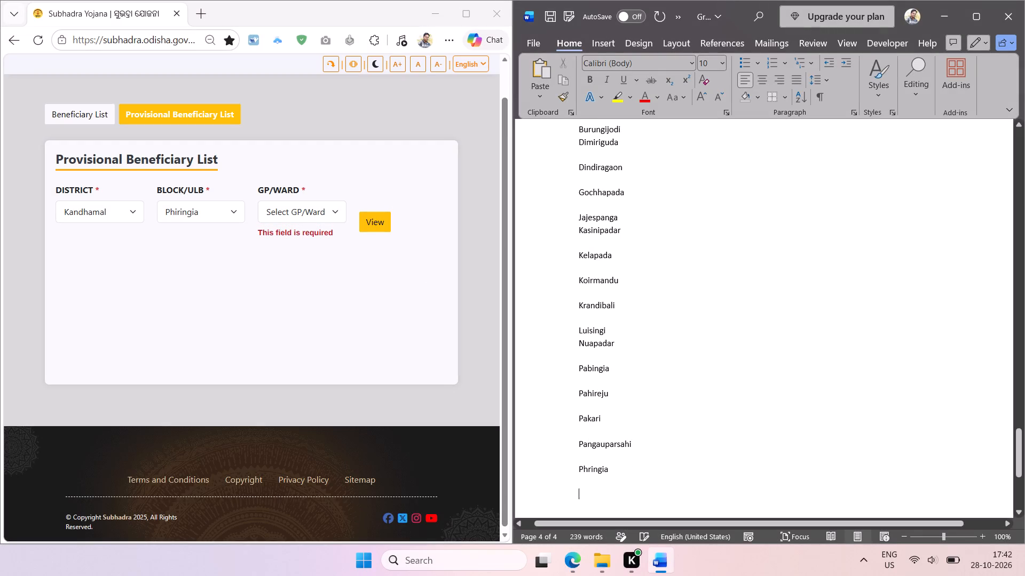
Extract the remaining Phiringia names, Phringia to Taladandikia, as screen text and paste them at the end of the Word list.
{"action": "left_click", "coordinate": [330, 211]}
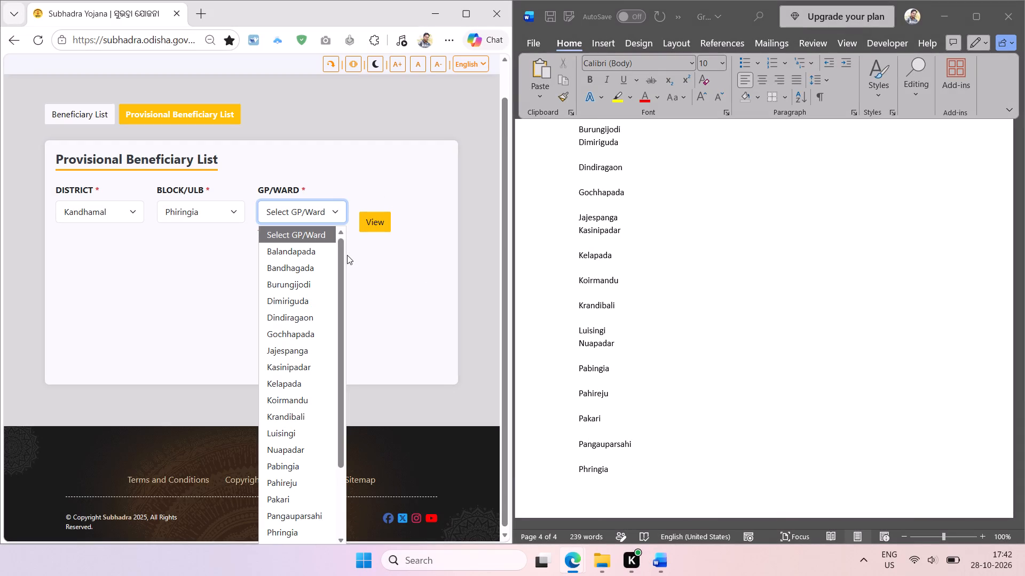
{"action": "left_click_drag", "start_coordinate": [343, 255], "coordinate": [350, 397]}
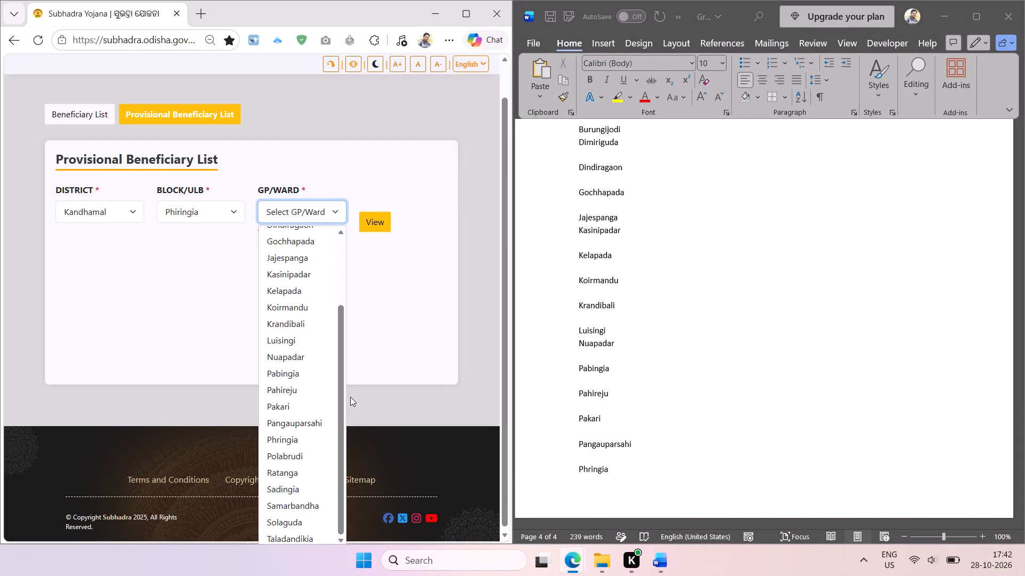
{"action": "key", "text": "shift+super+t"}
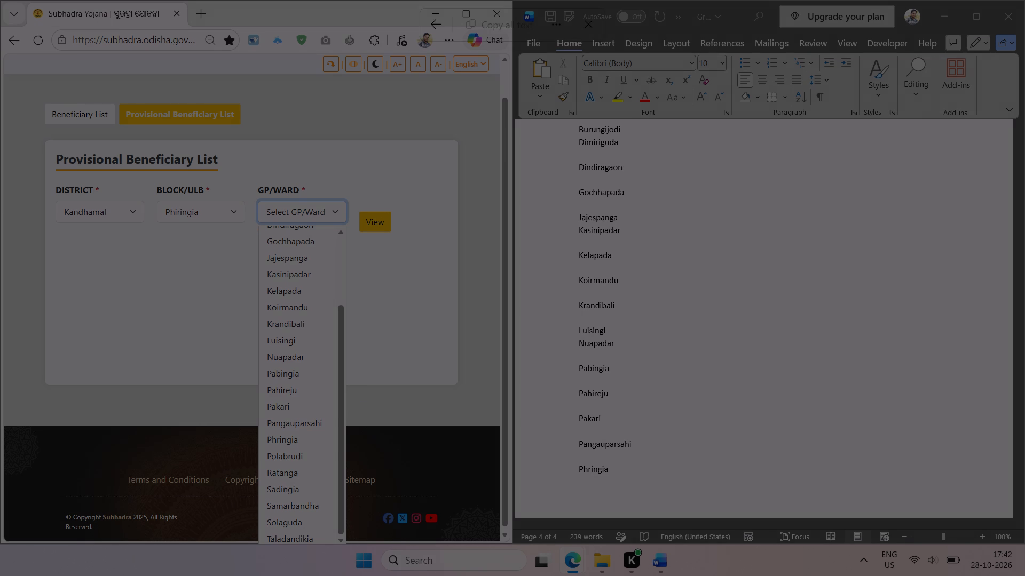
{"action": "left_click_drag", "start_coordinate": [262, 432], "coordinate": [322, 555]}
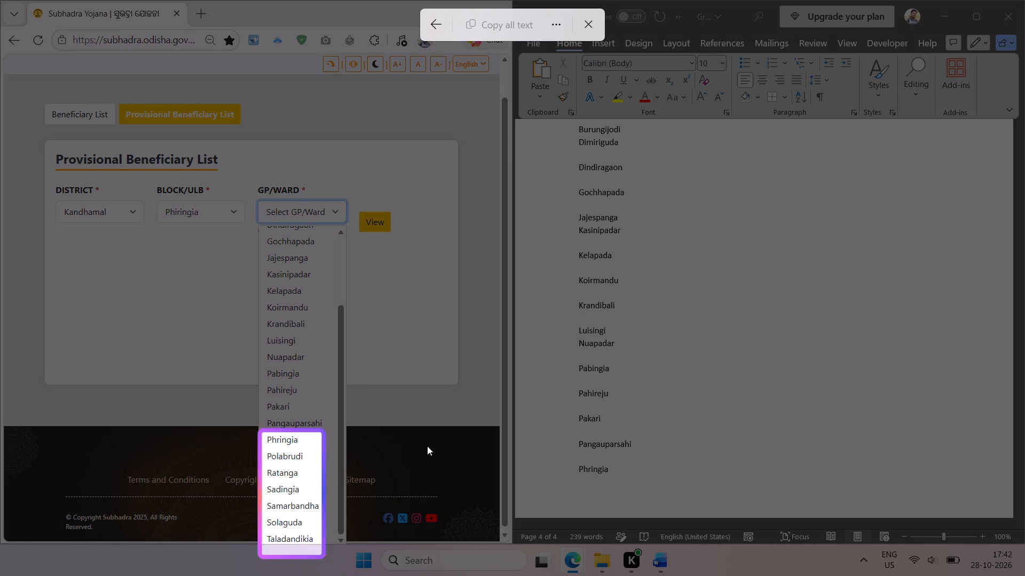
{"action": "left_click", "coordinate": [507, 23]}
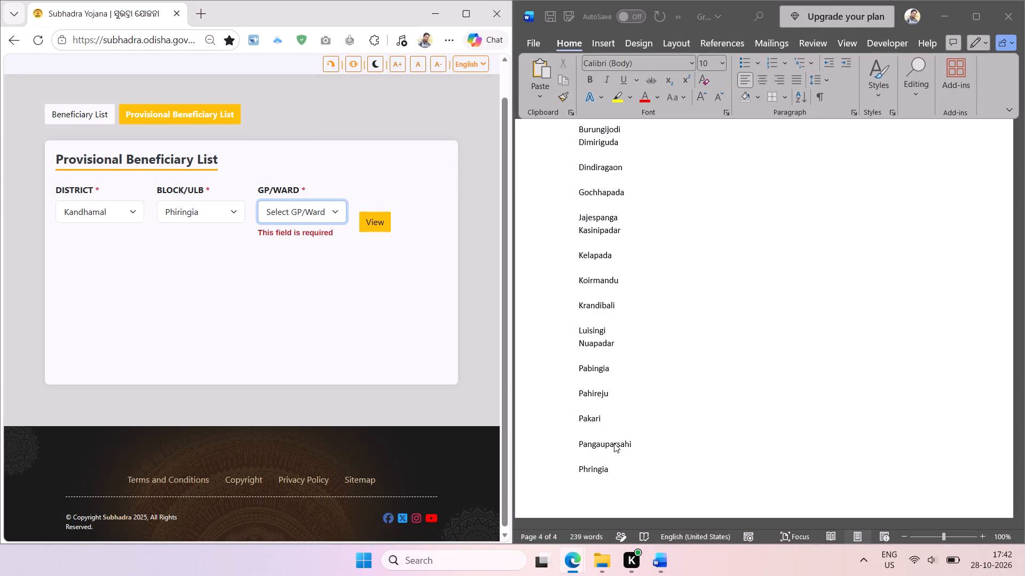
{"action": "left_click", "coordinate": [605, 468]}
{"action": "key", "text": "ctrl+v"}
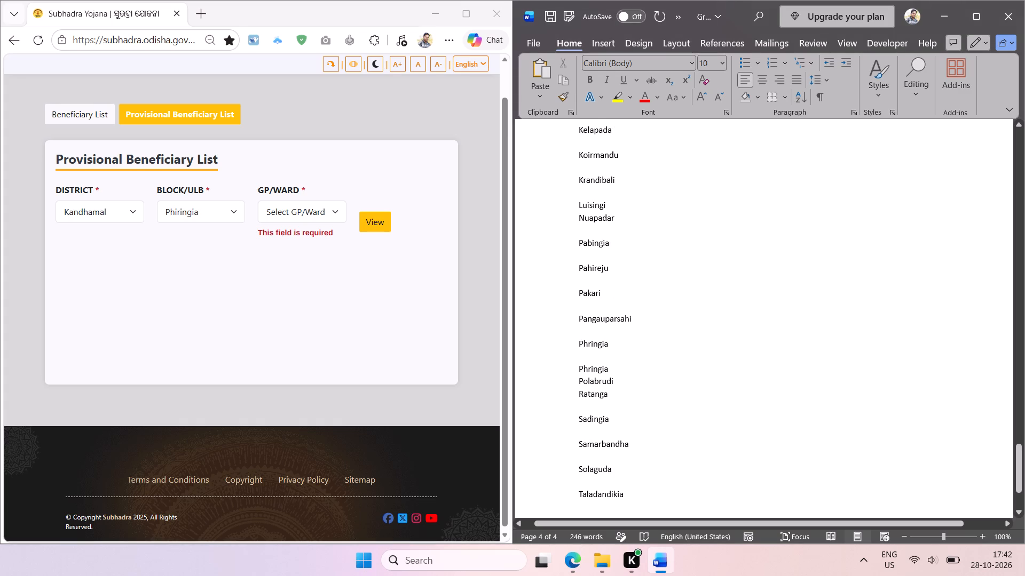
Delete the duplicate Phringia entry above Polabrudi.
{"action": "double_click", "coordinate": [600, 365]}
{"action": "left_click", "coordinate": [641, 422]}
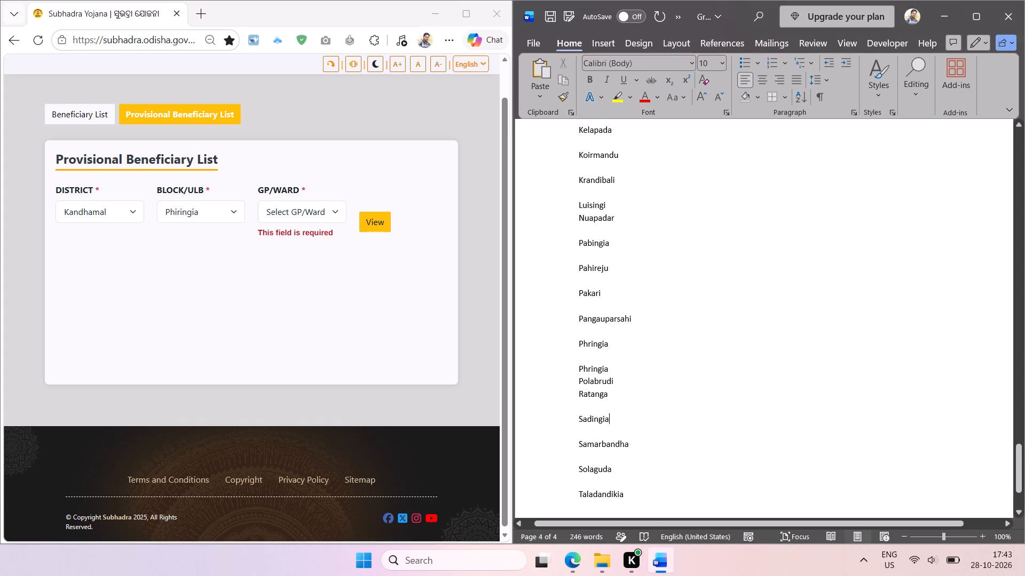
{"action": "double_click", "coordinate": [597, 368]}
{"action": "key", "text": "BackSpace"}
Remove the blank lines between Ratanga and Taladandikia in the PHIRINGIA list.
{"action": "left_click", "coordinate": [672, 269]}
{"action": "scroll", "coordinate": [672, 269], "scroll_direction": "up", "scroll_amount": 2}
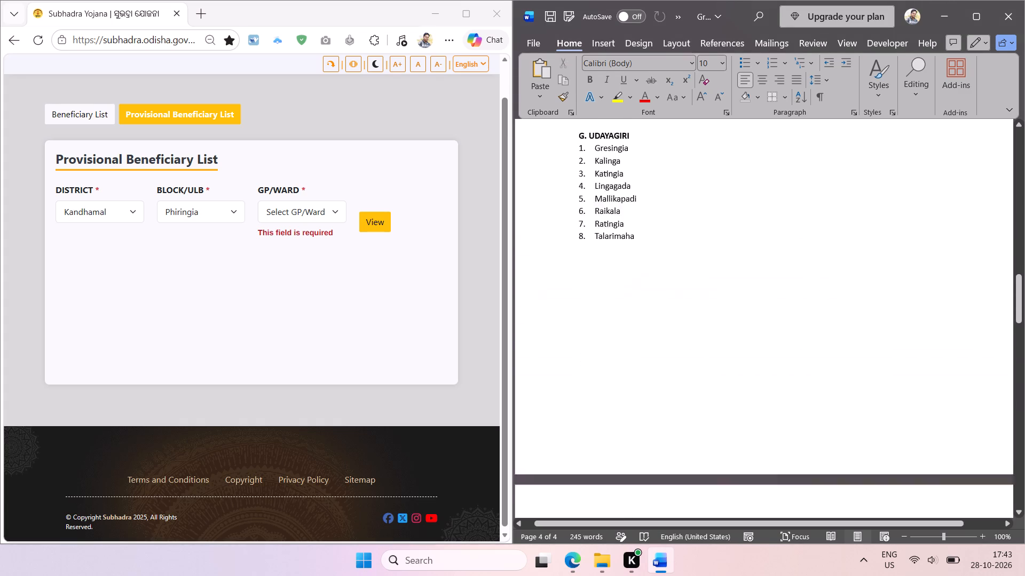
{"action": "scroll", "coordinate": [672, 269], "scroll_direction": "up", "scroll_amount": 1}
{"action": "scroll", "coordinate": [634, 347], "scroll_direction": "down", "scroll_amount": 1}
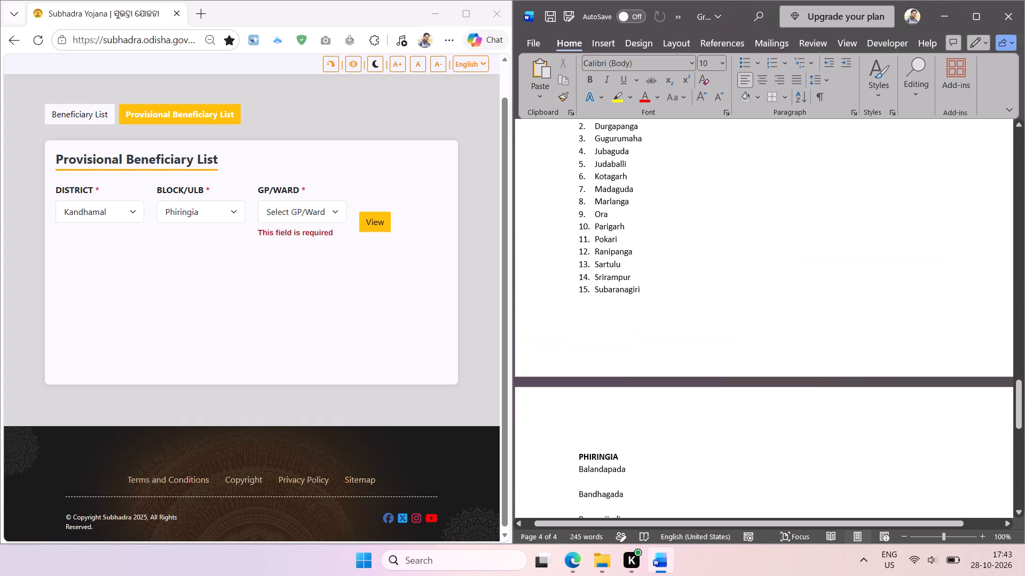
{"action": "scroll", "coordinate": [634, 347], "scroll_direction": "down", "scroll_amount": 2}
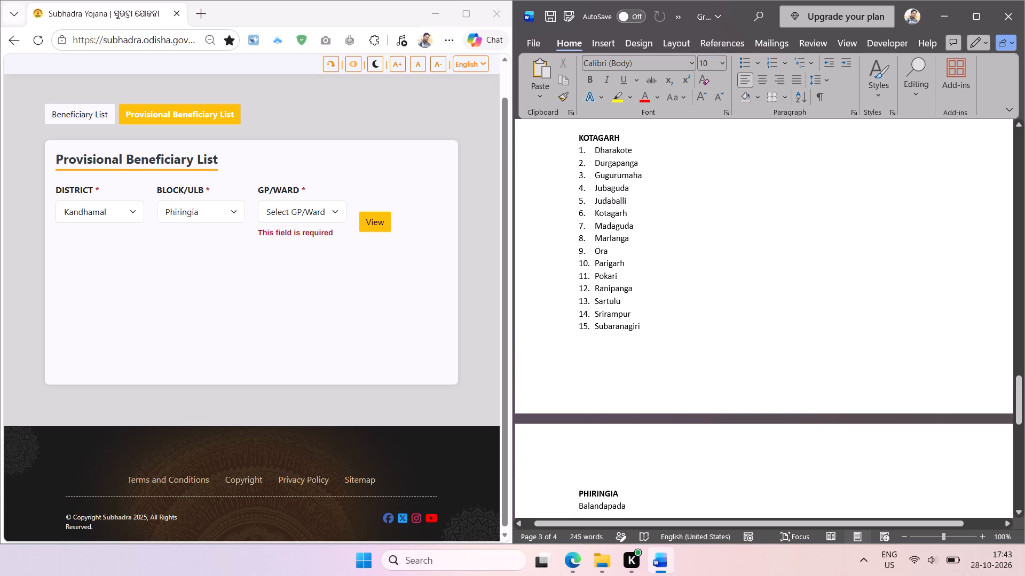
{"action": "scroll", "coordinate": [634, 347], "scroll_direction": "down", "scroll_amount": 2}
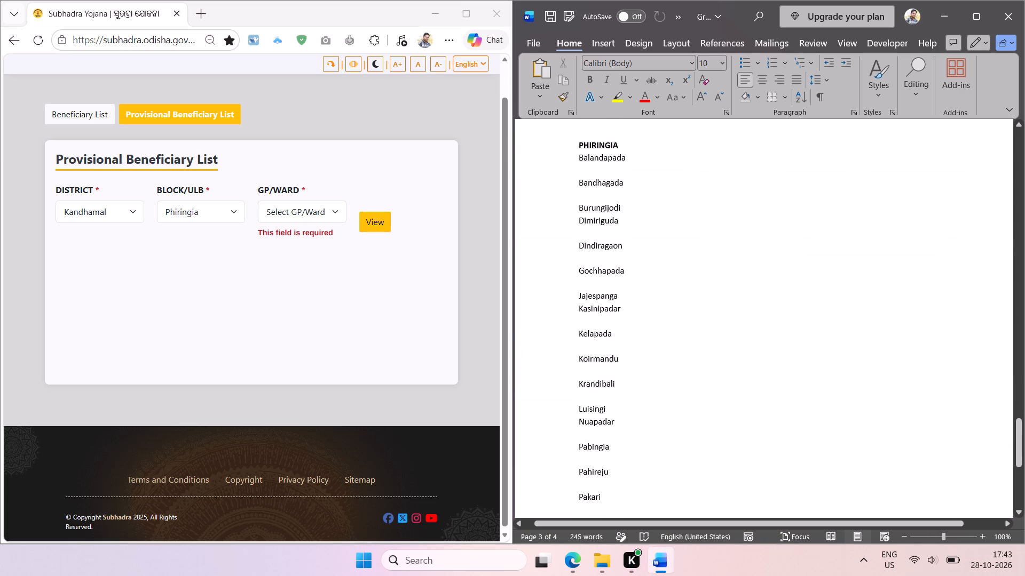
{"action": "scroll", "coordinate": [636, 396], "scroll_direction": "down", "scroll_amount": 2}
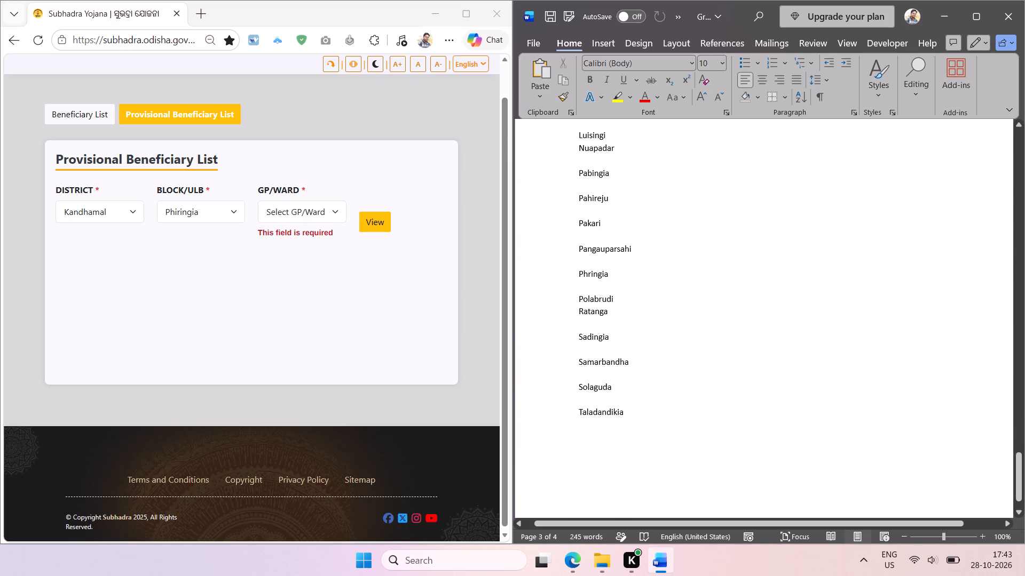
{"action": "scroll", "coordinate": [605, 427], "scroll_direction": "down", "scroll_amount": 1}
{"action": "left_click", "coordinate": [599, 415]}
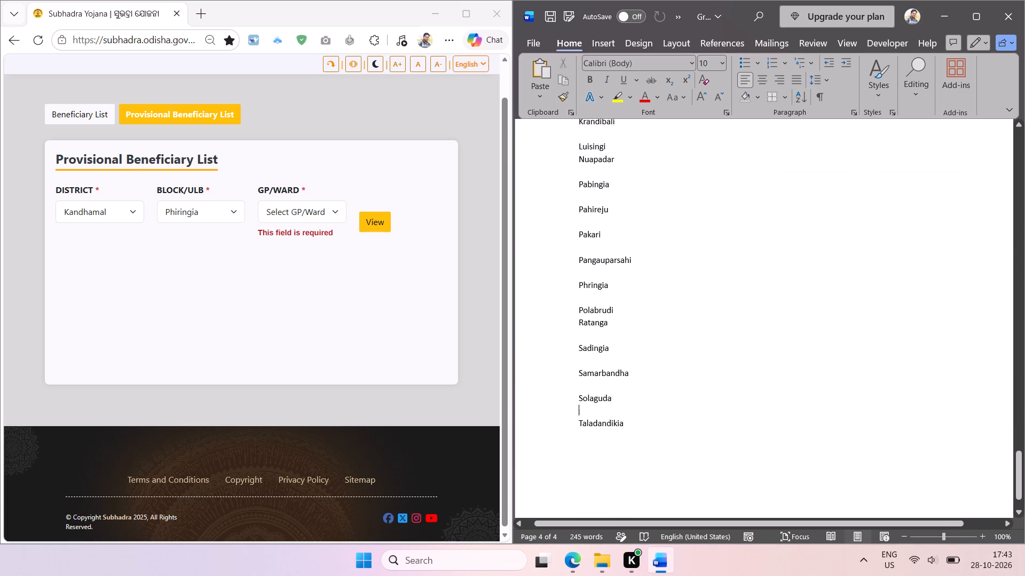
{"action": "key", "text": "BackSpace"}
{"action": "key", "text": "Up"}
{"action": "key", "text": "BackSpace"}
{"action": "key", "text": "Up"}
{"action": "key", "text": "BackSpace"}
{"action": "key", "text": "Up"}
{"action": "key", "text": "BackSpace"}
Remove the blank lines between Nuapadar and Polabrudi in the PHIRINGIA list.
{"action": "key", "text": "Up"}
{"action": "key", "text": "Up"}
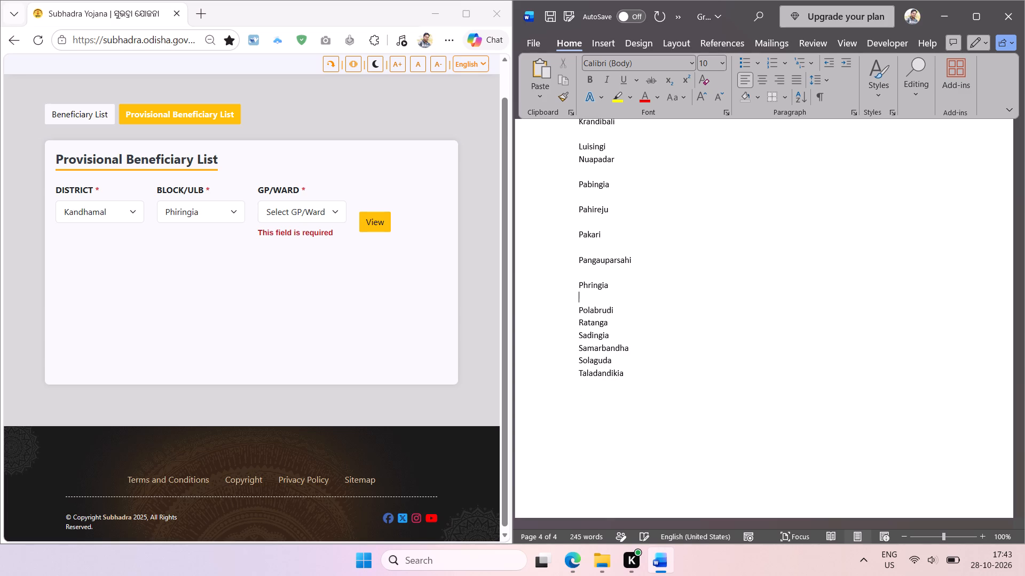
{"action": "key", "text": "BackSpace"}
{"action": "key", "text": "Up"}
{"action": "key", "text": "BackSpace"}
{"action": "key", "text": "Up"}
{"action": "key", "text": "BackSpace"}
{"action": "key", "text": "Up"}
{"action": "key", "text": "BackSpace"}
{"action": "key", "text": "Up"}
{"action": "key", "text": "BackSpace"}
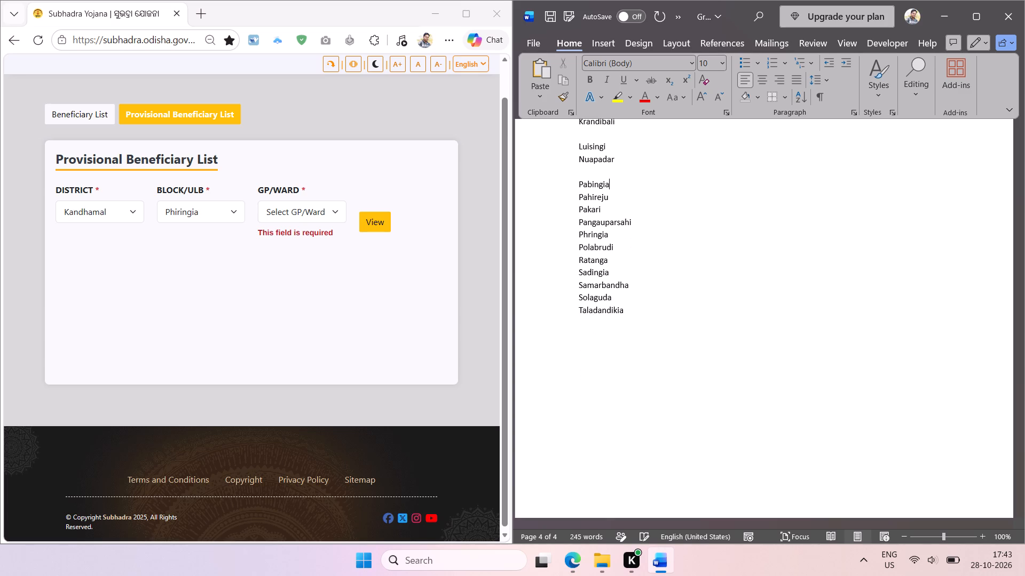
{"action": "key", "text": "Up"}
{"action": "key", "text": "BackSpace"}
Remove the blank lines between Dindiragaon and Luisingi in the PHIRINGIA list.
{"action": "scroll", "coordinate": [829, 430], "scroll_direction": "up", "scroll_amount": 2}
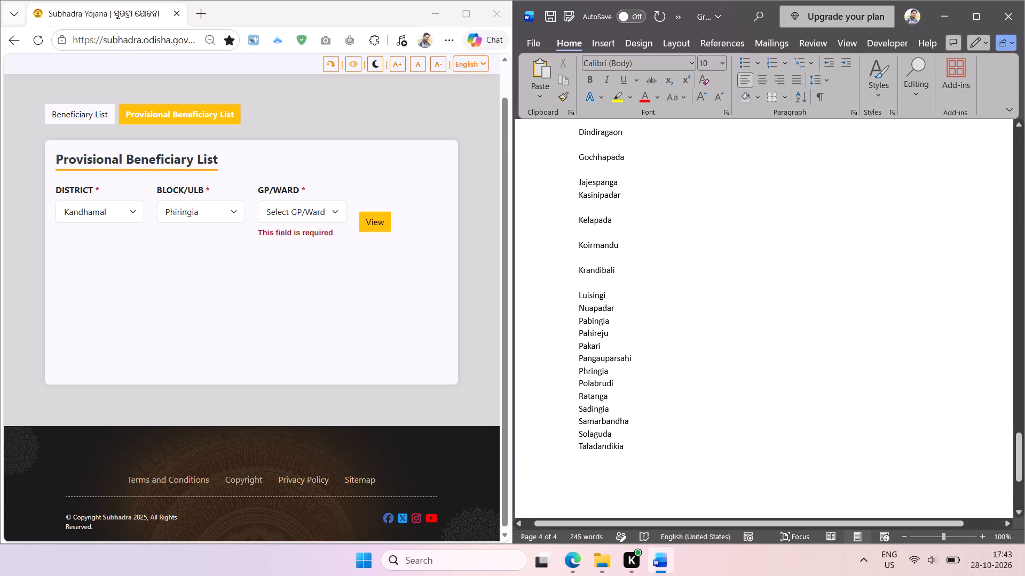
{"action": "scroll", "coordinate": [829, 430], "scroll_direction": "up", "scroll_amount": 1}
{"action": "key", "text": "Up"}
{"action": "key", "text": "Up"}
{"action": "key", "text": "BackSpace"}
{"action": "key", "text": "Up"}
{"action": "key", "text": "BackSpace"}
{"action": "key", "text": "Up"}
{"action": "key", "text": "BackSpace"}
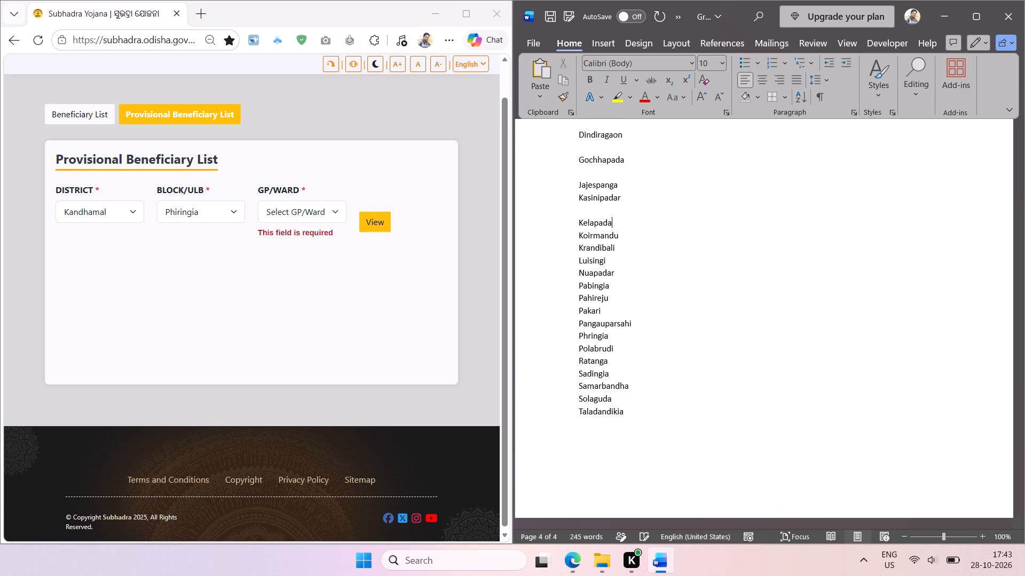
{"action": "key", "text": "Up"}
{"action": "key", "text": "BackSpace"}
{"action": "key", "text": "Up"}
{"action": "key", "text": "Up"}
{"action": "key", "text": "BackSpace"}
{"action": "key", "text": "Up"}
{"action": "key", "text": "BackSpace"}
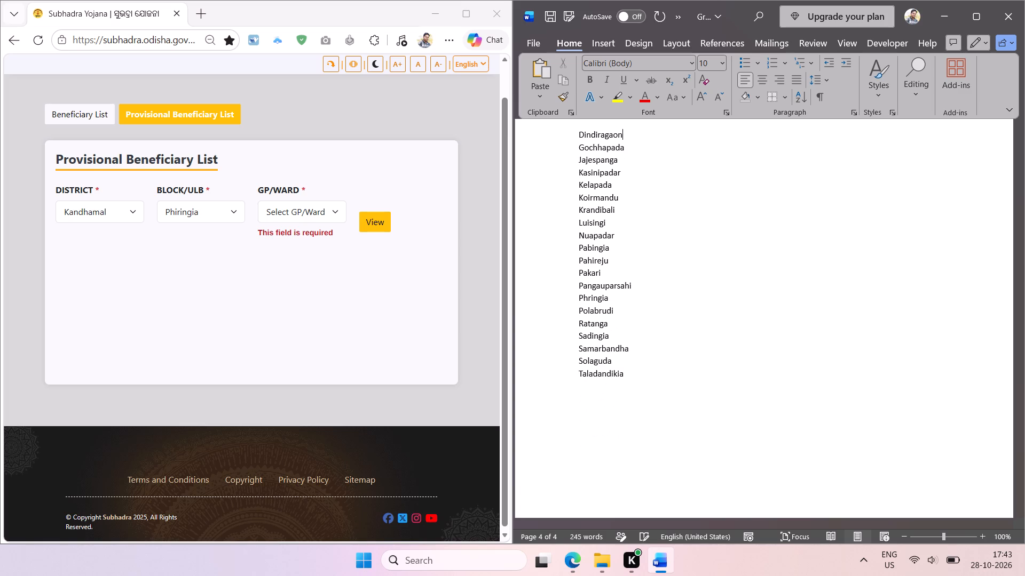
Remove the last blank lines between Balandapada and Dindiragaon, keeping the name Burungijodi intact.
{"action": "scroll", "coordinate": [829, 430], "scroll_direction": "up", "scroll_amount": 1}
{"action": "key", "text": "Up"}
{"action": "key", "text": "BackSpace"}
{"action": "key", "text": "Up"}
{"action": "key", "text": "BackSpace"}
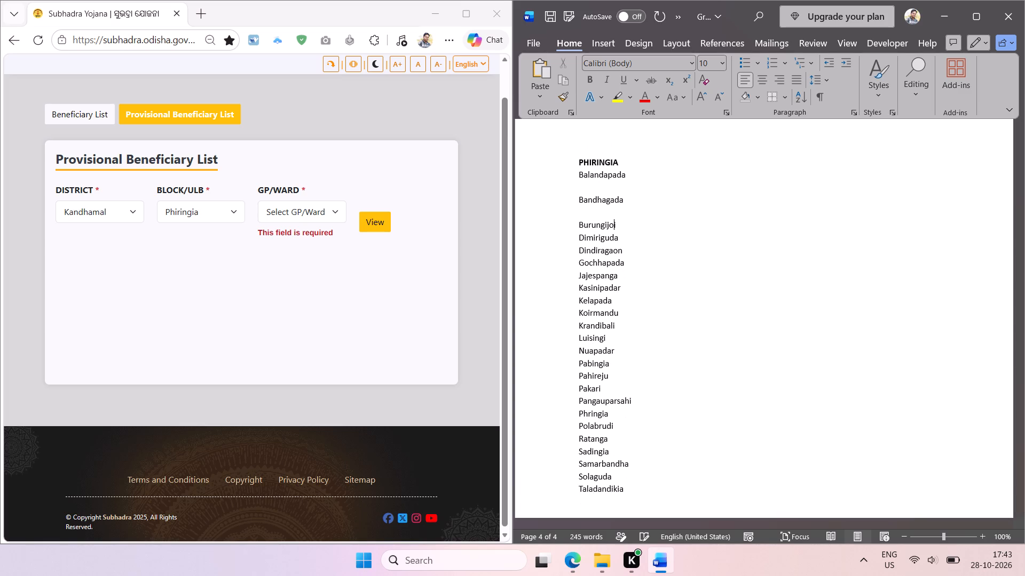
{"action": "key", "text": "ctrl+z"}
{"action": "key", "text": "Up"}
{"action": "key", "text": "BackSpace"}
{"action": "key", "text": "Up"}
{"action": "key", "text": "BackSpace"}
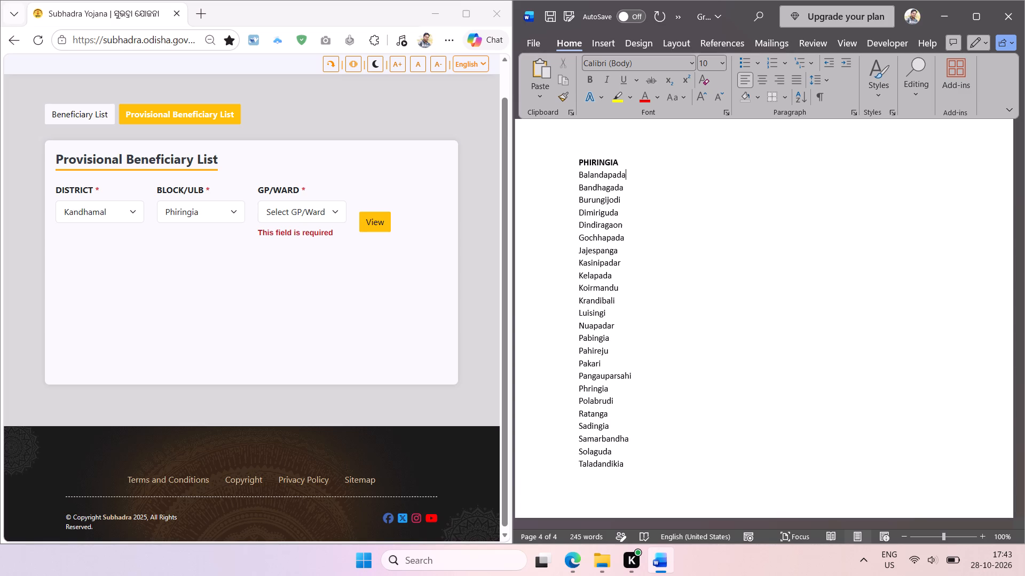
{"action": "left_click", "coordinate": [829, 430]}
Sort the PHIRINGIA names, Balandapada to Taladandikia, alphabetically, number them, and reduce the list's indent by one level.
{"action": "left_click", "coordinate": [578, 175]}
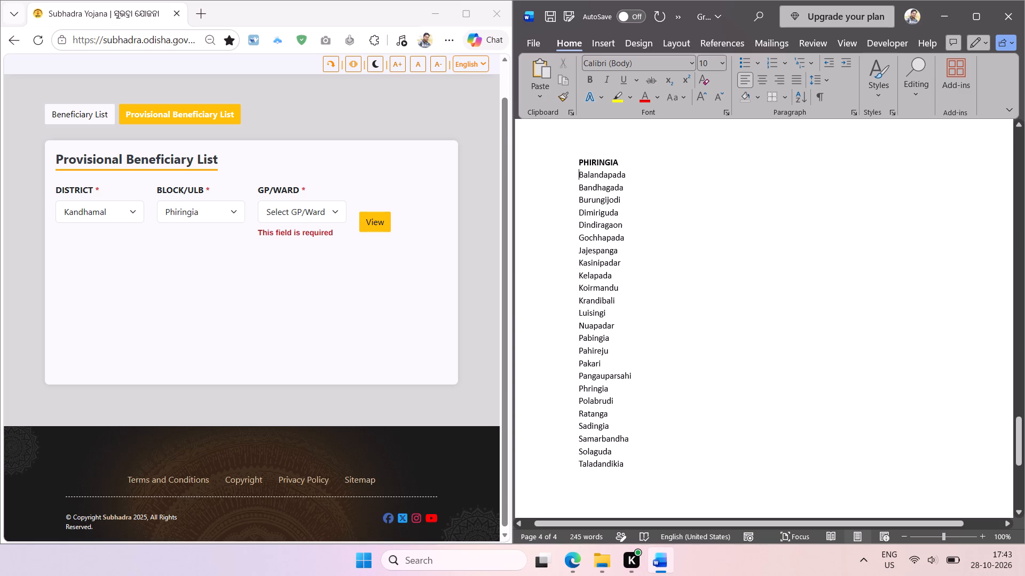
{"action": "left_click", "coordinate": [620, 464], "text": "shift"}
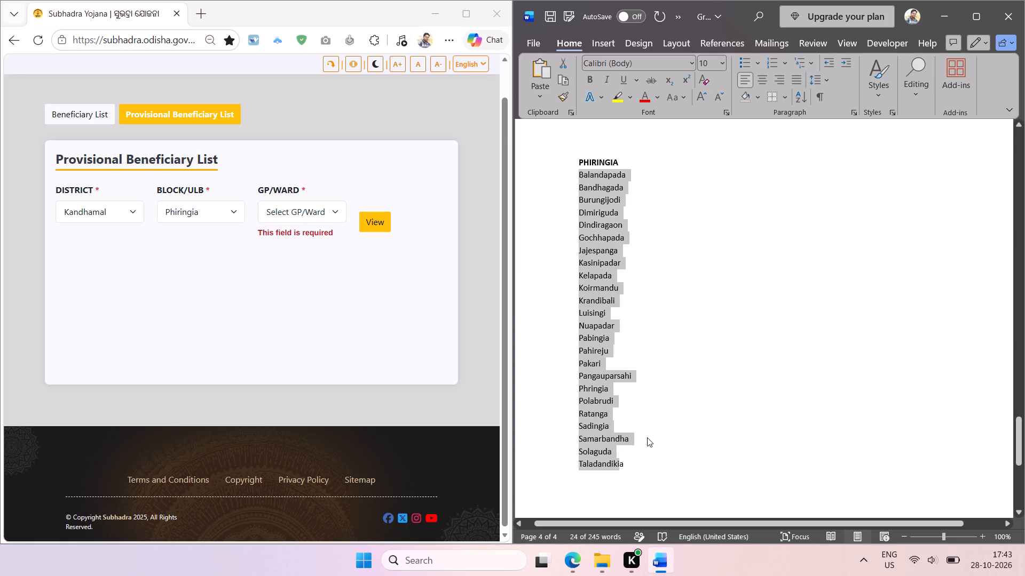
{"action": "left_click", "coordinate": [638, 459], "text": "shift"}
{"action": "left_click", "coordinate": [795, 94]}
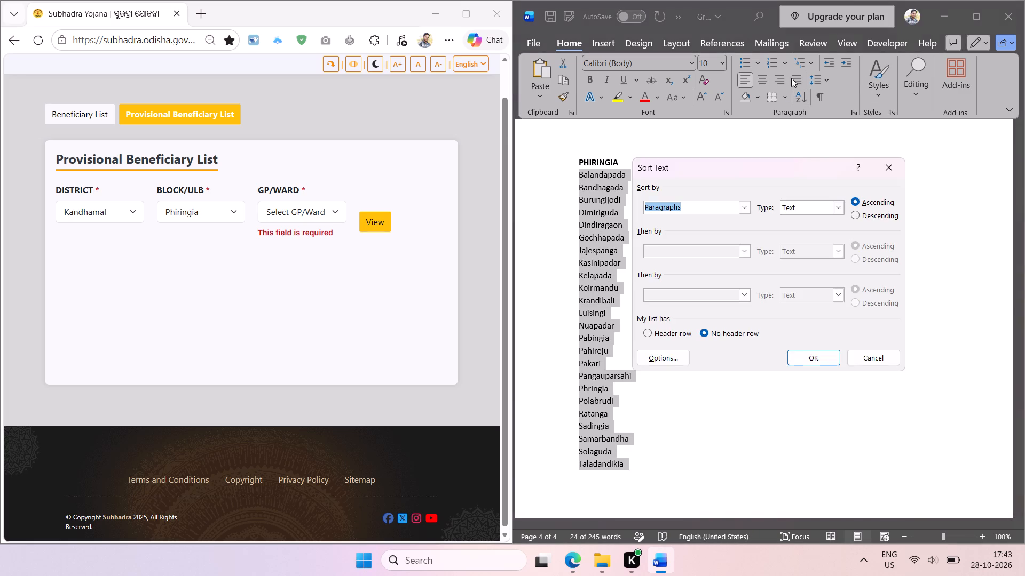
{"action": "key", "text": "Return"}
{"action": "left_click", "coordinate": [771, 59]}
{"action": "left_click", "coordinate": [825, 61]}
{"action": "left_click", "coordinate": [672, 188]}
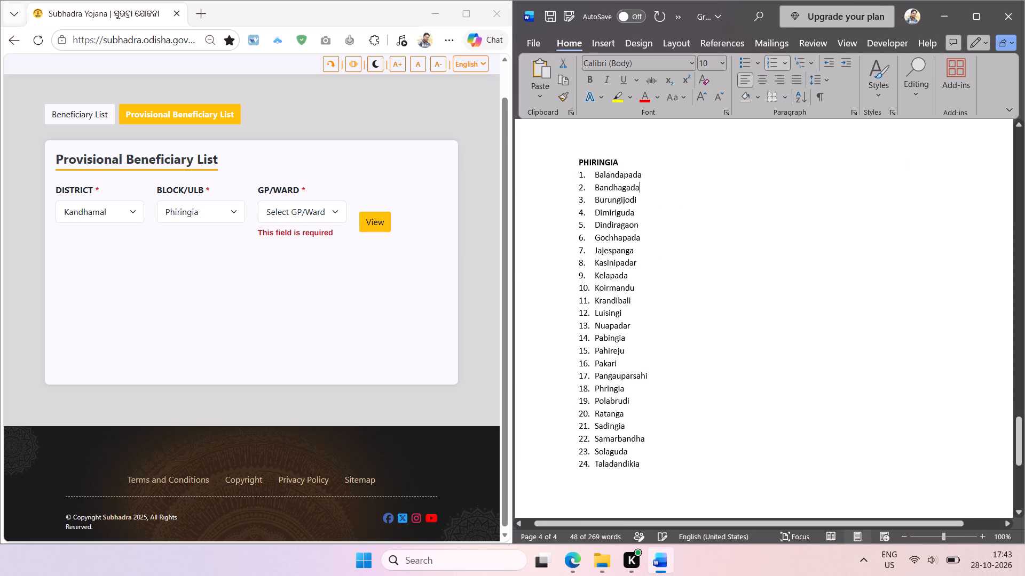
Copy the PHIRINGIA heading, paste it below Taladandikia with one blank line after the numbered list, and save the document.
{"action": "double_click", "coordinate": [592, 164]}
{"action": "key", "text": "ctrl+c"}
{"action": "scroll", "coordinate": [660, 318], "scroll_direction": "down", "scroll_amount": 2}
{"action": "left_click", "coordinate": [655, 148]}
{"action": "key", "text": "Return"}
{"action": "key", "text": "Return"}
{"action": "key", "text": "Return"}
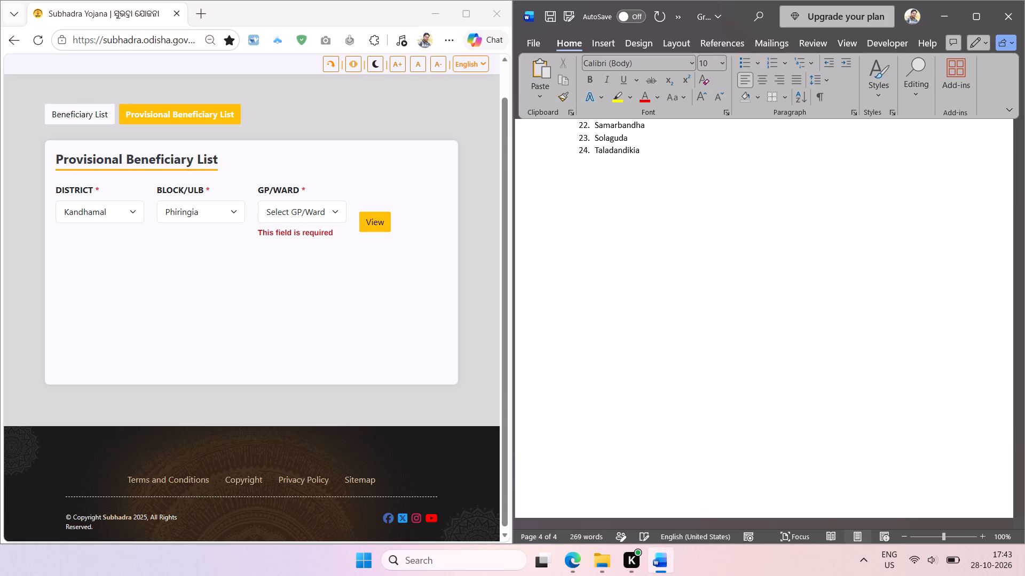
{"action": "key", "text": "ctrl+v"}
{"action": "key", "text": "ctrl+s"}
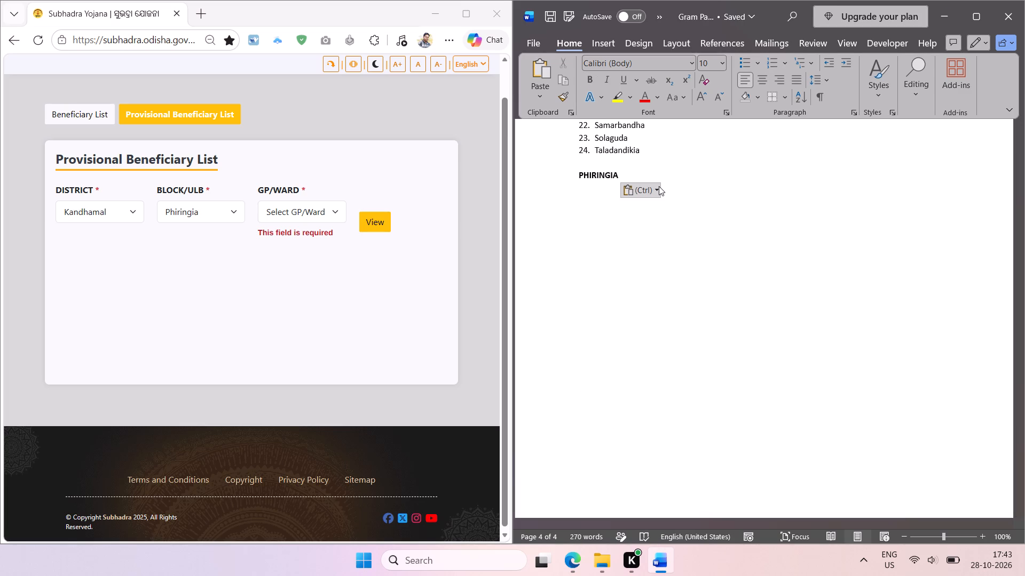
Select the Phulbani block on the website, extract its name as text, and replace the second PHIRINGIA heading with it in uppercase.
{"action": "left_click", "coordinate": [209, 214]}
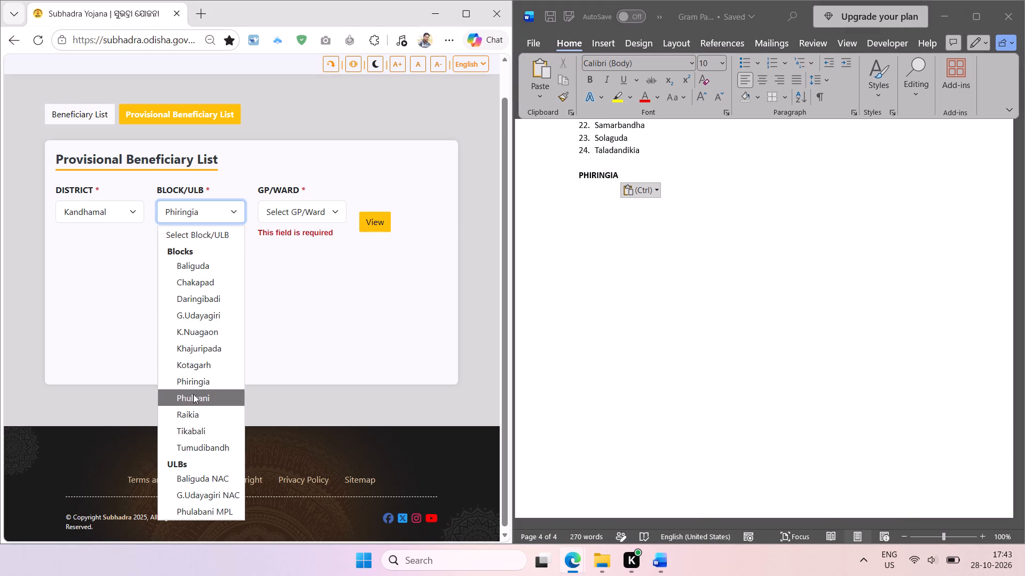
{"action": "left_click", "coordinate": [193, 394]}
{"action": "left_click", "coordinate": [209, 329]}
{"action": "key", "text": "shift+super+t"}
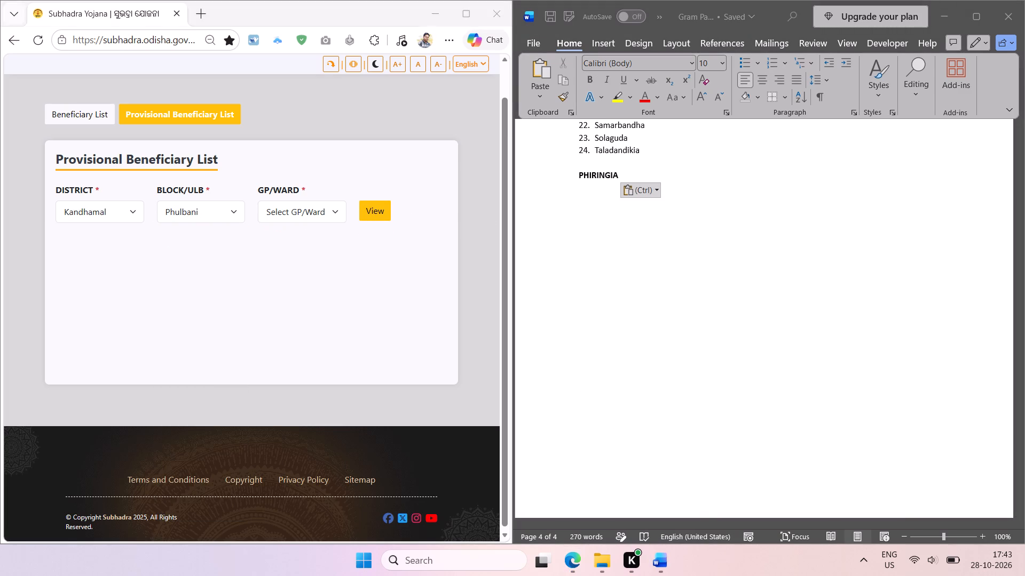
{"action": "left_click_drag", "start_coordinate": [161, 196], "coordinate": [219, 261]}
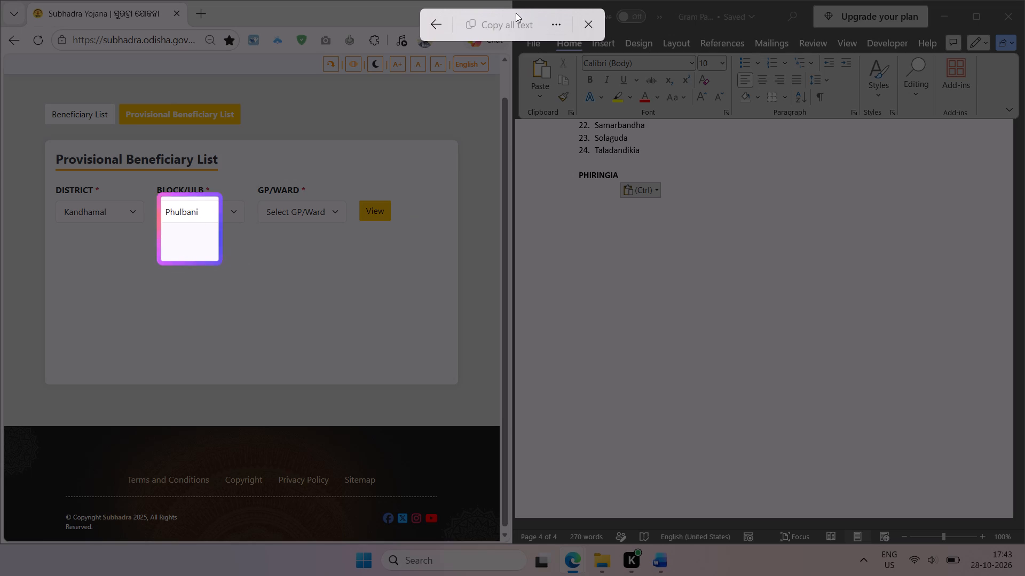
{"action": "left_click", "coordinate": [512, 23]}
{"action": "left_click", "coordinate": [606, 169]}
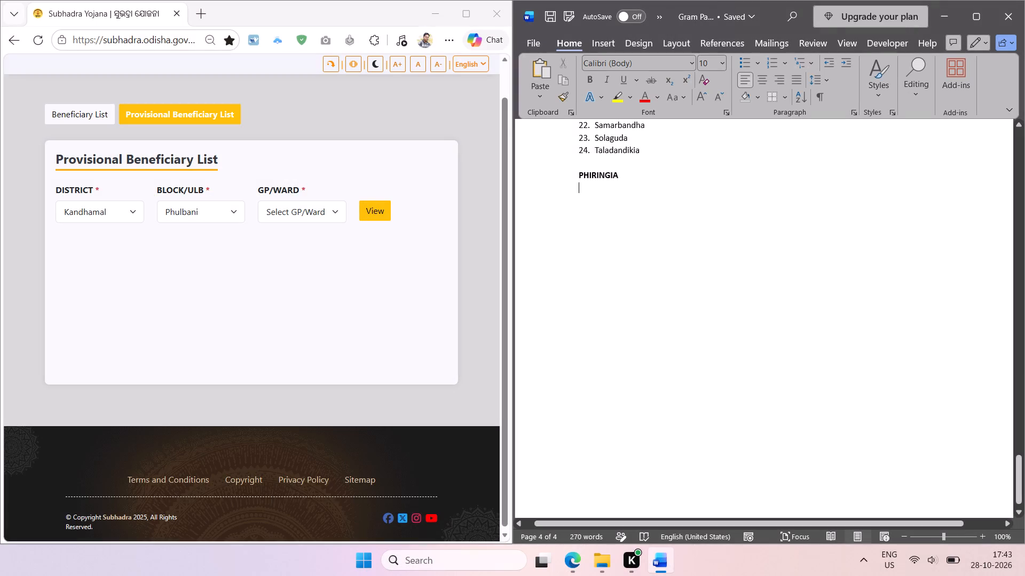
{"action": "double_click", "coordinate": [603, 177]}
{"action": "key", "text": "ctrl+v"}
{"action": "key", "text": "shift+F3"}
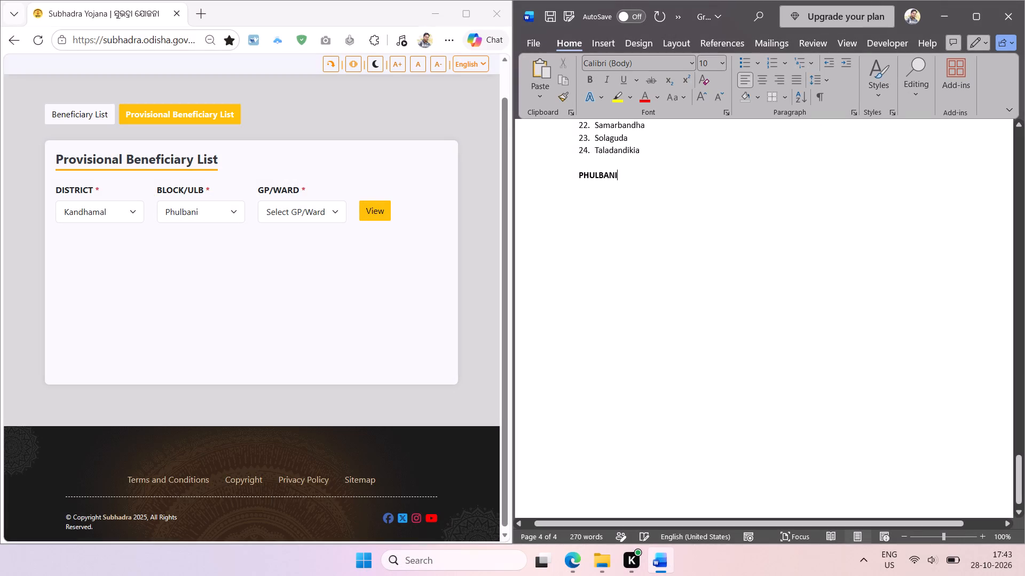
{"action": "key", "text": "Return"}
Extract Phulbani's gram panchayat names, Alami to Tudipaju, from the website's GP/Ward options and paste them under the PHULBANI heading.
{"action": "left_click", "coordinate": [329, 216]}
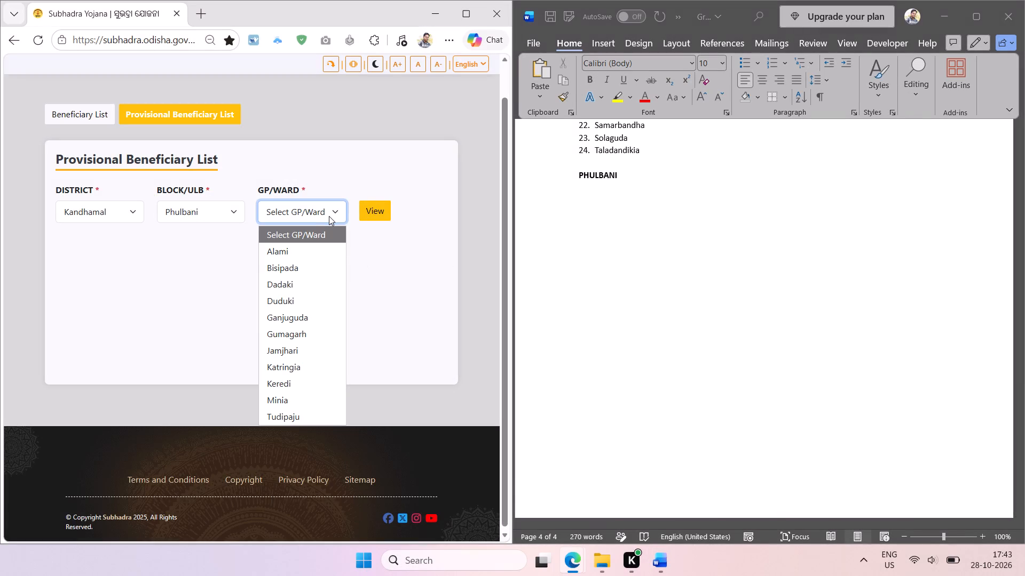
{"action": "key", "text": "shift+super+t"}
{"action": "left_click_drag", "start_coordinate": [260, 244], "coordinate": [334, 373]}
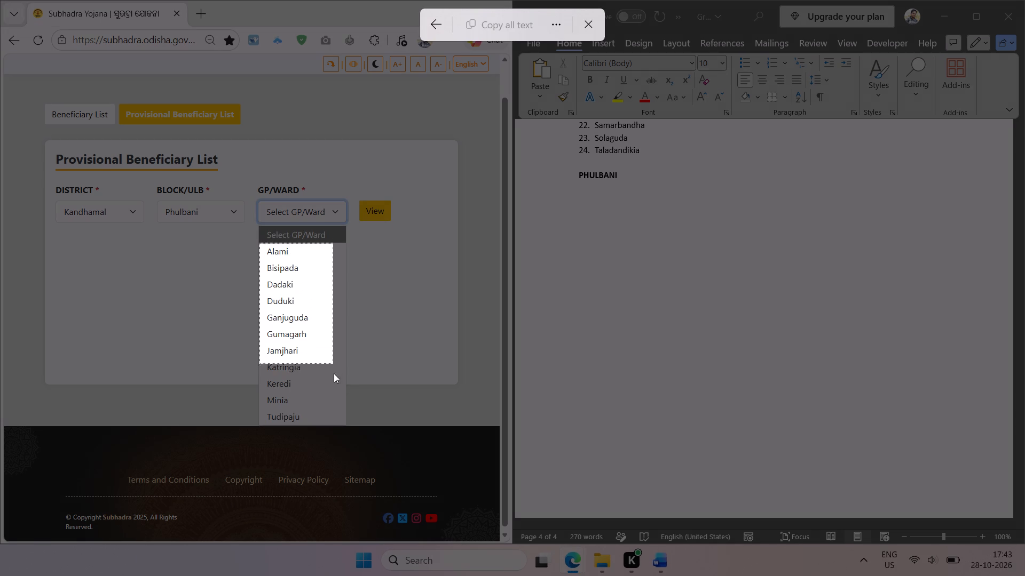
{"action": "left_click_drag", "start_coordinate": [334, 373], "coordinate": [333, 425]}
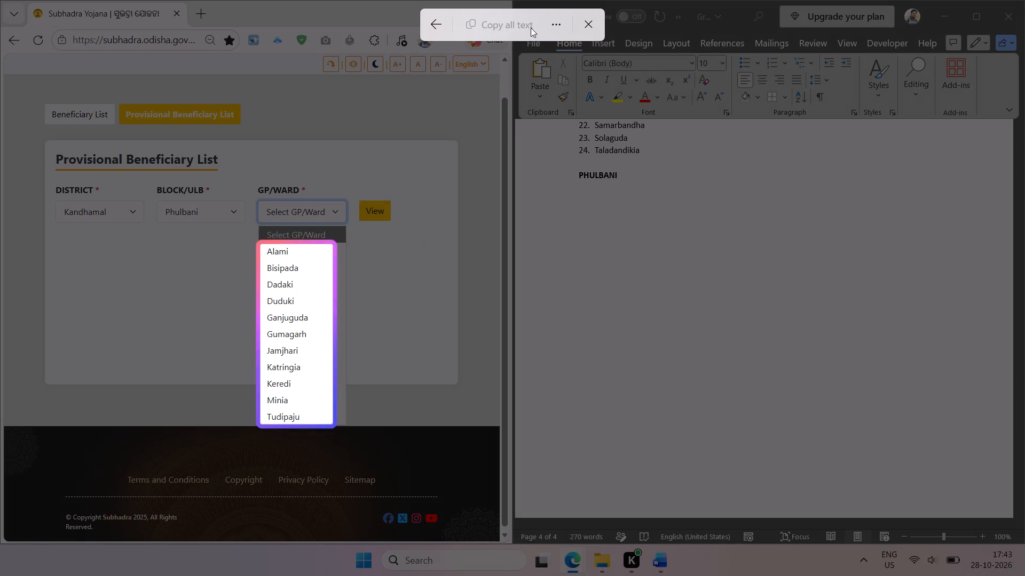
{"action": "left_click", "coordinate": [515, 22]}
{"action": "left_click", "coordinate": [595, 186]}
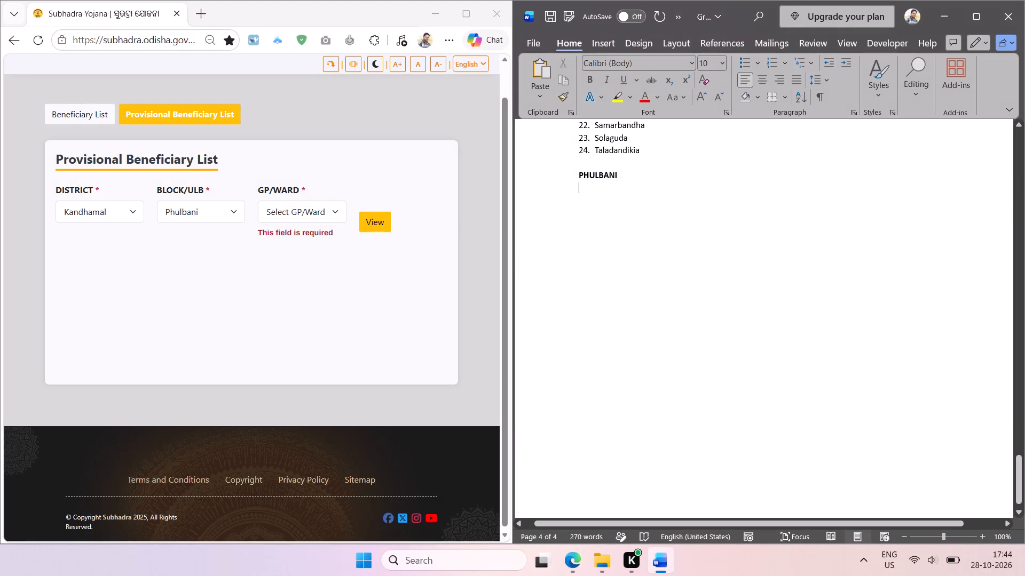
{"action": "key", "text": "ctrl+v"}
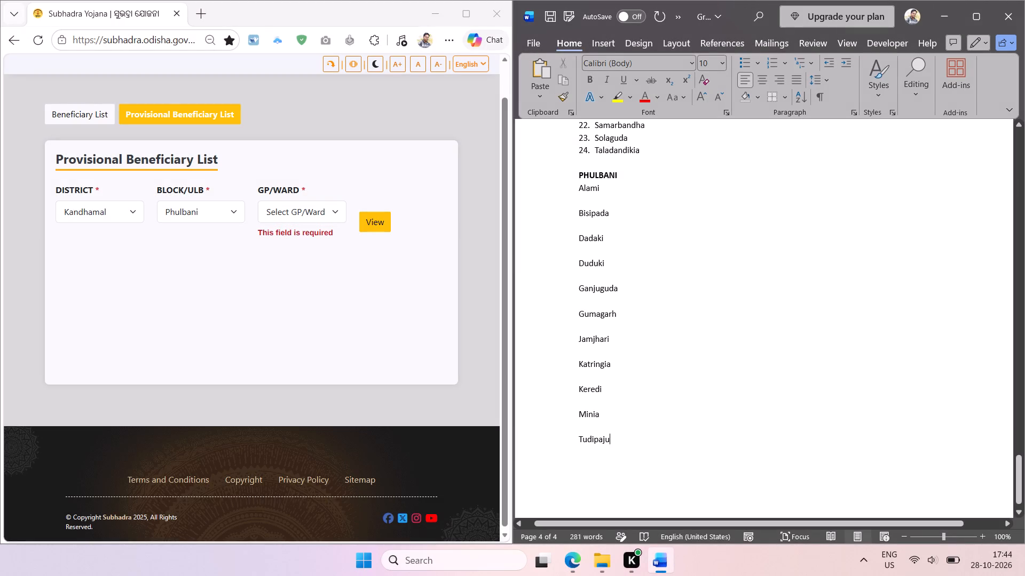
Remove the blank lines between Ganjuguda and Tudipaju in the PHULBANI list.
{"action": "key", "text": "Up"}
{"action": "key", "text": "BackSpace"}
{"action": "key", "text": "Up"}
{"action": "key", "text": "BackSpace"}
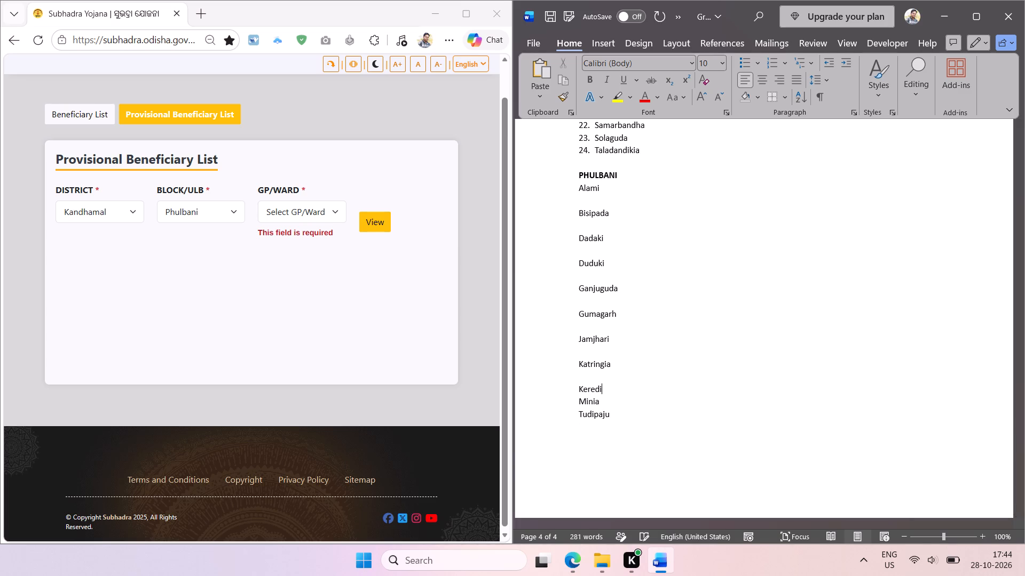
{"action": "key", "text": "Up"}
{"action": "key", "text": "BackSpace"}
{"action": "key", "text": "Up"}
{"action": "key", "text": "BackSpace"}
{"action": "key", "text": "Up"}
{"action": "key", "text": "BackSpace"}
{"action": "key", "text": "Up"}
{"action": "key", "text": "BackSpace"}
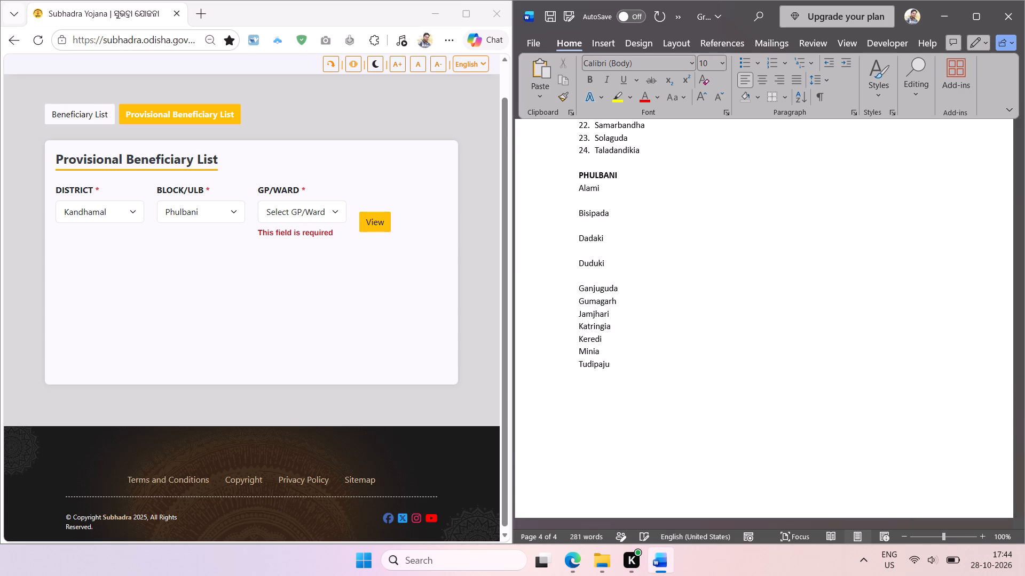
Remove the remaining blank lines between Alami and Ganjuguda in the PHULBANI list.
{"action": "key", "text": "Up"}
{"action": "key", "text": "BackSpace"}
{"action": "key", "text": "Up"}
{"action": "key", "text": "BackSpace"}
{"action": "key", "text": "Up"}
{"action": "key", "text": "BackSpace"}
{"action": "key", "text": "Up"}
{"action": "key", "text": "BackSpace"}
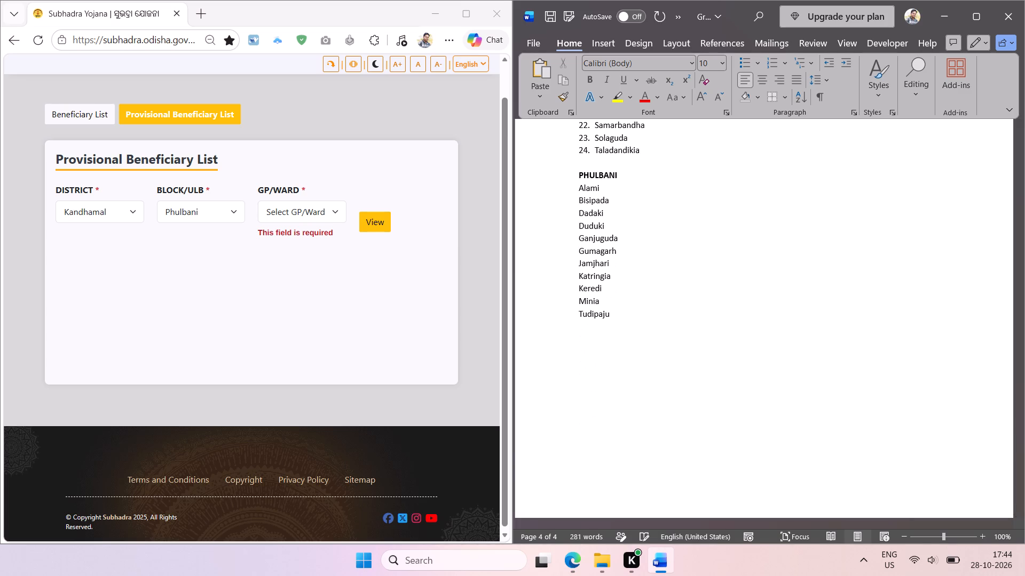
Sort the PHULBANI names, Alami to Tudipaju, alphabetically, number them, and reduce the list's indent by one level.
{"action": "left_click_drag", "start_coordinate": [611, 320], "coordinate": [577, 216]}
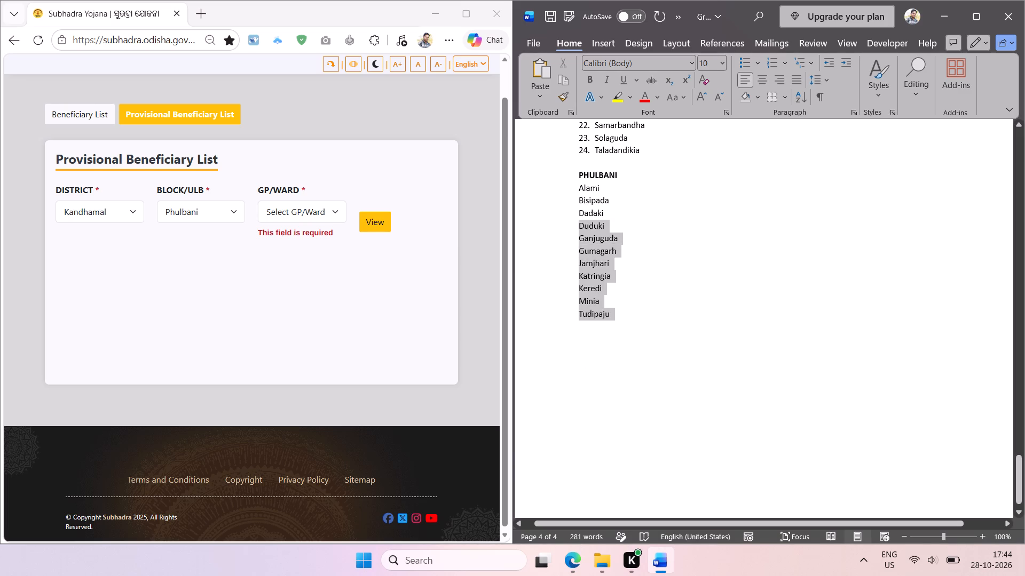
{"action": "left_click_drag", "start_coordinate": [577, 216], "coordinate": [569, 190]}
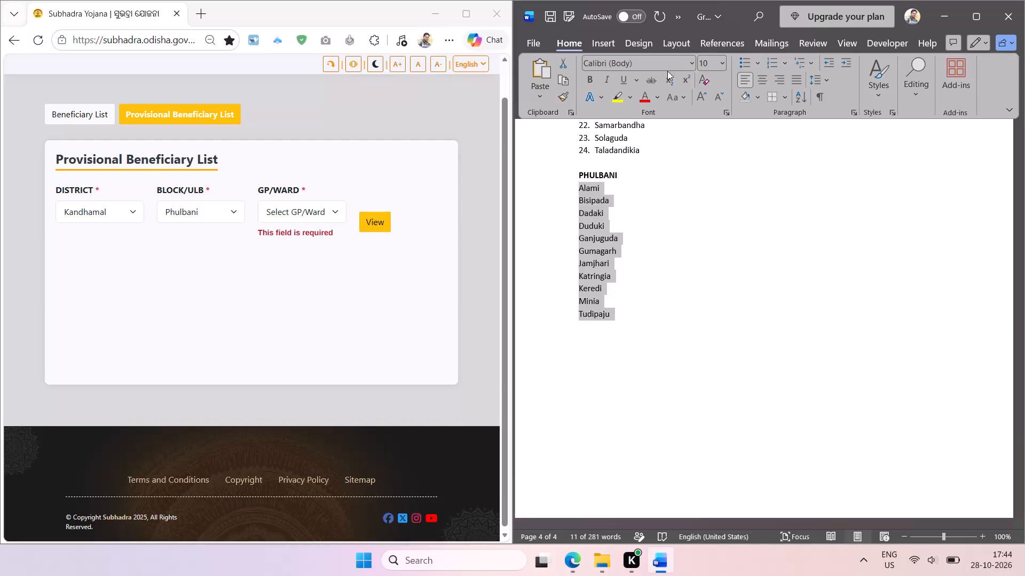
{"action": "left_click", "coordinate": [798, 98]}
{"action": "key", "text": "Return"}
{"action": "left_click", "coordinate": [774, 66]}
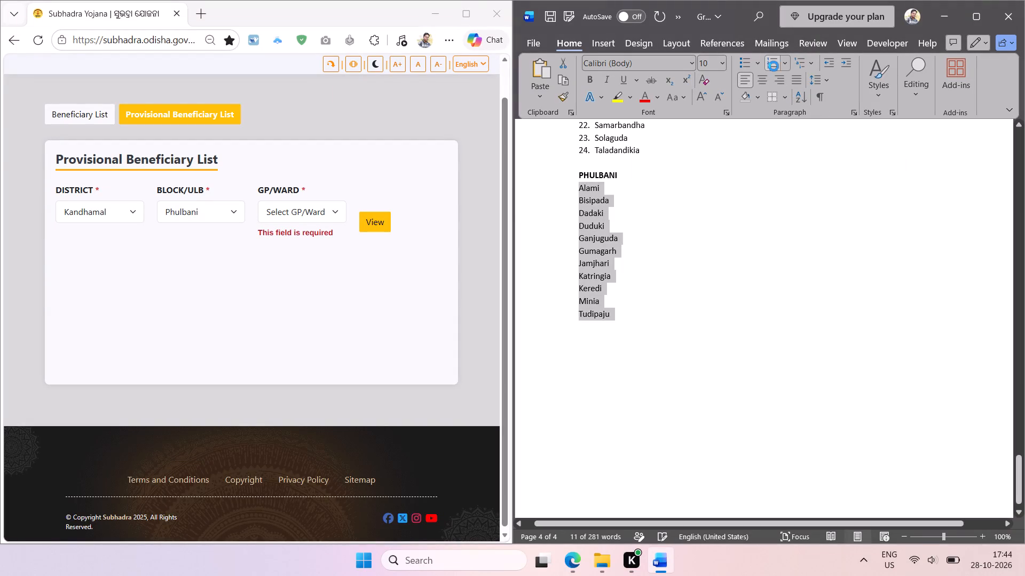
{"action": "left_click", "coordinate": [831, 65]}
{"action": "left_click", "coordinate": [692, 199]}
Copy the PHULBANI heading and paste it below Tudipaju, leaving one blank line after the numbered list.
{"action": "double_click", "coordinate": [598, 170]}
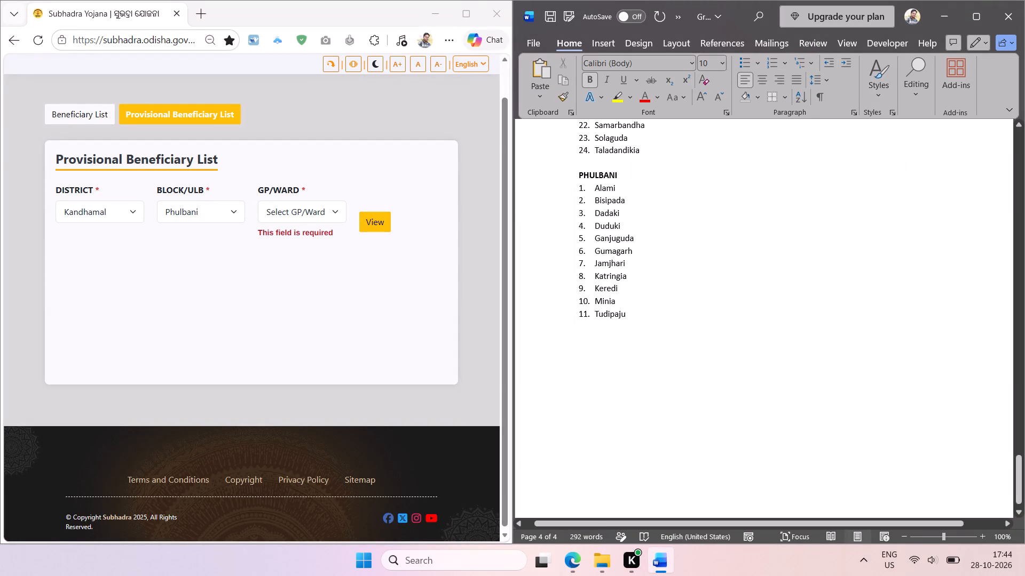
{"action": "double_click", "coordinate": [598, 172]}
{"action": "key", "text": "ctrl+c"}
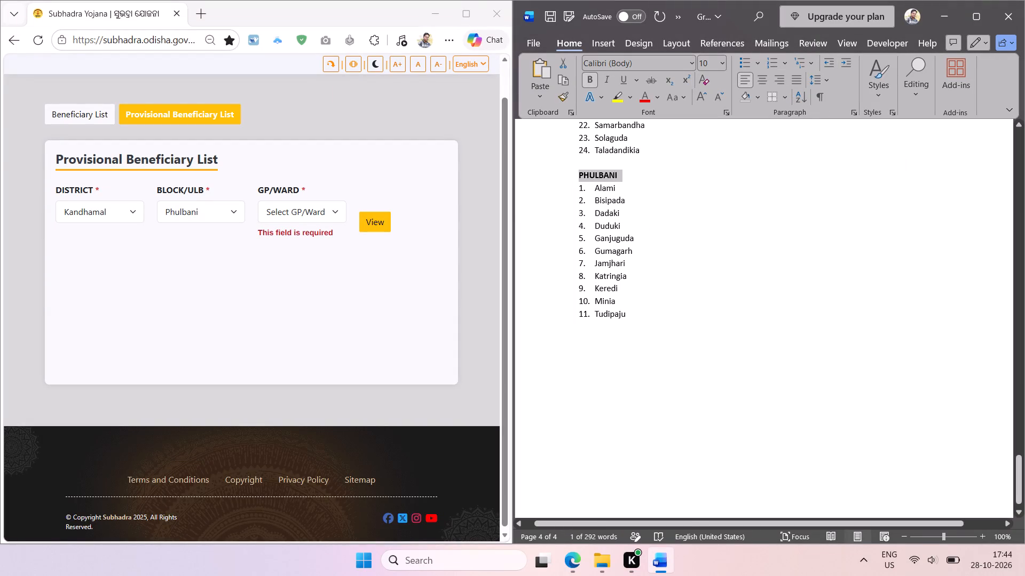
{"action": "left_click", "coordinate": [638, 322]}
{"action": "key", "text": "Return"}
{"action": "key", "text": "Return"}
{"action": "key", "text": "Return"}
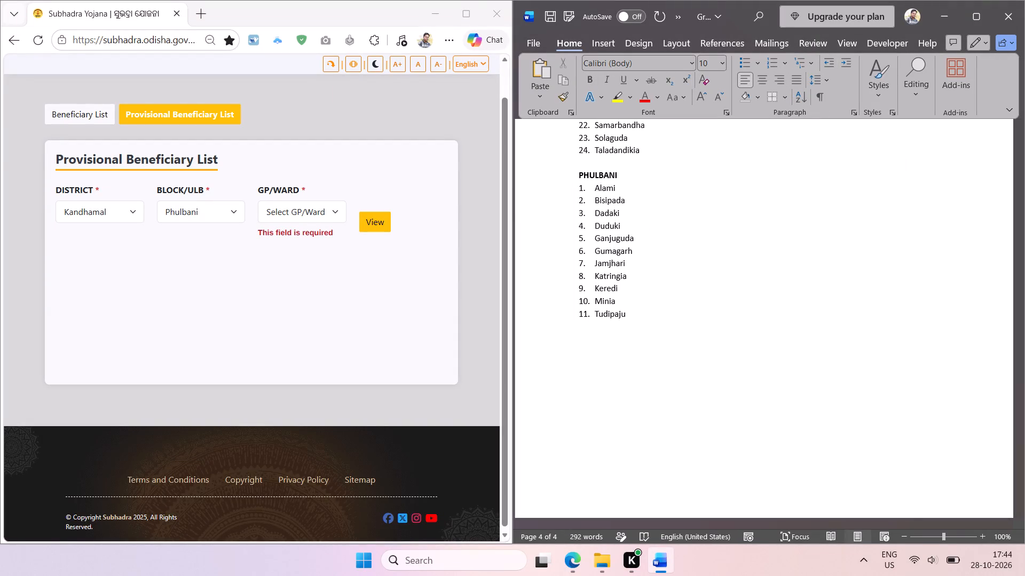
{"action": "key", "text": "ctrl+v"}
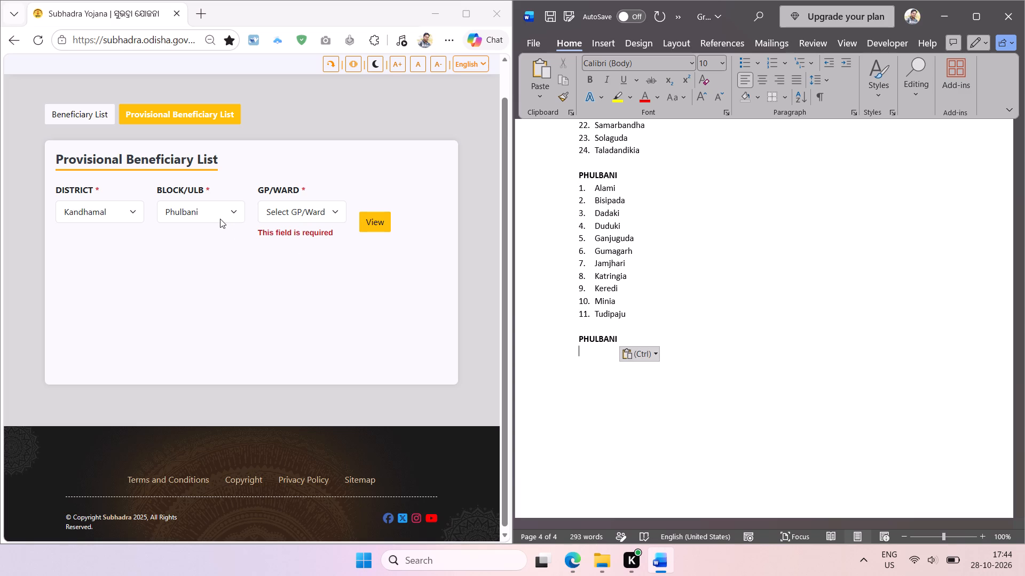
Select the Raikia block on the website, extract its name as text, and replace the second PHULBANI heading with it in uppercase.
{"action": "left_click", "coordinate": [219, 216]}
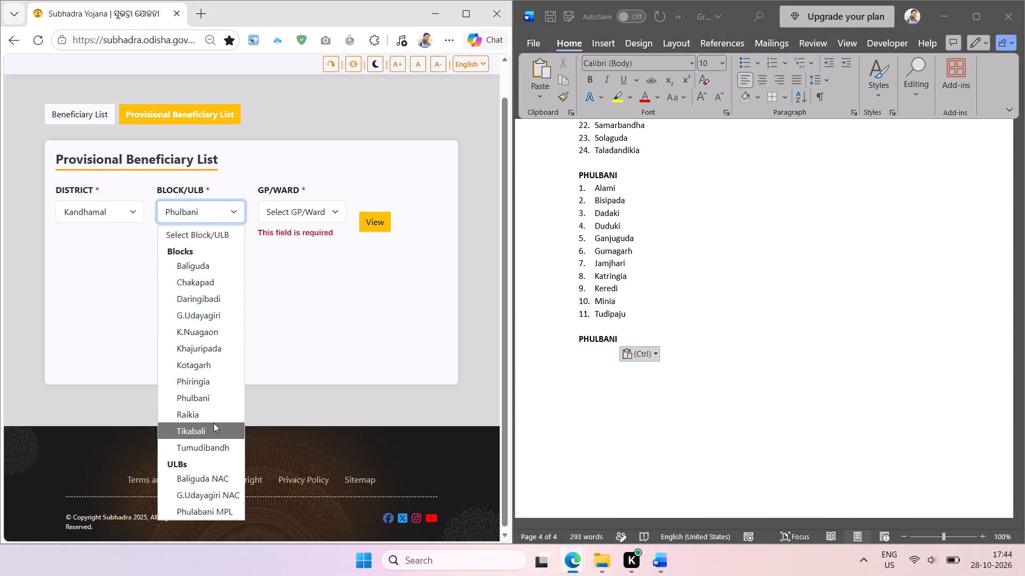
{"action": "left_click", "coordinate": [214, 420]}
{"action": "left_click", "coordinate": [224, 301]}
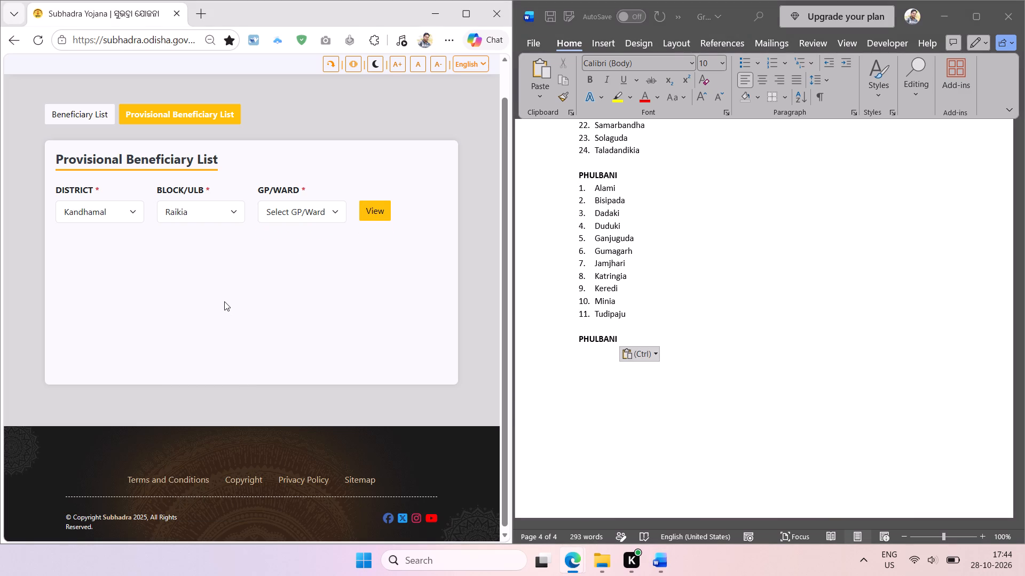
{"action": "key", "text": "shift+super+t"}
{"action": "left_click_drag", "start_coordinate": [161, 201], "coordinate": [212, 237]}
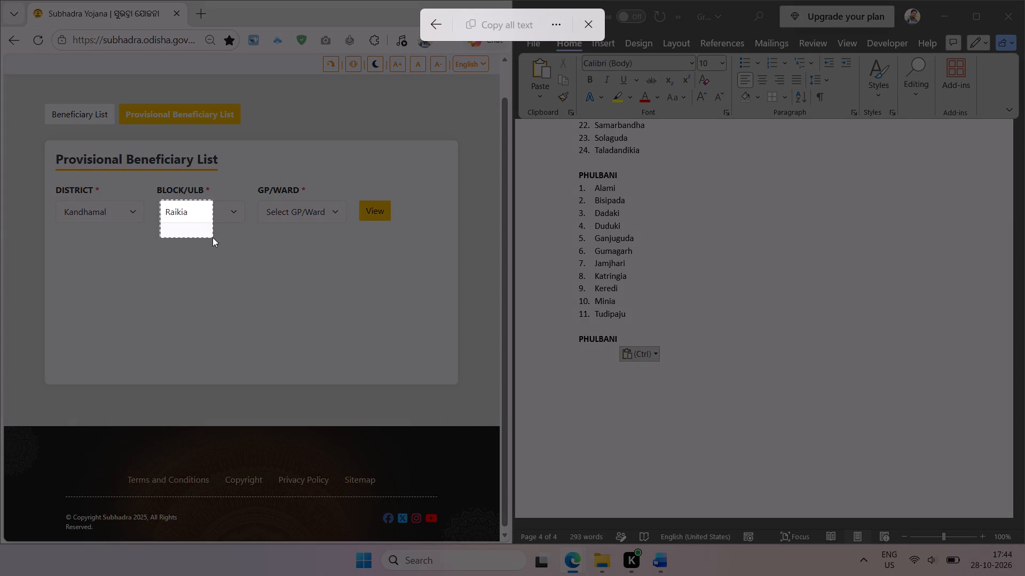
{"action": "left_click_drag", "start_coordinate": [212, 237], "coordinate": [212, 238]}
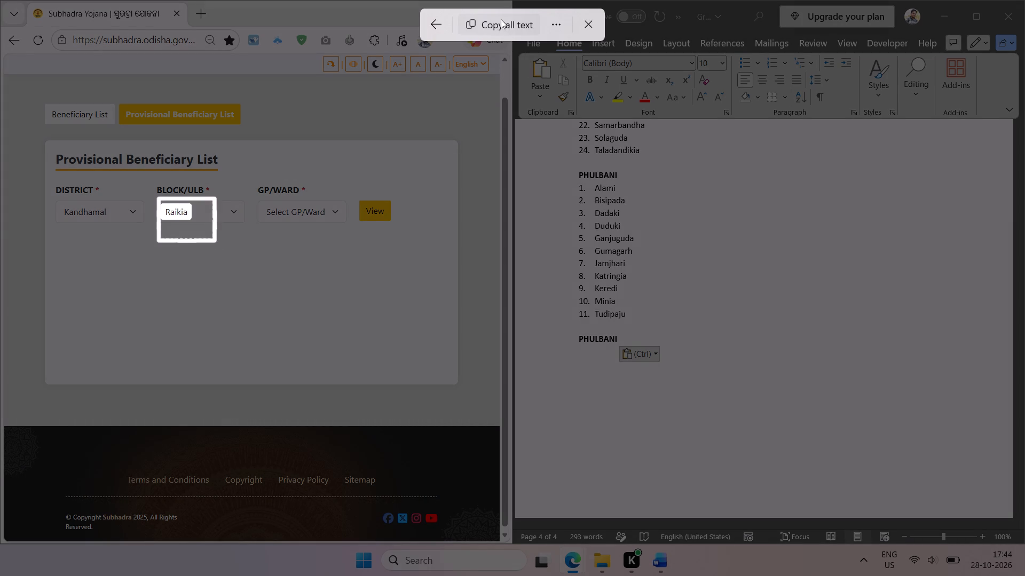
{"action": "left_click", "coordinate": [501, 16]}
{"action": "left_click", "coordinate": [640, 323]}
{"action": "double_click", "coordinate": [598, 342]}
{"action": "key", "text": "ctrl+v"}
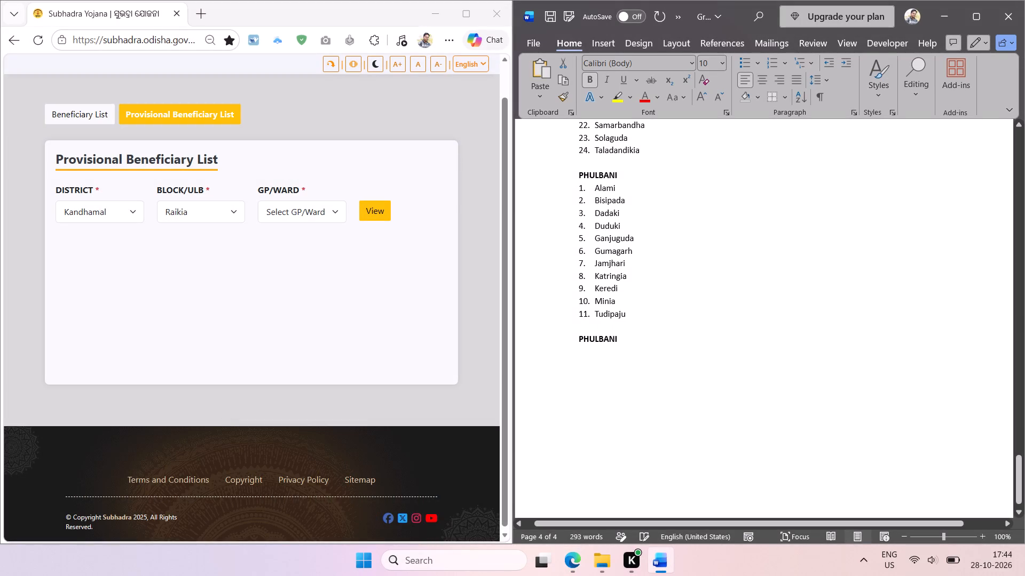
{"action": "key", "text": "shift+F3"}
{"action": "key", "text": "Return"}
Extract Raikia's gram panchayat names, Badabarba to Sugudabadi, from the website's GP/Ward options and paste them under the RAIKIA heading.
{"action": "left_click", "coordinate": [333, 209]}
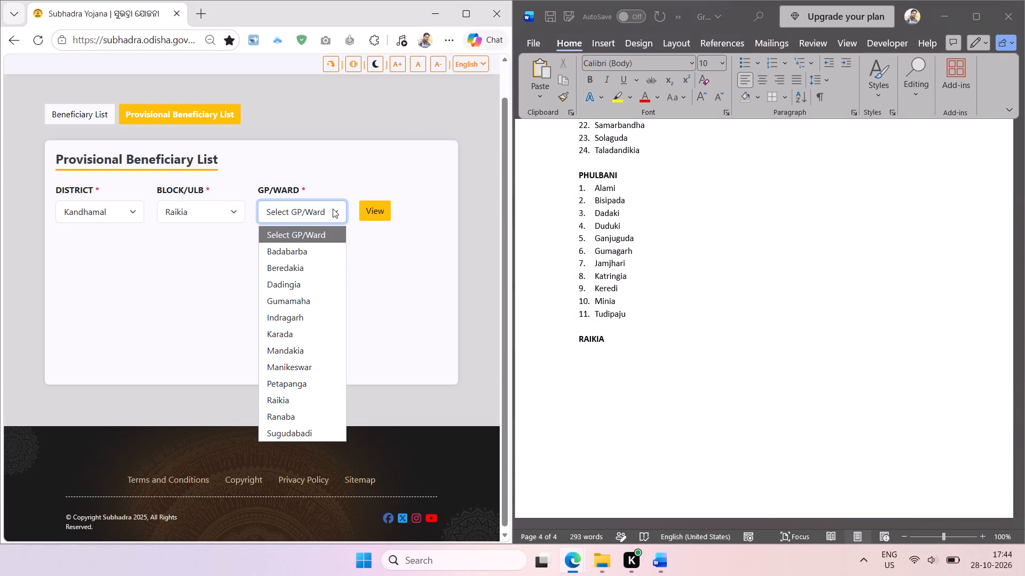
{"action": "key", "text": "shift+super+t"}
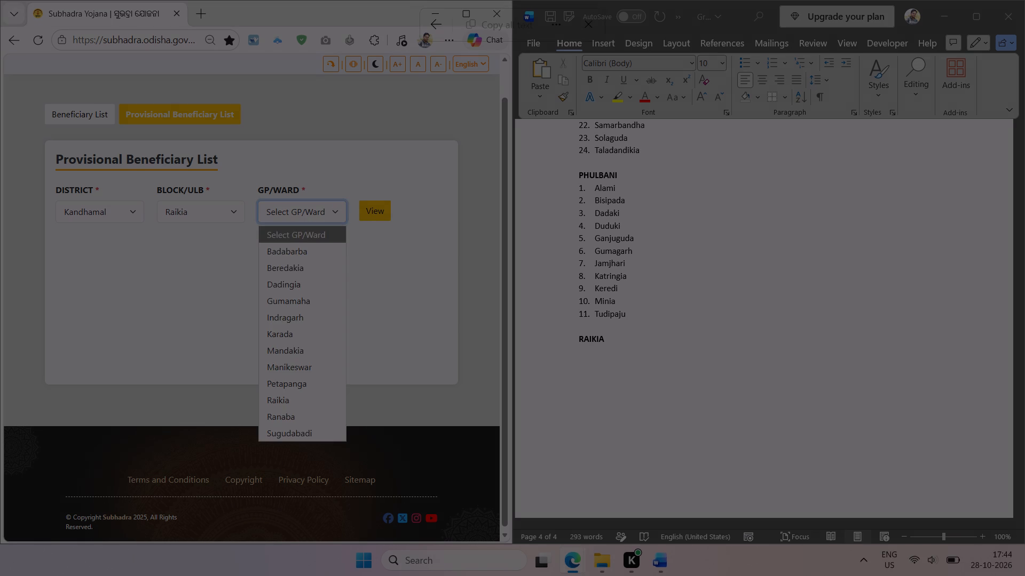
{"action": "left_click_drag", "start_coordinate": [261, 244], "coordinate": [348, 440]}
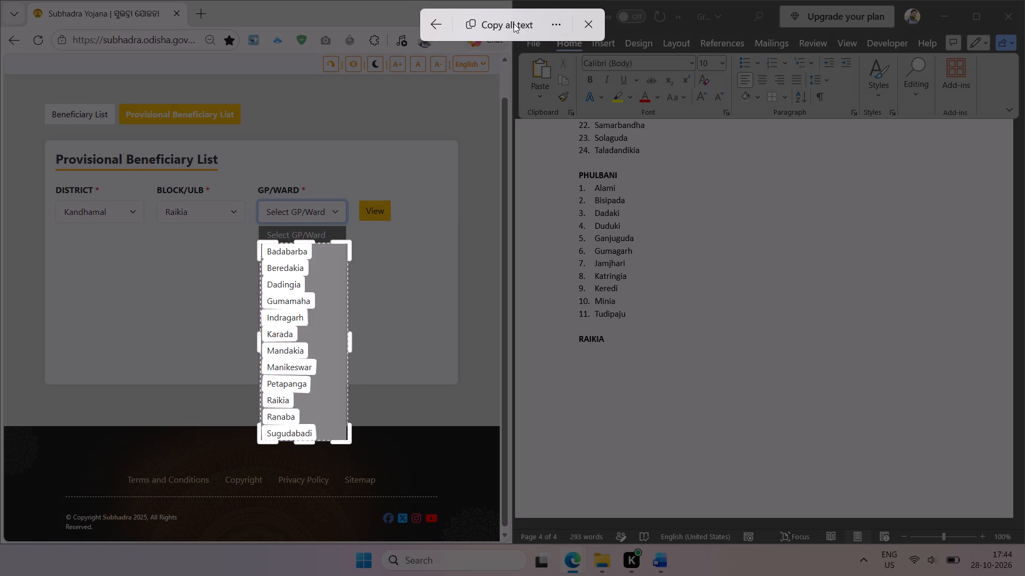
{"action": "left_click", "coordinate": [514, 23]}
{"action": "left_click", "coordinate": [592, 354]}
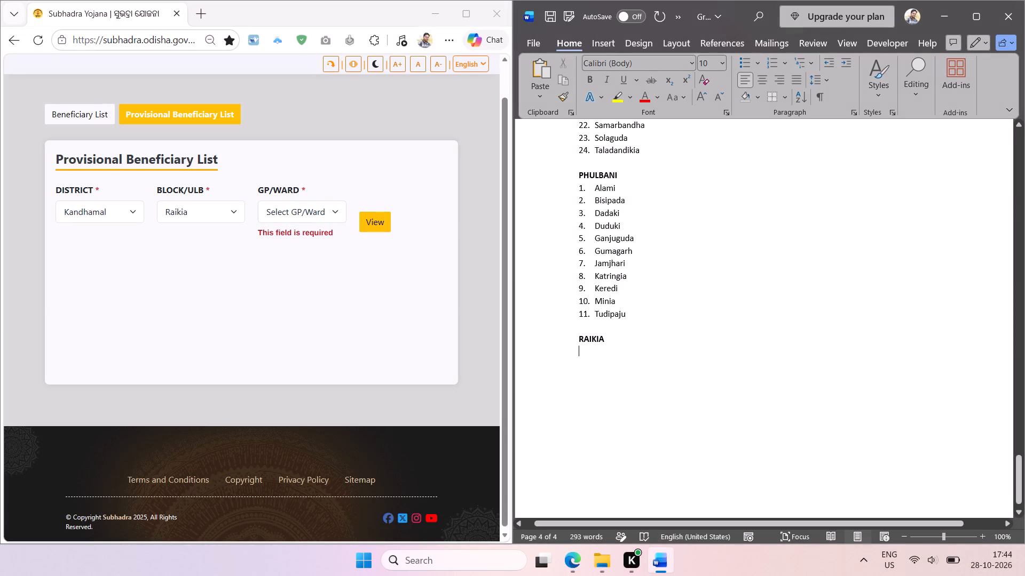
{"action": "key", "text": "ctrl+v"}
Remove the blank lines between Indragarh and Sugudabadi in the RAIKIA list.
{"action": "left_click", "coordinate": [600, 482]}
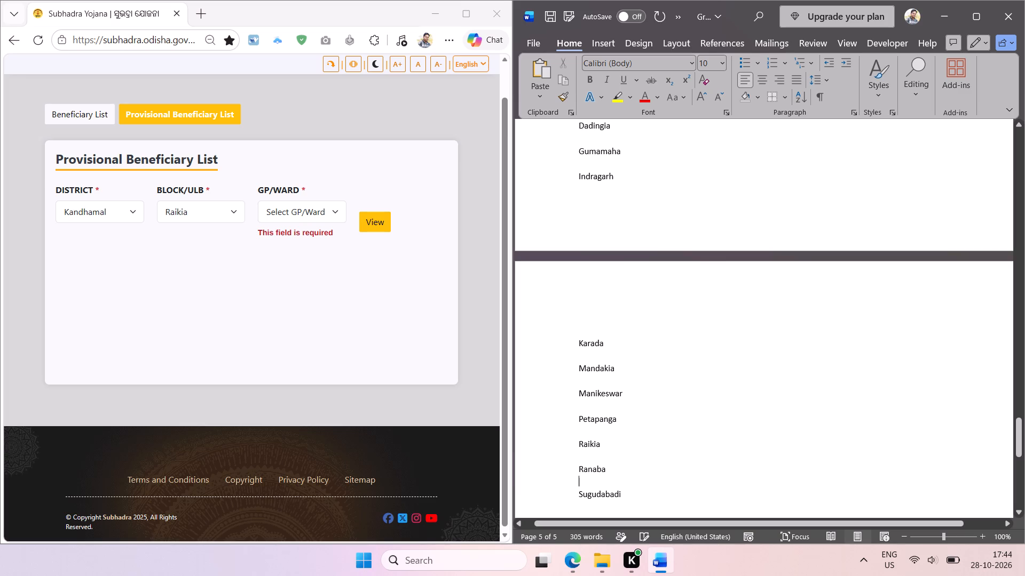
{"action": "key", "text": "BackSpace"}
{"action": "key", "text": "Up"}
{"action": "key", "text": "BackSpace"}
{"action": "key", "text": "Up"}
{"action": "key", "text": "BackSpace"}
{"action": "key", "text": "Up"}
{"action": "key", "text": "BackSpace"}
{"action": "key", "text": "Up"}
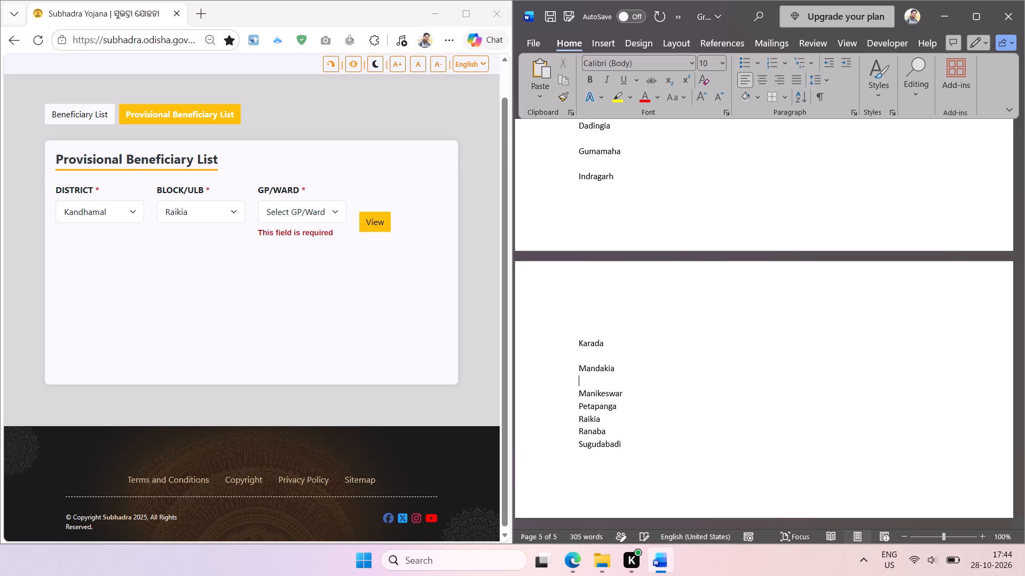
{"action": "key", "text": "BackSpace"}
{"action": "key", "text": "Up"}
{"action": "key", "text": "BackSpace"}
{"action": "key", "text": "Up"}
{"action": "key", "text": "BackSpace"}
Remove the remaining blank lines between Badabarba and Indragarh in the RAIKIA list.
{"action": "key", "text": "Up"}
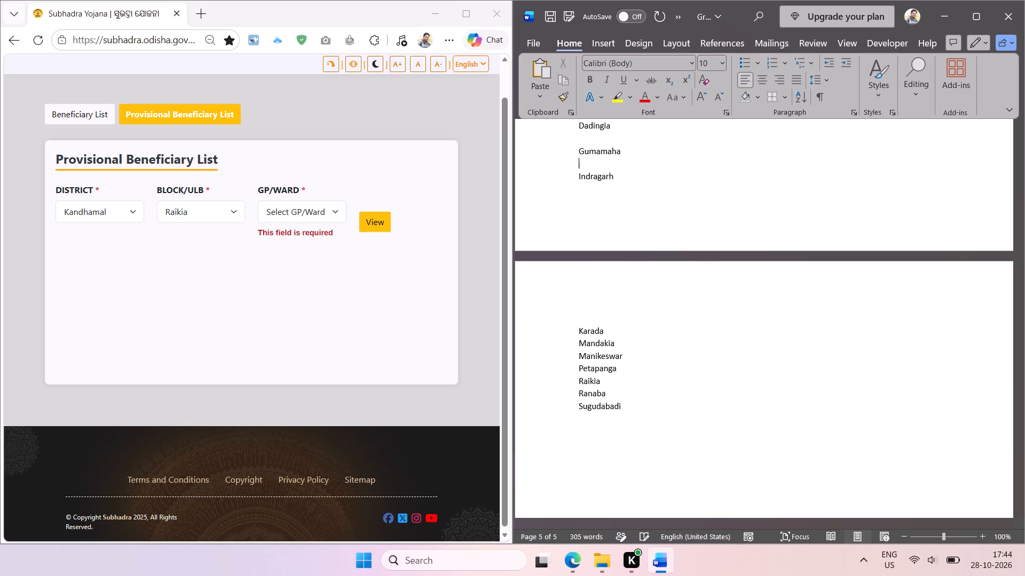
{"action": "key", "text": "BackSpace"}
{"action": "key", "text": "Up"}
{"action": "key", "text": "BackSpace"}
{"action": "scroll", "coordinate": [747, 483], "scroll_direction": "up", "scroll_amount": 1}
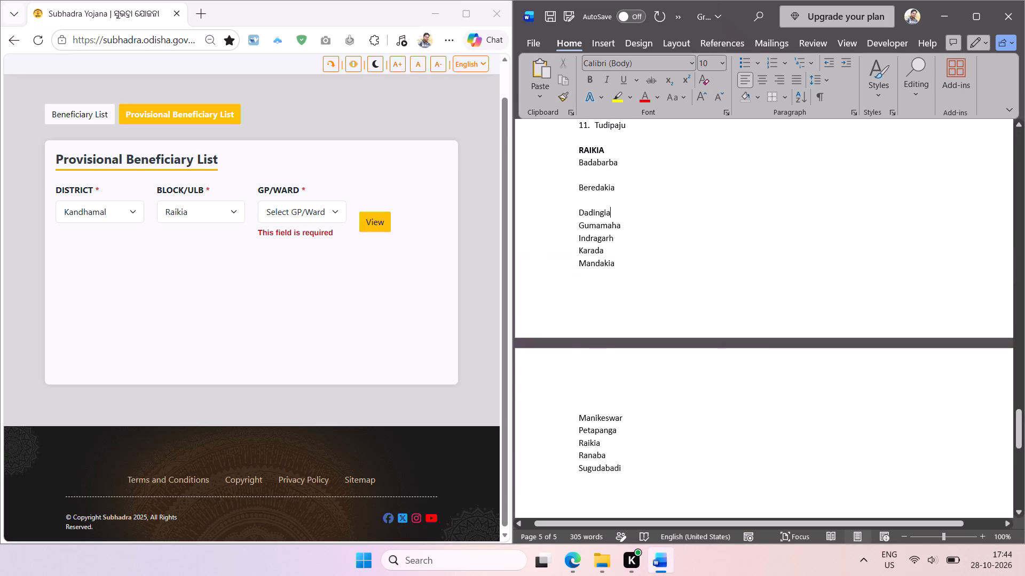
{"action": "scroll", "coordinate": [747, 483], "scroll_direction": "up", "scroll_amount": 1}
{"action": "key", "text": "Up"}
{"action": "key", "text": "BackSpace"}
{"action": "key", "text": "Up"}
{"action": "key", "text": "BackSpace"}
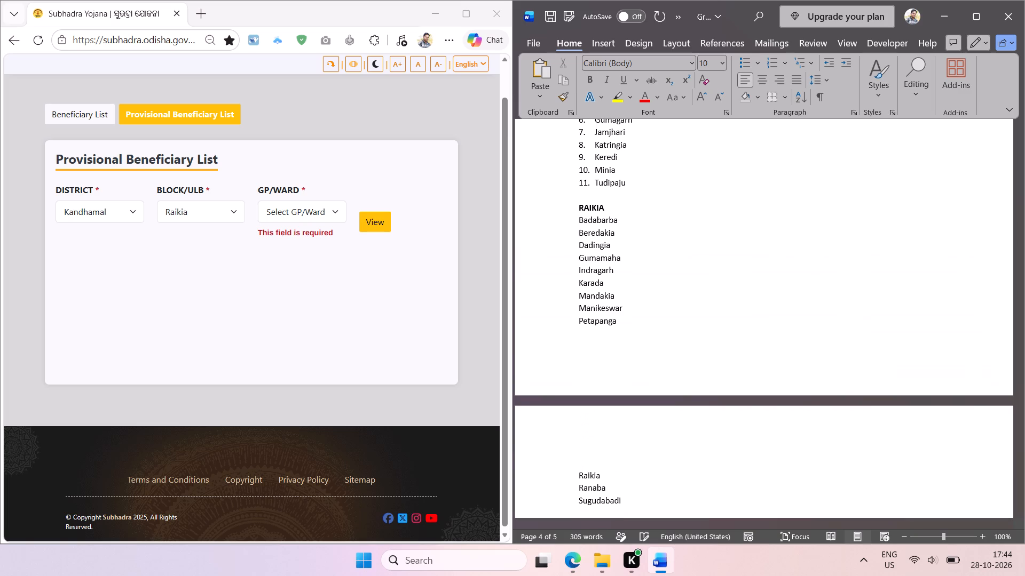
Insert a page break before the RAIKIA heading so its list starts on a new page.
{"action": "left_click", "coordinate": [578, 203]}
{"action": "key", "text": "ctrl+Return"}
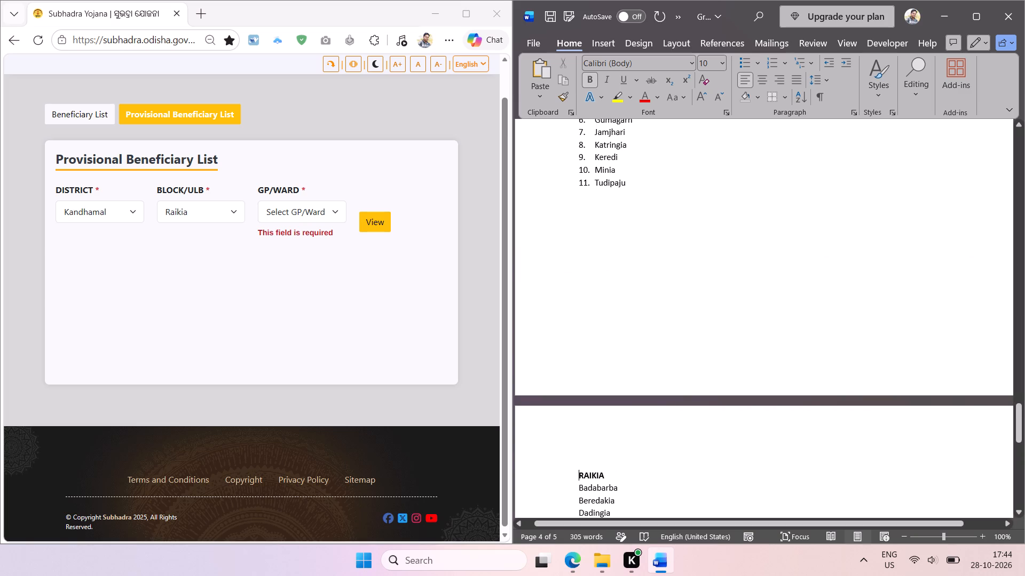
Sort the RAIKIA gram panchayat names alphabetically and make them a numbered list aligned flush with the heading.
{"action": "scroll", "coordinate": [666, 255], "scroll_direction": "down", "scroll_amount": 2}
{"action": "left_click_drag", "start_coordinate": [625, 383], "coordinate": [564, 244]}
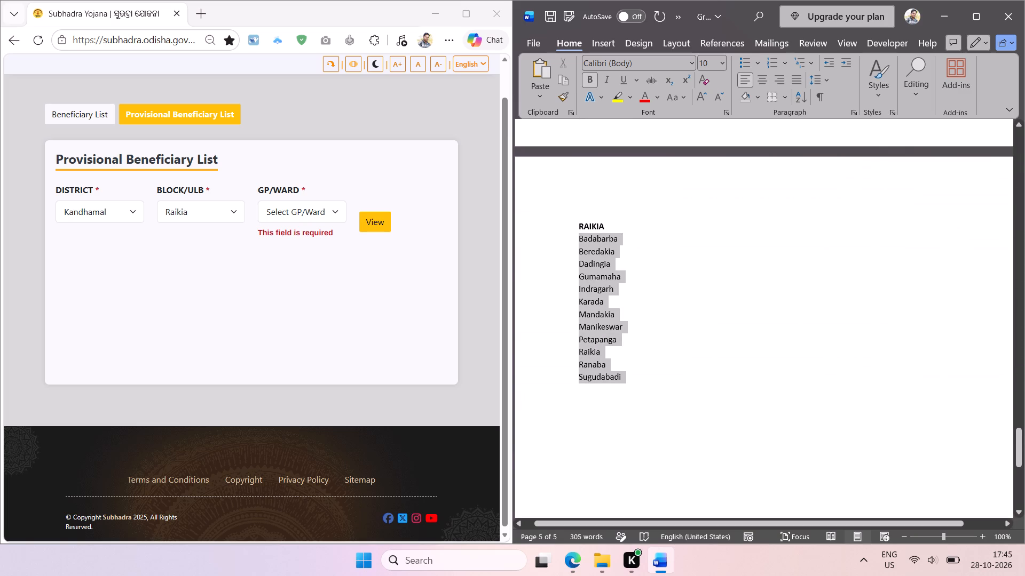
{"action": "left_click_drag", "start_coordinate": [564, 244], "coordinate": [564, 245]}
{"action": "left_click", "coordinate": [800, 98]}
{"action": "key", "text": "Return"}
{"action": "left_click", "coordinate": [771, 62]}
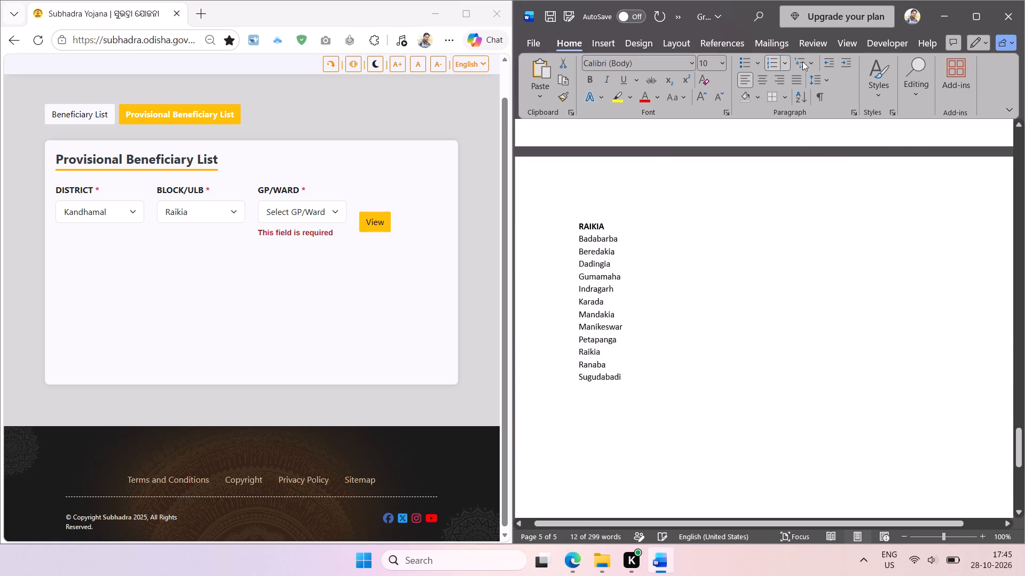
{"action": "left_click", "coordinate": [825, 58]}
Duplicate the bold RAIKIA heading below its numbered list, leaving one blank line in between.
{"action": "left_click", "coordinate": [666, 378]}
{"action": "key", "text": "Return"}
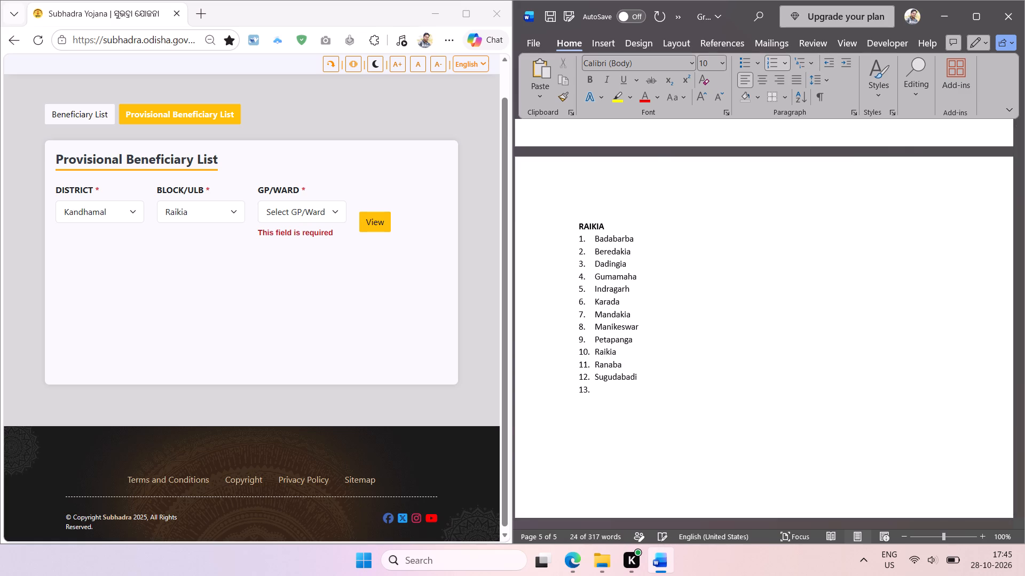
{"action": "key", "text": "Return"}
{"action": "key", "text": "Return"}
{"action": "double_click", "coordinate": [589, 223]}
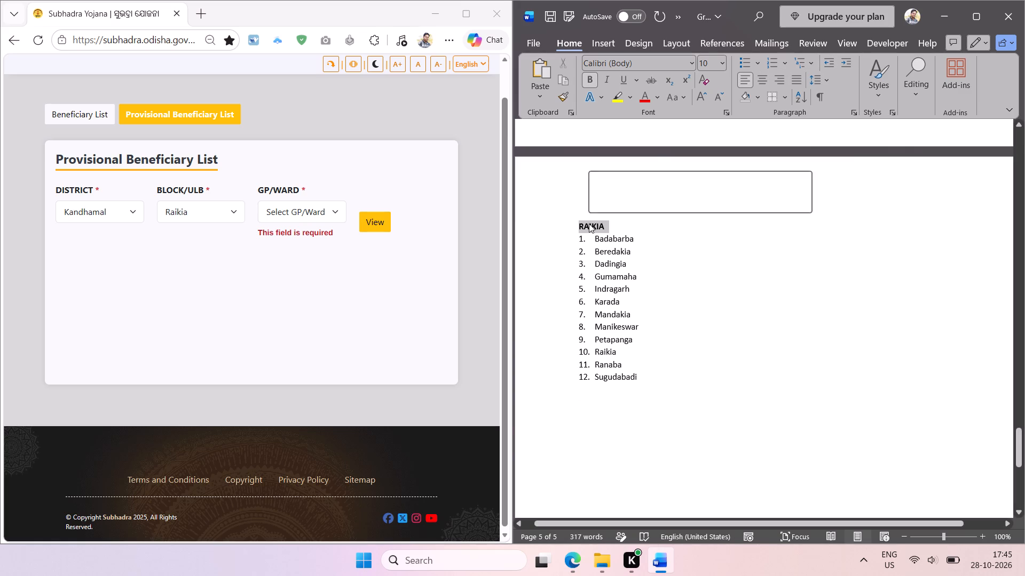
{"action": "key", "text": "ctrl+c"}
{"action": "left_click", "coordinate": [591, 419]}
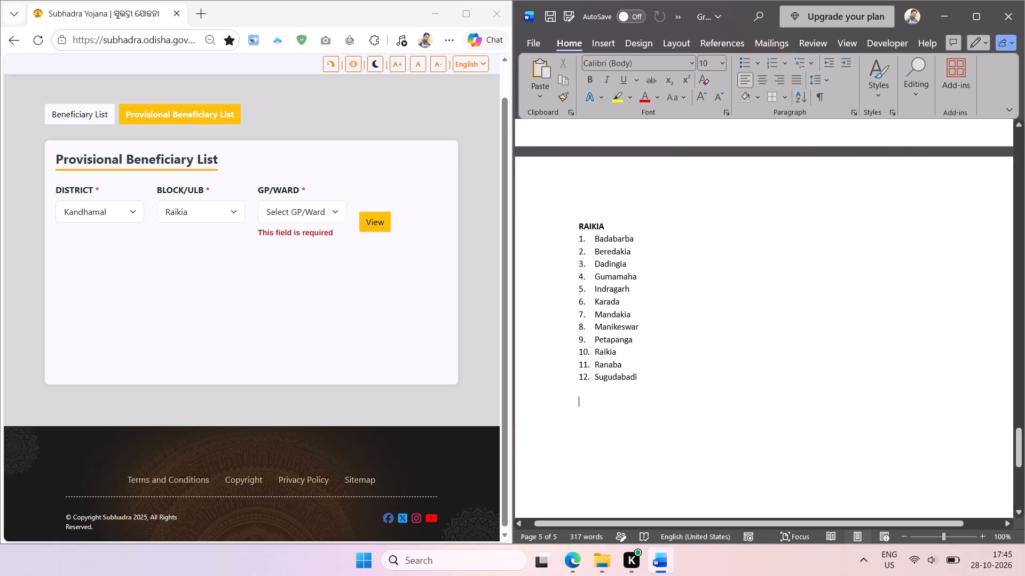
{"action": "key", "text": "ctrl+v"}
Choose the Tikabali block on the website, extract its name and replace the duplicated RAIKIA heading with TIKABALI in uppercase.
{"action": "left_click", "coordinate": [217, 209]}
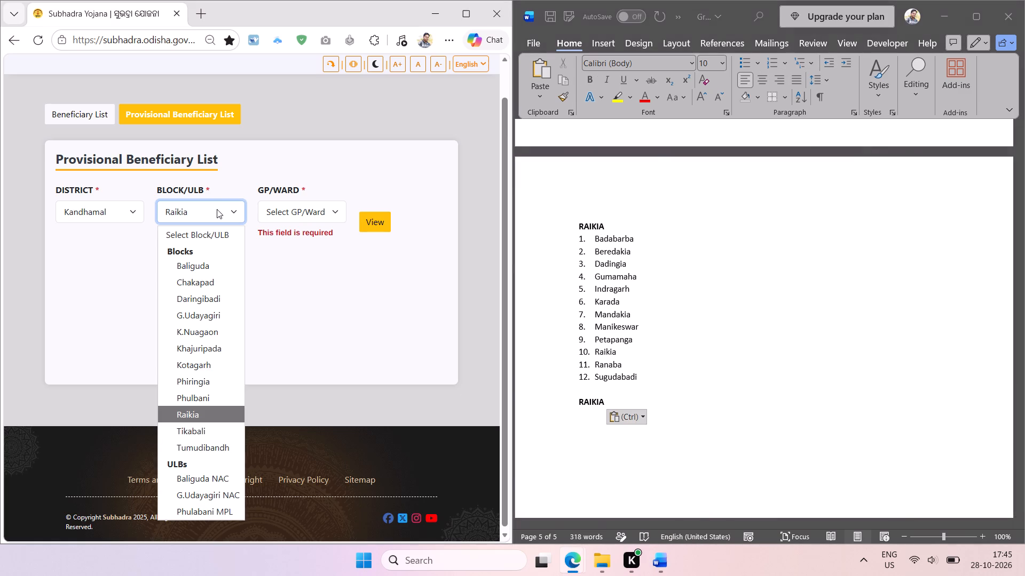
{"action": "left_click", "coordinate": [200, 424]}
{"action": "left_click", "coordinate": [215, 273]}
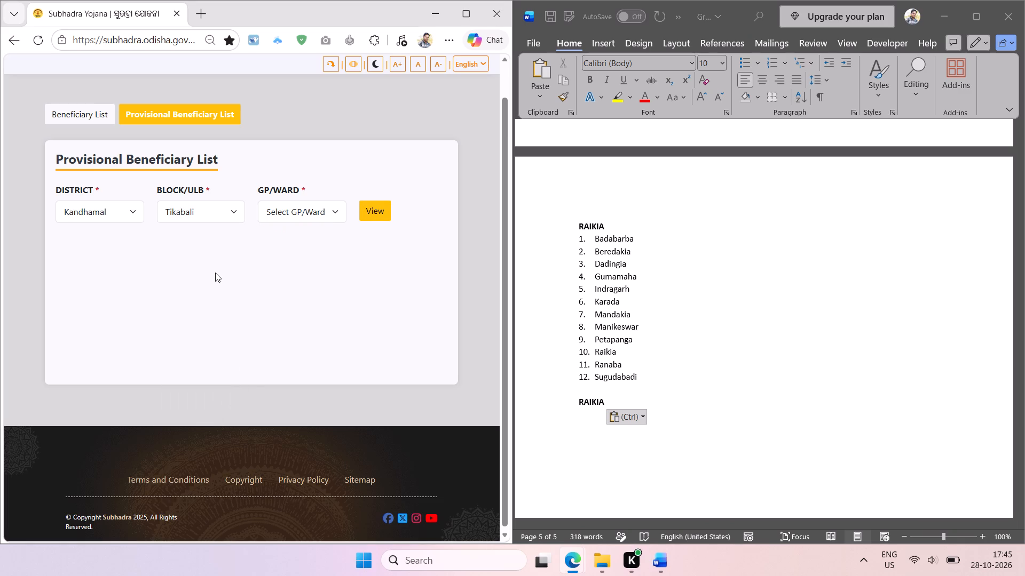
{"action": "key", "text": "shift+super+t"}
{"action": "left_click_drag", "start_coordinate": [161, 199], "coordinate": [193, 226]}
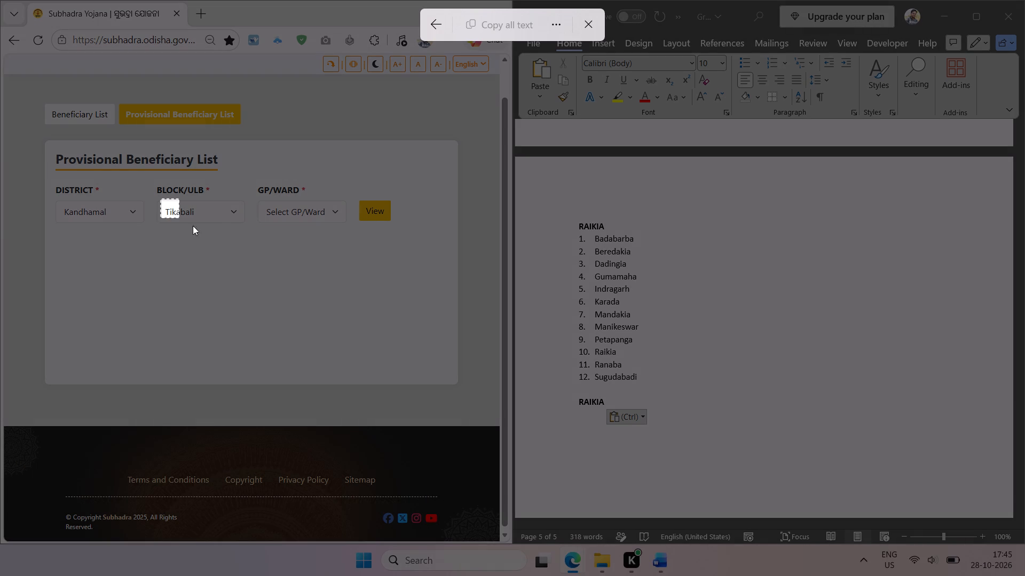
{"action": "left_click_drag", "start_coordinate": [193, 226], "coordinate": [222, 245]}
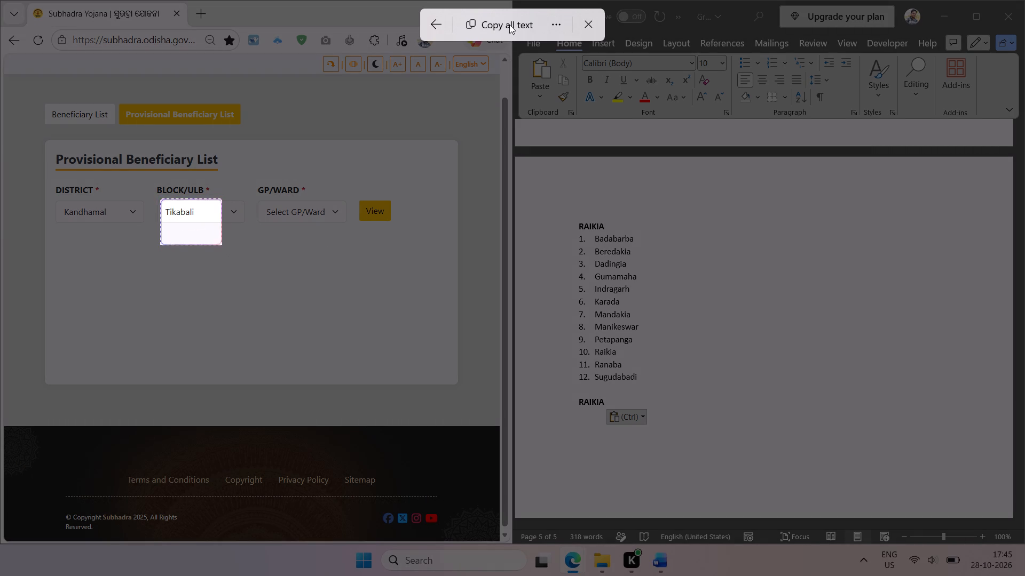
{"action": "left_click", "coordinate": [509, 24]}
{"action": "left_click", "coordinate": [603, 381]}
{"action": "double_click", "coordinate": [588, 403]}
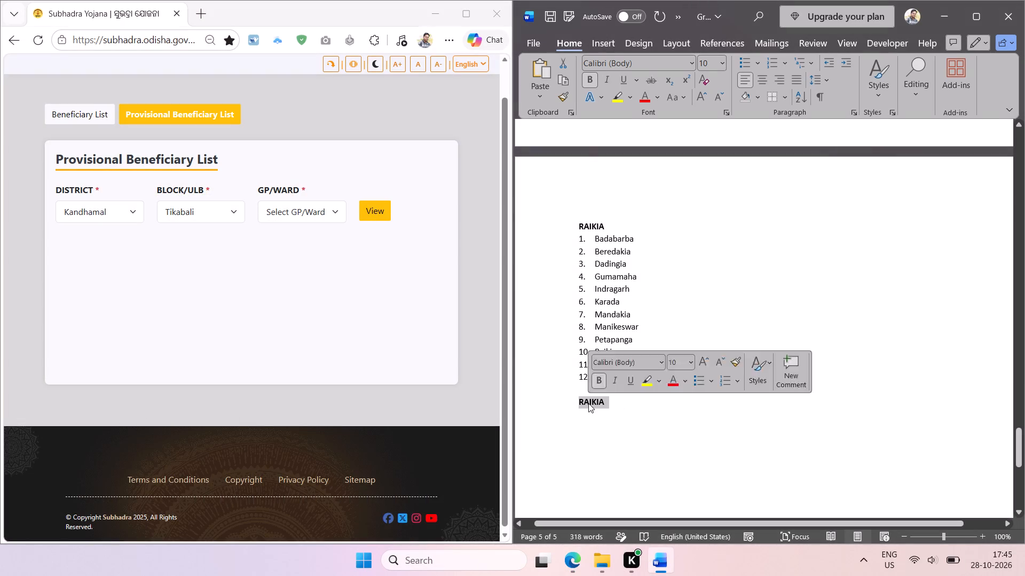
{"action": "key", "text": "ctrl+v"}
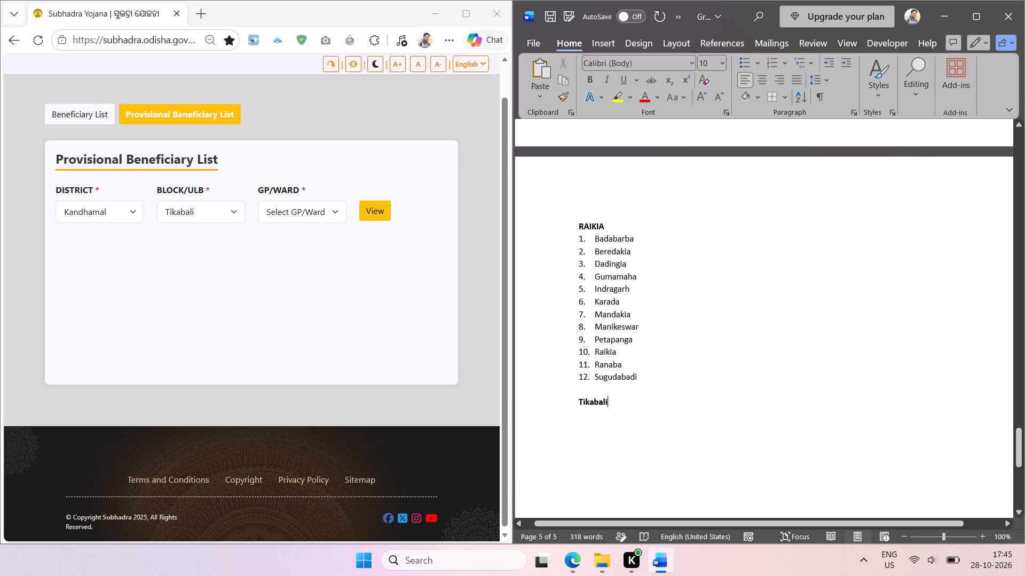
{"action": "key", "text": "shift+F3"}
Extract Tikabali's gram panchayat names, Bodimunda to Tikaballi, from the website's GP/Ward options and paste them under the TIKABALI heading.
{"action": "left_click", "coordinate": [626, 405]}
{"action": "key", "text": "Return"}
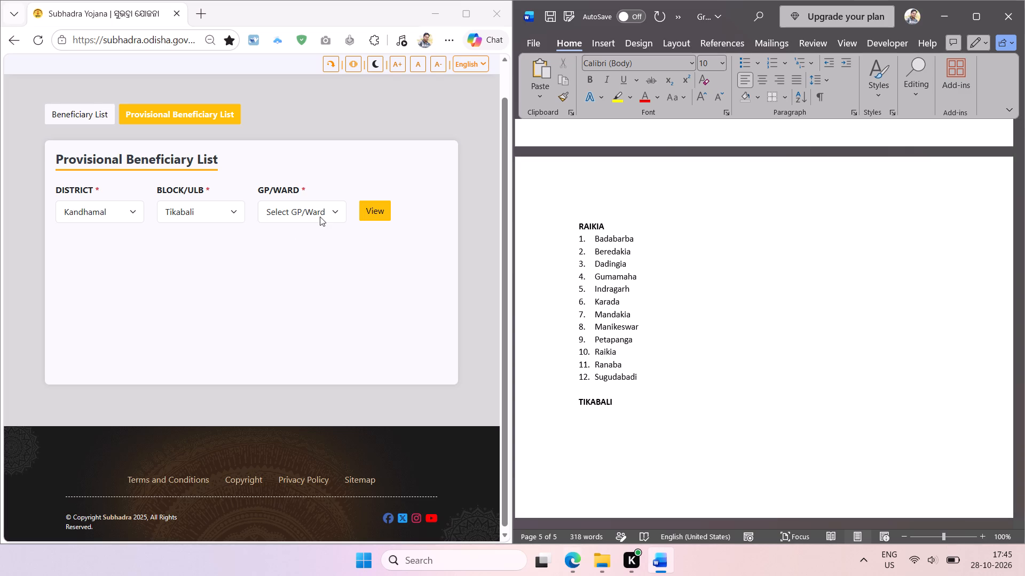
{"action": "left_click", "coordinate": [320, 217]}
{"action": "key", "text": "shift+super+t"}
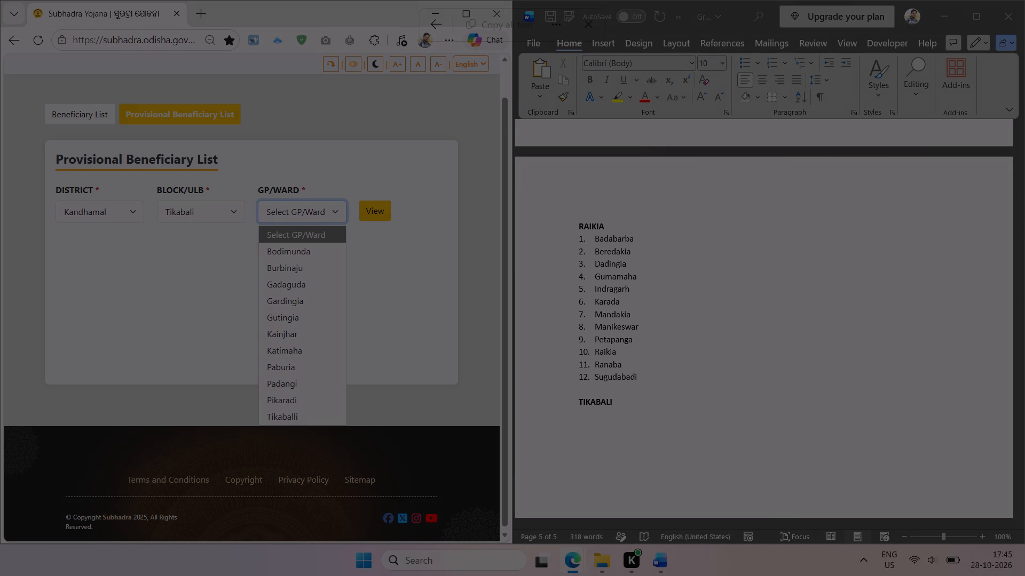
{"action": "left_click_drag", "start_coordinate": [261, 241], "coordinate": [343, 426]}
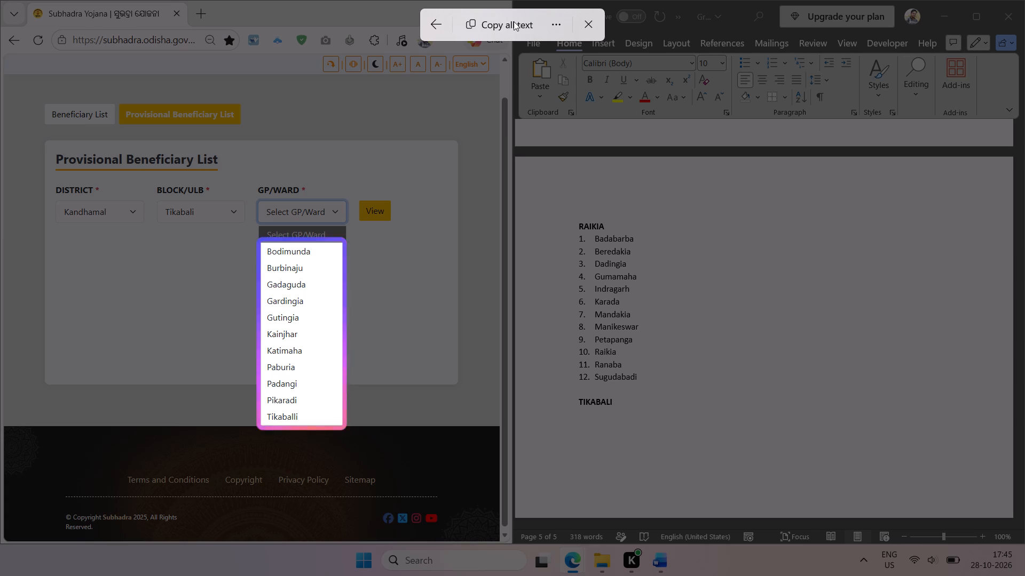
{"action": "left_click", "coordinate": [514, 21]}
{"action": "left_click", "coordinate": [614, 417]}
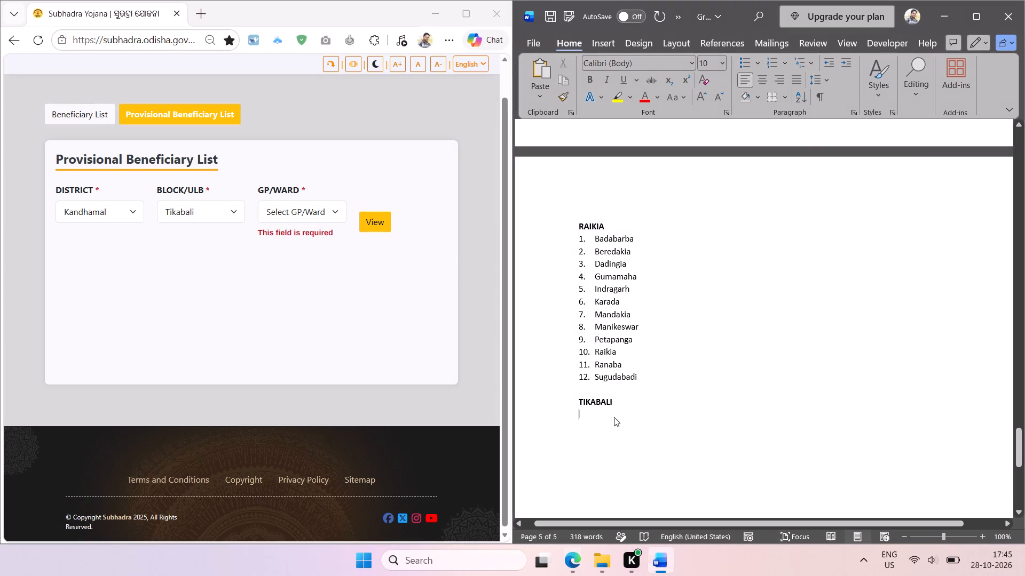
{"action": "key", "text": "ctrl+v"}
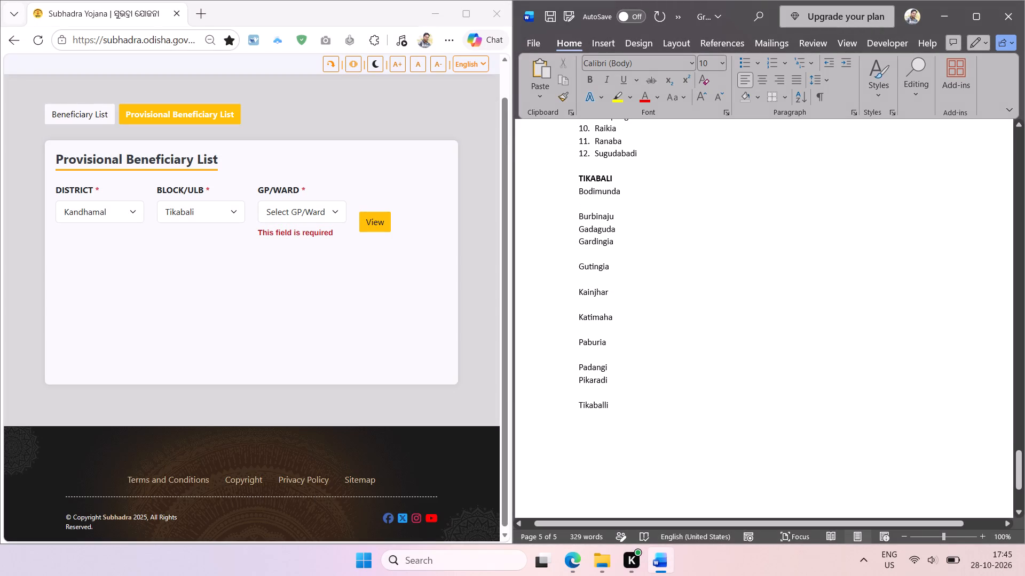
Remove all blank lines between Bodimunda and Tikaballi in the TIKABALI list.
{"action": "key", "text": "Up"}
{"action": "key", "text": "BackSpace"}
{"action": "key", "text": "Up"}
{"action": "key", "text": "Up"}
{"action": "key", "text": "BackSpace"}
{"action": "key", "text": "Up"}
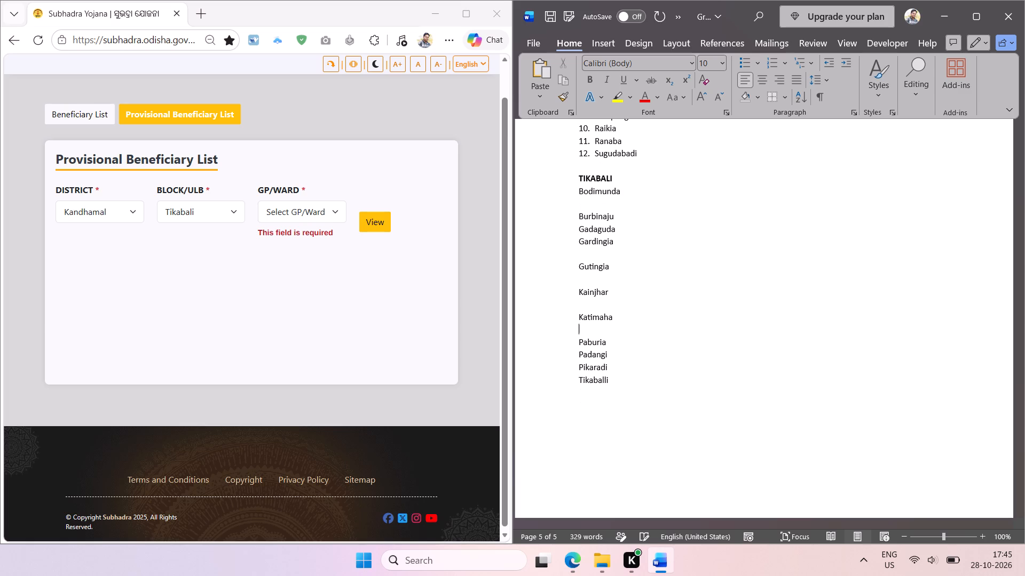
{"action": "key", "text": "BackSpace"}
{"action": "key", "text": "Up"}
{"action": "key", "text": "BackSpace"}
{"action": "key", "text": "Up"}
{"action": "key", "text": "BackSpace"}
{"action": "key", "text": "Up"}
{"action": "key", "text": "BackSpace"}
{"action": "key", "text": "Up"}
{"action": "key", "text": "Up"}
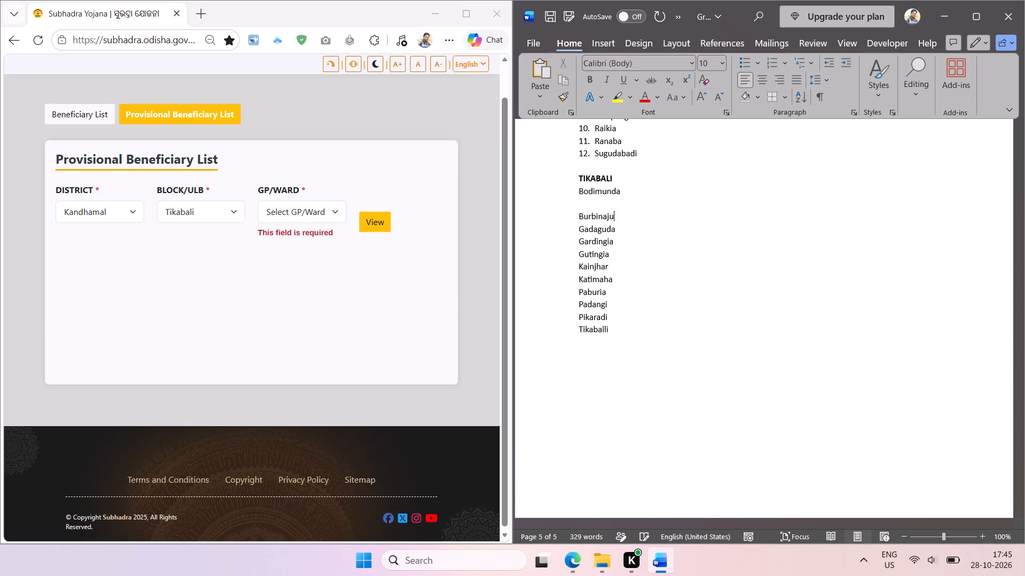
{"action": "key", "text": "Up"}
{"action": "key", "text": "BackSpace"}
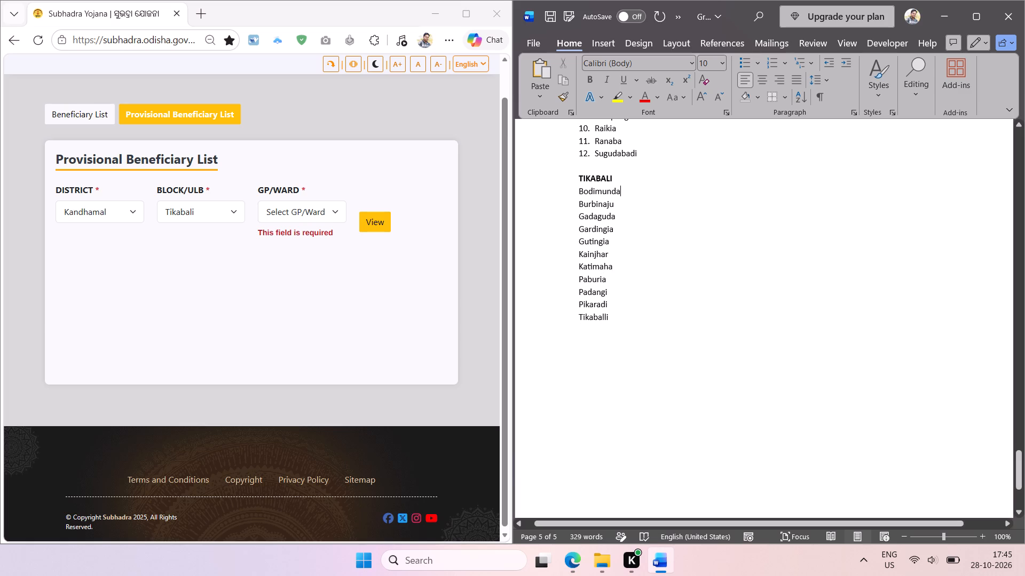
Sort the TIKABALI gram panchayat names alphabetically and make them a numbered list aligned flush with the heading.
{"action": "left_click_drag", "start_coordinate": [616, 320], "coordinate": [563, 188]}
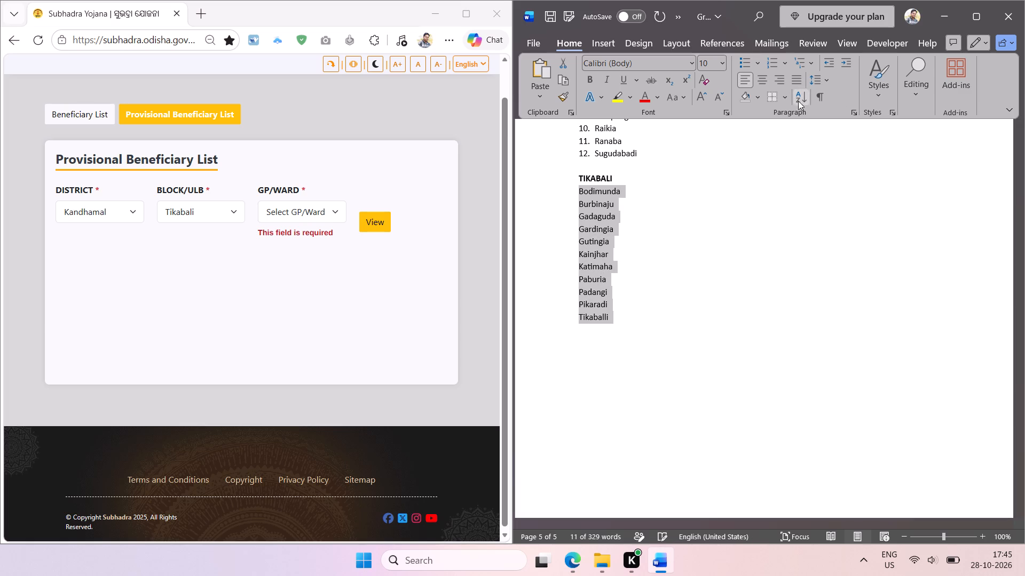
{"action": "left_click", "coordinate": [797, 100]}
{"action": "key", "text": "Return"}
{"action": "left_click", "coordinate": [774, 65]}
{"action": "left_click", "coordinate": [823, 61]}
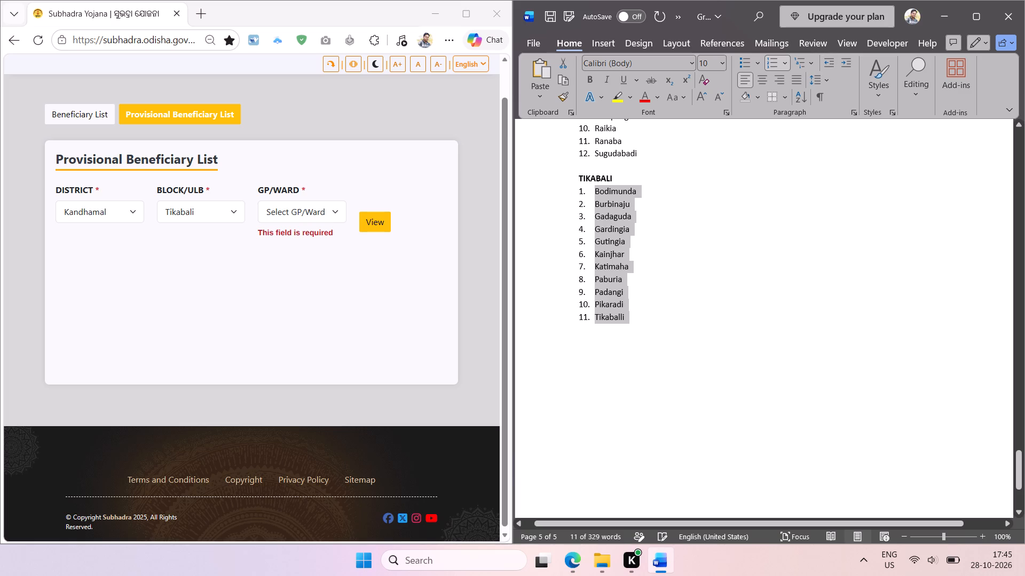
{"action": "left_click", "coordinate": [661, 185]}
Duplicate the bold TIKABALI heading below its numbered list, leaving one blank line in between.
{"action": "double_click", "coordinate": [596, 179]}
{"action": "key", "text": "ctrl+c"}
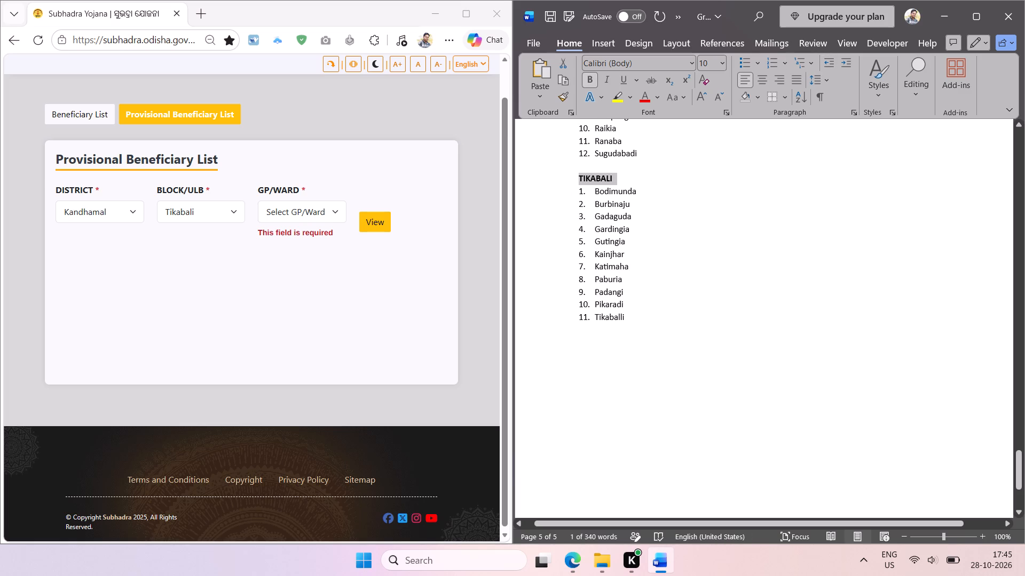
{"action": "left_click", "coordinate": [629, 329]}
{"action": "key", "text": "Return"}
{"action": "key", "text": "Return"}
{"action": "key", "text": "Return"}
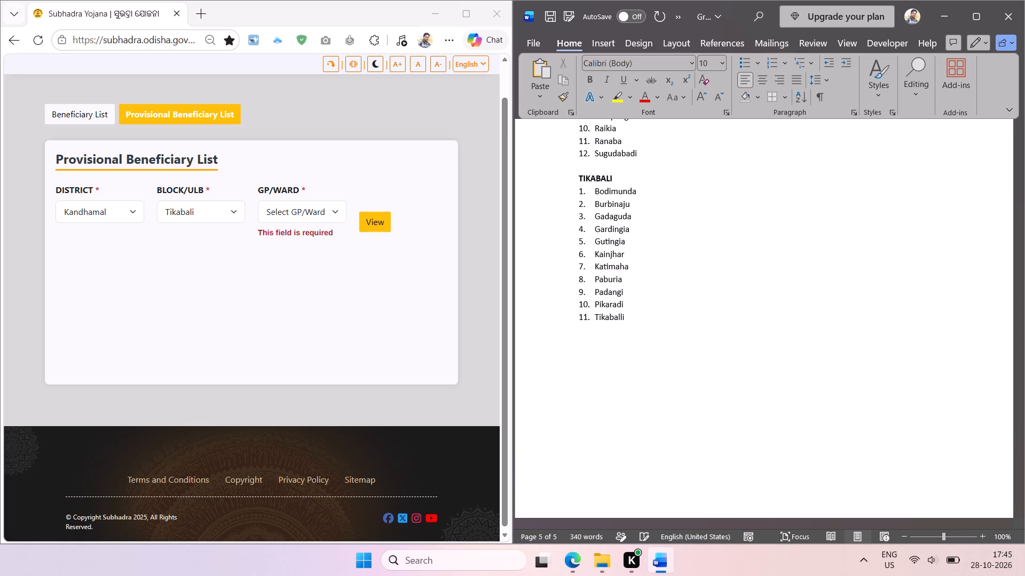
{"action": "key", "text": "ctrl+v"}
Choose the Tumudibandh block on the website, extract its name and replace the duplicated TIKABALI heading with TUMUDIBANDH in uppercase.
{"action": "left_click", "coordinate": [235, 210]}
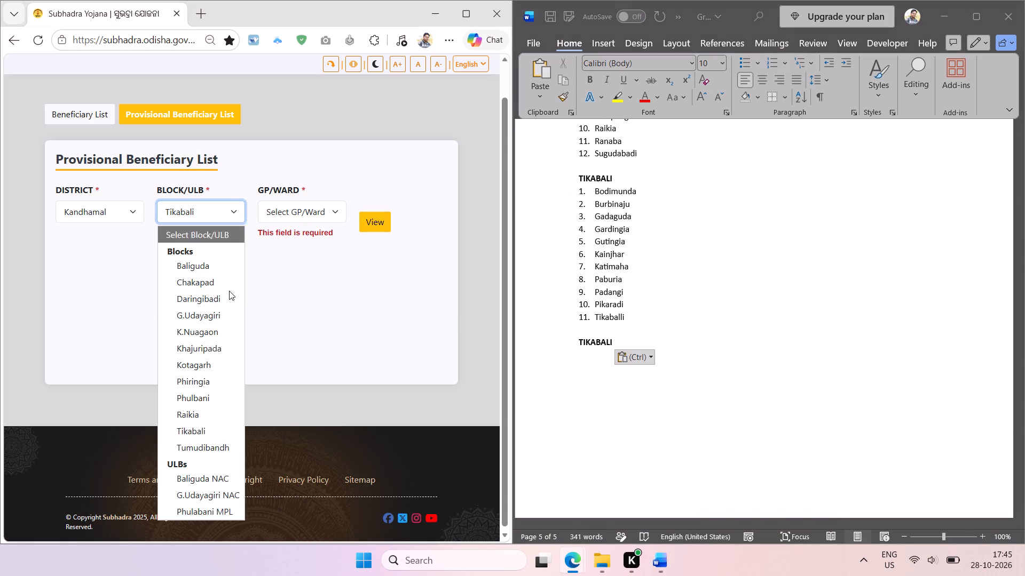
{"action": "left_click", "coordinate": [218, 444]}
{"action": "left_click", "coordinate": [225, 305]}
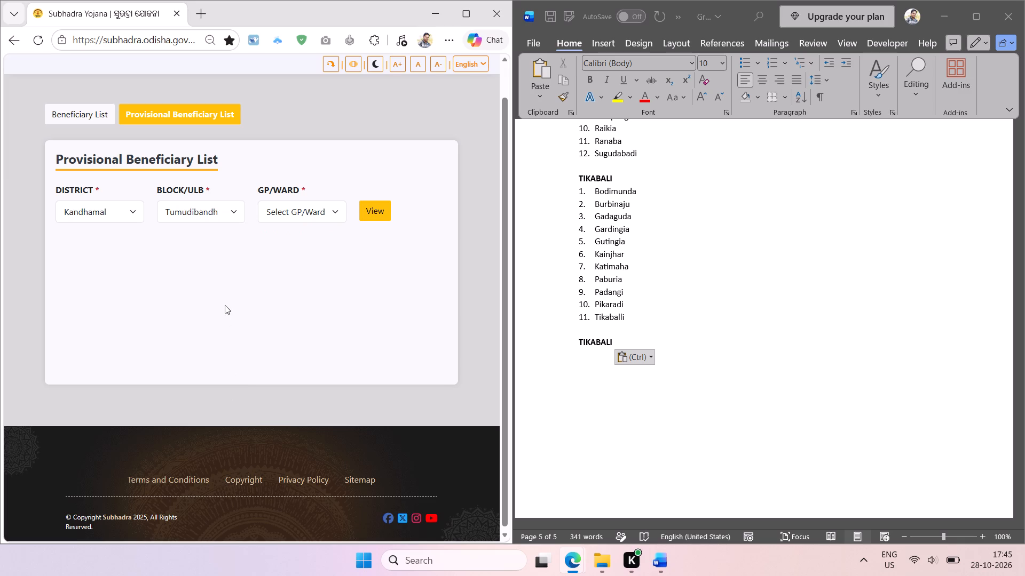
{"action": "key", "text": "shift+super+t"}
{"action": "left_click_drag", "start_coordinate": [162, 201], "coordinate": [220, 239]}
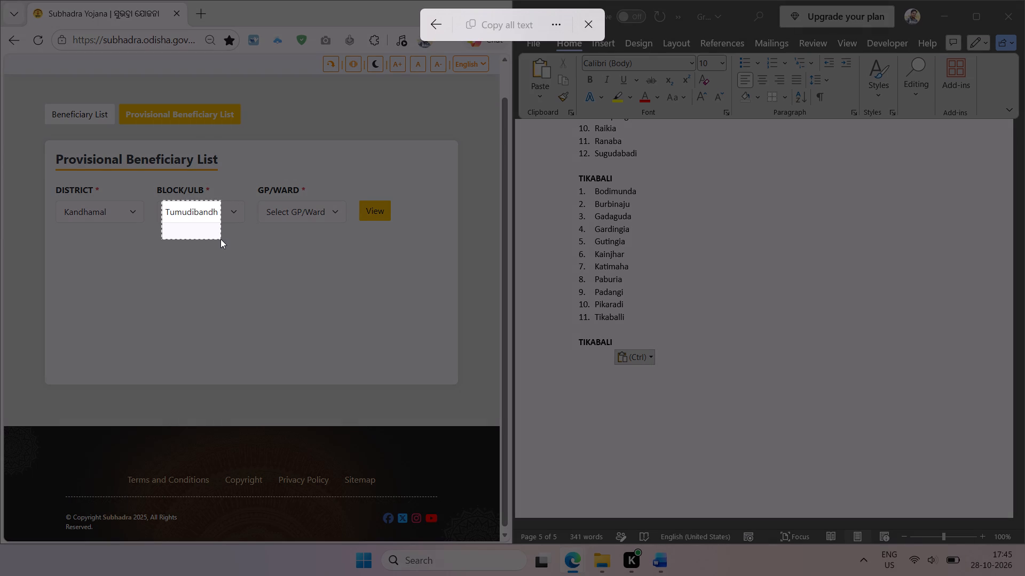
{"action": "left_click_drag", "start_coordinate": [220, 239], "coordinate": [222, 239]}
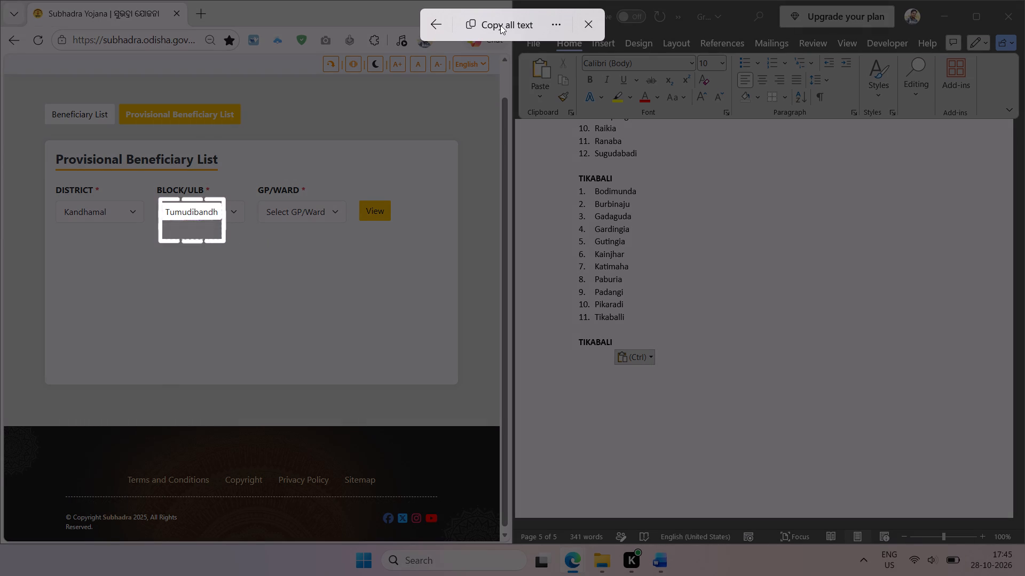
{"action": "left_click", "coordinate": [500, 25]}
{"action": "left_click", "coordinate": [619, 348]}
{"action": "double_click", "coordinate": [598, 342]}
{"action": "key", "text": "ctrl+v"}
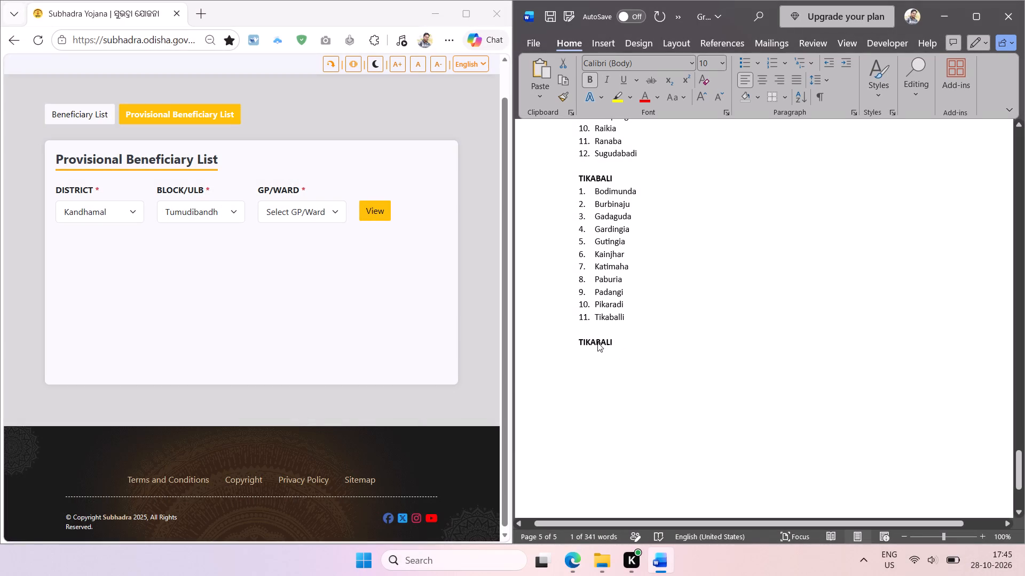
{"action": "key", "text": "shift+F3"}
Extract Tumudibandh's gram panchayat names, Belaghar to Tumudibandh, from the website's GP/Ward options and paste them under the TUMUDIBANDH heading.
{"action": "key", "text": "Return"}
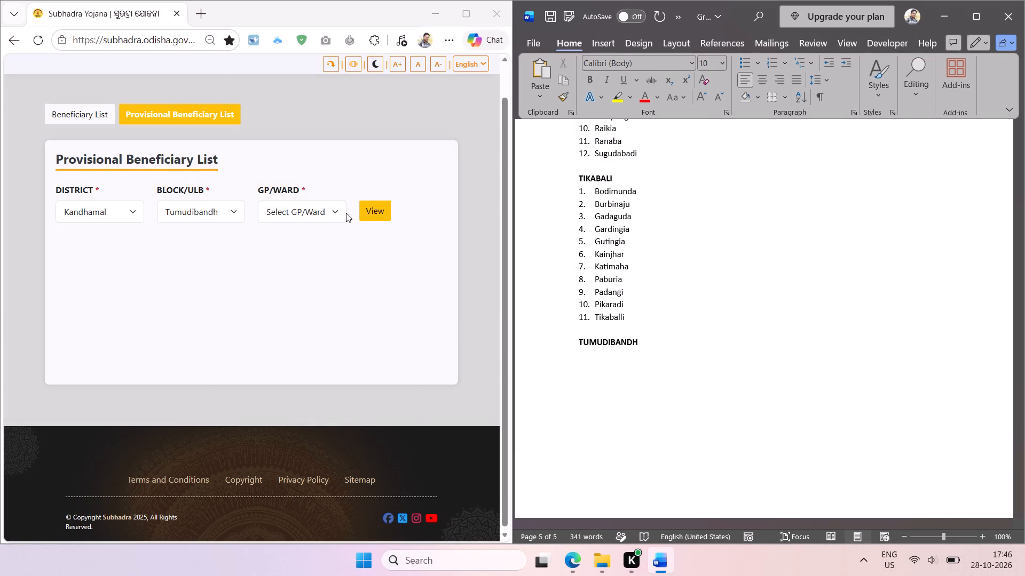
{"action": "left_click", "coordinate": [336, 213]}
{"action": "key", "text": "shift+super+t"}
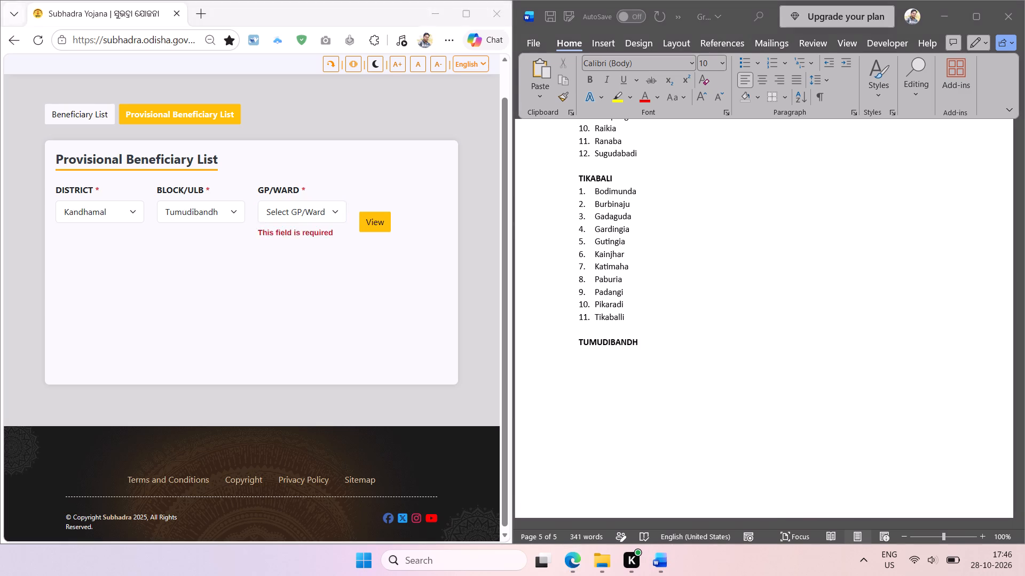
{"action": "left_click_drag", "start_coordinate": [259, 245], "coordinate": [328, 417]}
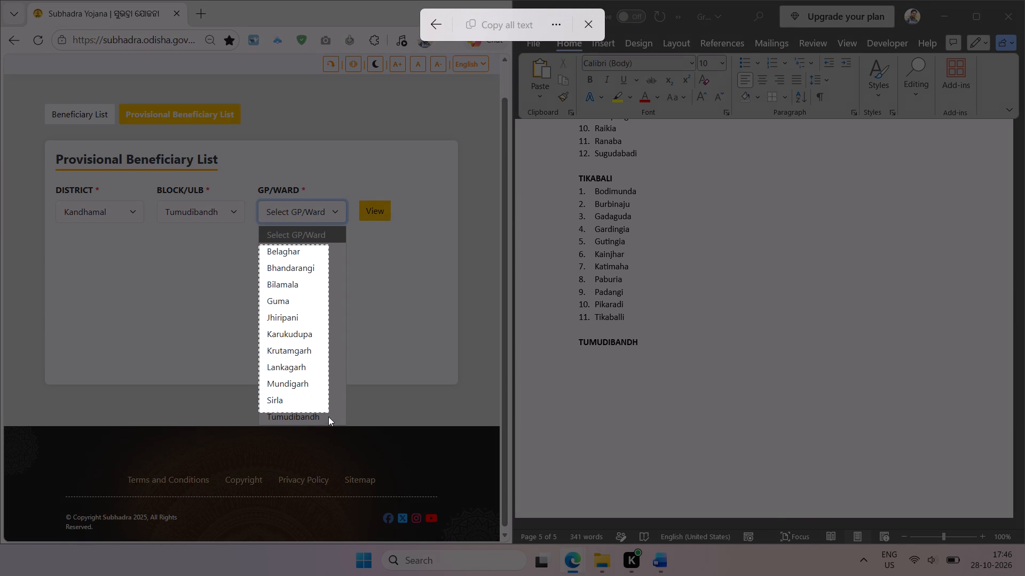
{"action": "left_click_drag", "start_coordinate": [328, 417], "coordinate": [328, 423]}
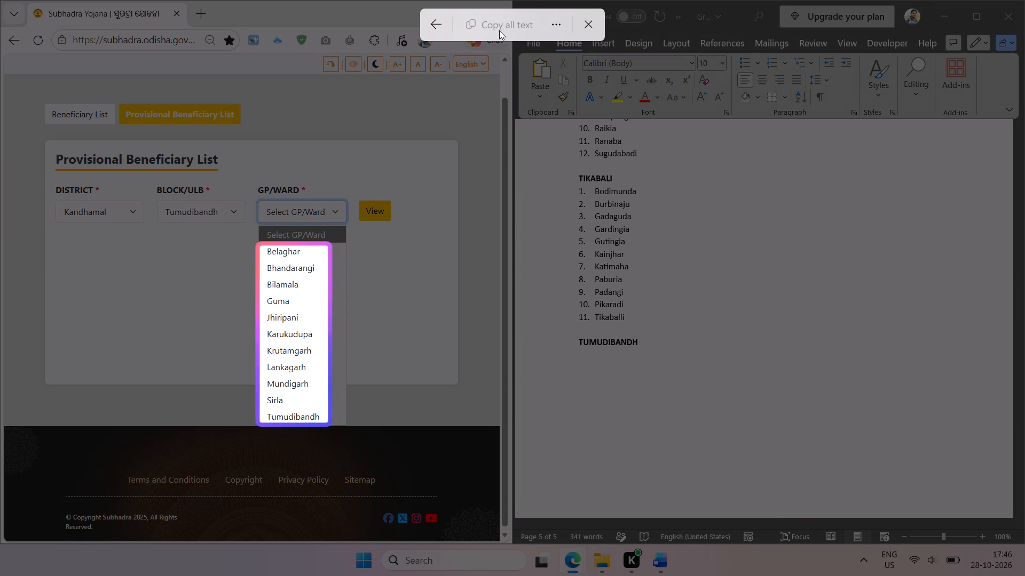
{"action": "left_click", "coordinate": [504, 19]}
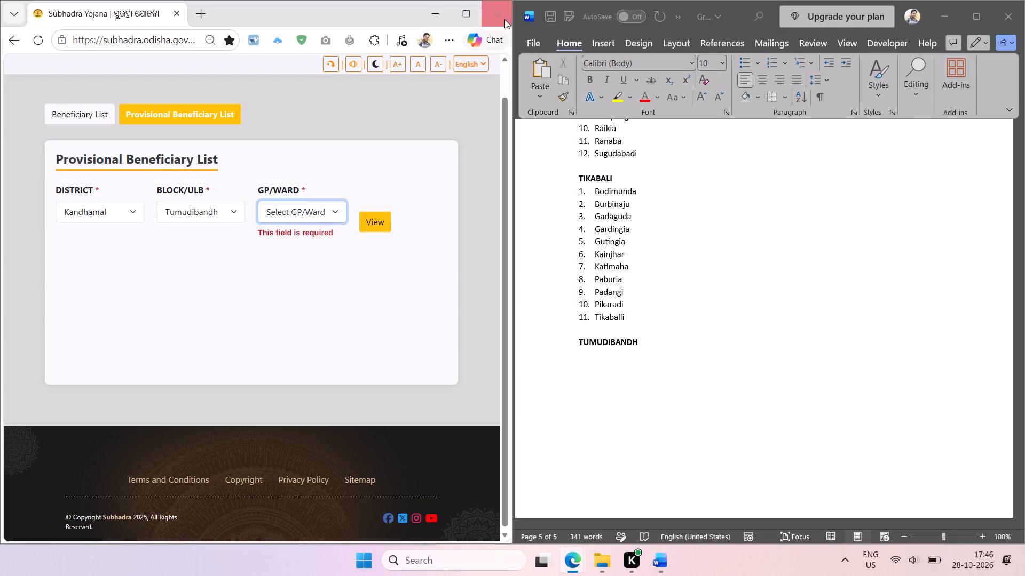
{"action": "left_click", "coordinate": [633, 347]}
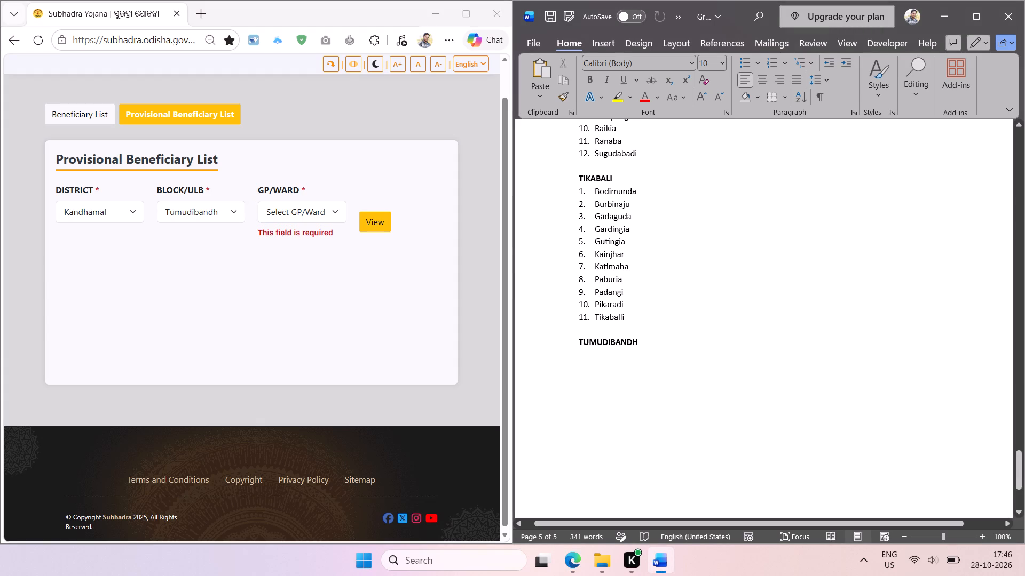
{"action": "key", "text": "ctrl+v"}
{"action": "scroll", "coordinate": [672, 308], "scroll_direction": "down", "scroll_amount": 1}
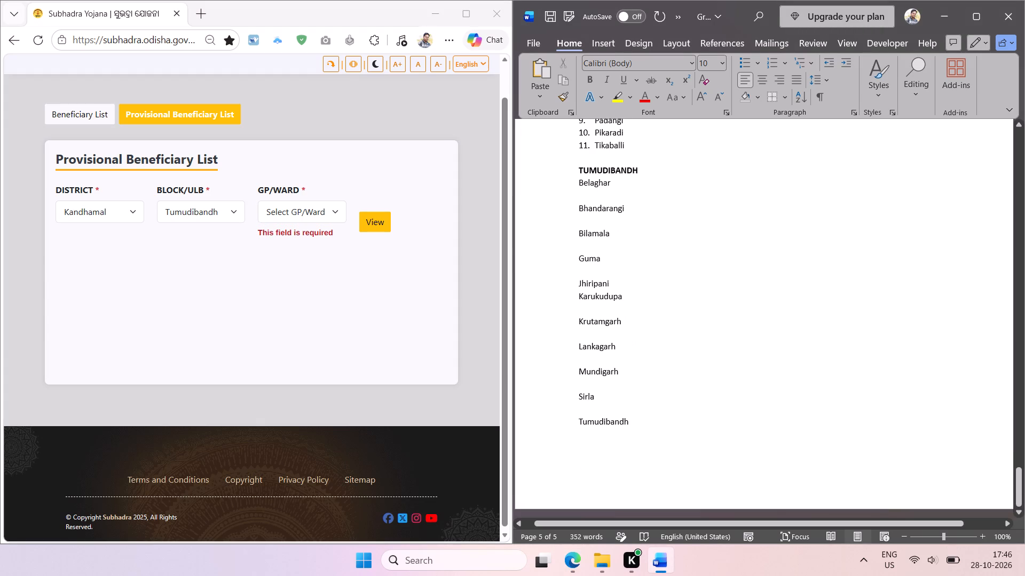
Remove the blank lines between the gram panchayat names under the TUMUDIBANDH heading.
{"action": "scroll", "coordinate": [645, 363], "scroll_direction": "down", "scroll_amount": 1}
{"action": "left_click", "coordinate": [622, 405]}
{"action": "key", "text": "BackSpace"}
{"action": "key", "text": "Up"}
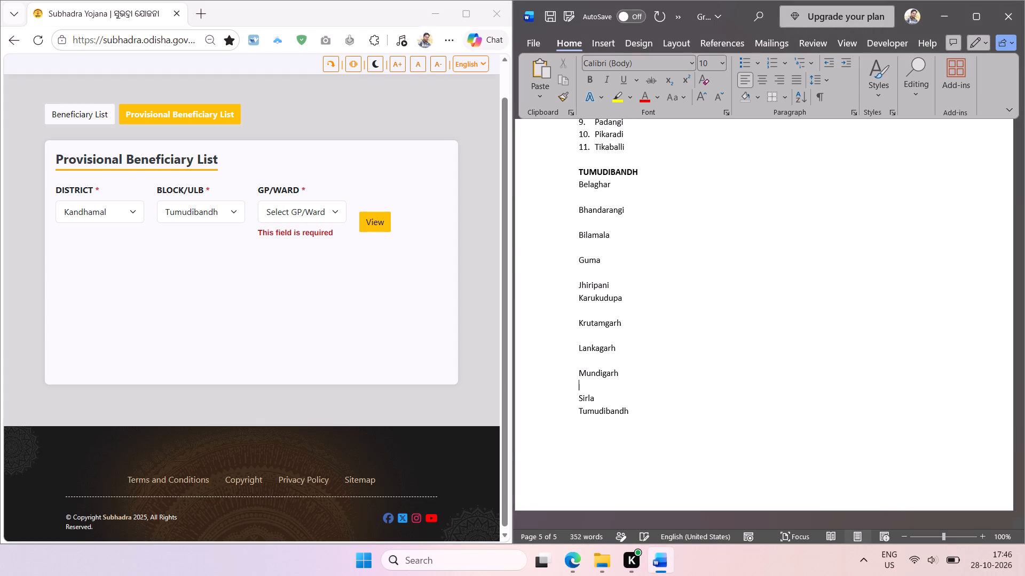
{"action": "key", "text": "BackSpace"}
{"action": "key", "text": "Up"}
{"action": "key", "text": "BackSpace"}
{"action": "key", "text": "Up"}
{"action": "key", "text": "BackSpace"}
{"action": "key", "text": "Up"}
{"action": "key", "text": "BackSpace"}
{"action": "key", "text": "Up"}
{"action": "key", "text": "Up"}
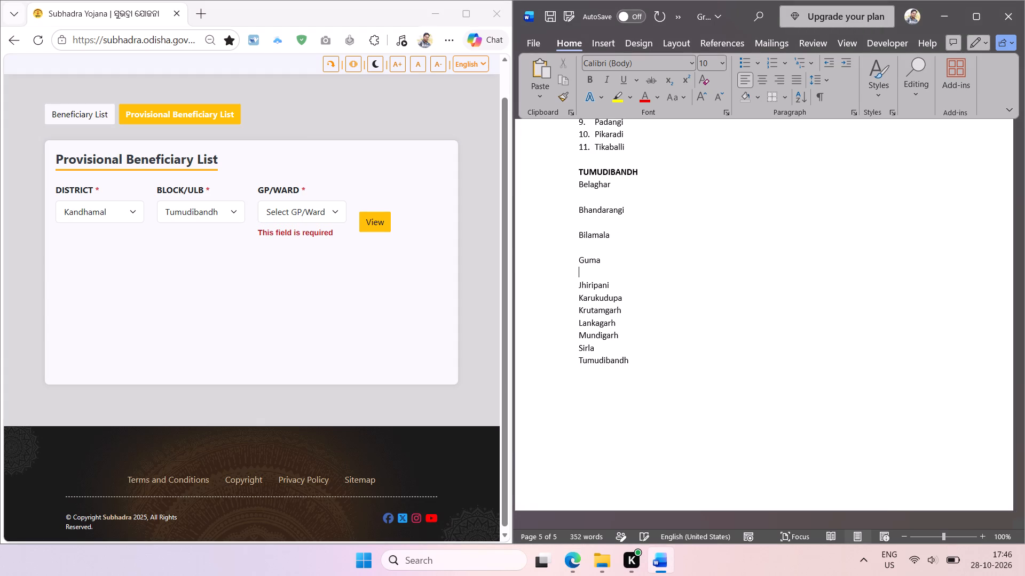
{"action": "key", "text": "BackSpace"}
{"action": "key", "text": "Up"}
{"action": "key", "text": "BackSpace"}
{"action": "key", "text": "Up"}
{"action": "key", "text": "BackSpace"}
{"action": "key", "text": "Up"}
{"action": "key", "text": "BackSpace"}
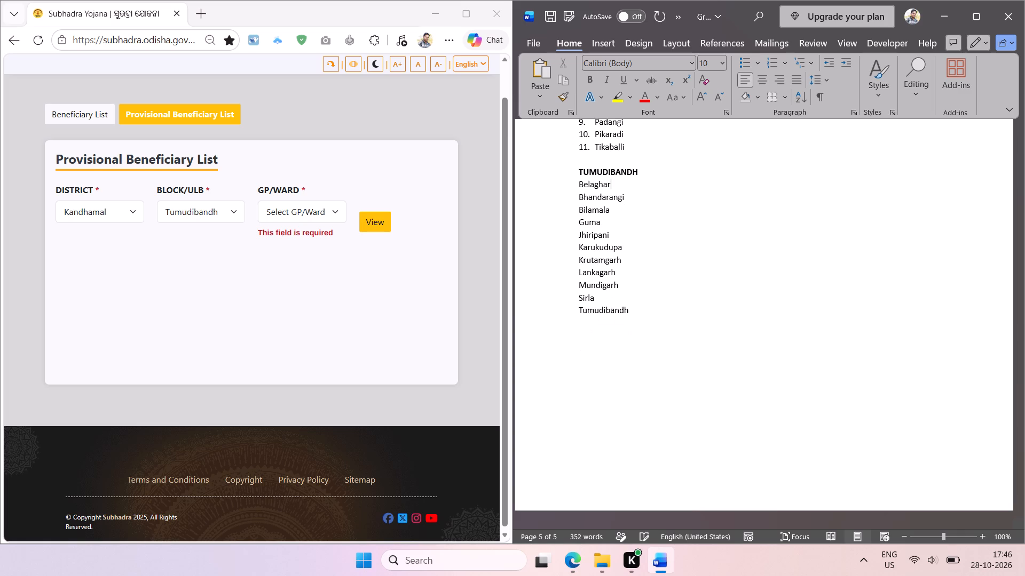
Sort the TUMUDIBANDH gram panchayat names alphabetically, make them a numbered list aligned flush with the heading, and save the document.
{"action": "left_click_drag", "start_coordinate": [634, 310], "coordinate": [583, 188]}
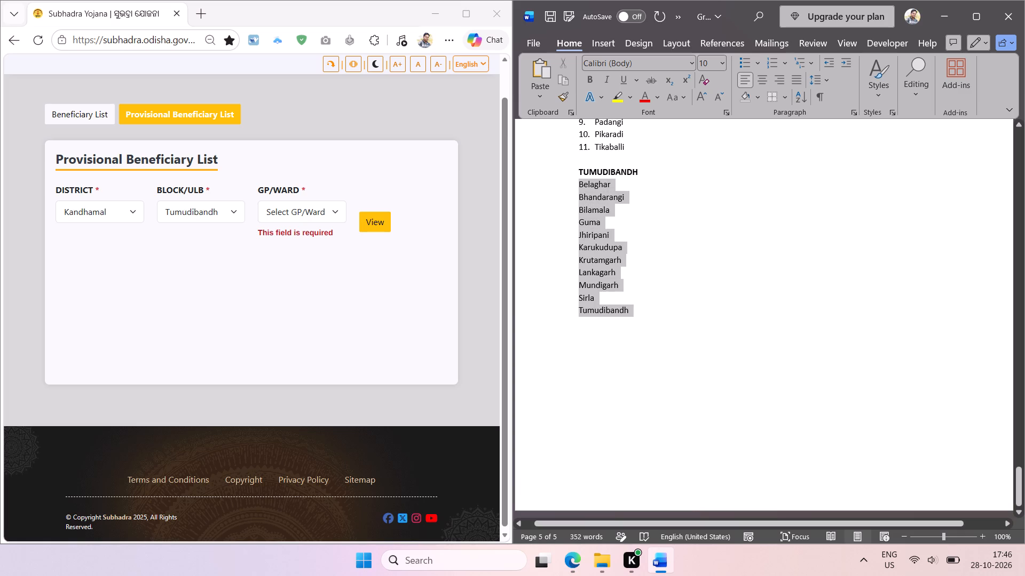
{"action": "left_click_drag", "start_coordinate": [583, 188], "coordinate": [583, 187]}
{"action": "left_click", "coordinate": [795, 99]}
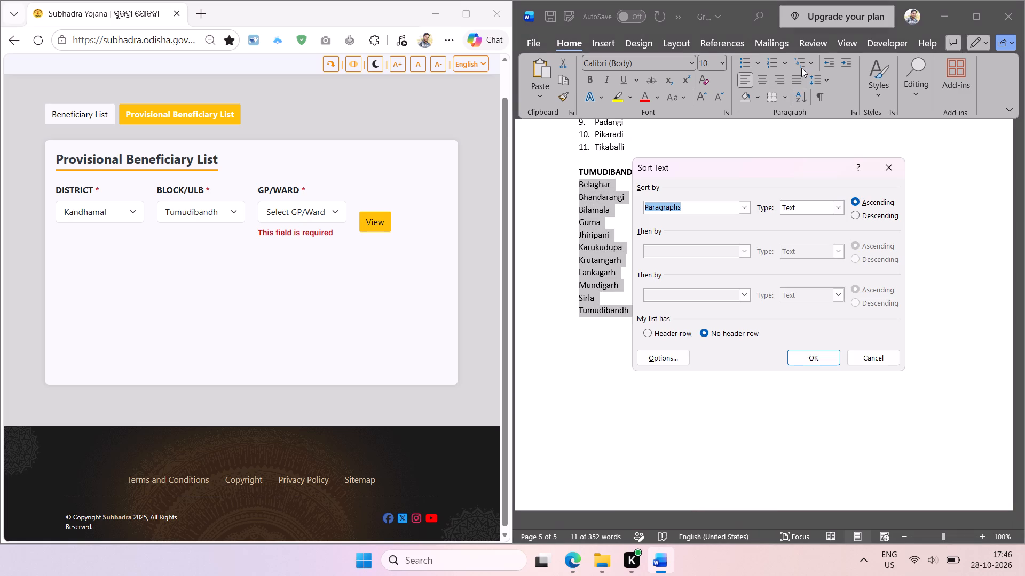
{"action": "left_click", "coordinate": [769, 63]}
{"action": "key", "text": "Return"}
{"action": "left_click", "coordinate": [782, 63]}
{"action": "left_click", "coordinate": [777, 63]}
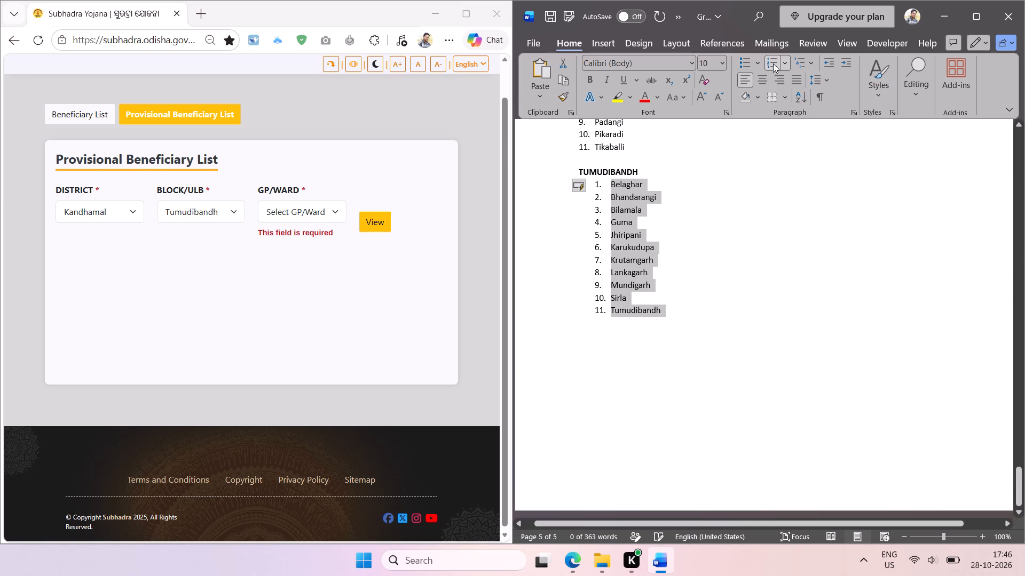
{"action": "left_click", "coordinate": [773, 63]}
{"action": "left_click", "coordinate": [773, 63]}
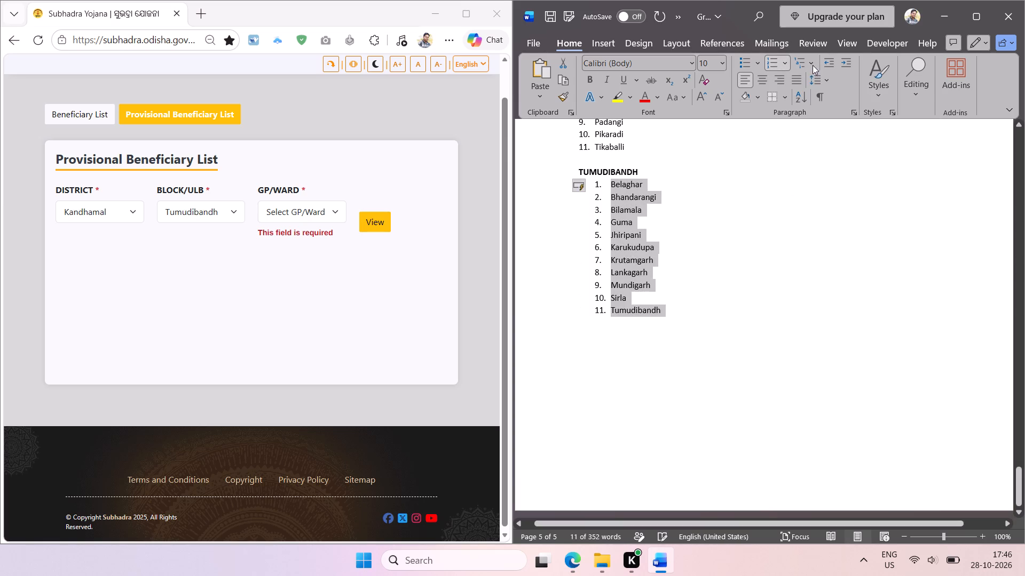
{"action": "double_click", "coordinate": [825, 63]}
{"action": "left_click", "coordinate": [671, 233]}
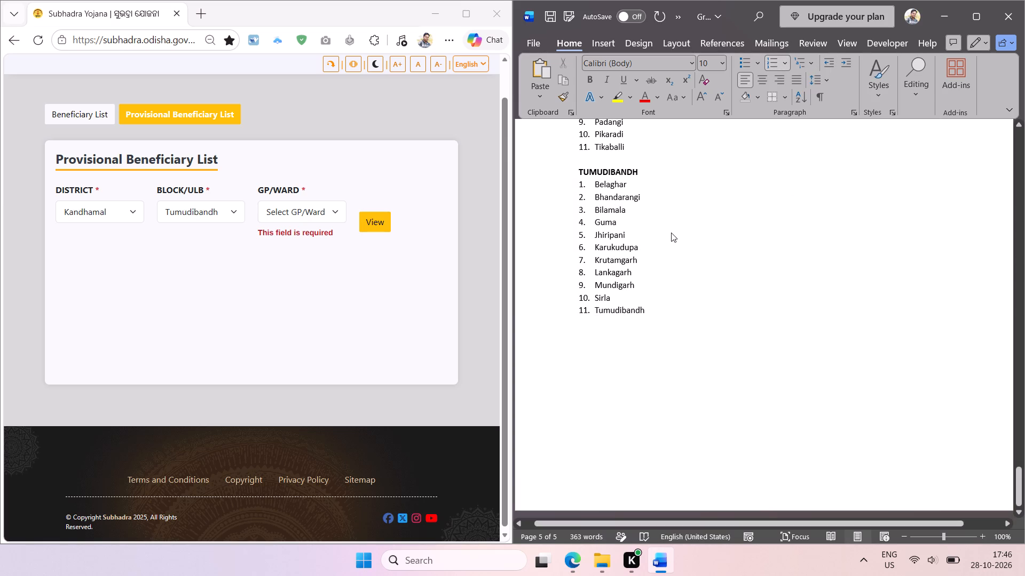
{"action": "key", "text": "ctrl+s"}
Check the Kandhamal block options and document lists for completeness, save and close the Gram Panchayat document, and return to the Odisha State folder.
{"action": "left_click", "coordinate": [235, 213]}
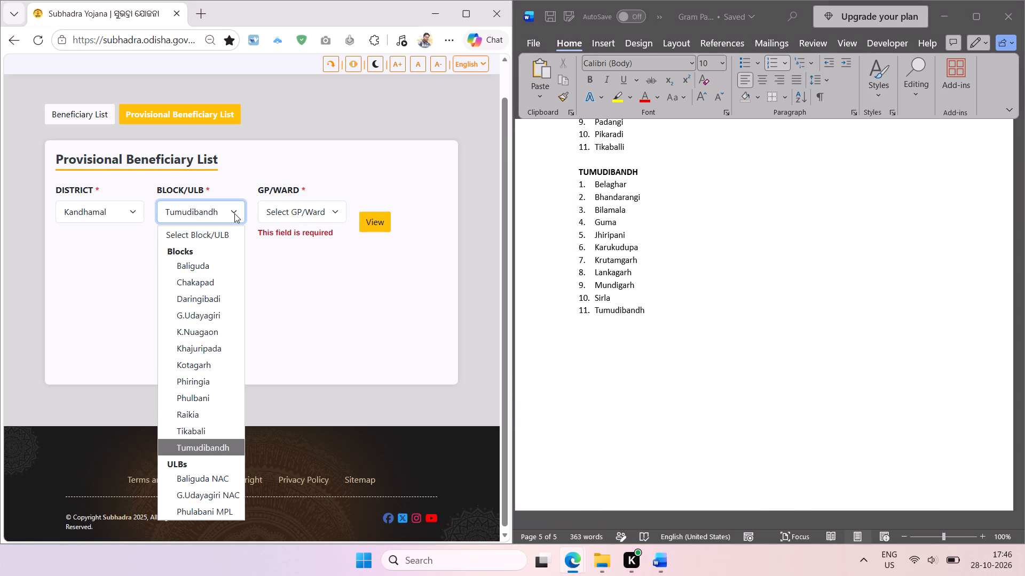
{"action": "left_click", "coordinate": [234, 213]}
{"action": "left_click", "coordinate": [667, 372]}
{"action": "scroll", "coordinate": [696, 279], "scroll_direction": "up", "scroll_amount": 1}
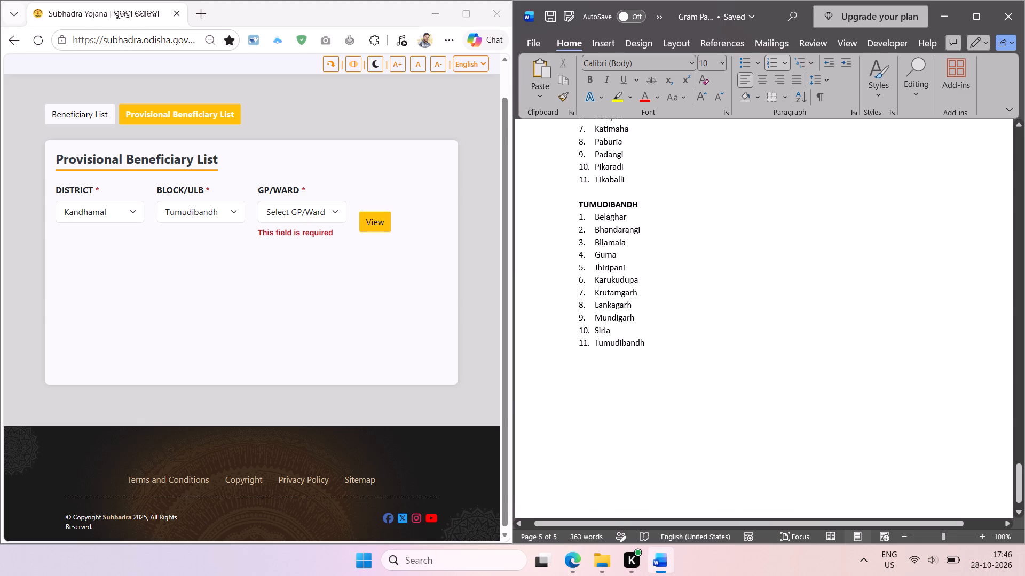
{"action": "scroll", "coordinate": [696, 279], "scroll_direction": "up", "scroll_amount": 5}
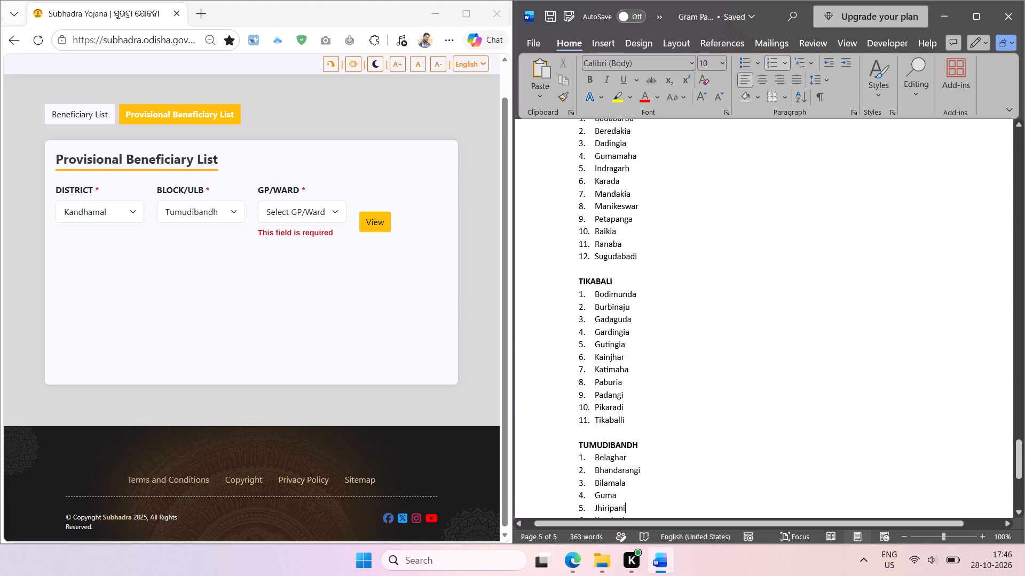
{"action": "scroll", "coordinate": [696, 279], "scroll_direction": "up", "scroll_amount": 18}
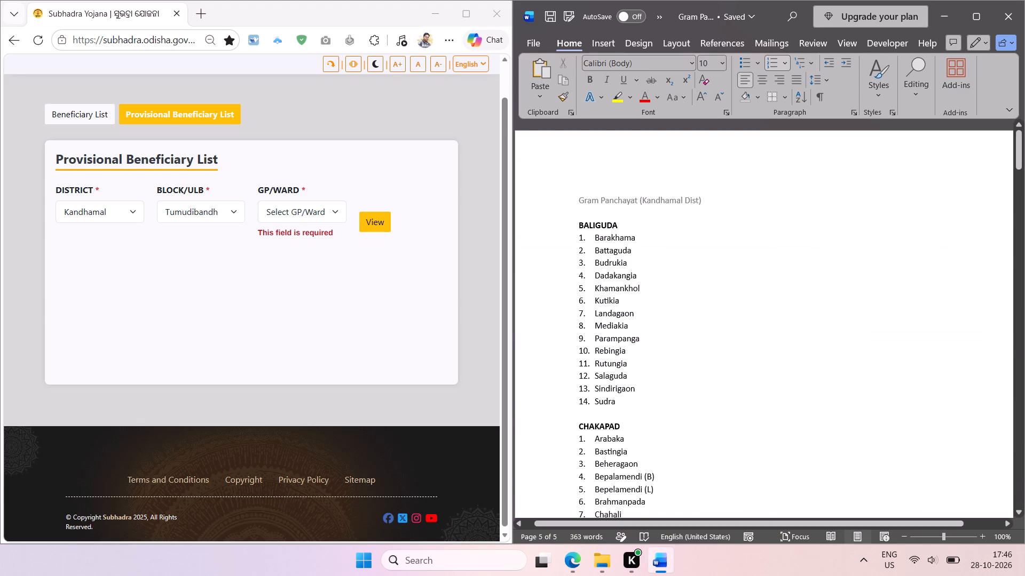
{"action": "left_click", "coordinate": [696, 279]}
{"action": "key", "text": "ctrl+s"}
{"action": "left_click", "coordinate": [1012, 18]}
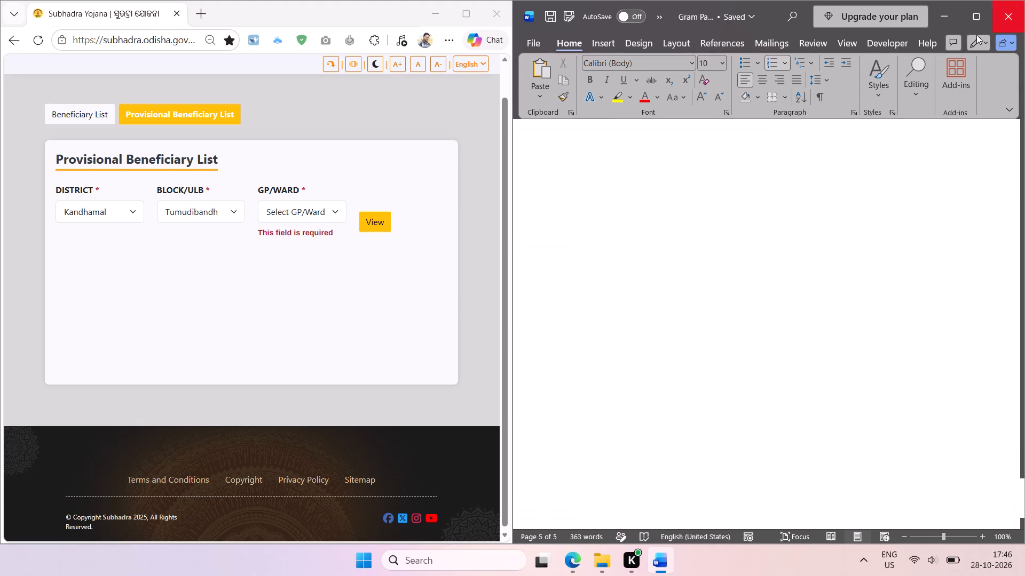
{"action": "left_click", "coordinate": [707, 232]}
{"action": "key", "text": "BackSpace"}
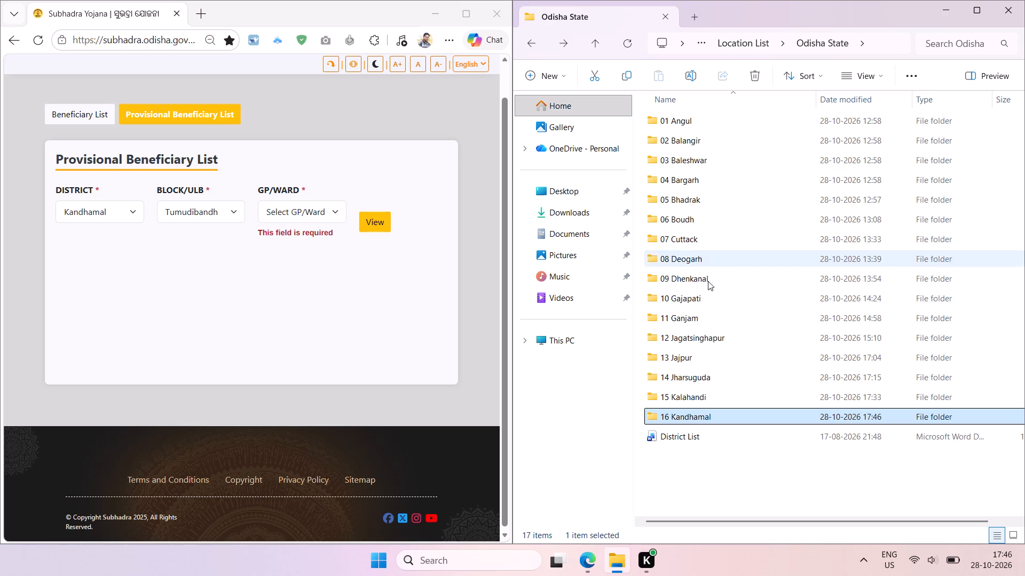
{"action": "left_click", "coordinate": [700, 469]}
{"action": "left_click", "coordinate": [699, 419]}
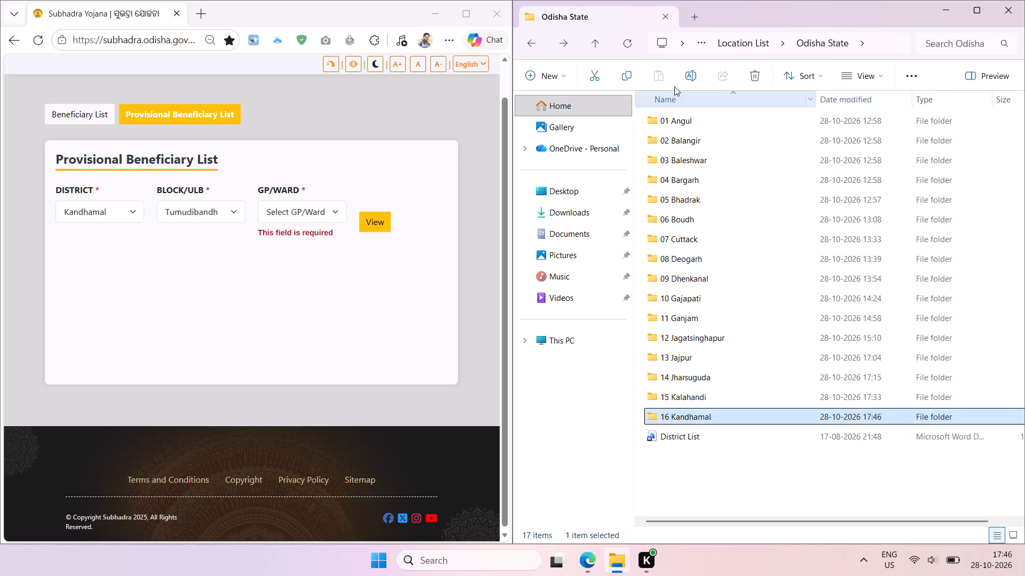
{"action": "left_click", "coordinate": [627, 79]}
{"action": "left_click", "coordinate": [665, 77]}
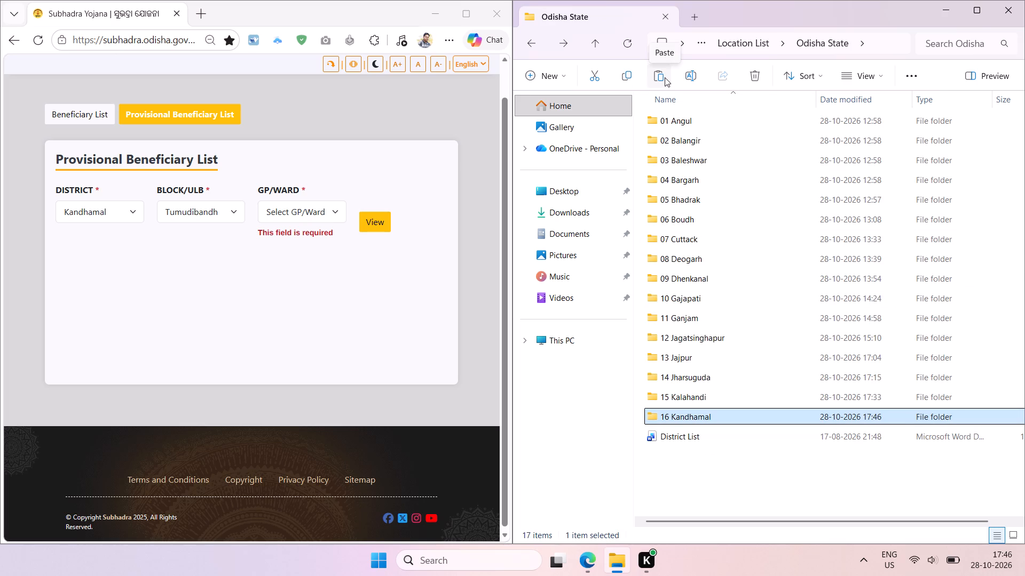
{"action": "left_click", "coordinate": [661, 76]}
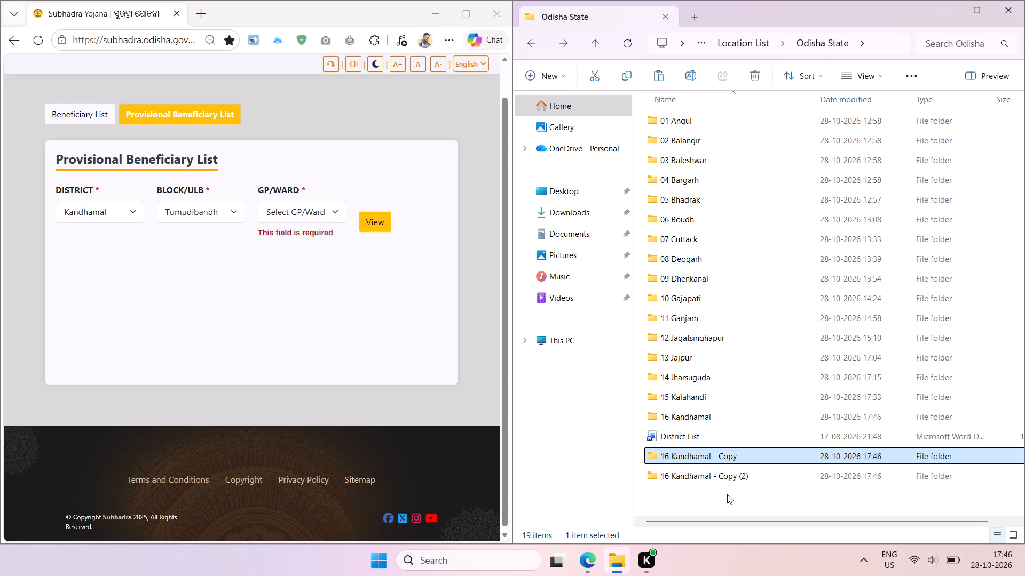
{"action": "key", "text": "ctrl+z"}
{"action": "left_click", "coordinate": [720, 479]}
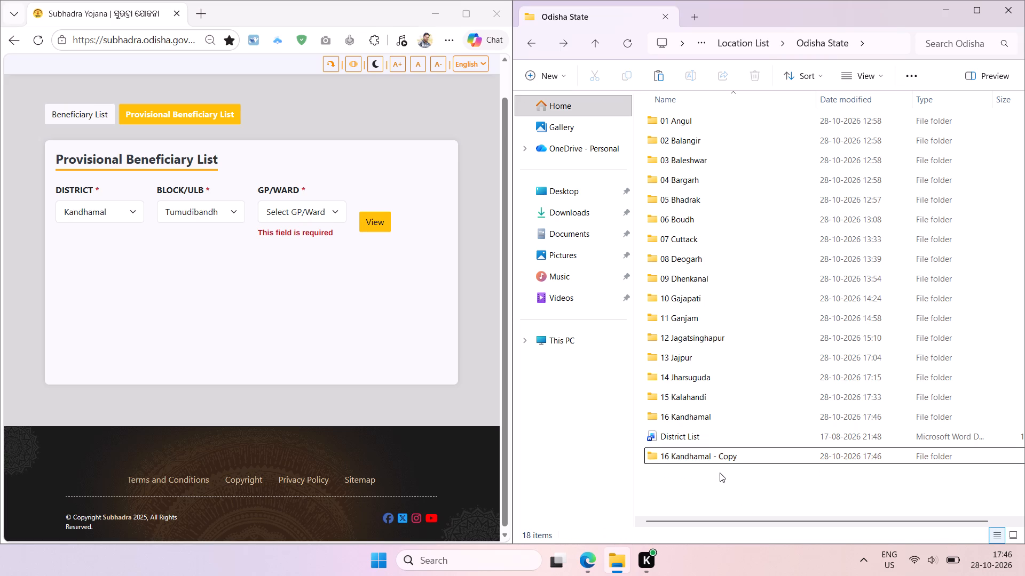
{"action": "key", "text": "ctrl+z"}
Make one copy of the 16 Kandhamal folder inside the Odisha State folder.
{"action": "left_click", "coordinate": [714, 470]}
{"action": "left_click", "coordinate": [699, 413]}
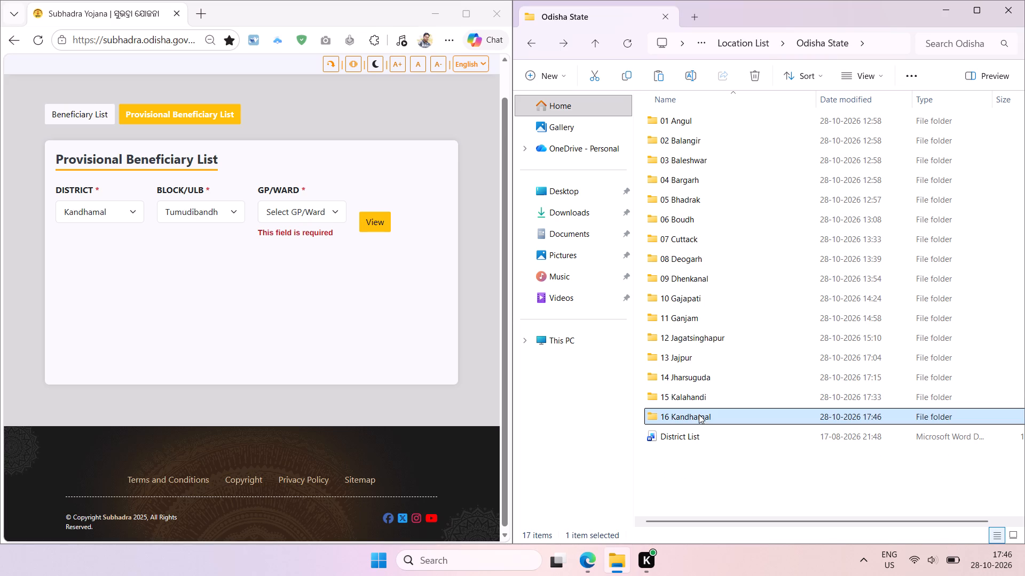
{"action": "left_click", "coordinate": [619, 79]}
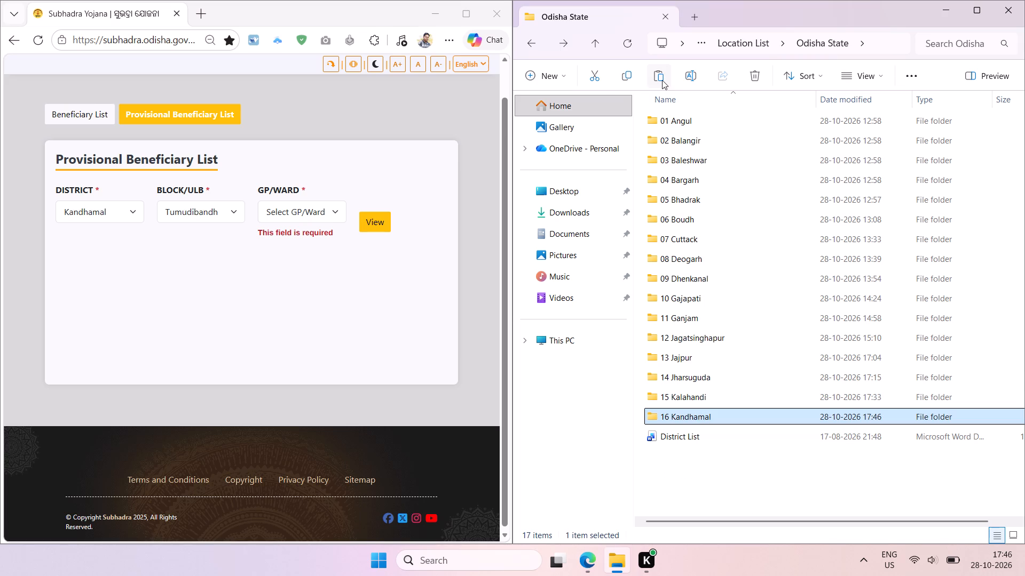
{"action": "left_click", "coordinate": [662, 80]}
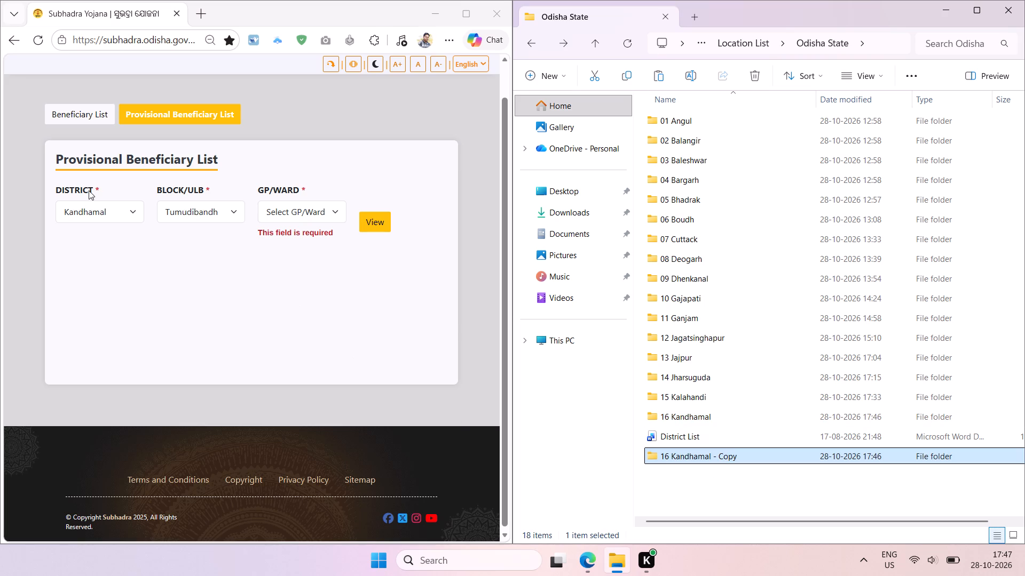
Choose the Kendrapara district on the website, extract its name and rename the copied Kandhamal folder as 17 Kendrapara.
{"action": "left_click", "coordinate": [104, 215]}
{"action": "left_click", "coordinate": [113, 511]}
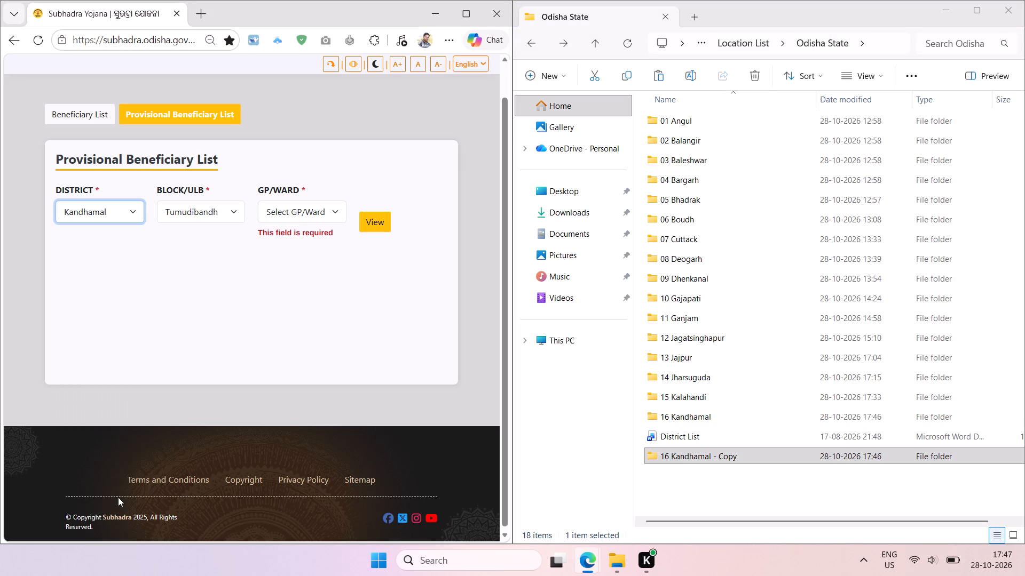
{"action": "left_click", "coordinate": [133, 320]}
{"action": "key", "text": "shift+super+t"}
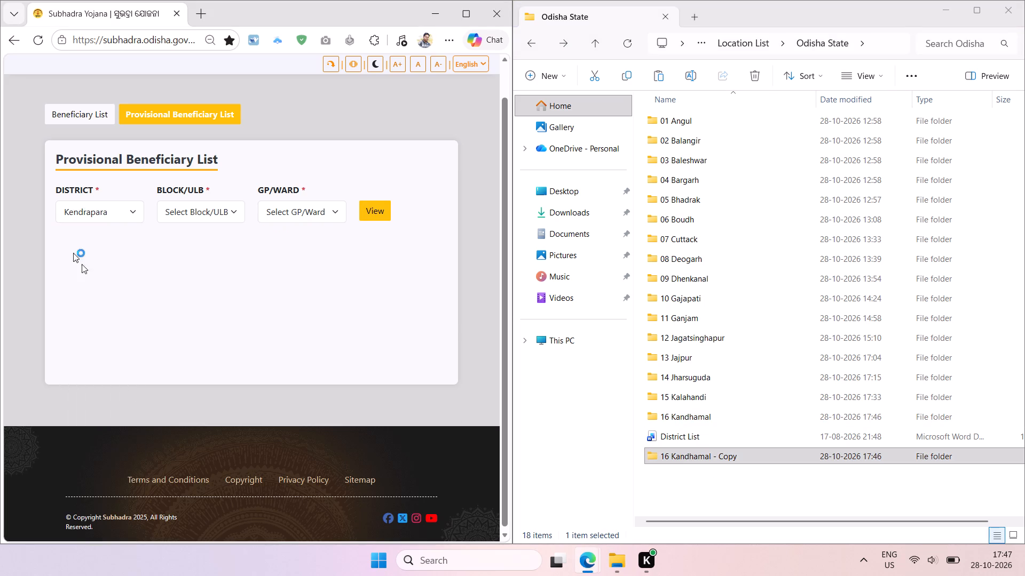
{"action": "left_click_drag", "start_coordinate": [60, 202], "coordinate": [120, 229]}
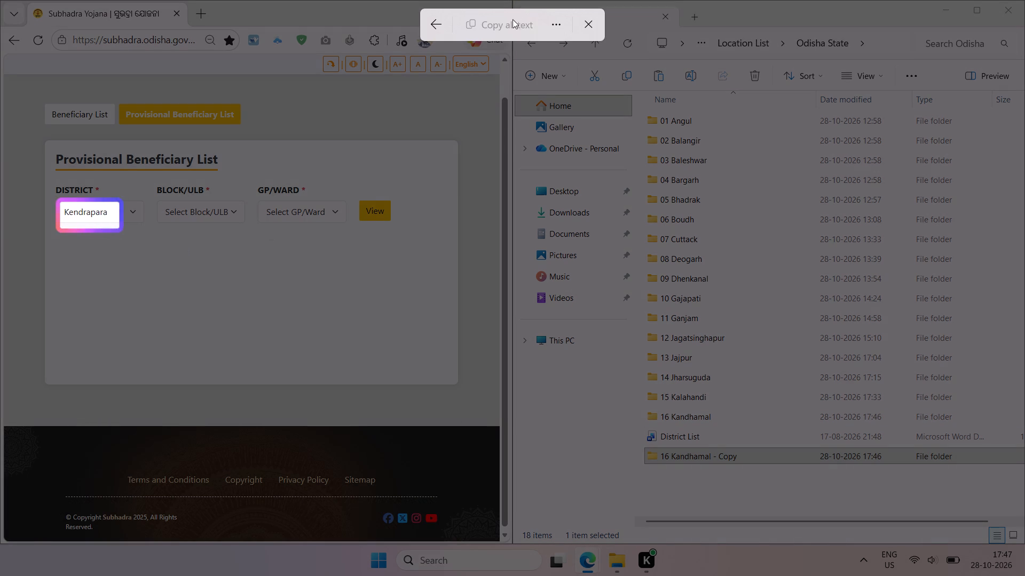
{"action": "left_click", "coordinate": [511, 26]}
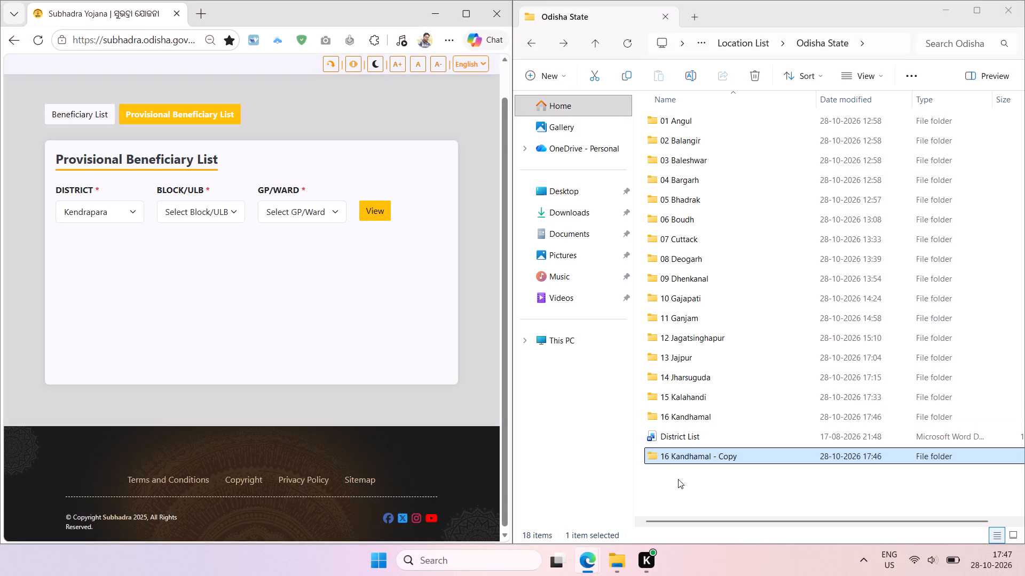
{"action": "left_click", "coordinate": [680, 460]}
{"action": "key", "text": "F2"}
{"action": "type", "text": "17"}
{"action": "key", "text": "space"}
{"action": "key", "text": "ctrl+v"}
{"action": "key", "text": "Return"}
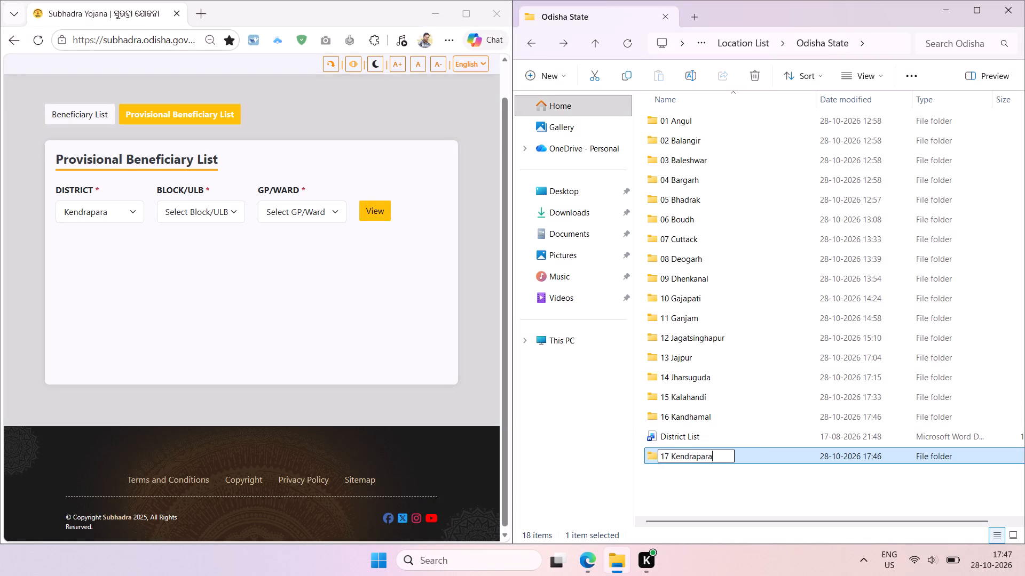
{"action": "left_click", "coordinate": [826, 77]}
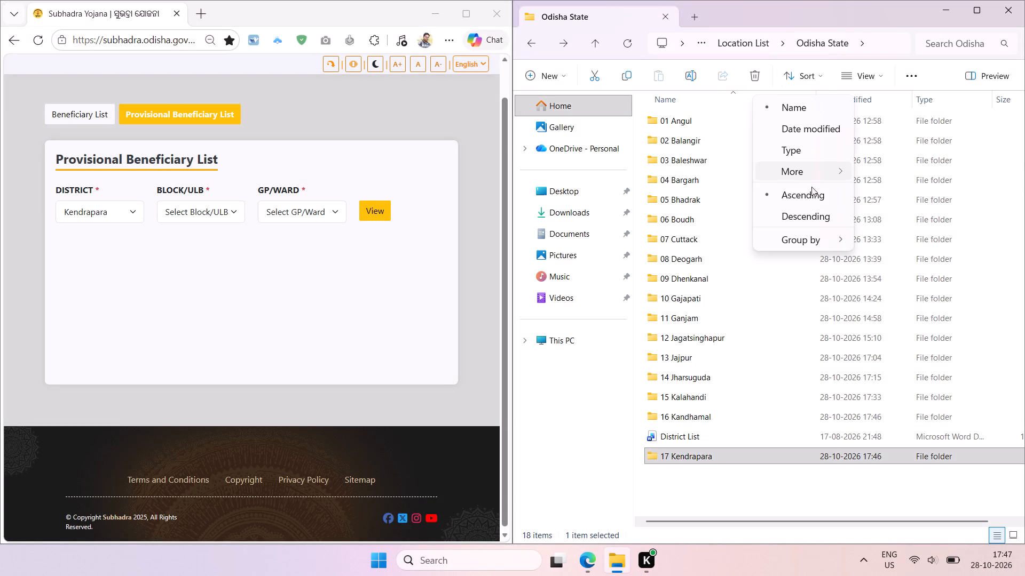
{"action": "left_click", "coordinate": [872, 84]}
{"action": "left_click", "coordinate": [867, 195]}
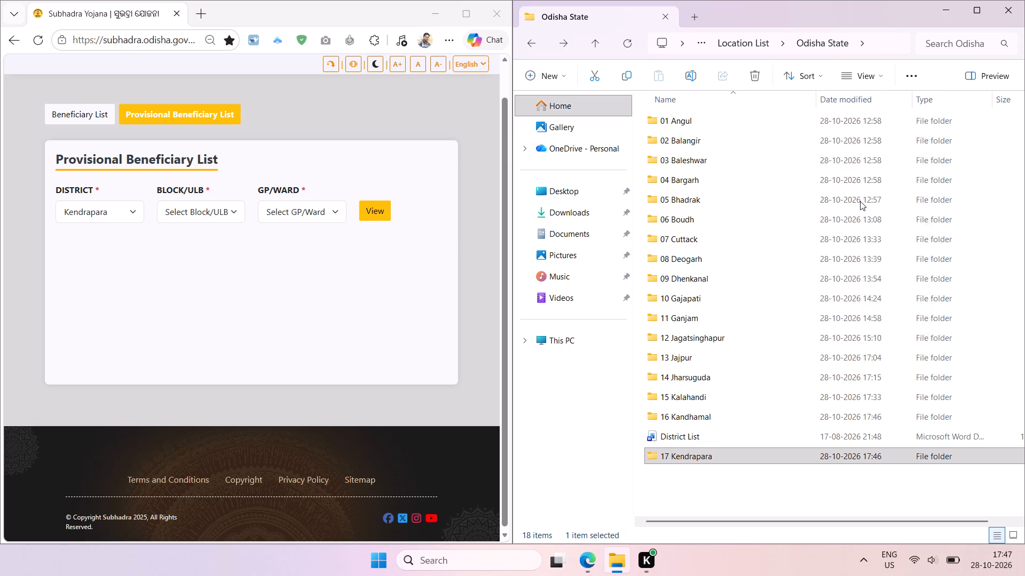
Open the Block and ULB document from the 17 Kendrapara folder and replace the district name in its title with Kendrapara.
{"action": "left_click", "coordinate": [719, 500]}
{"action": "double_click", "coordinate": [711, 479]}
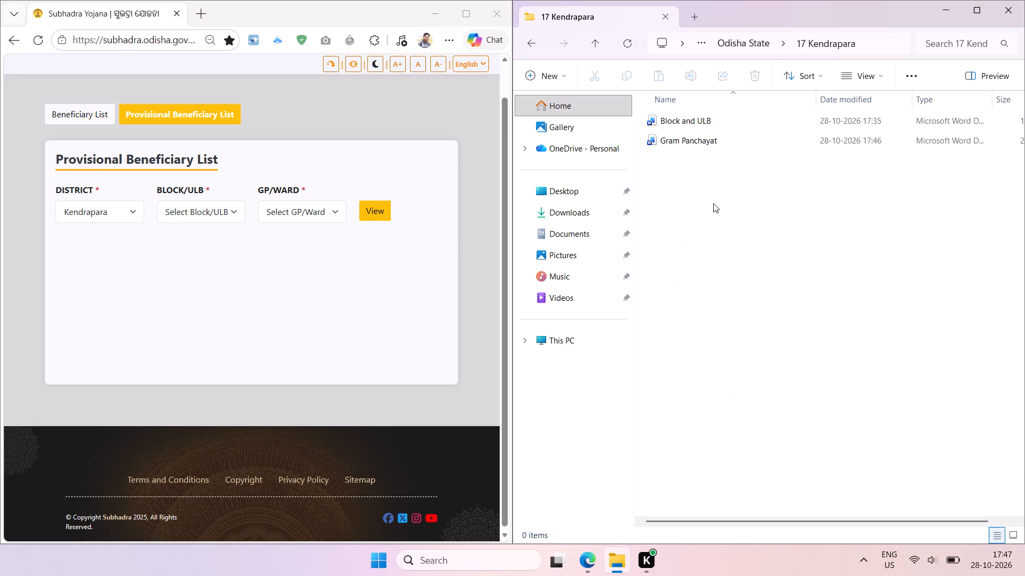
{"action": "left_click", "coordinate": [711, 124]}
{"action": "double_click", "coordinate": [750, 121]}
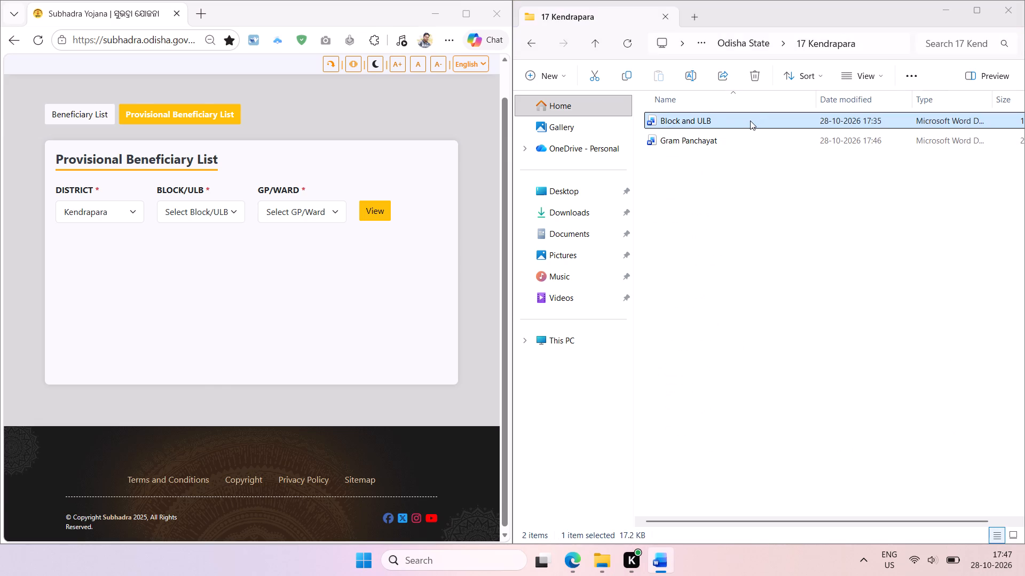
{"action": "double_click", "coordinate": [105, 199]}
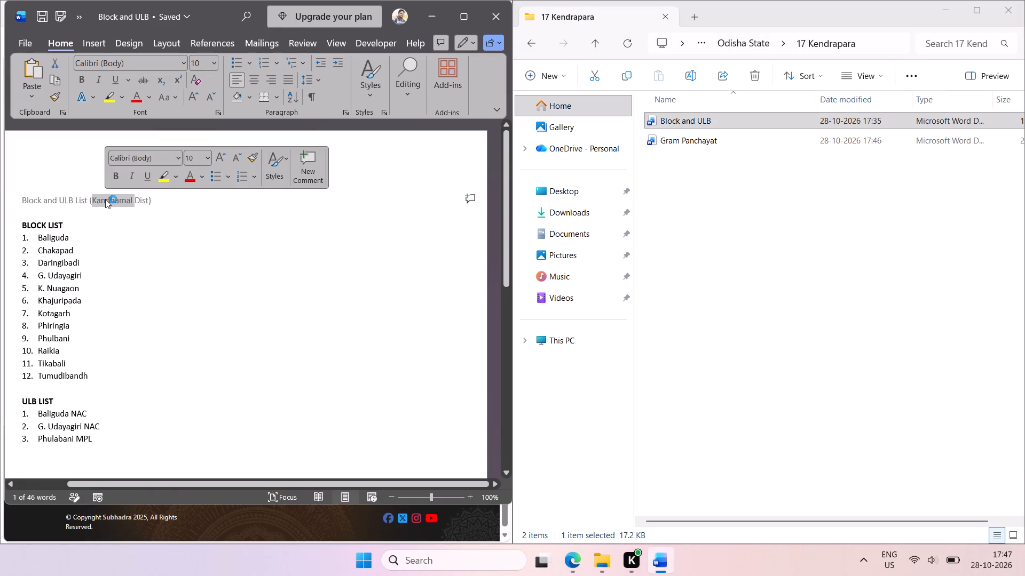
{"action": "key", "text": "ctrl+v"}
{"action": "key", "text": "space"}
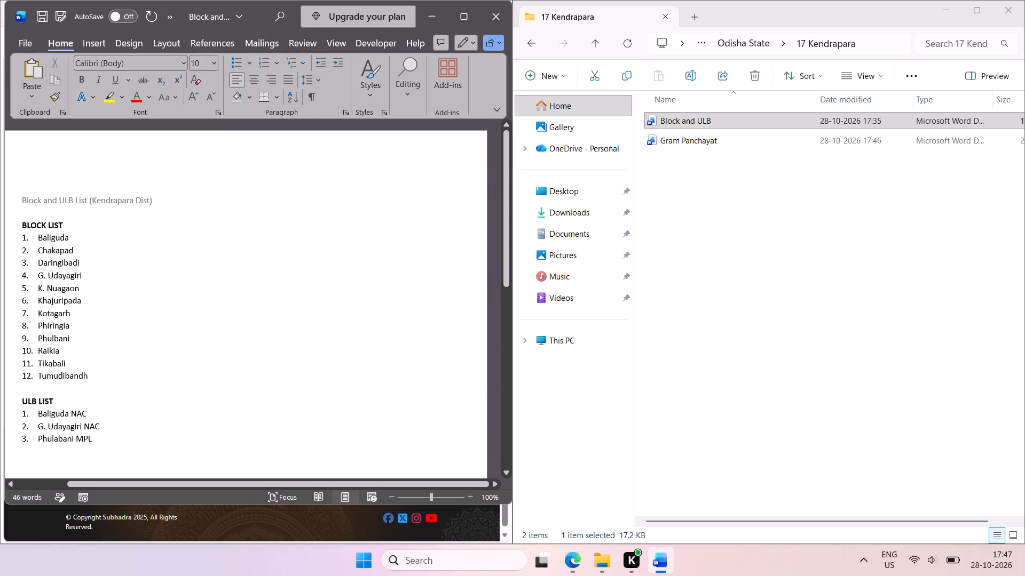
Delete all the Kandhamal names under the BLOCK LIST and ULB LIST headings, keeping both headings.
{"action": "left_click_drag", "start_coordinate": [90, 372], "coordinate": [25, 234]}
{"action": "key", "text": "BackSpace"}
{"action": "left_click_drag", "start_coordinate": [99, 294], "coordinate": [98, 293]}
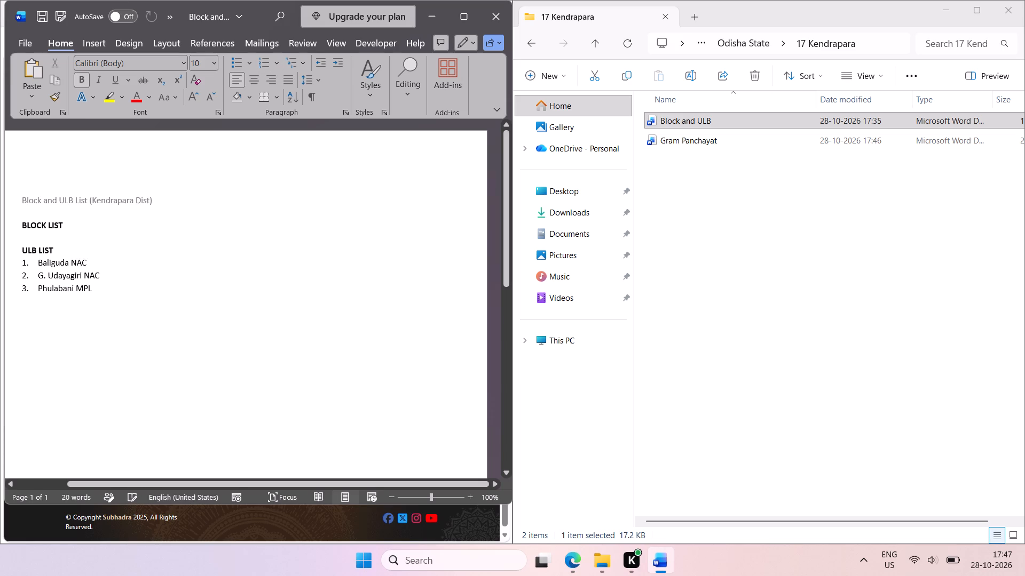
{"action": "left_click_drag", "start_coordinate": [98, 293], "coordinate": [21, 262]}
{"action": "key", "text": "BackSpace"}
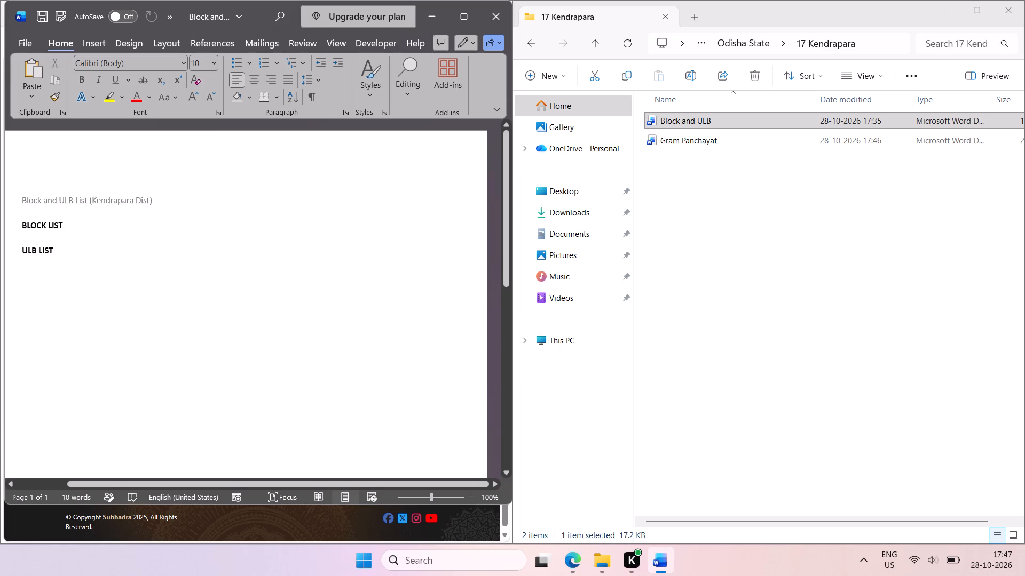
Save and close Kendrapara's Block and ULB document.
{"action": "key", "text": "ctrl+s"}
{"action": "left_click", "coordinate": [483, 15]}
Open the Gram Panchayat document from the 17 Kendrapara folder and replace the district name in its title with Kendrapara.
{"action": "left_click", "coordinate": [706, 146]}
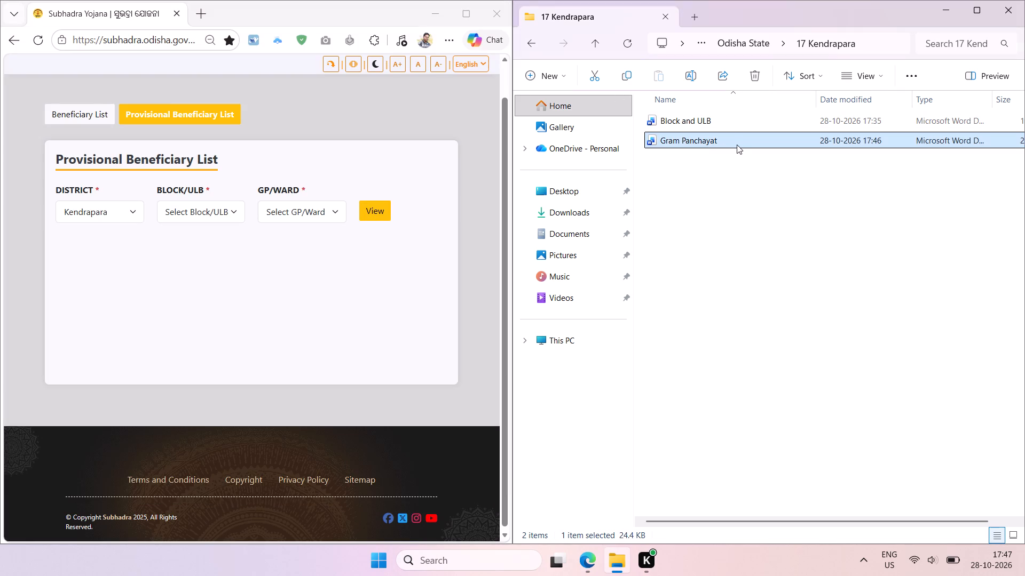
{"action": "double_click", "coordinate": [739, 144]}
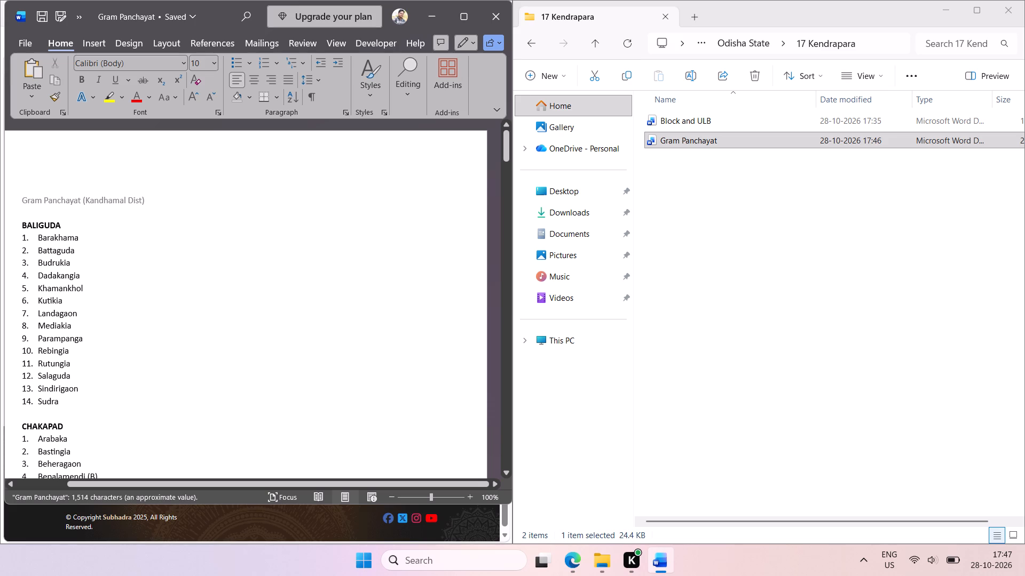
{"action": "double_click", "coordinate": [114, 202]}
{"action": "key", "text": "ctrl+v"}
{"action": "key", "text": "space"}
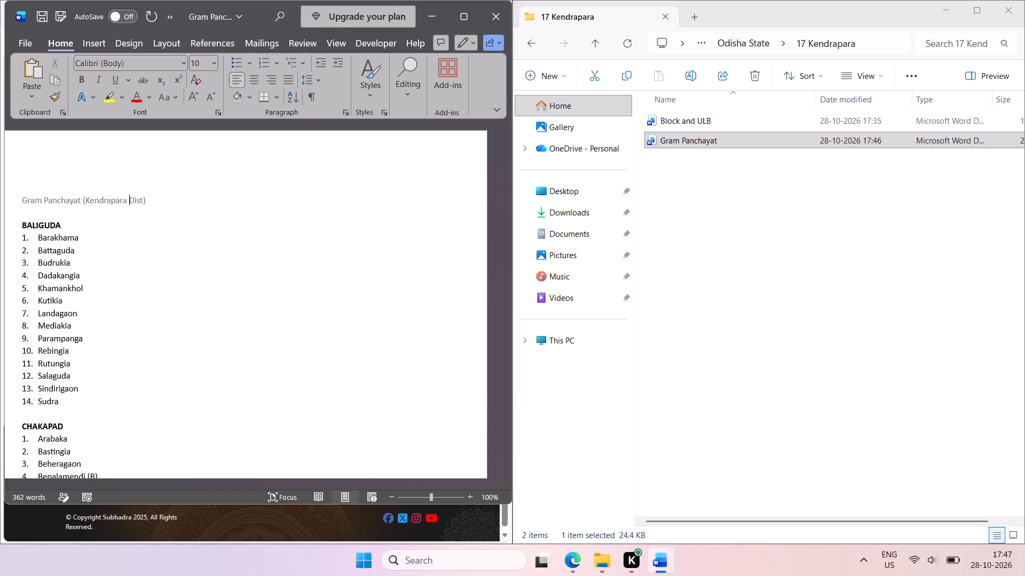
Replace the BALIGUDA heading with the placeholder 00000, reduce the document to just the title and that placeholder, and save and close it.
{"action": "double_click", "coordinate": [46, 220]}
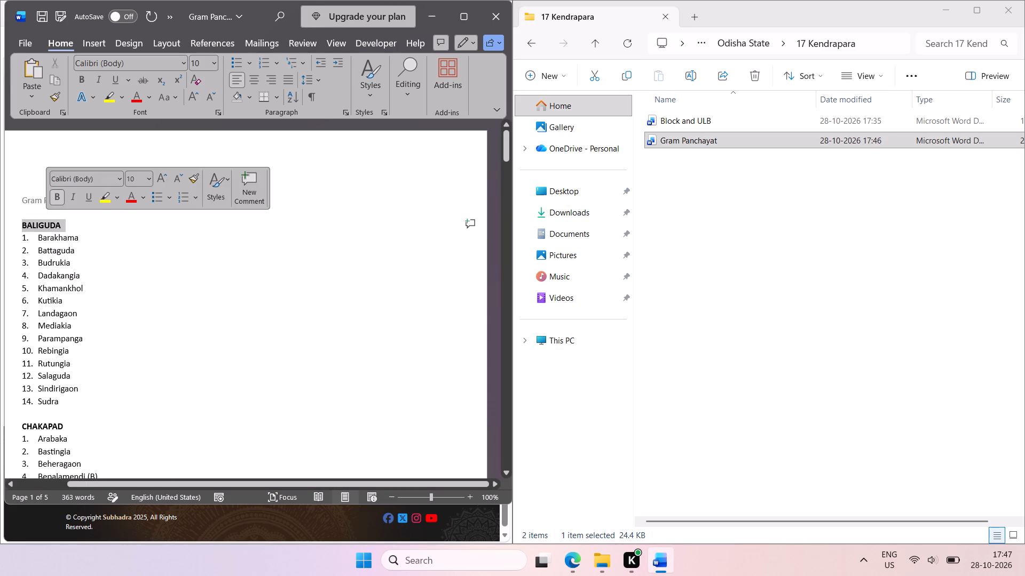
{"action": "type", "text": "000"}
{"action": "key", "text": "0"}
{"action": "key", "text": "0"}
{"action": "left_click_drag", "start_coordinate": [49, 224], "coordinate": [14, 192]}
{"action": "key", "text": "ctrl+c"}
{"action": "key", "text": "ctrl+a"}
{"action": "key", "text": "ctrl+v"}
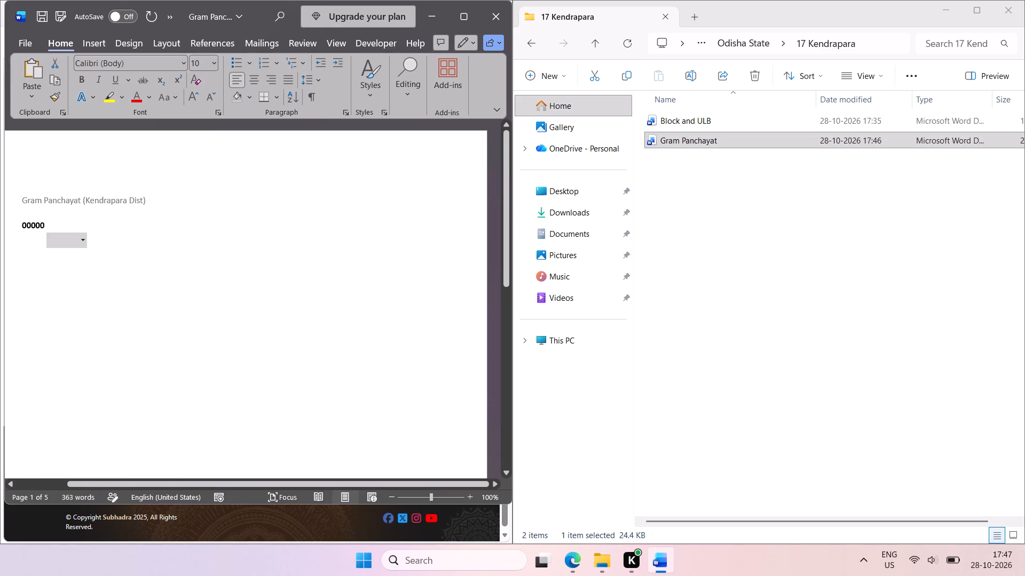
{"action": "key", "text": "ctrl+s"}
{"action": "left_click", "coordinate": [484, 25]}
Reopen Kendrapara's Block and ULB document and place its window beside the website.
{"action": "left_click", "coordinate": [758, 249]}
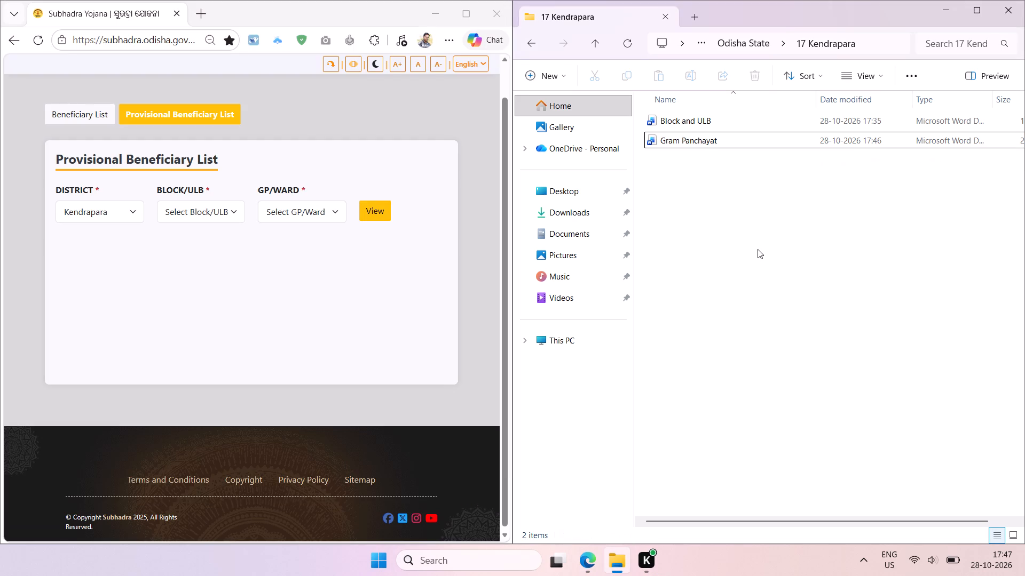
{"action": "left_click", "coordinate": [758, 249]}
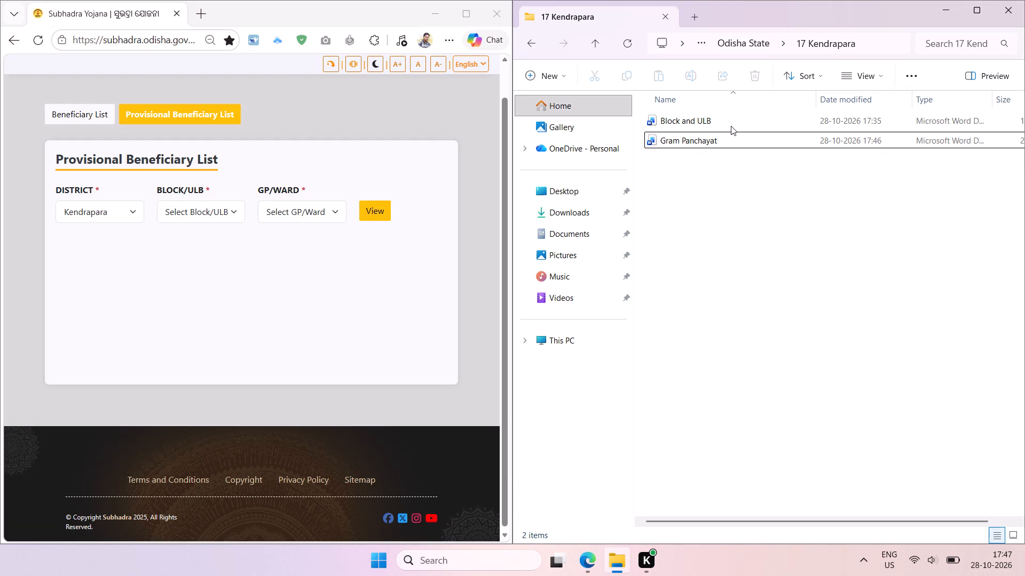
{"action": "double_click", "coordinate": [731, 122]}
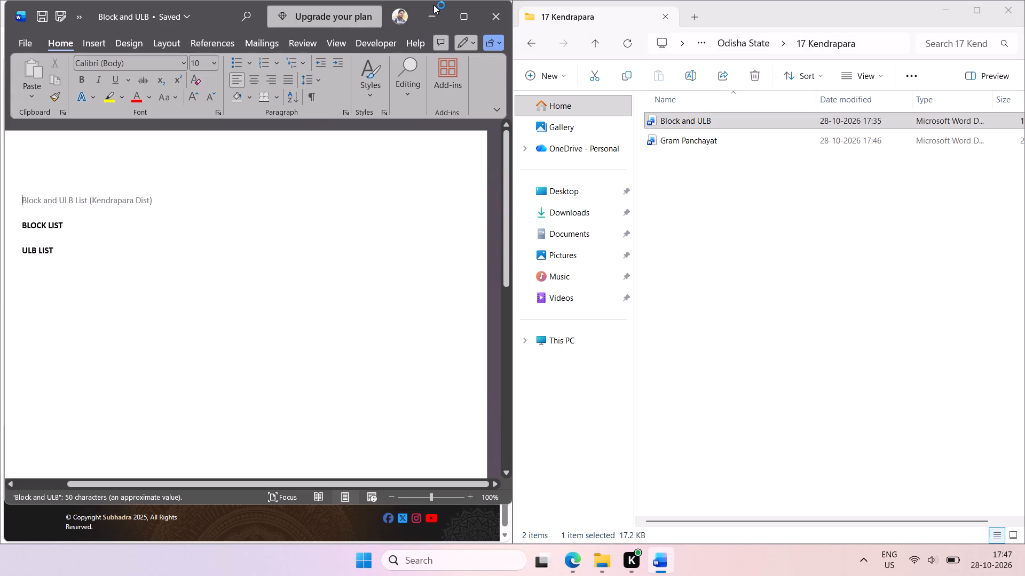
{"action": "left_click", "coordinate": [441, 105]}
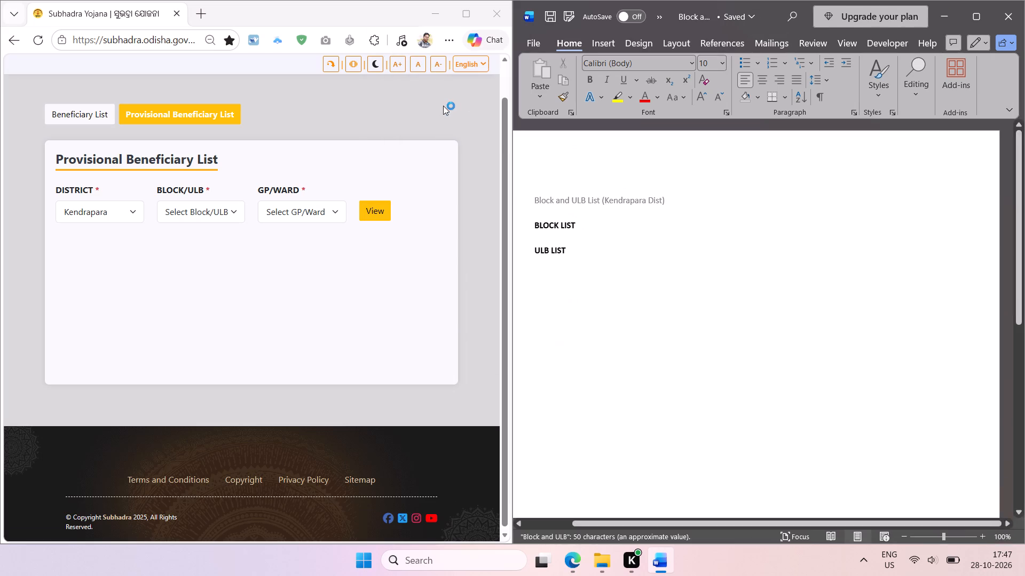
Extract the block names Aul to Rajnagar from the website's Block/ULB options and place the cursor on the empty line under BLOCK LIST.
{"action": "left_click", "coordinate": [326, 267]}
{"action": "left_click", "coordinate": [172, 214]}
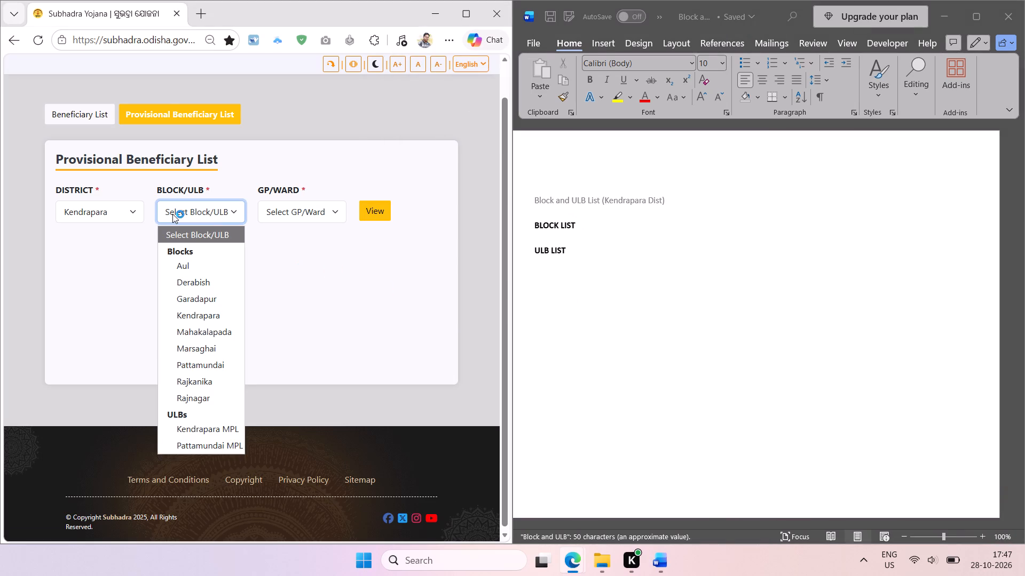
{"action": "key", "text": "shift+super+t"}
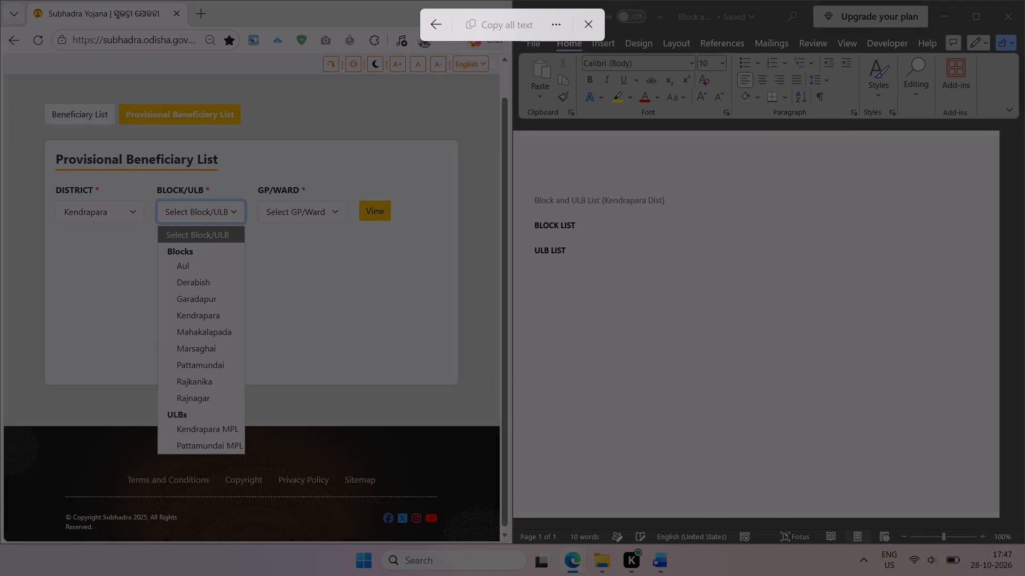
{"action": "left_click_drag", "start_coordinate": [166, 254], "coordinate": [244, 402]}
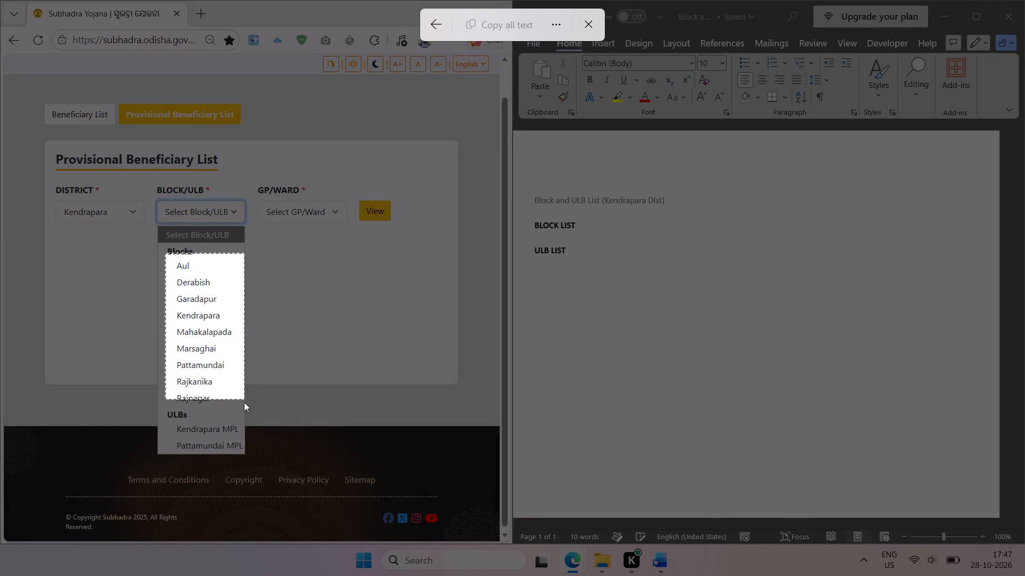
{"action": "left_click_drag", "start_coordinate": [244, 402], "coordinate": [244, 406]}
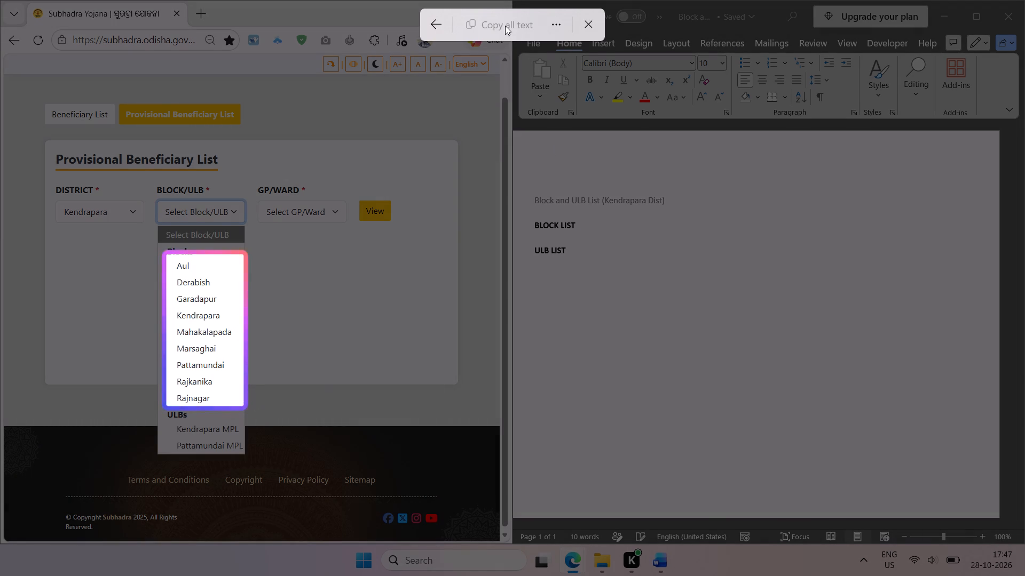
{"action": "left_click", "coordinate": [504, 23]}
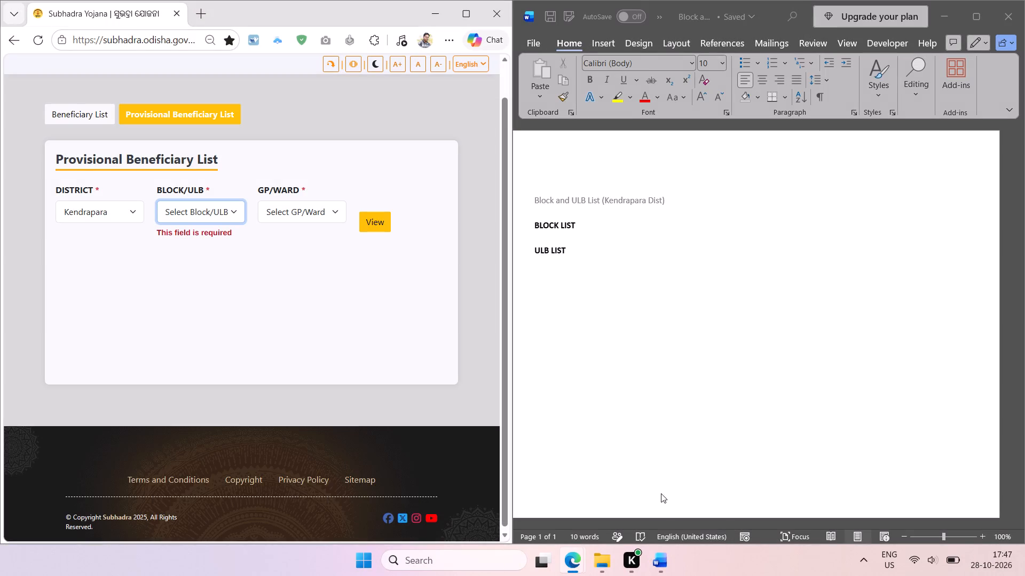
{"action": "left_click", "coordinate": [658, 495]}
{"action": "left_click_drag", "start_coordinate": [642, 521], "coordinate": [542, 510]}
{"action": "left_click", "coordinate": [608, 229]}
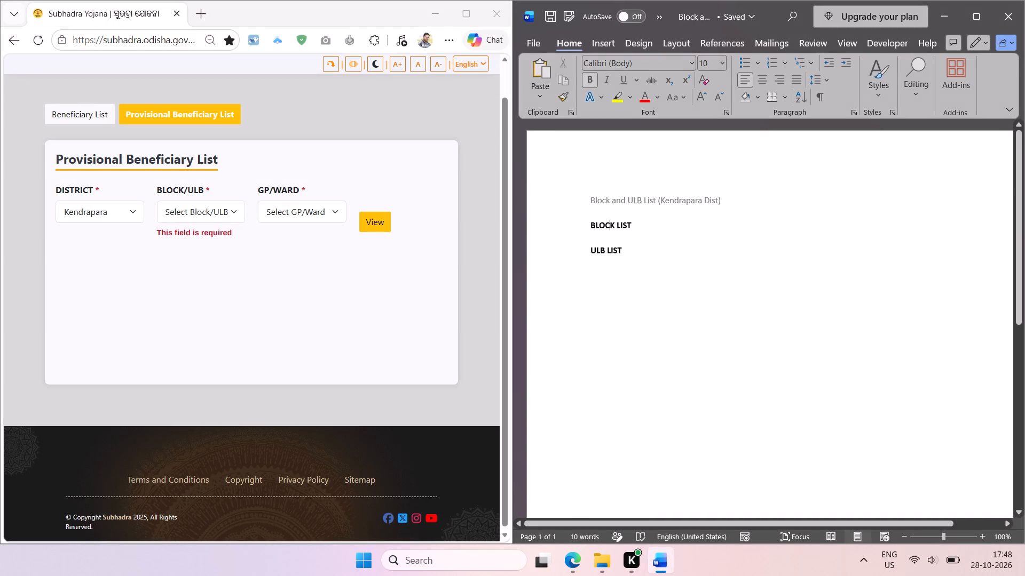
{"action": "left_click", "coordinate": [606, 237]}
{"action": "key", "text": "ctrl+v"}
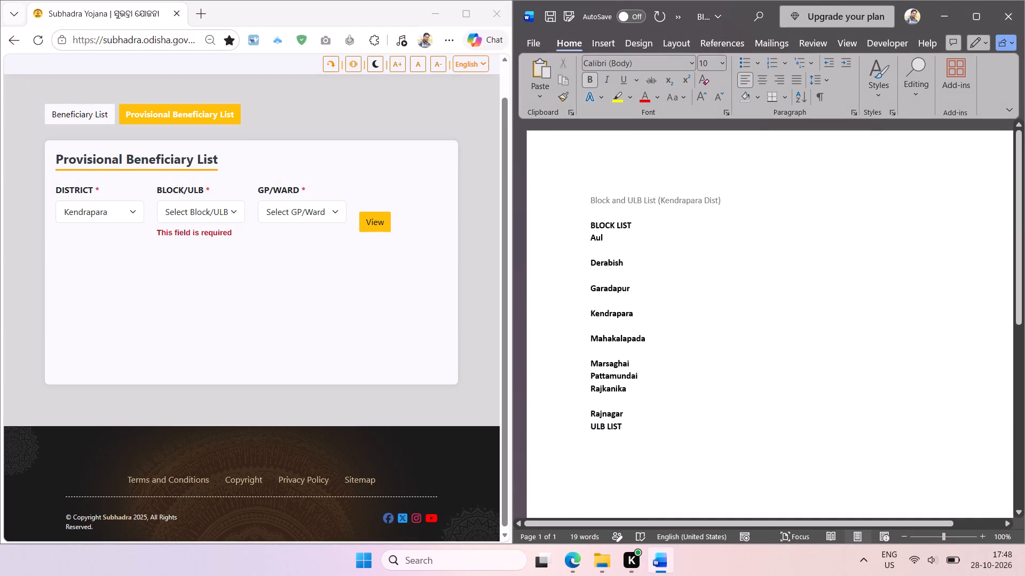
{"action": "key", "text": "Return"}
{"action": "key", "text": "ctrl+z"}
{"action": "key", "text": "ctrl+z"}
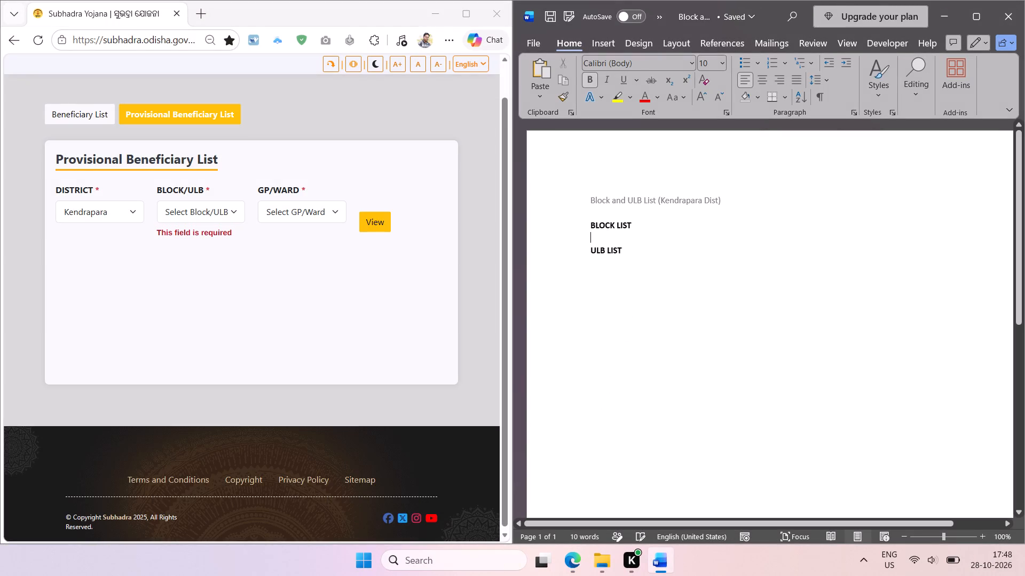
Paste the extracted block names under BLOCK LIST in non-bold text, adding empty lines before ULB LIST.
{"action": "key", "text": "ctrl+b"}
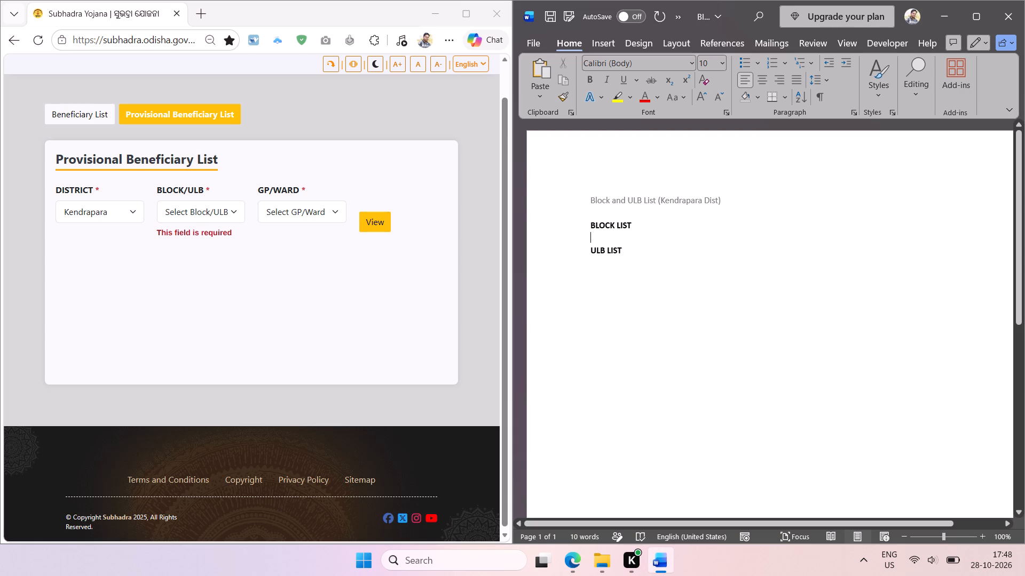
{"action": "key", "text": "ctrl+v"}
{"action": "key", "text": "Return"}
{"action": "key", "text": "Return"}
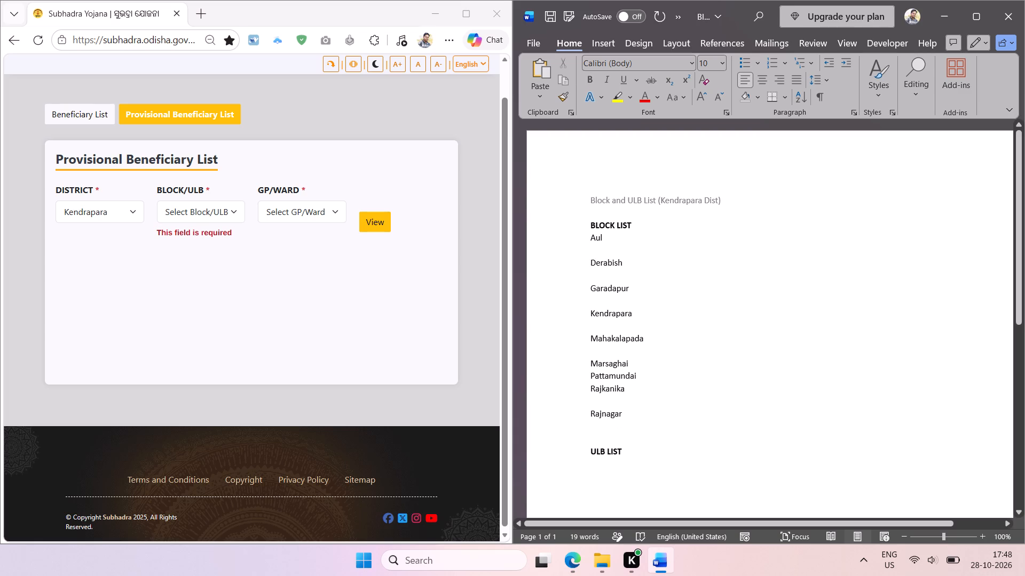
Extract the ULB names Kendrapara MPL and Pattamundai MPL from the website and paste them under ULB LIST.
{"action": "scroll", "coordinate": [642, 312], "scroll_direction": "down", "scroll_amount": 1}
{"action": "left_click", "coordinate": [224, 214]}
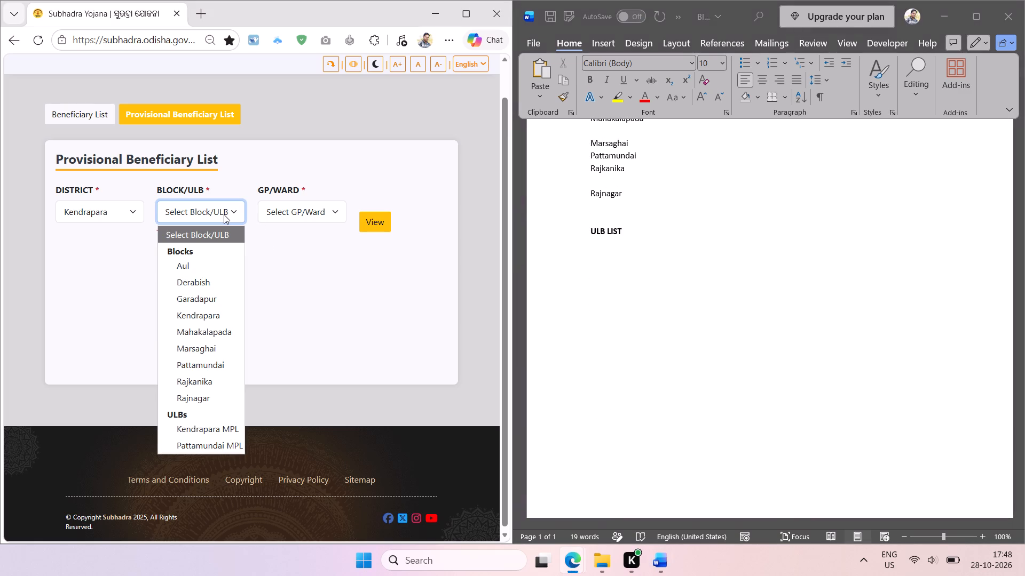
{"action": "key", "text": "shift+super+t"}
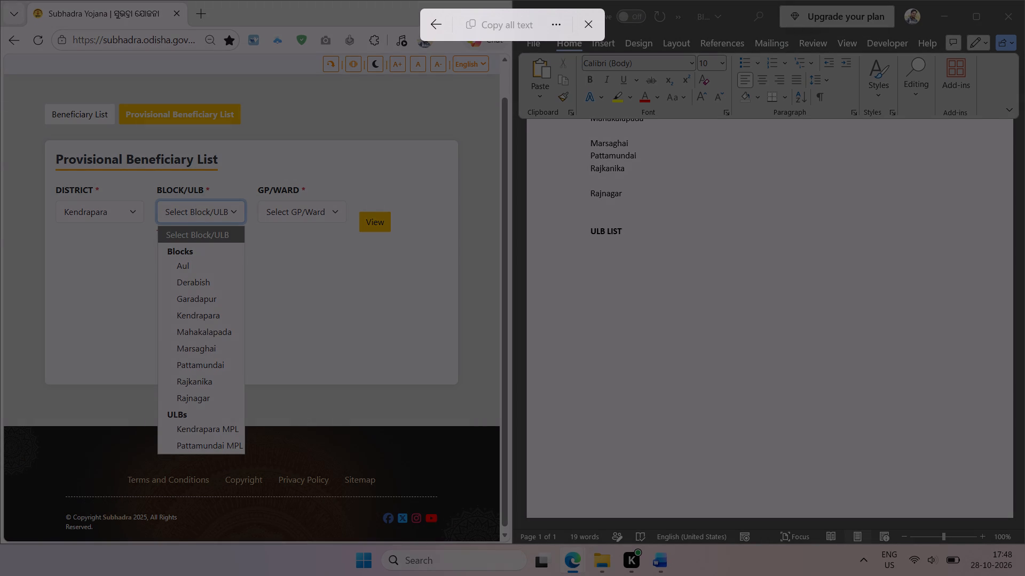
{"action": "left_click_drag", "start_coordinate": [168, 419], "coordinate": [246, 453]}
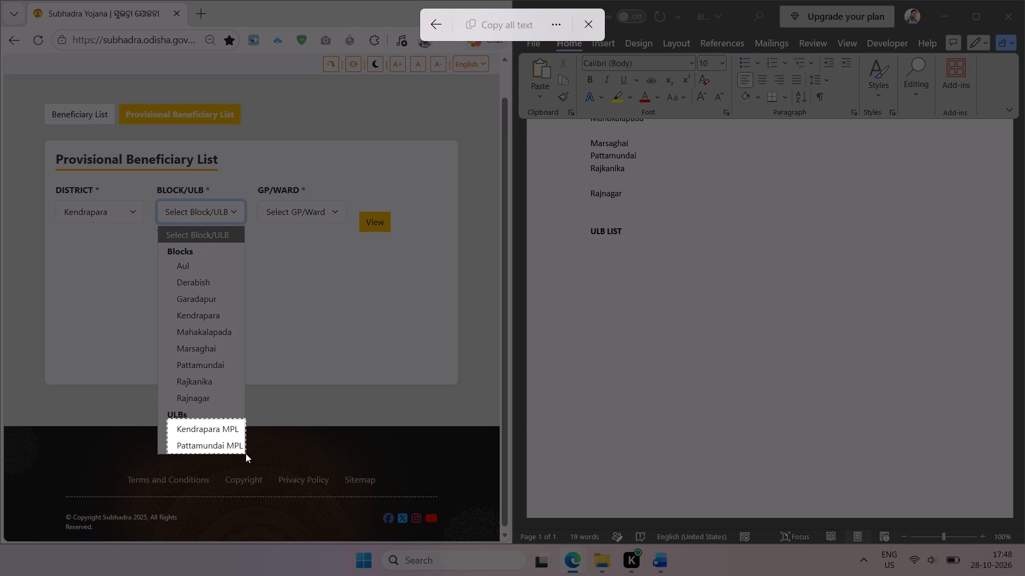
{"action": "left_click_drag", "start_coordinate": [246, 453], "coordinate": [246, 453]}
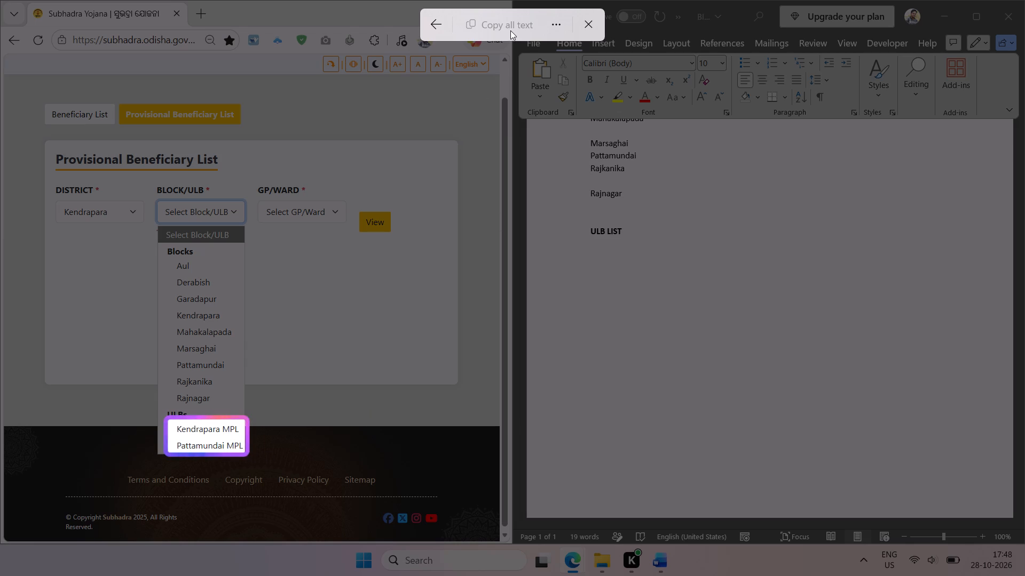
{"action": "left_click", "coordinate": [509, 14]}
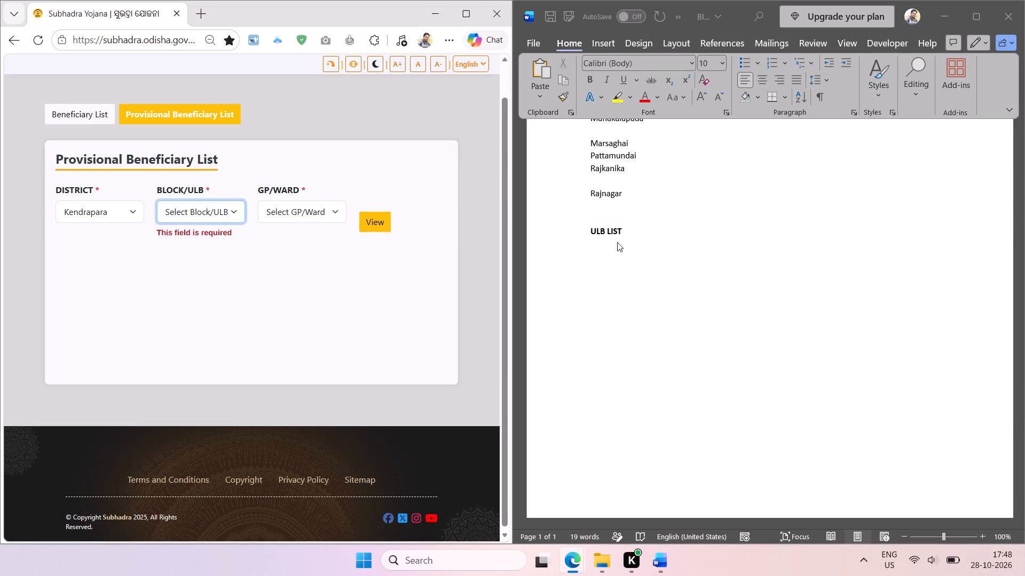
{"action": "left_click", "coordinate": [601, 246]}
{"action": "left_click", "coordinate": [604, 245]}
{"action": "key", "text": "ctrl+v"}
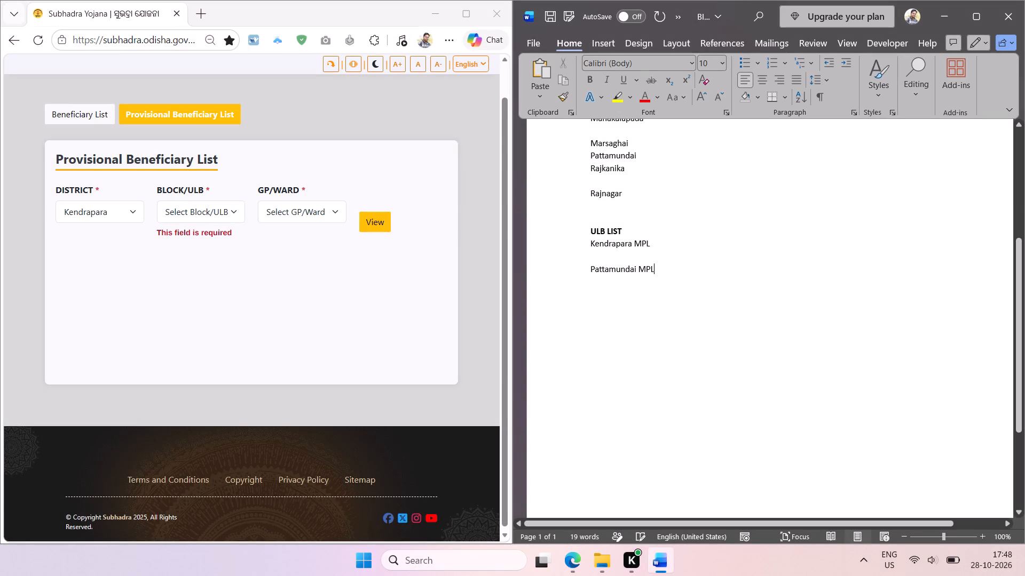
Remove the blank line between the two ULB names and make them a numbered list with reduced indent.
{"action": "left_click", "coordinate": [637, 258]}
{"action": "key", "text": "BackSpace"}
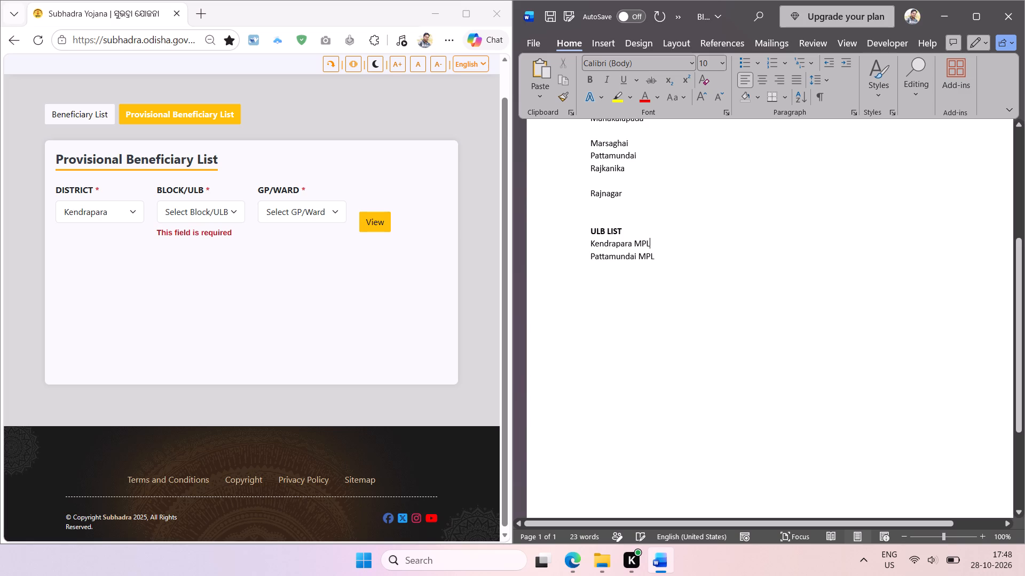
{"action": "left_click_drag", "start_coordinate": [657, 260], "coordinate": [598, 246]}
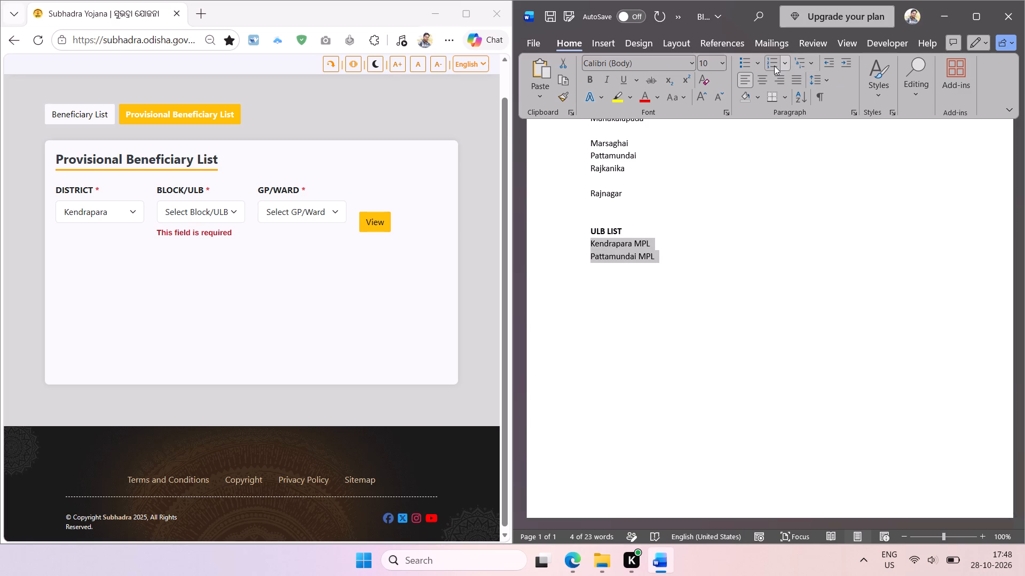
{"action": "left_click", "coordinate": [774, 66]}
{"action": "left_click", "coordinate": [833, 61]}
{"action": "left_click", "coordinate": [750, 264]}
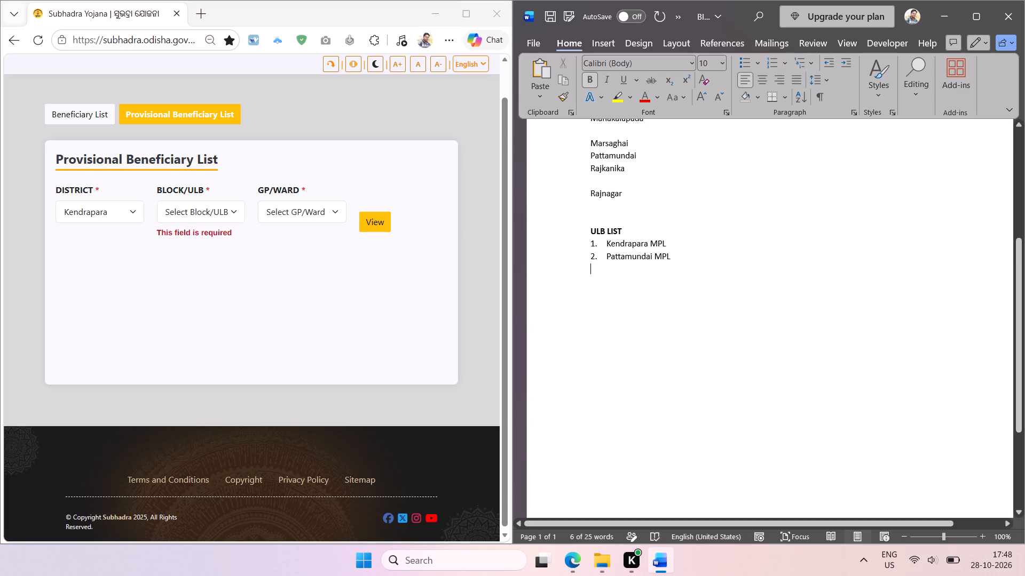
Delete the blank lines between the block names and the extra blank line before ULB LIST.
{"action": "scroll", "coordinate": [674, 276], "scroll_direction": "up", "scroll_amount": 3}
{"action": "left_click", "coordinate": [600, 359]}
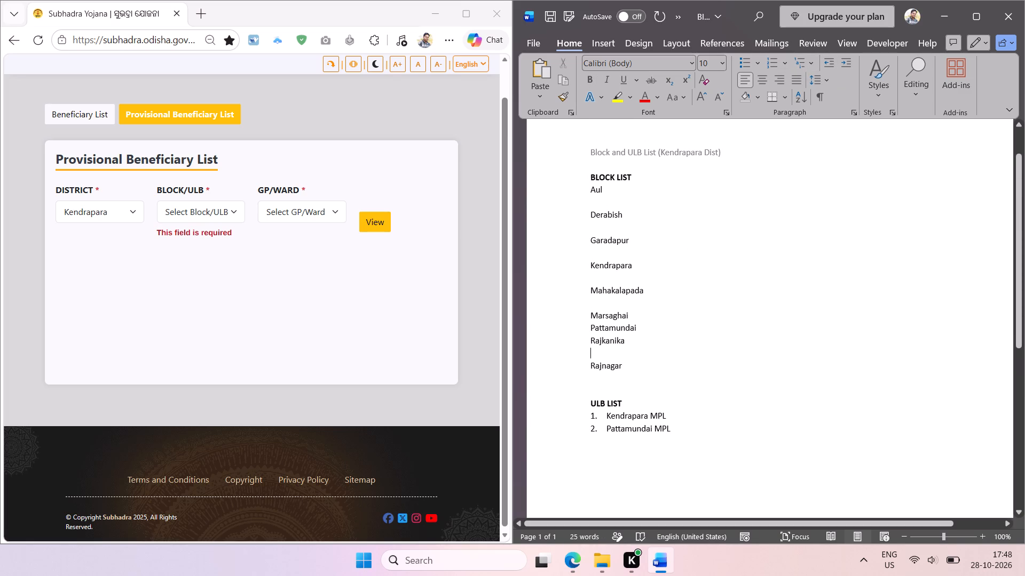
{"action": "key", "text": "BackSpace"}
{"action": "key", "text": "Up"}
{"action": "key", "text": "Up"}
{"action": "key", "text": "Up"}
{"action": "key", "text": "BackSpace"}
{"action": "key", "text": "Up"}
{"action": "key", "text": "BackSpace"}
{"action": "key", "text": "Up"}
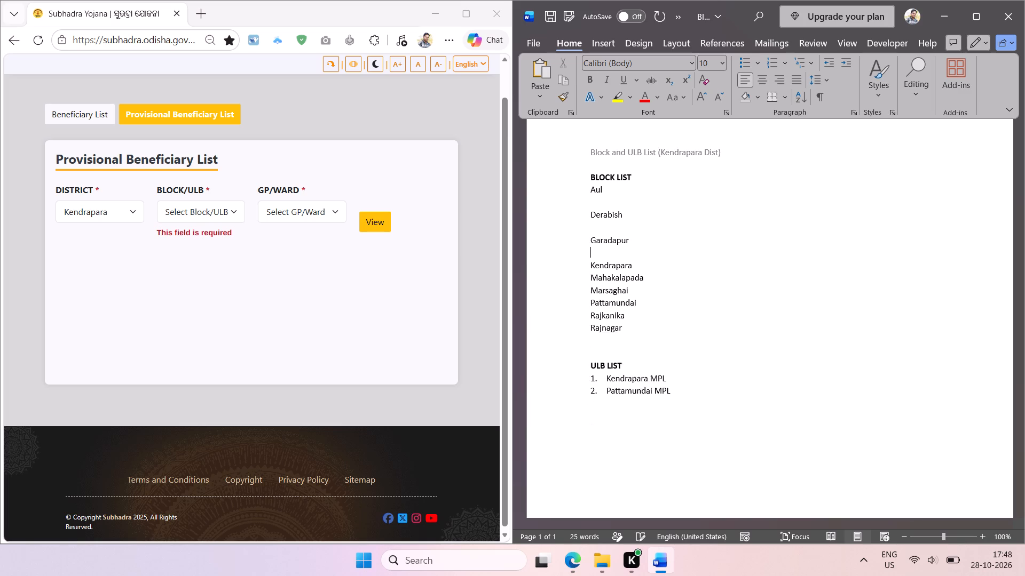
{"action": "key", "text": "BackSpace"}
{"action": "key", "text": "Up"}
{"action": "key", "text": "BackSpace"}
{"action": "key", "text": "Up"}
{"action": "key", "text": "BackSpace"}
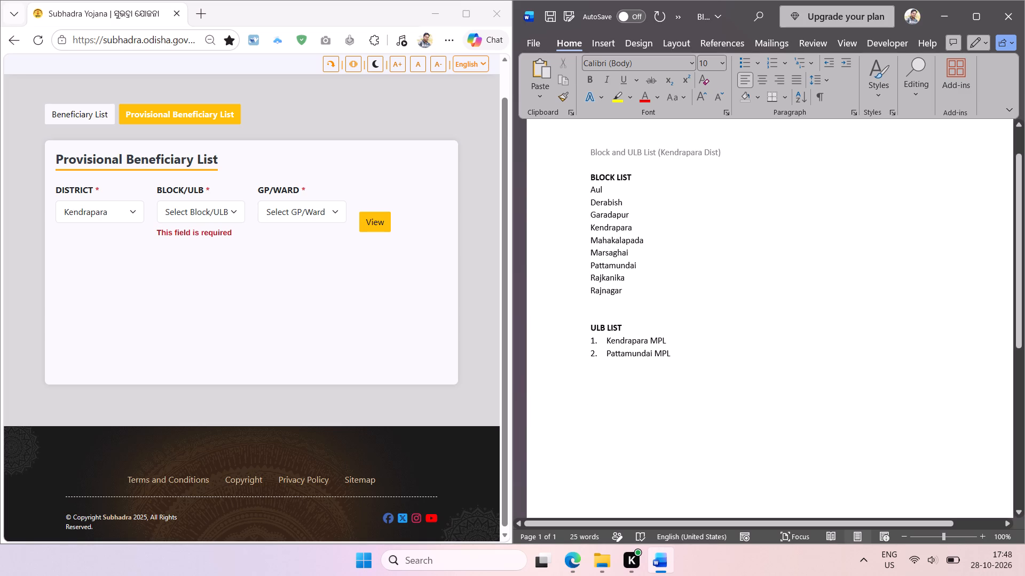
{"action": "left_click", "coordinate": [617, 310]}
{"action": "key", "text": "BackSpace"}
Sort the block names from Aul to Rajnagar, make them a numbered list with reduced indent, and save the document.
{"action": "left_click_drag", "start_coordinate": [619, 292], "coordinate": [586, 205]}
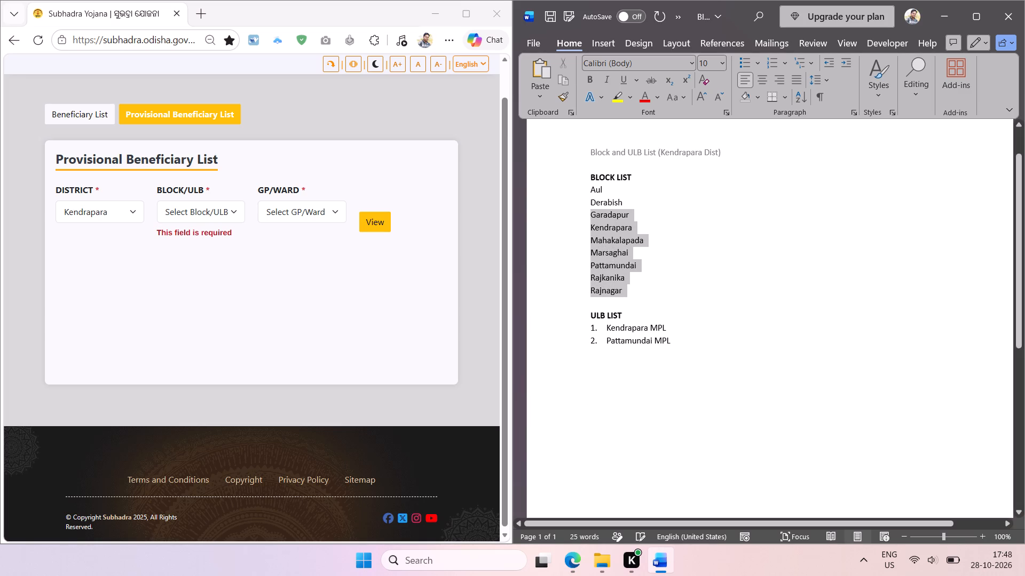
{"action": "left_click_drag", "start_coordinate": [586, 205], "coordinate": [585, 192]}
{"action": "left_click", "coordinate": [796, 97]}
{"action": "key", "text": "Return"}
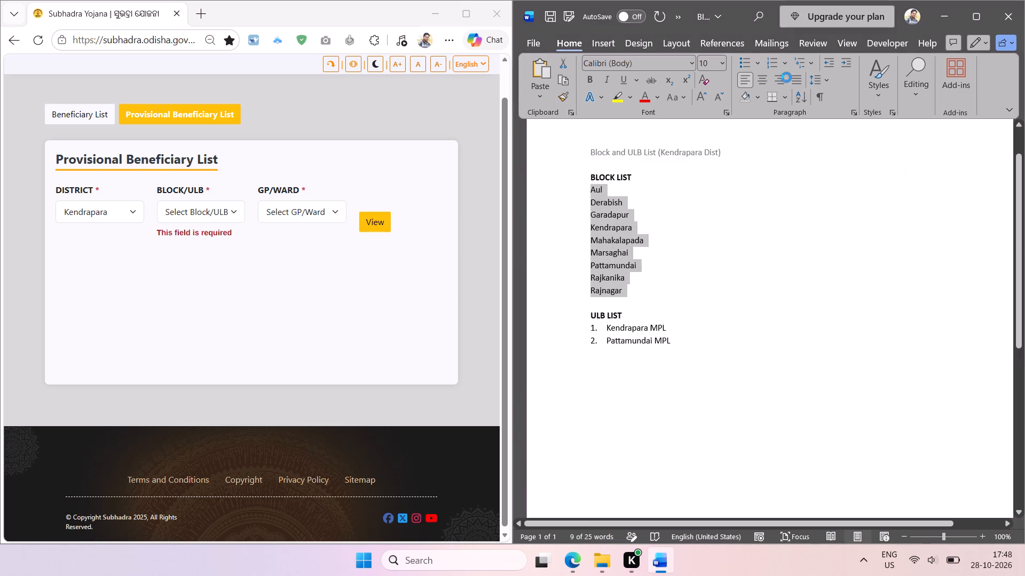
{"action": "left_click", "coordinate": [773, 62]}
{"action": "left_click", "coordinate": [827, 66]}
{"action": "left_click", "coordinate": [722, 204]}
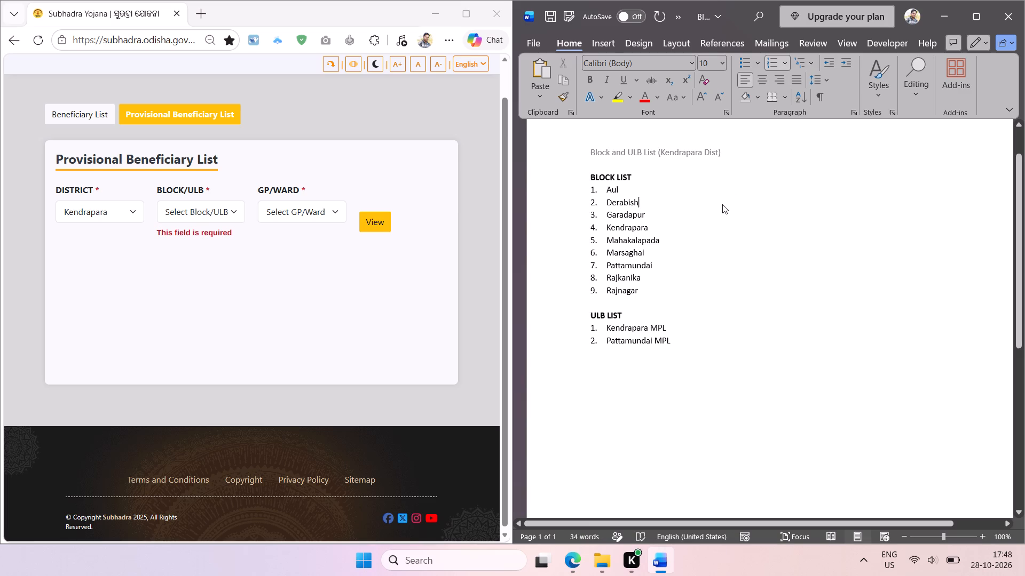
{"action": "key", "text": "ctrl+s"}
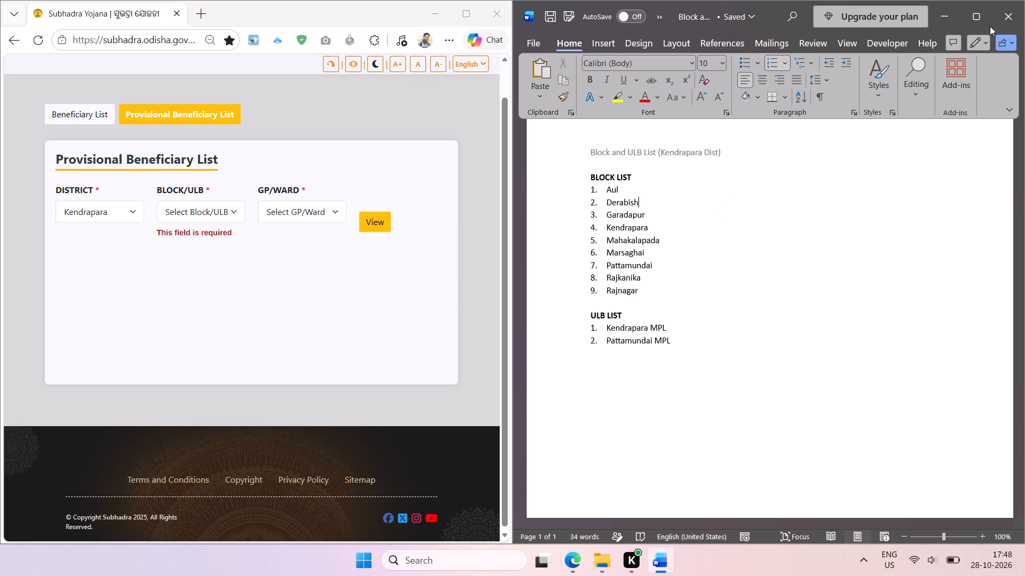
Close the block and ULB document and open the Gram Panchayat document from the 17 Kendrapara folder, tiled beside the browser.
{"action": "left_click", "coordinate": [1002, 19]}
{"action": "left_click", "coordinate": [718, 185]}
{"action": "left_click", "coordinate": [742, 143]}
{"action": "double_click", "coordinate": [771, 143]}
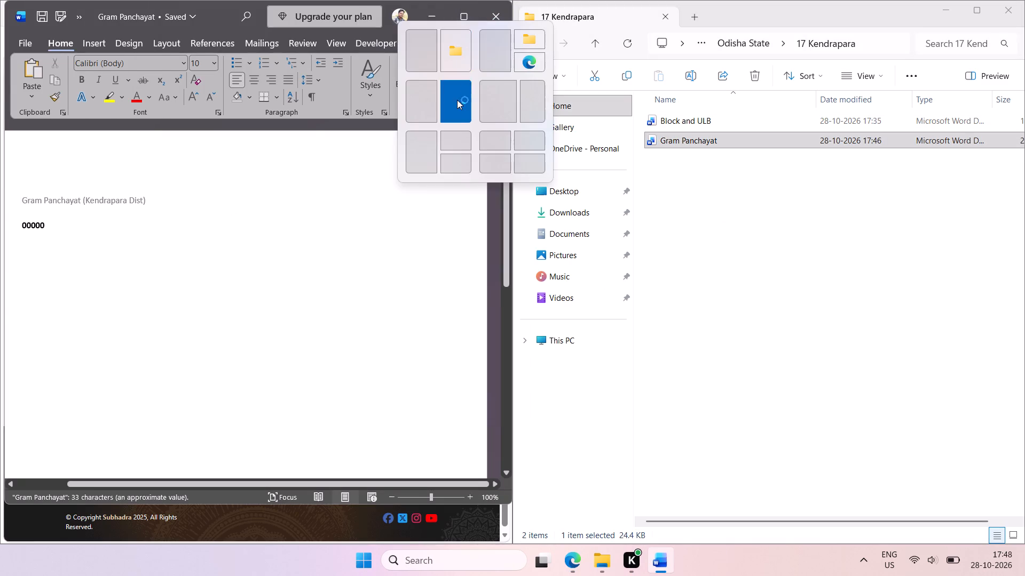
{"action": "left_click", "coordinate": [457, 100]}
{"action": "left_click", "coordinate": [272, 282]}
Choose the Aul block on the website and replace the 00000 placeholder with the bold heading ATUL, followed by a non-bold line.
{"action": "left_click", "coordinate": [231, 213]}
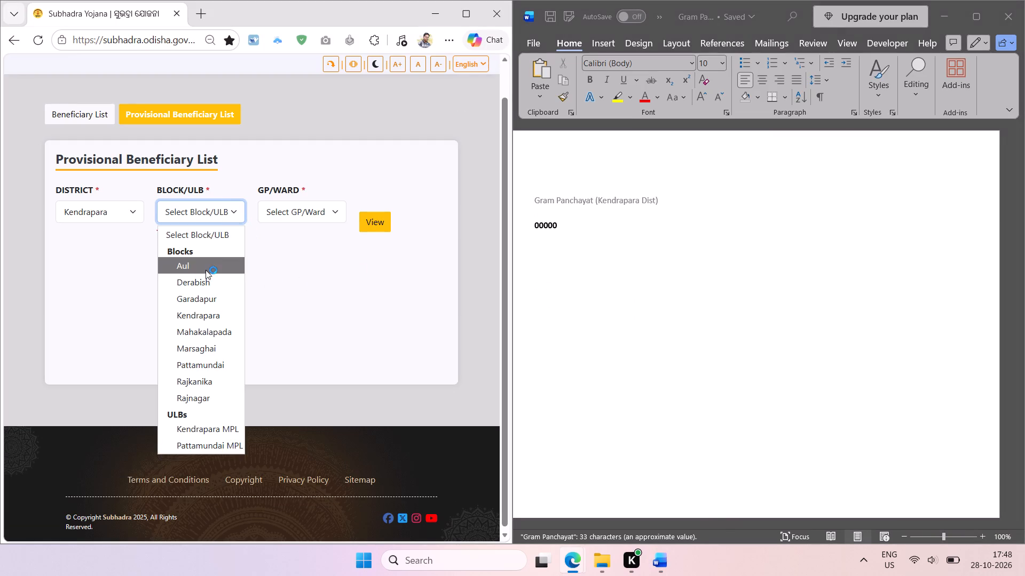
{"action": "left_click", "coordinate": [206, 270]}
{"action": "left_click", "coordinate": [607, 226]}
{"action": "double_click", "coordinate": [543, 225]}
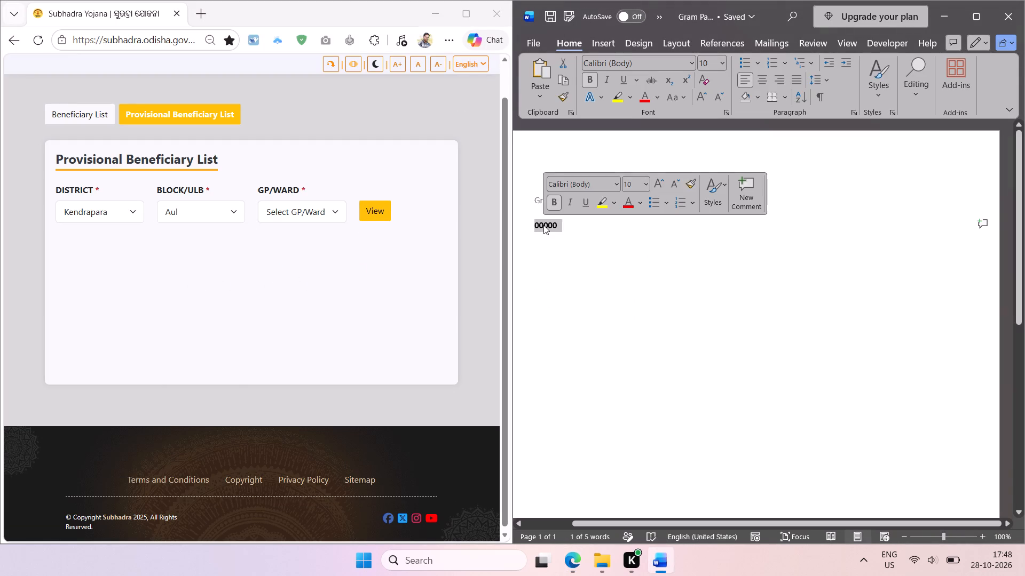
{"action": "type", "text": "ATUL"}
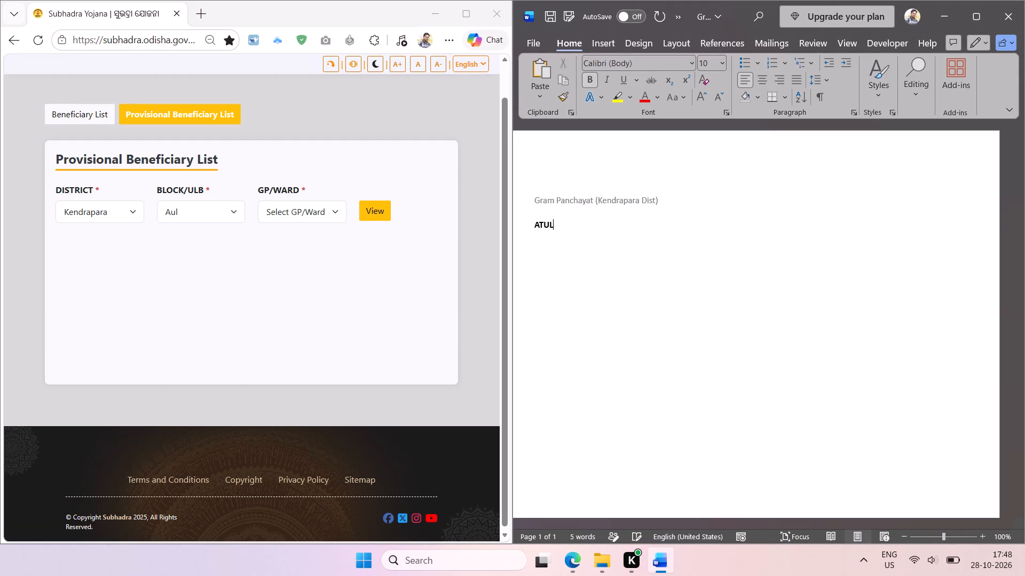
{"action": "key", "text": "Return"}
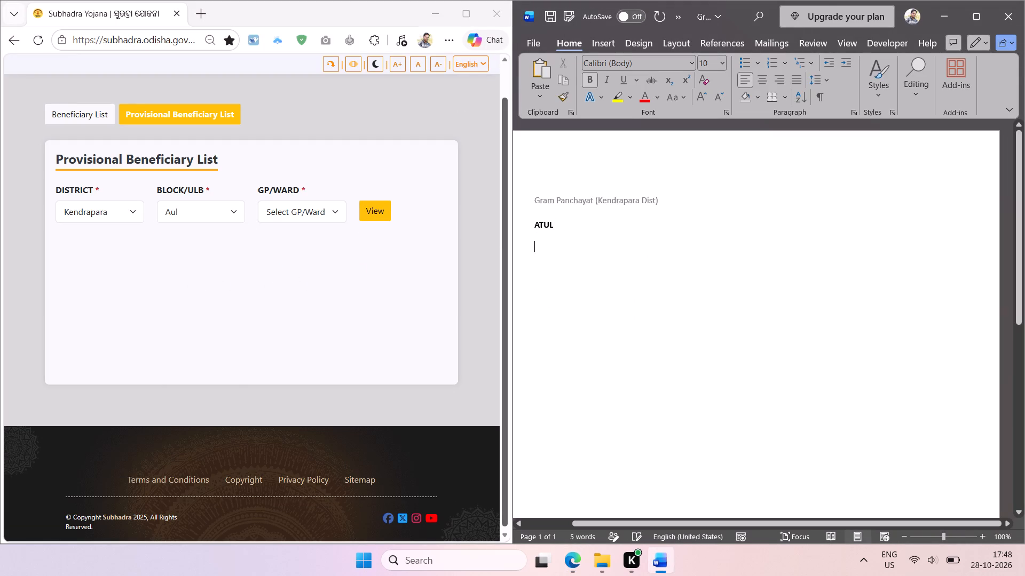
{"action": "key", "text": "ctrl+b"}
Extract the Aul gram panchayat names from Arehikana to Ketupal from the website and paste them under the ATUL heading.
{"action": "left_click", "coordinate": [319, 214]}
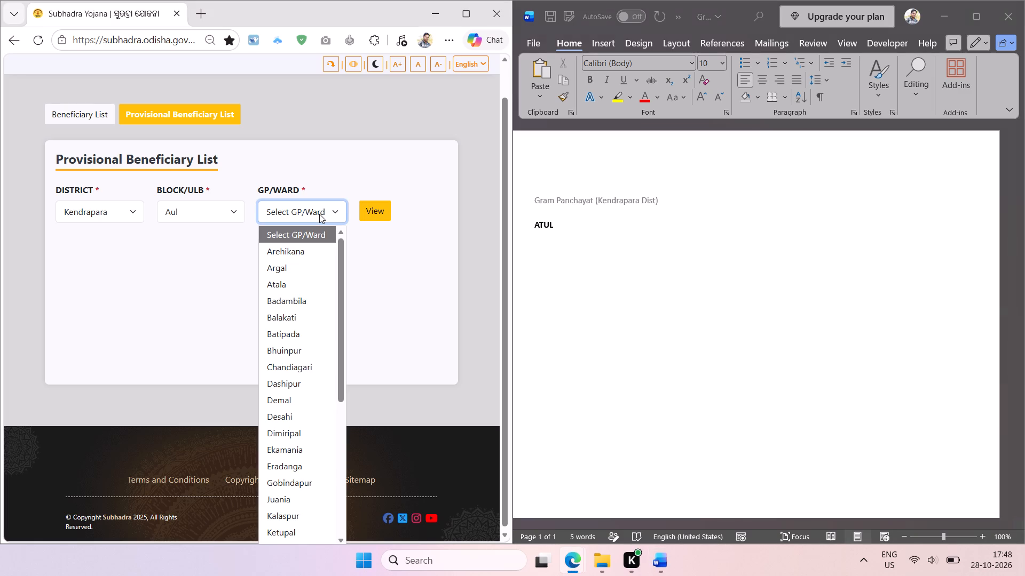
{"action": "key", "text": "shift+super+t"}
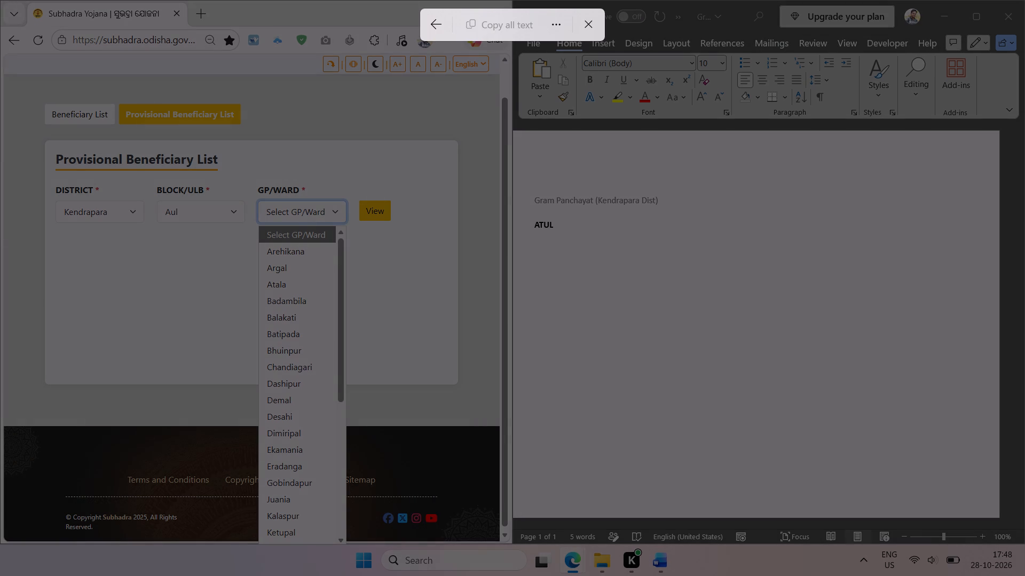
{"action": "left_click_drag", "start_coordinate": [259, 245], "coordinate": [330, 545]}
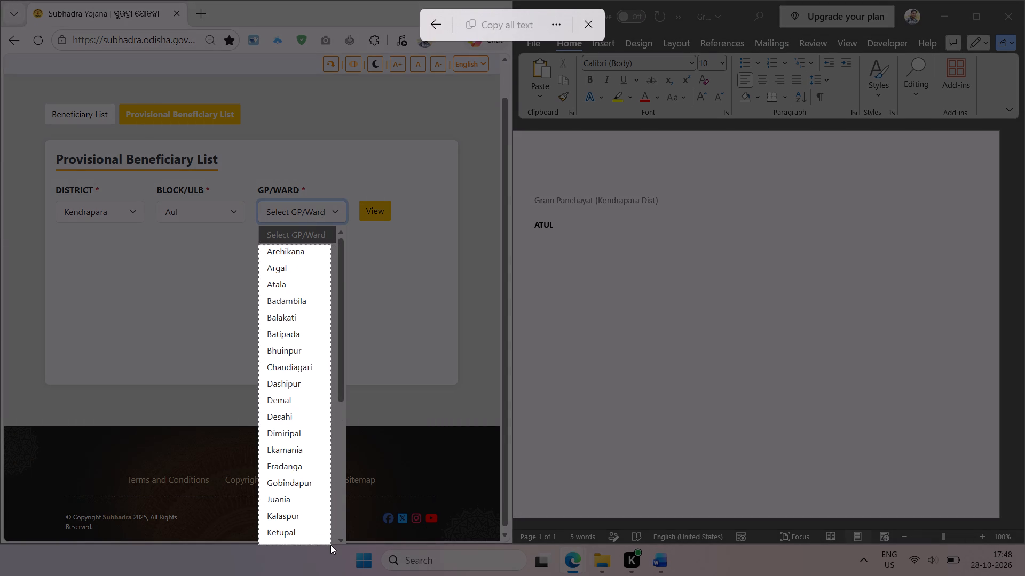
{"action": "left_click_drag", "start_coordinate": [330, 545], "coordinate": [332, 542]}
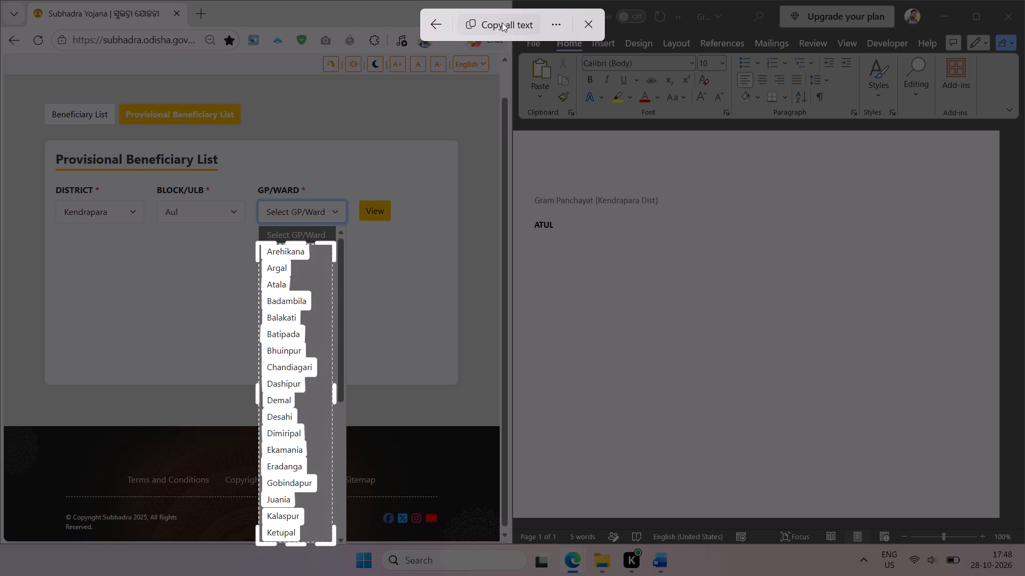
{"action": "left_click", "coordinate": [502, 22]}
{"action": "left_click", "coordinate": [551, 239]}
{"action": "key", "text": "ctrl+v"}
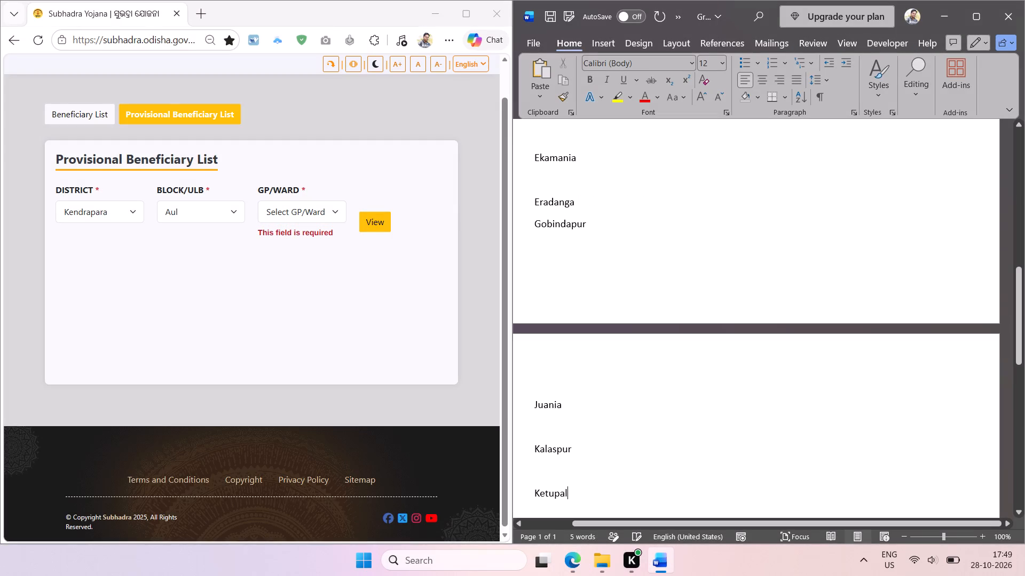
Extract the remaining Aul gram panchayat names from Koladiha to Sahira and paste them on a new line below Ketupal.
{"action": "key", "text": "Return"}
{"action": "key", "text": "Return"}
{"action": "left_click", "coordinate": [334, 214]}
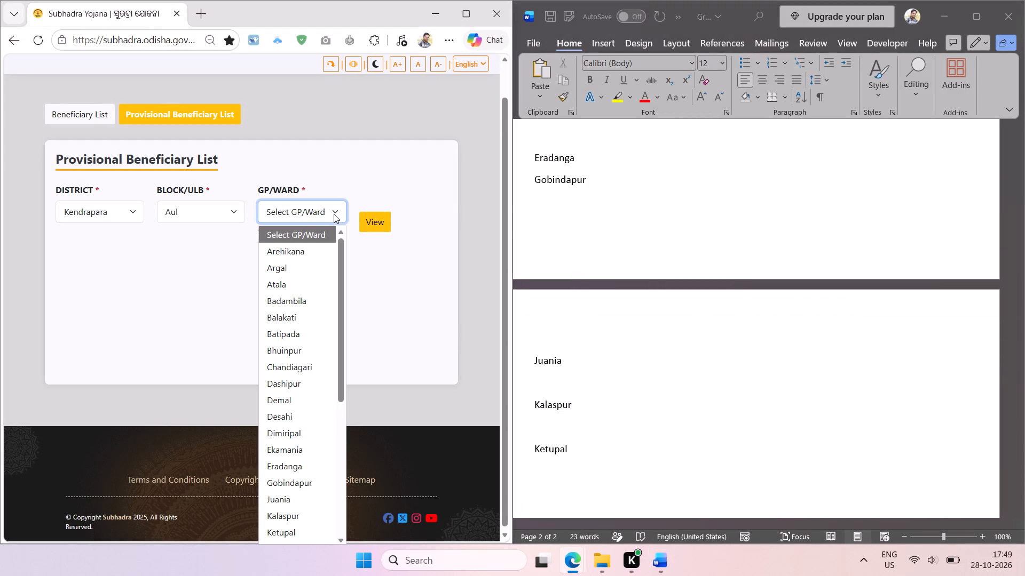
{"action": "left_click_drag", "start_coordinate": [347, 253], "coordinate": [353, 299]}
{"action": "left_click", "coordinate": [333, 214]}
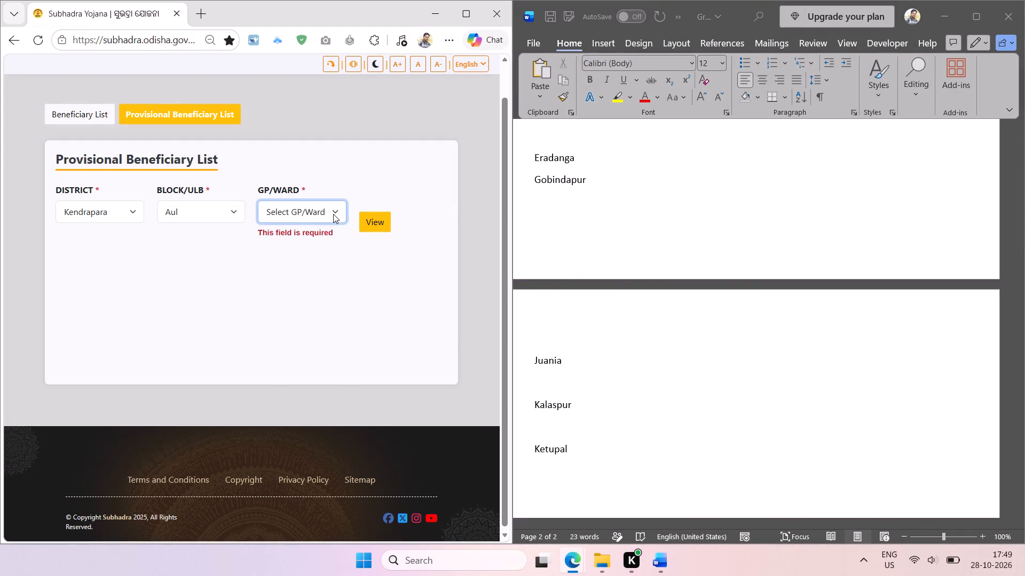
{"action": "left_click_drag", "start_coordinate": [340, 253], "coordinate": [344, 433]}
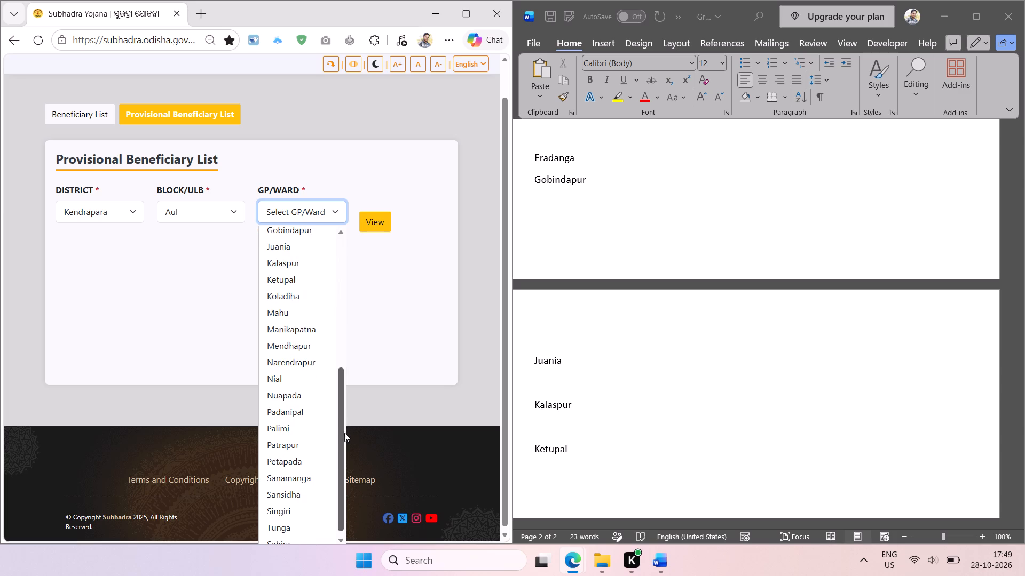
{"action": "left_click_drag", "start_coordinate": [344, 433], "coordinate": [344, 433]}
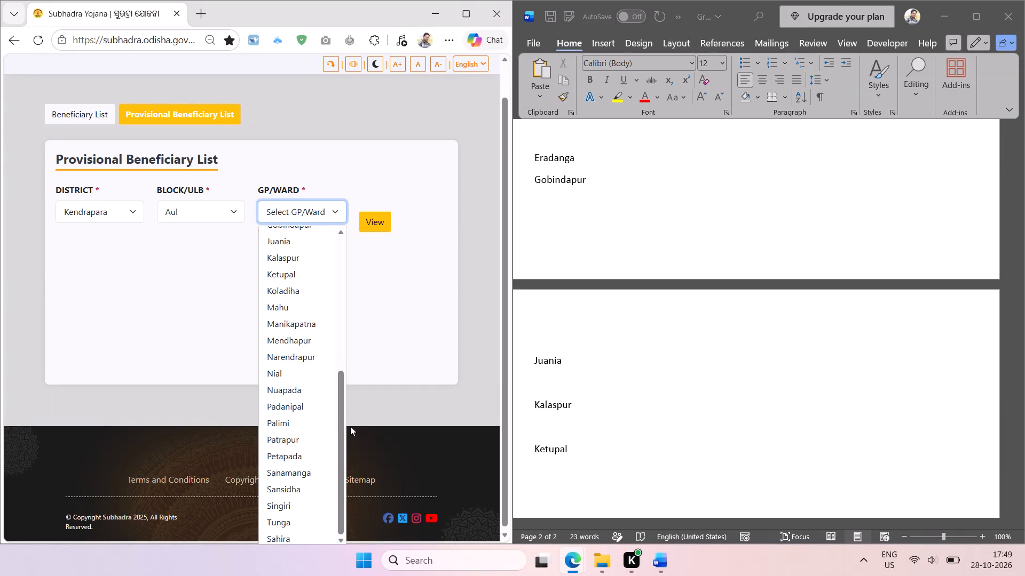
{"action": "key", "text": "shift+super+t"}
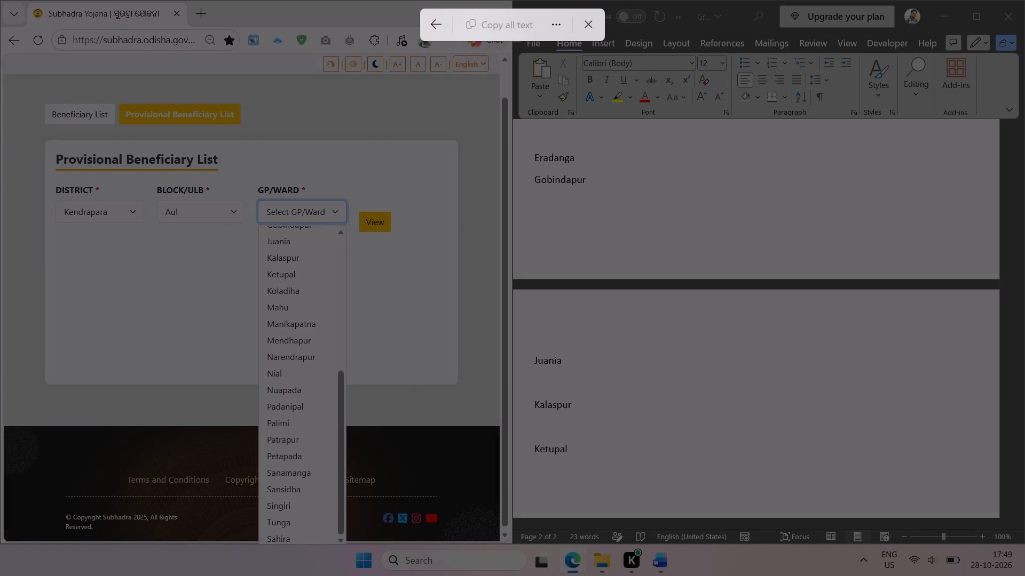
{"action": "left_click_drag", "start_coordinate": [260, 281], "coordinate": [335, 547]}
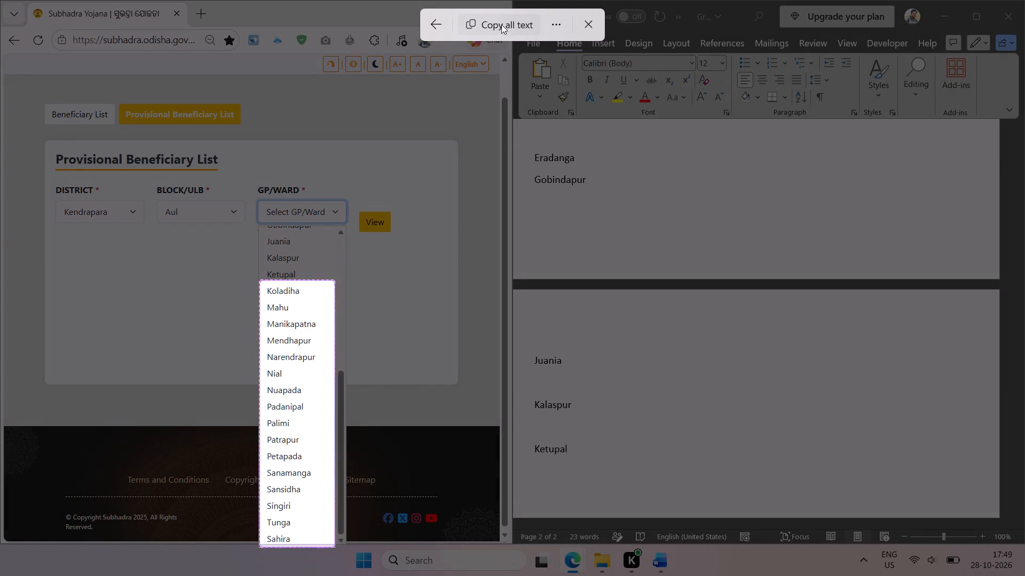
{"action": "left_click", "coordinate": [501, 24]}
{"action": "left_click", "coordinate": [553, 463]}
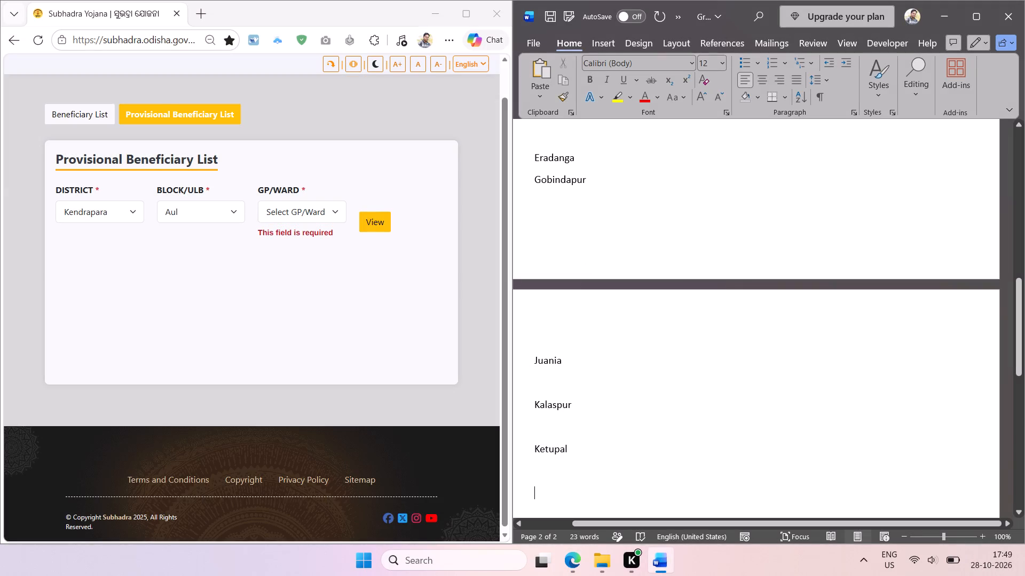
{"action": "key", "text": "ctrl+v"}
Check the pasted gram panchayat names against the website's GP/Ward list for Aul.
{"action": "scroll", "coordinate": [561, 202], "scroll_direction": "up", "scroll_amount": 2}
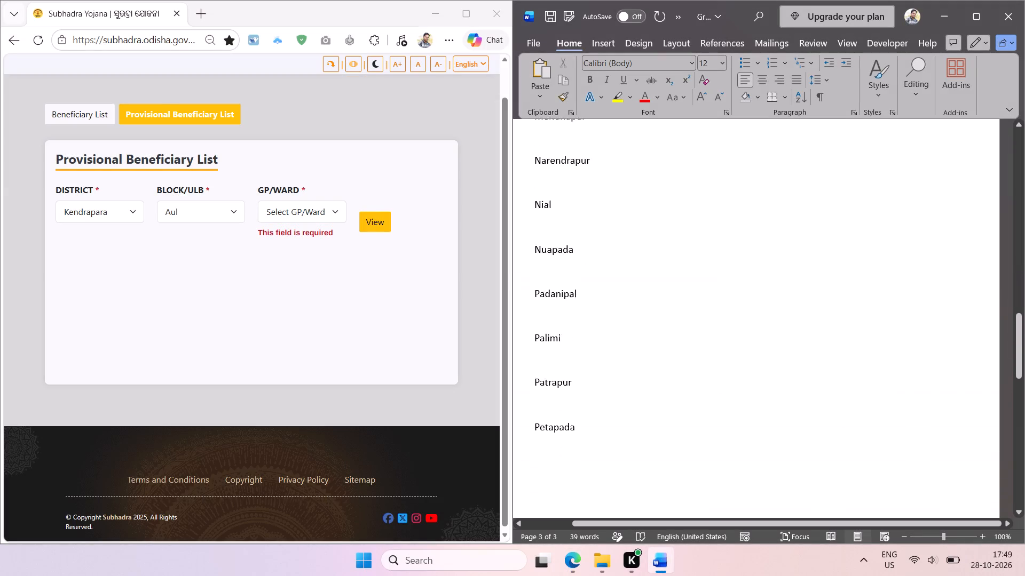
{"action": "scroll", "coordinate": [561, 202], "scroll_direction": "up", "scroll_amount": 4}
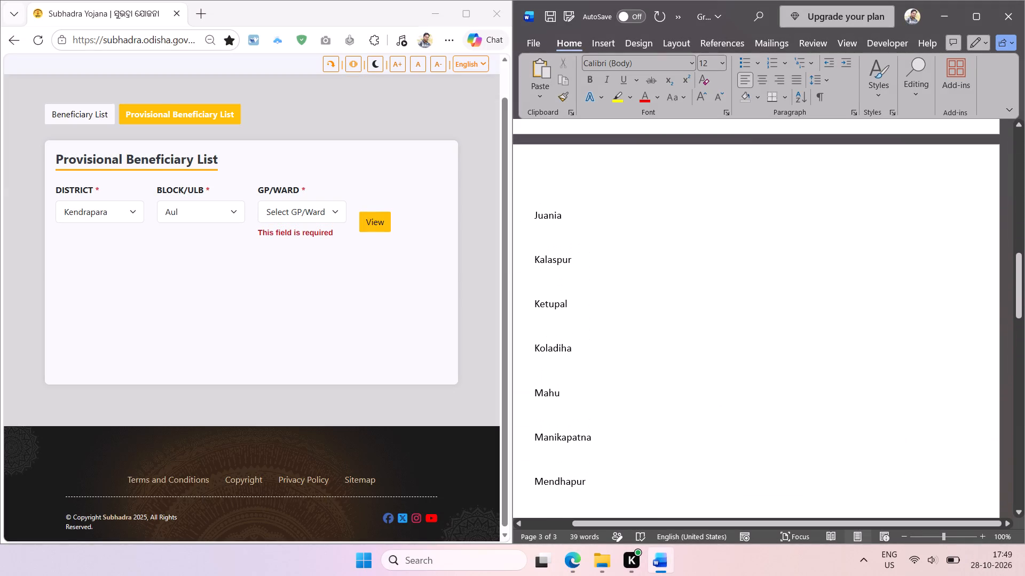
{"action": "scroll", "coordinate": [612, 264], "scroll_direction": "up", "scroll_amount": 2}
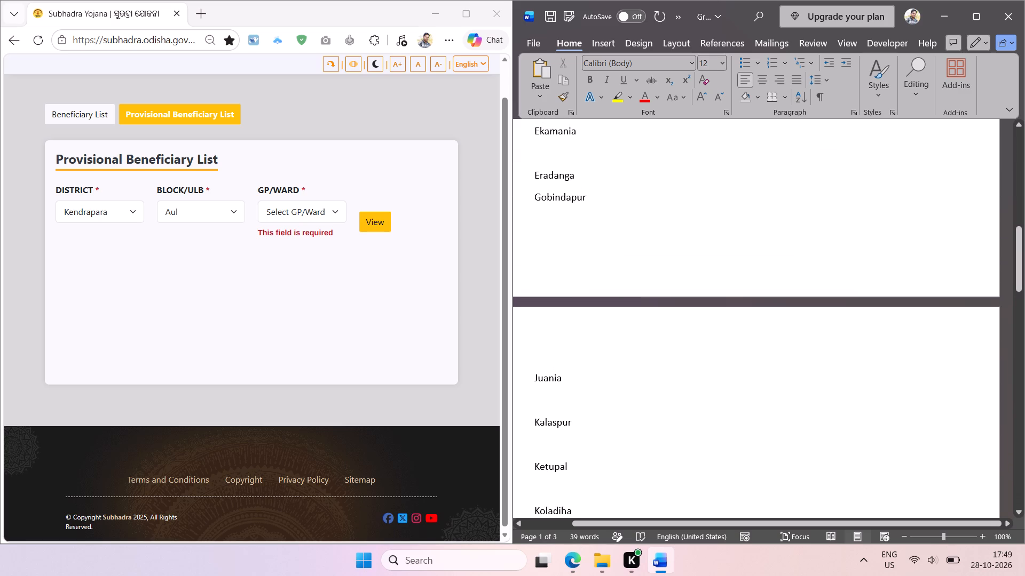
{"action": "scroll", "coordinate": [615, 276], "scroll_direction": "up", "scroll_amount": 1}
{"action": "scroll", "coordinate": [615, 276], "scroll_direction": "down", "scroll_amount": 1}
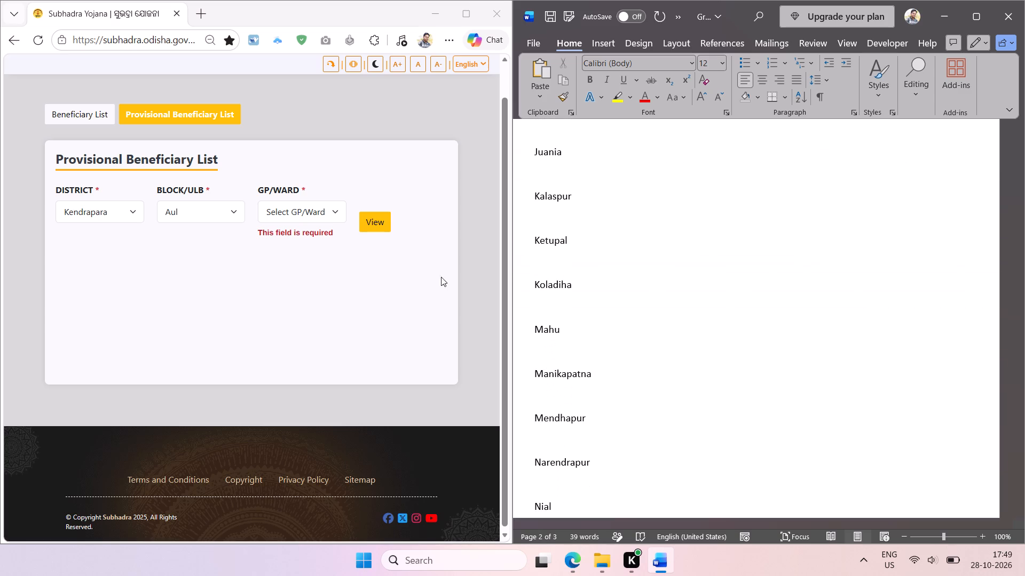
{"action": "left_click", "coordinate": [336, 213]}
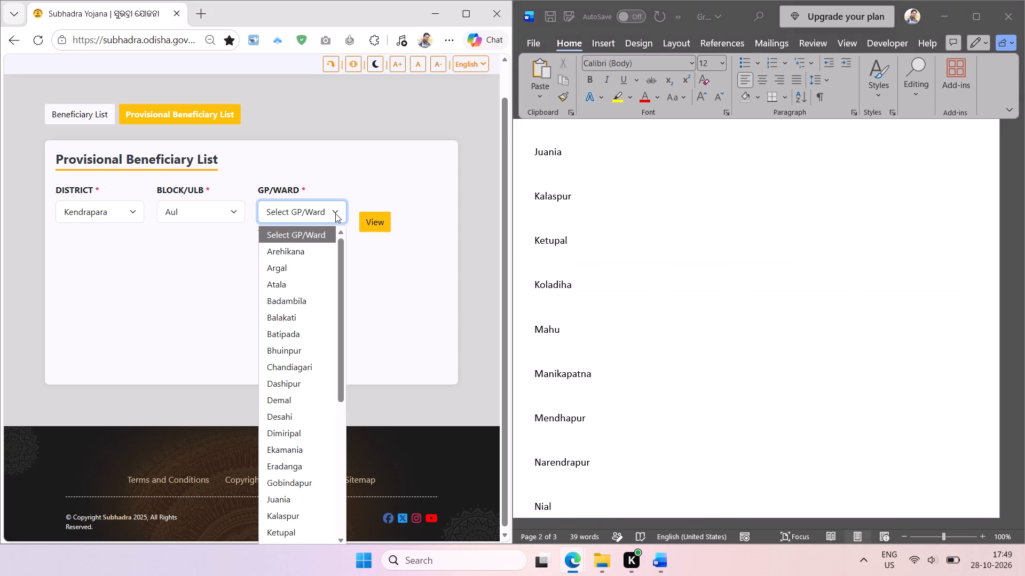
{"action": "left_click_drag", "start_coordinate": [342, 279], "coordinate": [353, 479]}
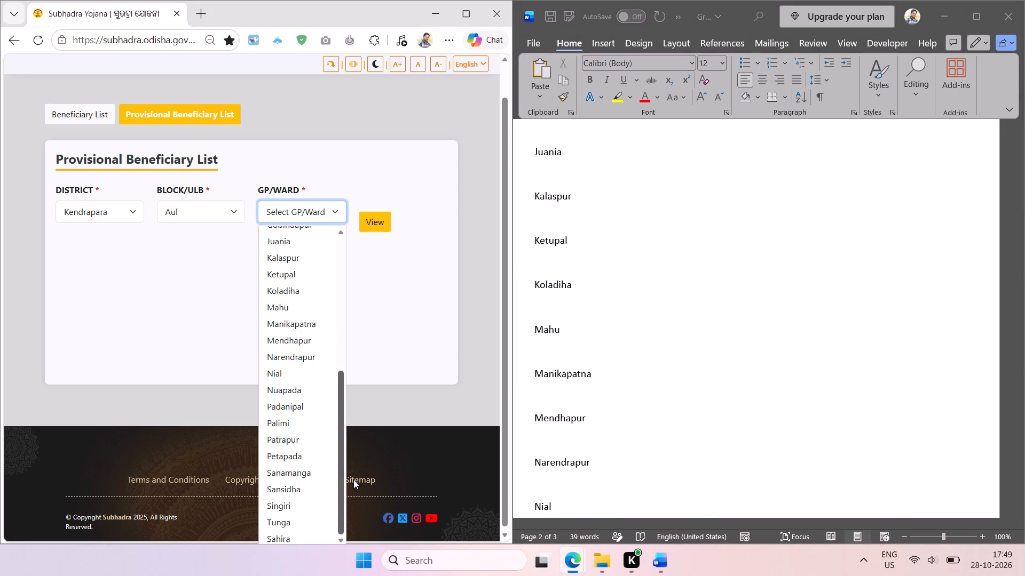
{"action": "left_click_drag", "start_coordinate": [353, 479], "coordinate": [351, 502]}
{"action": "left_click_drag", "start_coordinate": [351, 502], "coordinate": [352, 461]}
{"action": "left_click_drag", "start_coordinate": [352, 461], "coordinate": [352, 454]}
{"action": "left_click", "coordinate": [632, 276]}
{"action": "scroll", "coordinate": [632, 276], "scroll_direction": "down", "scroll_amount": 3}
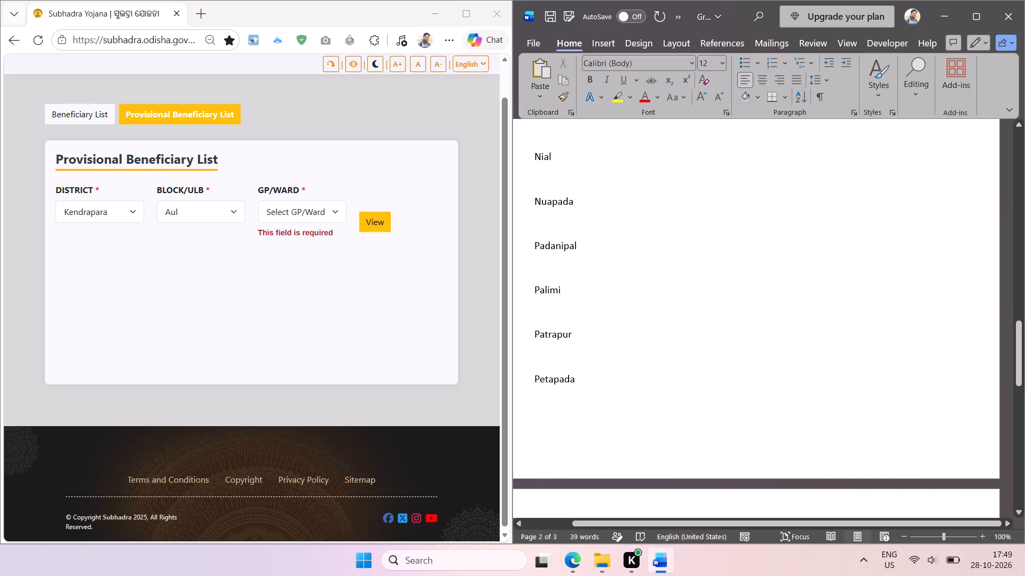
{"action": "scroll", "coordinate": [558, 333], "scroll_direction": "down", "scroll_amount": 2}
{"action": "left_click", "coordinate": [557, 351]}
{"action": "scroll", "coordinate": [585, 361], "scroll_direction": "down", "scroll_amount": 1}
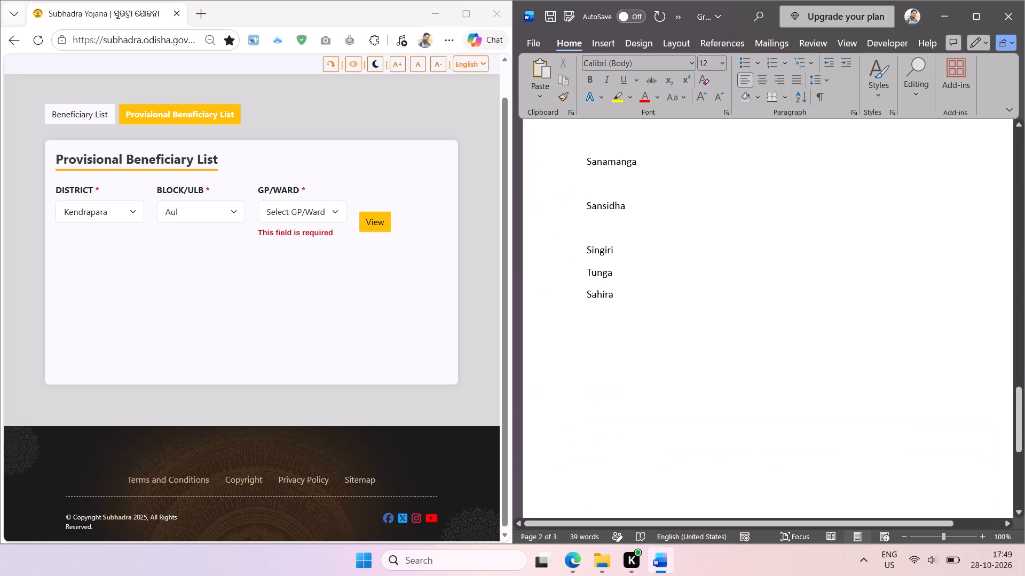
{"action": "scroll", "coordinate": [563, 323], "scroll_direction": "down", "scroll_amount": 1}
{"action": "left_click", "coordinate": [608, 283]}
{"action": "scroll", "coordinate": [694, 315], "scroll_direction": "up", "scroll_amount": 1}
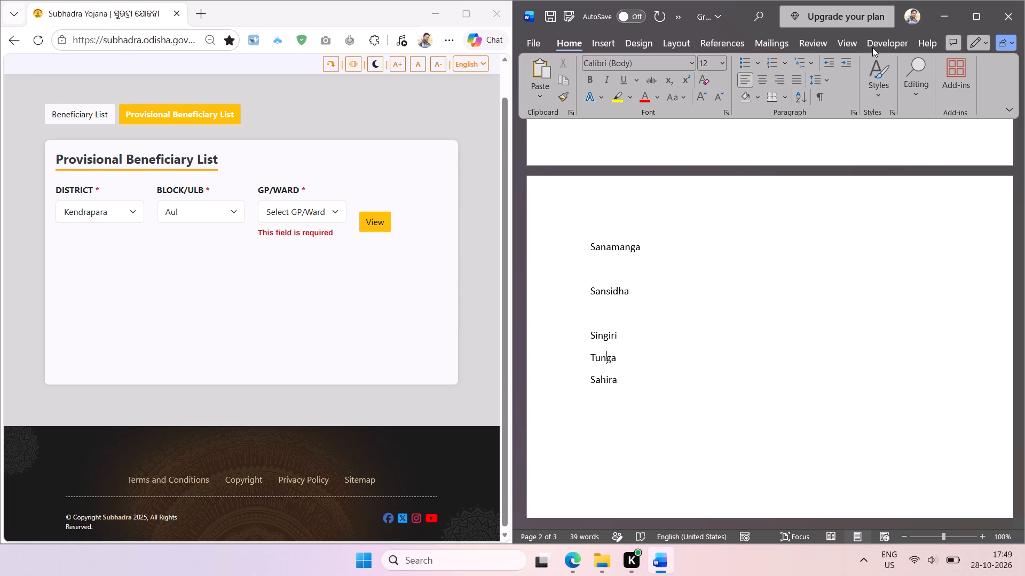
Set the whole document's text to Calibri (Body) at size 10.
{"action": "key", "text": "ctrl+a"}
{"action": "left_click", "coordinate": [724, 60]}
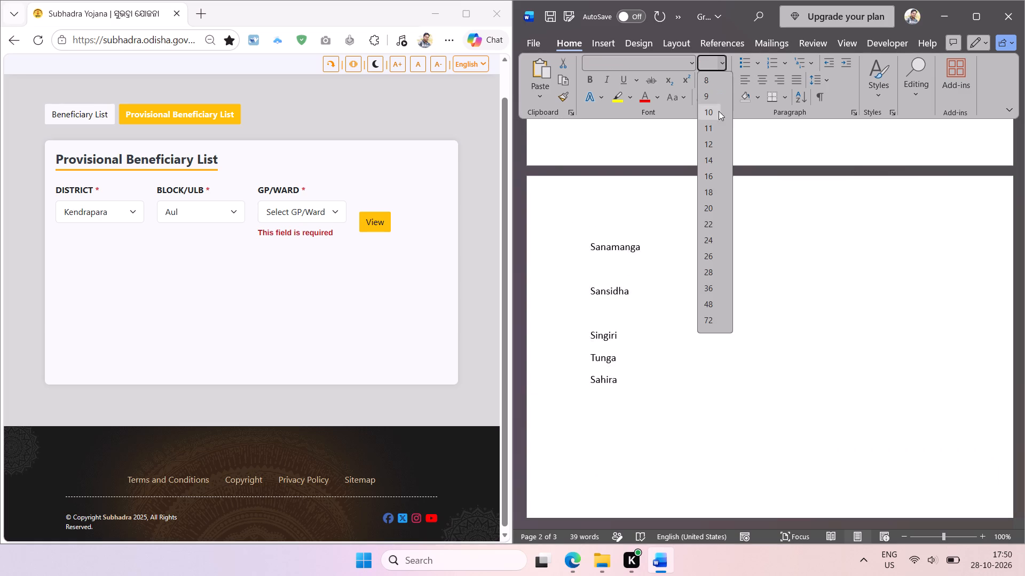
{"action": "left_click", "coordinate": [719, 111]}
{"action": "left_click", "coordinate": [689, 60]}
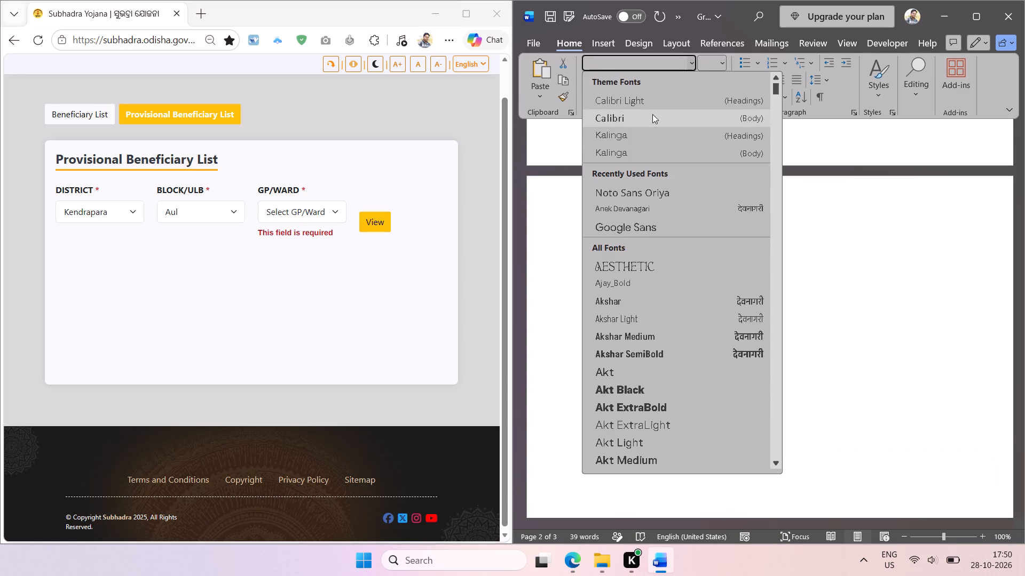
{"action": "left_click", "coordinate": [652, 114]}
Remove the extra paragraph spacing throughout the document.
{"action": "left_click", "coordinate": [830, 82]}
{"action": "left_click", "coordinate": [835, 240]}
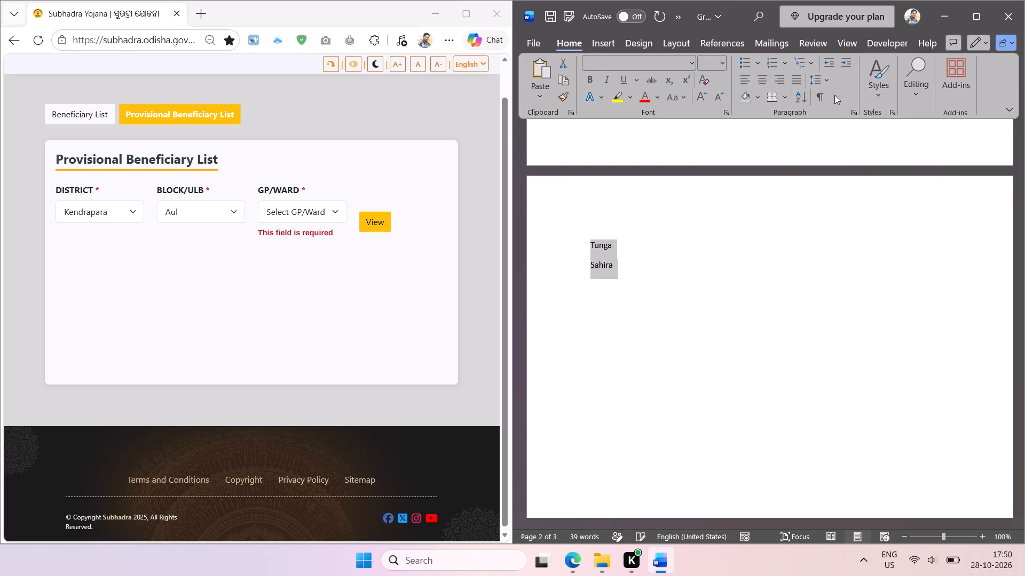
{"action": "left_click", "coordinate": [830, 79]}
{"action": "left_click", "coordinate": [830, 244]}
{"action": "left_click", "coordinate": [738, 257]}
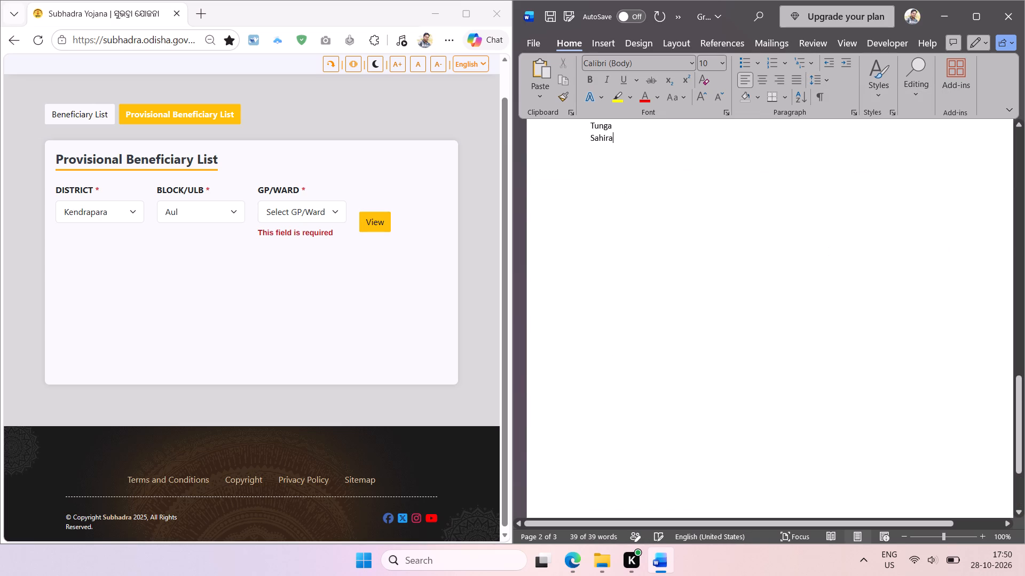
Delete the blank lines between the gram panchayat names from Padanipal to Singiri.
{"action": "scroll", "coordinate": [727, 297], "scroll_direction": "up", "scroll_amount": 3}
{"action": "left_click", "coordinate": [620, 409]}
{"action": "scroll", "coordinate": [733, 428], "scroll_direction": "up", "scroll_amount": 1}
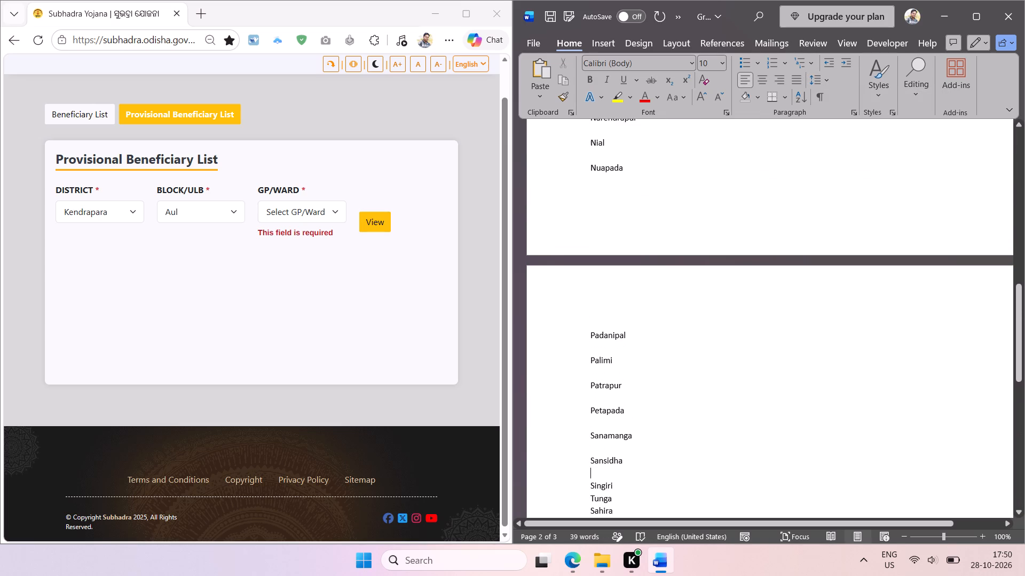
{"action": "scroll", "coordinate": [733, 428], "scroll_direction": "up", "scroll_amount": 1}
{"action": "key", "text": "BackSpace"}
{"action": "key", "text": "Up"}
{"action": "key", "text": "BackSpace"}
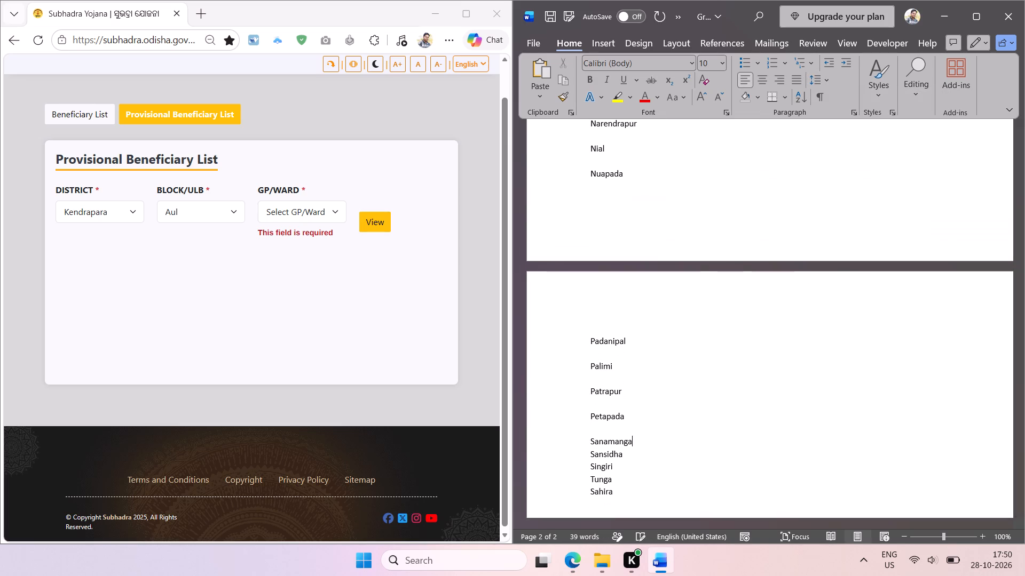
{"action": "key", "text": "Up"}
{"action": "key", "text": "BackSpace"}
{"action": "key", "text": "Up"}
{"action": "key", "text": "BackSpace"}
{"action": "key", "text": "Up"}
{"action": "key", "text": "BackSpace"}
{"action": "key", "text": "Up"}
{"action": "key", "text": "BackSpace"}
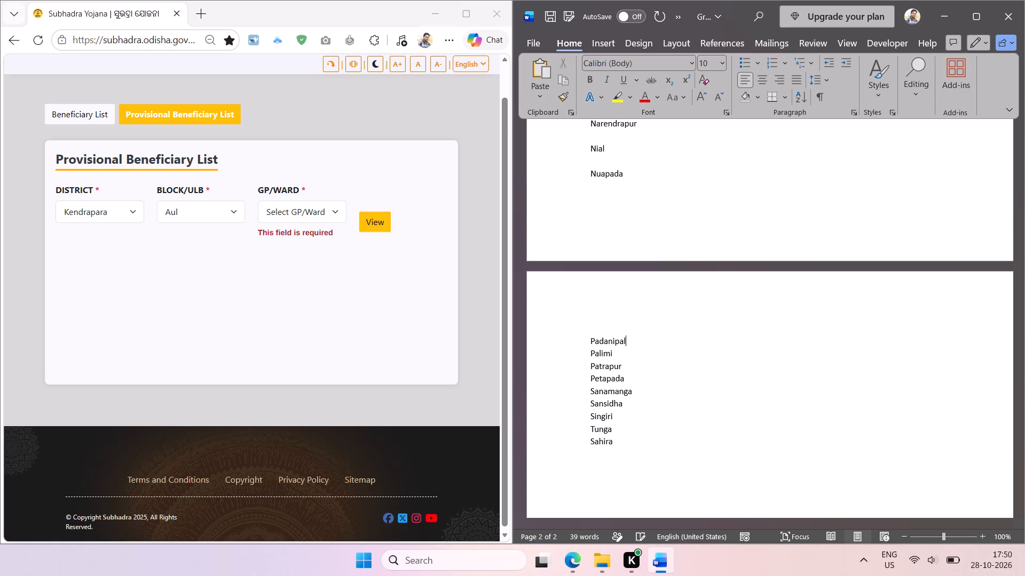
Delete the blank lines between the gram panchayat names from Manikapatna to Padanipal.
{"action": "scroll", "coordinate": [733, 428], "scroll_direction": "up", "scroll_amount": 2}
{"action": "scroll", "coordinate": [733, 428], "scroll_direction": "down", "scroll_amount": 1}
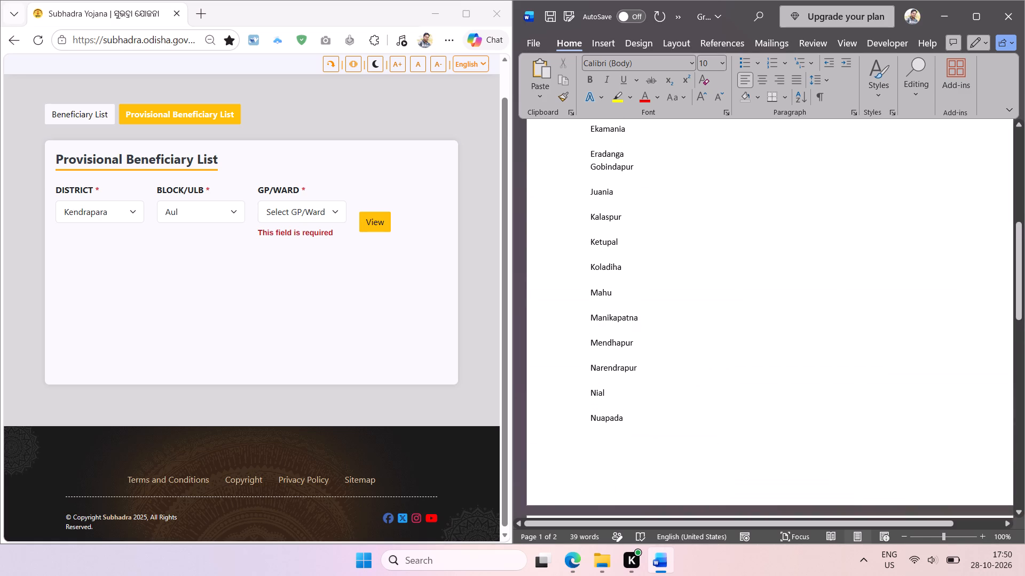
{"action": "scroll", "coordinate": [733, 428], "scroll_direction": "down", "scroll_amount": 1}
{"action": "key", "text": "Up"}
{"action": "key", "text": "Up"}
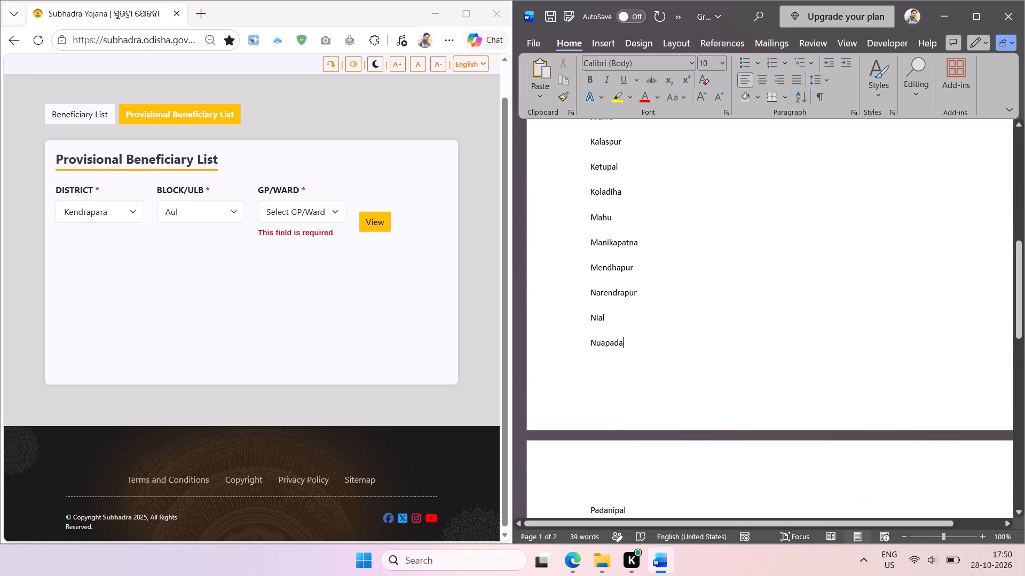
{"action": "scroll", "coordinate": [704, 353], "scroll_direction": "up", "scroll_amount": 1}
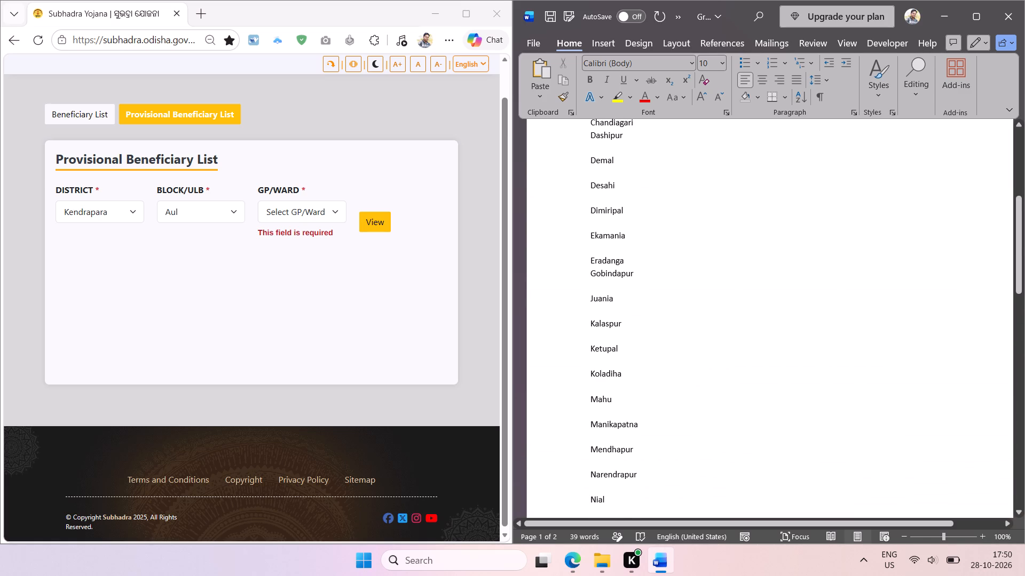
{"action": "scroll", "coordinate": [625, 444], "scroll_direction": "down", "scroll_amount": 1}
{"action": "left_click", "coordinate": [605, 412]}
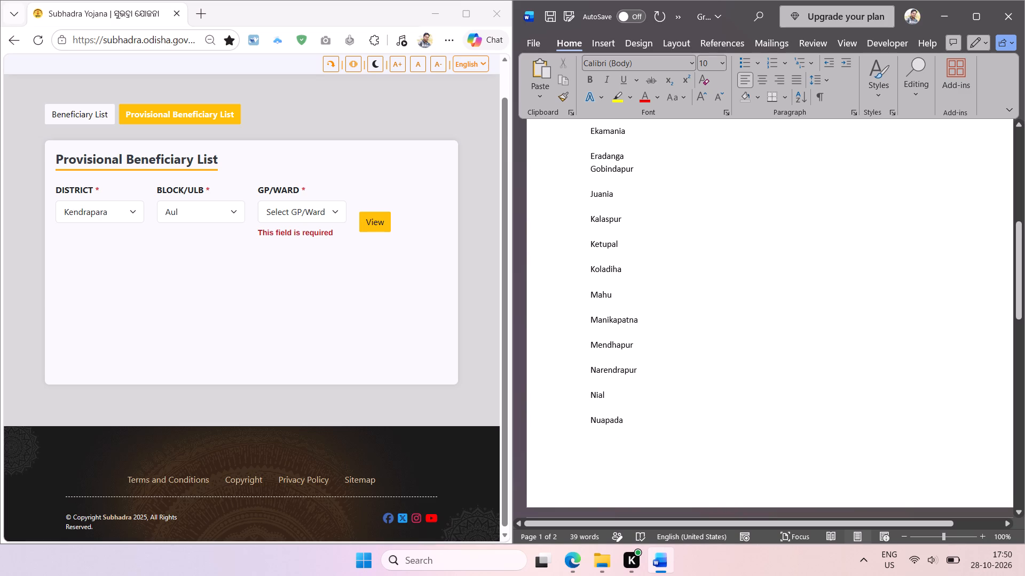
{"action": "key", "text": "BackSpace"}
{"action": "key", "text": "Down"}
{"action": "key", "text": "Down"}
{"action": "key", "text": "BackSpace"}
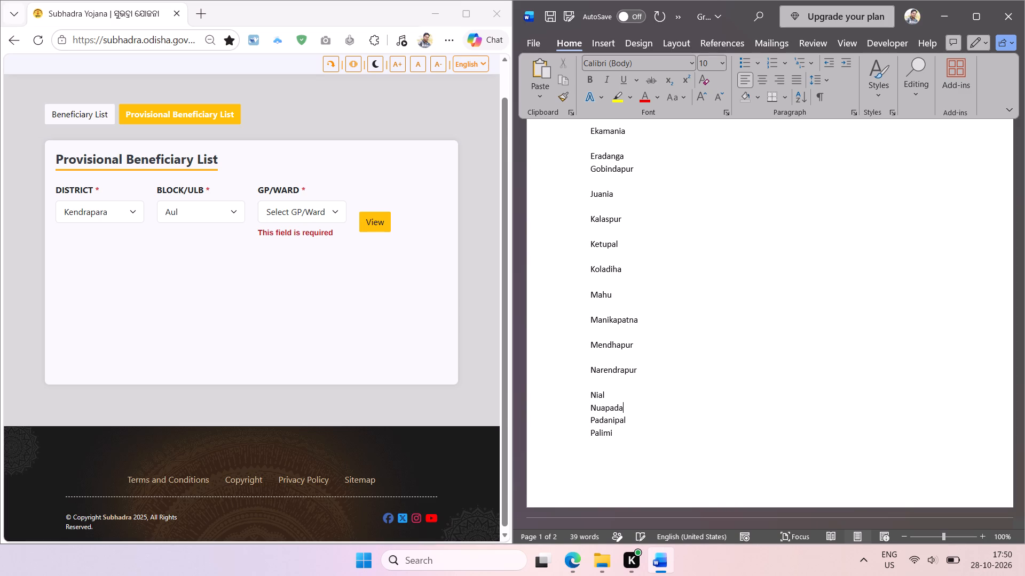
{"action": "key", "text": "Up"}
{"action": "key", "text": "Up"}
{"action": "key", "text": "BackSpace"}
{"action": "key", "text": "Up"}
{"action": "key", "text": "BackSpace"}
{"action": "key", "text": "Up"}
{"action": "key", "text": "BackSpace"}
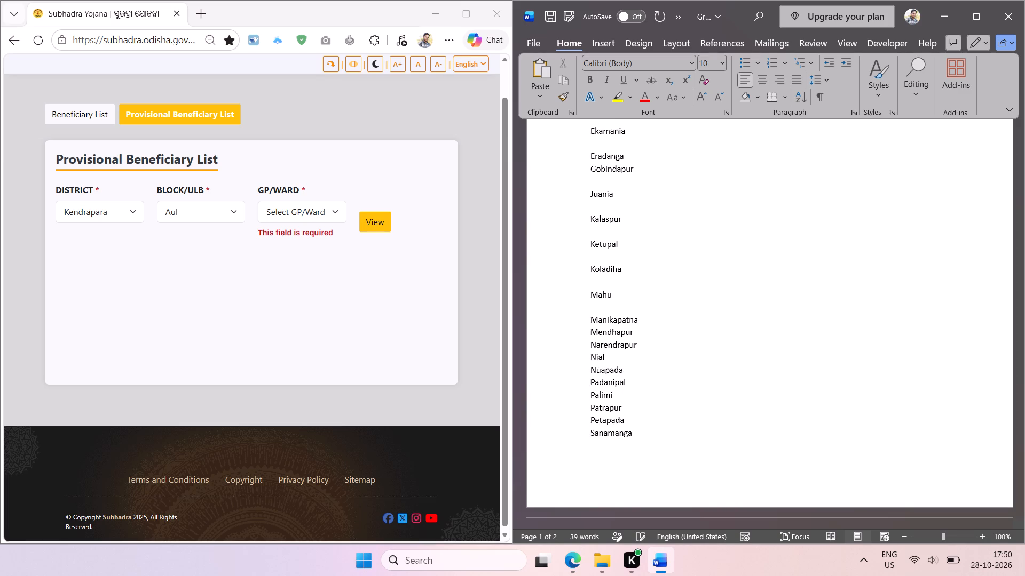
Delete the blank lines between the gram panchayat names from Gobindapur to Manikapatna.
{"action": "key", "text": "Up"}
{"action": "key", "text": "BackSpace"}
{"action": "key", "text": "Up"}
{"action": "key", "text": "BackSpace"}
{"action": "key", "text": "Up"}
{"action": "key", "text": "BackSpace"}
{"action": "key", "text": "Up"}
{"action": "key", "text": "BackSpace"}
{"action": "key", "text": "Up"}
{"action": "key", "text": "BackSpace"}
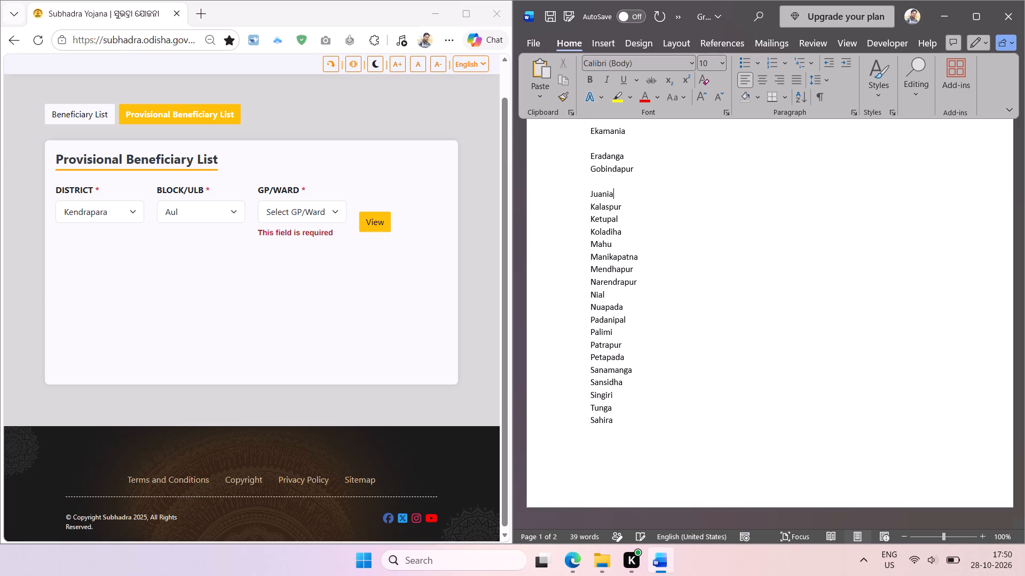
{"action": "key", "text": "Up"}
{"action": "key", "text": "BackSpace"}
Delete the blank lines between the gram panchayat names from Bhuinpur to Eradanga.
{"action": "key", "text": "Up"}
{"action": "scroll", "coordinate": [771, 428], "scroll_direction": "up", "scroll_amount": 1}
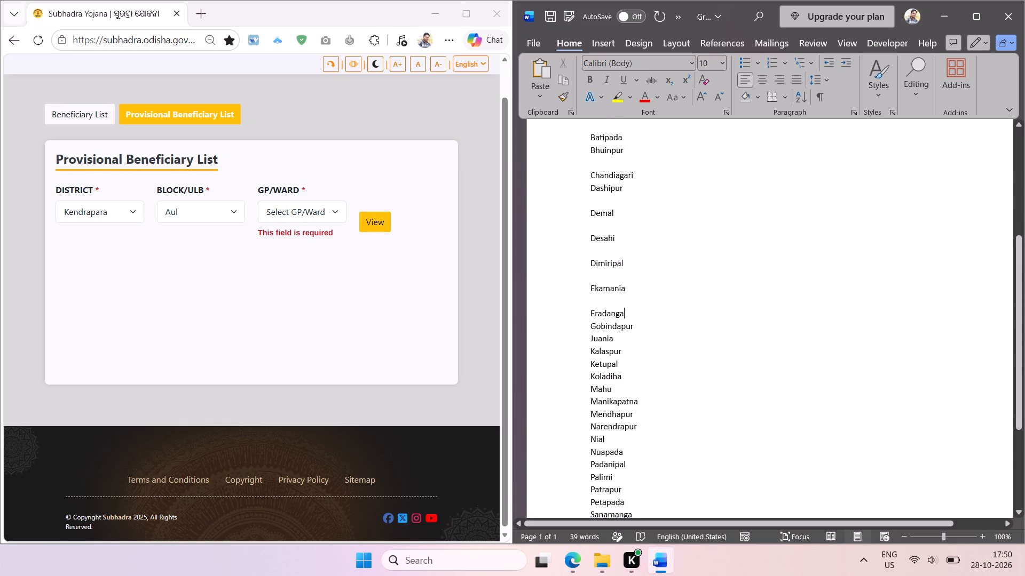
{"action": "scroll", "coordinate": [771, 428], "scroll_direction": "up", "scroll_amount": 1}
{"action": "key", "text": "Up"}
{"action": "key", "text": "BackSpace"}
{"action": "key", "text": "Up"}
{"action": "key", "text": "BackSpace"}
{"action": "key", "text": "Up"}
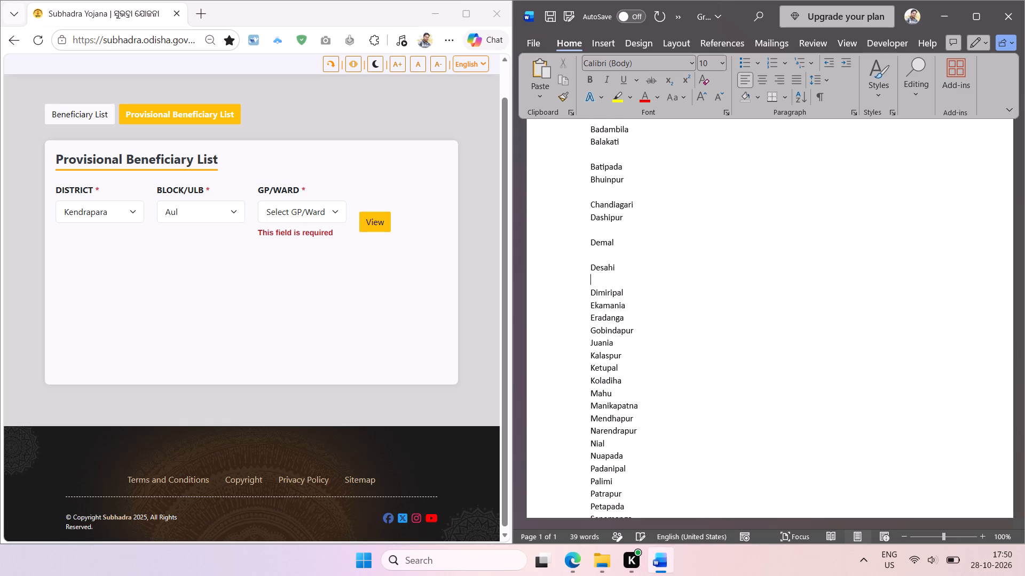
{"action": "key", "text": "BackSpace"}
{"action": "key", "text": "Up"}
{"action": "key", "text": "BackSpace"}
{"action": "key", "text": "Up"}
{"action": "key", "text": "BackSpace"}
{"action": "key", "text": "Up"}
{"action": "key", "text": "Up"}
{"action": "key", "text": "BackSpace"}
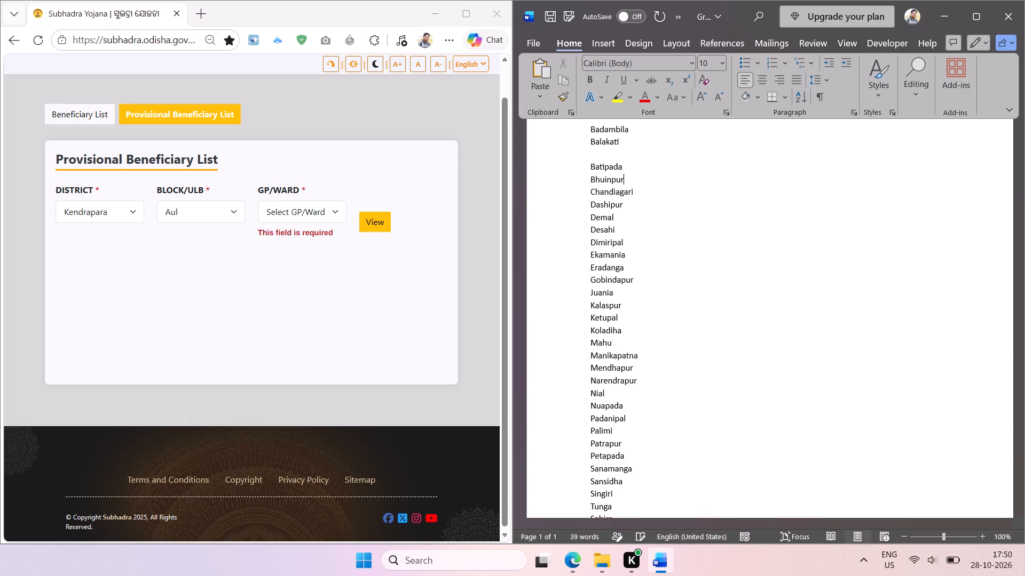
Delete the blank lines between the gram panchayat names from Arehikana to Batipada.
{"action": "scroll", "coordinate": [771, 428], "scroll_direction": "up", "scroll_amount": 2}
{"action": "key", "text": "Up"}
{"action": "key", "text": "Up"}
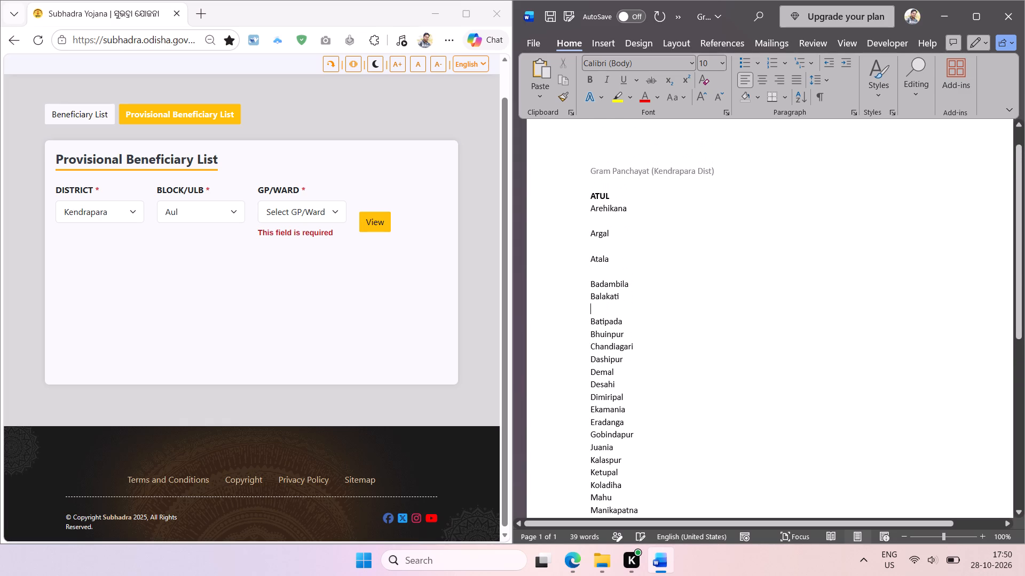
{"action": "key", "text": "BackSpace"}
{"action": "key", "text": "Up"}
{"action": "key", "text": "Up"}
{"action": "key", "text": "BackSpace"}
{"action": "key", "text": "Up"}
{"action": "key", "text": "BackSpace"}
{"action": "key", "text": "Up"}
{"action": "key", "text": "BackSpace"}
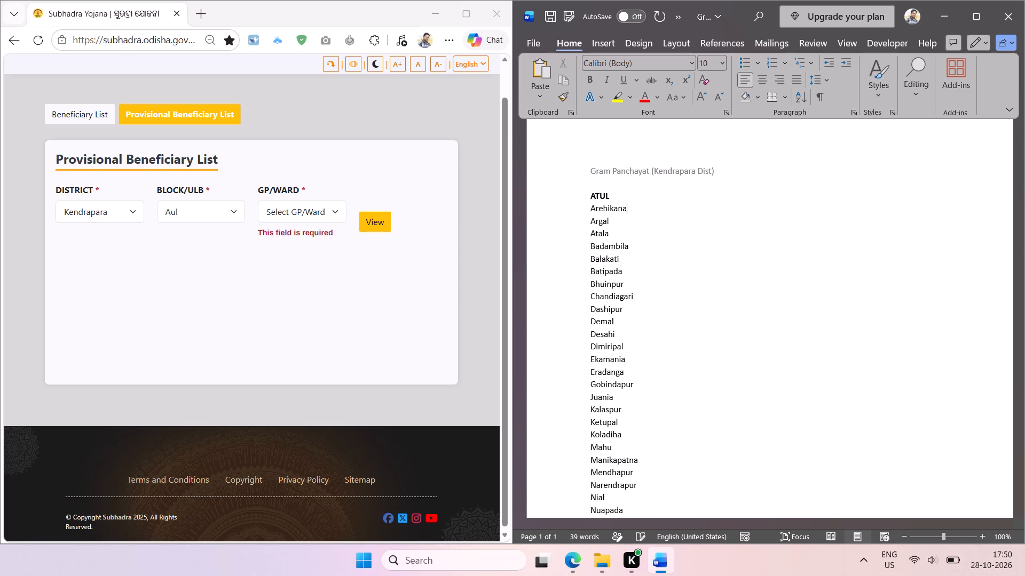
Sort the gram panchayat names under the ATUL heading, from Arehikana to Sahira, in ascending alphabetical order.
{"action": "left_click", "coordinate": [590, 210]}
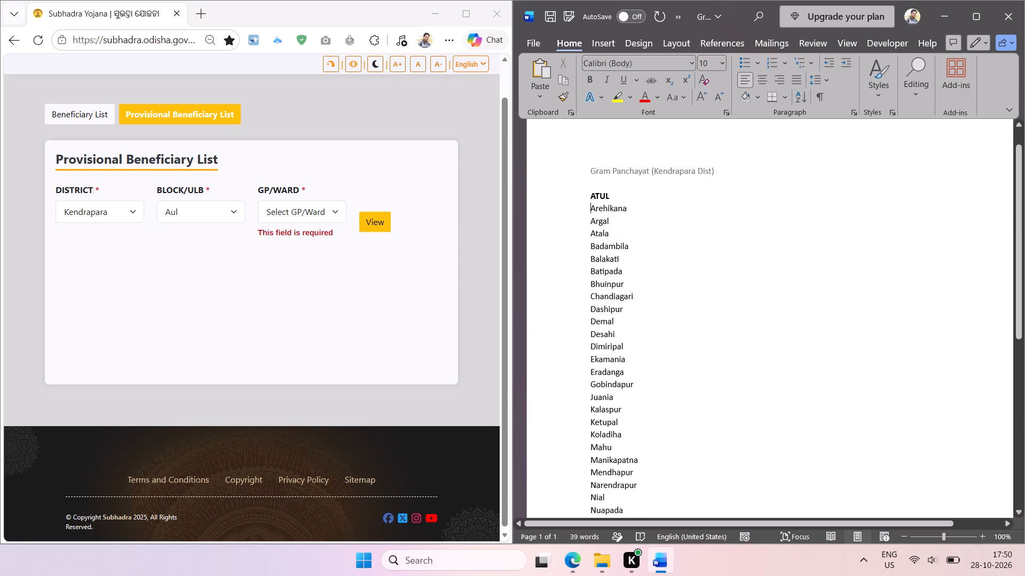
{"action": "scroll", "coordinate": [685, 339], "scroll_direction": "down", "scroll_amount": 2}
{"action": "left_click", "coordinate": [613, 420], "text": "shift"}
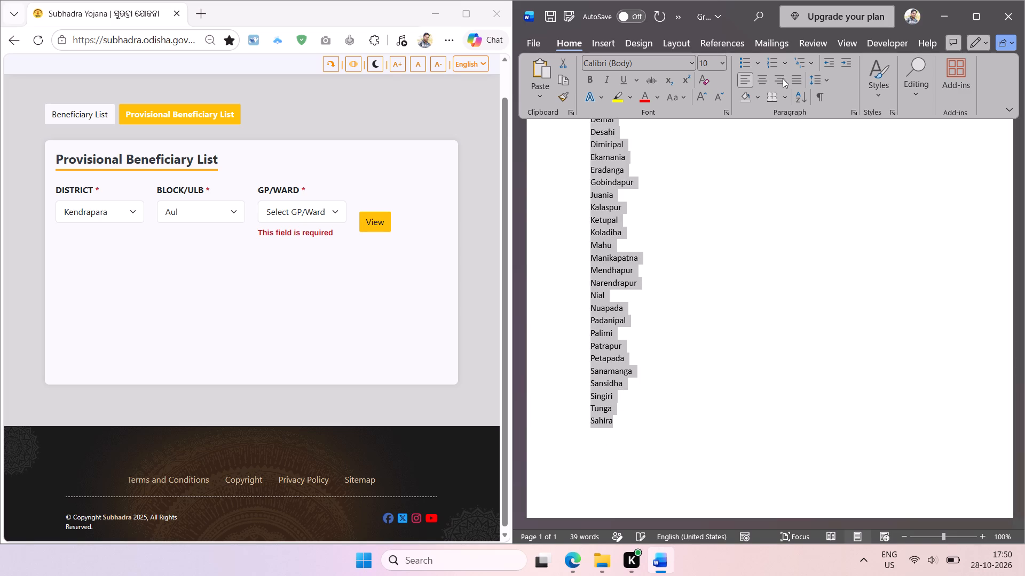
{"action": "left_click", "coordinate": [801, 96]}
{"action": "key", "text": "Return"}
Turn the sorted gram panchayat names into a numbered list and decrease its indent by one level.
{"action": "left_click", "coordinate": [775, 67]}
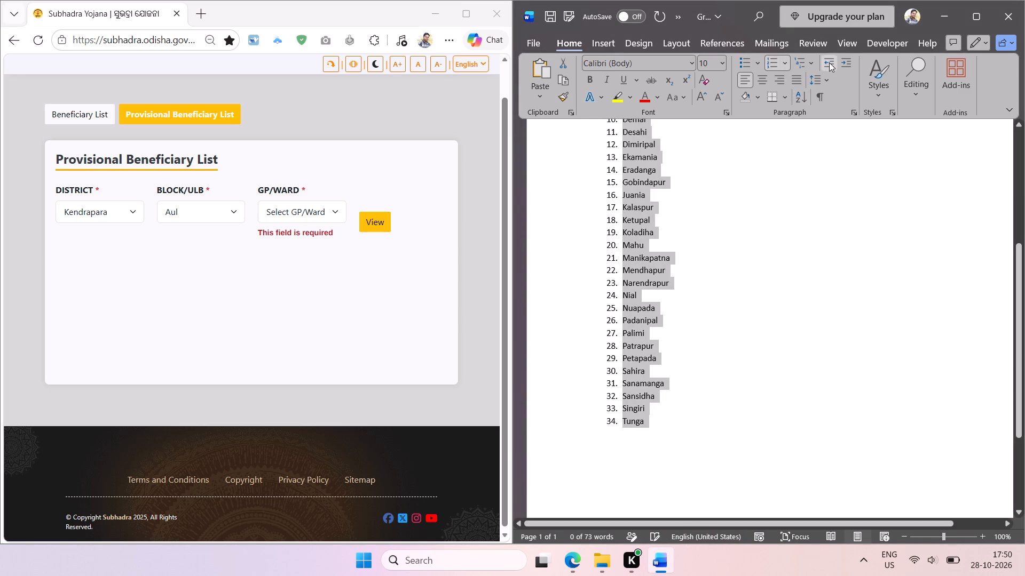
{"action": "left_click", "coordinate": [829, 62]}
{"action": "left_click", "coordinate": [735, 220]}
{"action": "scroll", "coordinate": [692, 285], "scroll_direction": "up", "scroll_amount": 1}
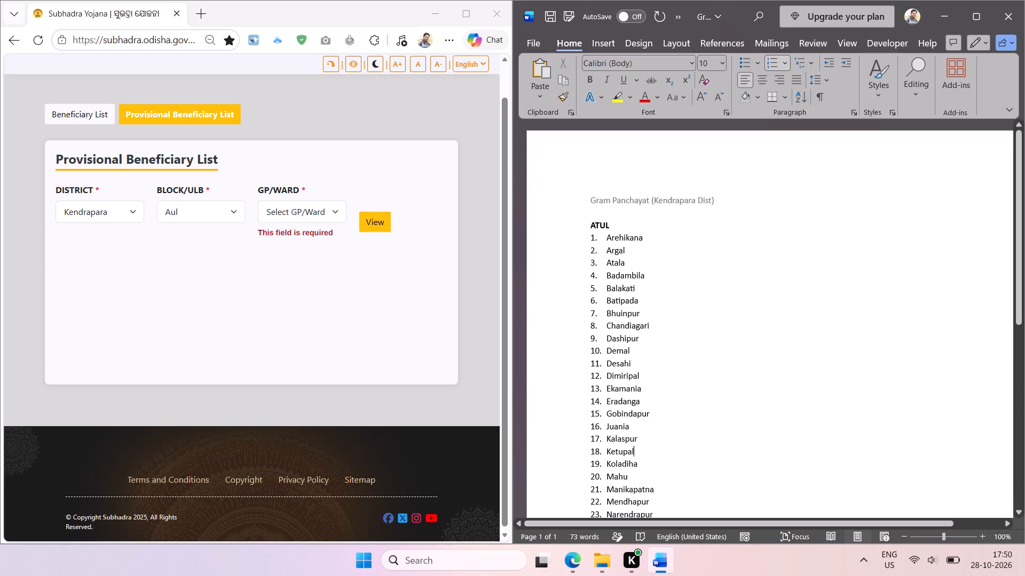
Copy the bold ATUL heading and paste it below the numbered list, leaving one blank line after Tunga.
{"action": "double_click", "coordinate": [601, 225]}
{"action": "key", "text": "ctrl+c"}
{"action": "left_click", "coordinate": [697, 345]}
{"action": "scroll", "coordinate": [694, 377], "scroll_direction": "down", "scroll_amount": 2}
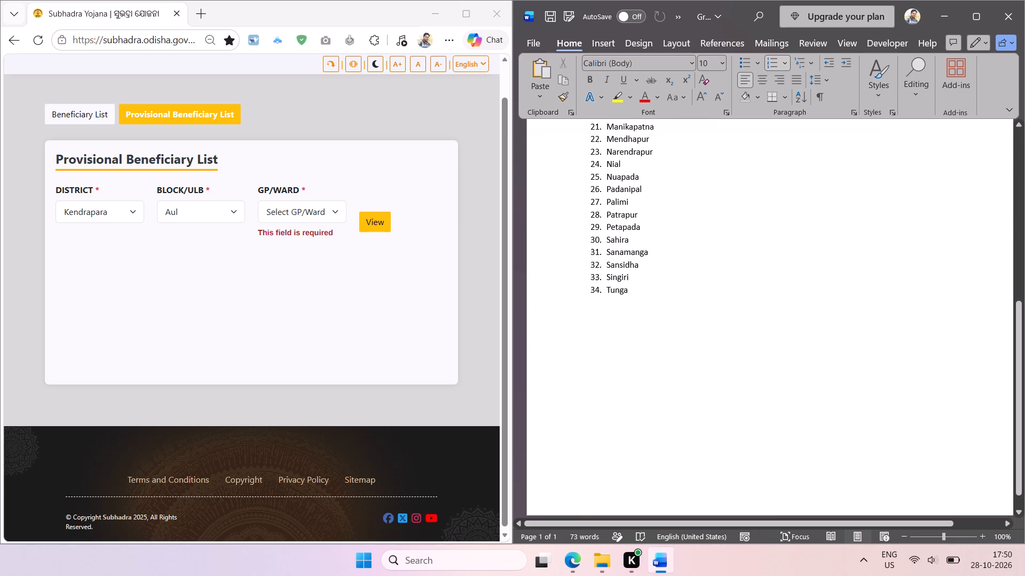
{"action": "scroll", "coordinate": [684, 371], "scroll_direction": "down", "scroll_amount": 1}
{"action": "left_click", "coordinate": [643, 281]}
{"action": "key", "text": "Return"}
{"action": "key", "text": "Return"}
{"action": "key", "text": "Return"}
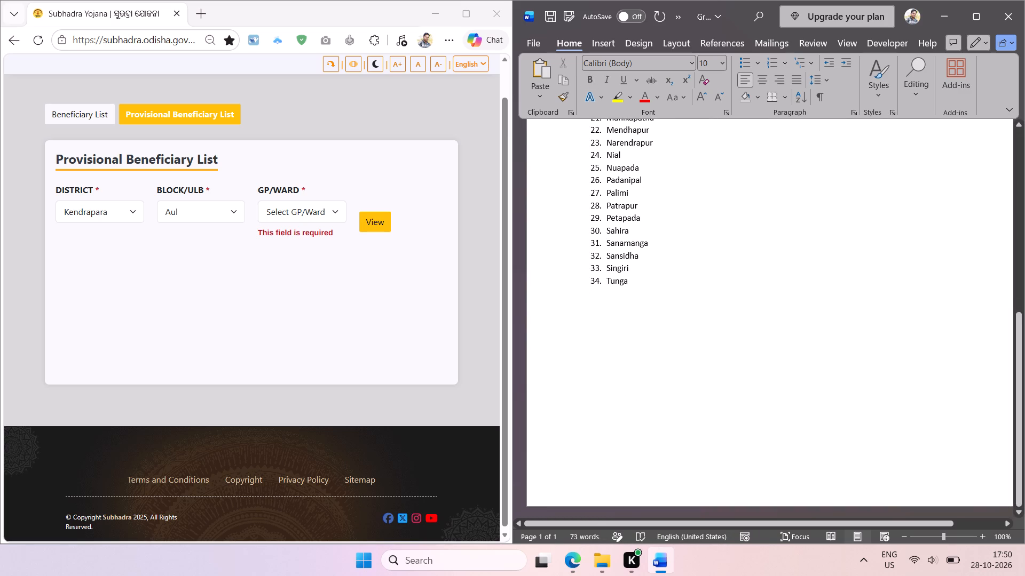
{"action": "key", "text": "ctrl+v"}
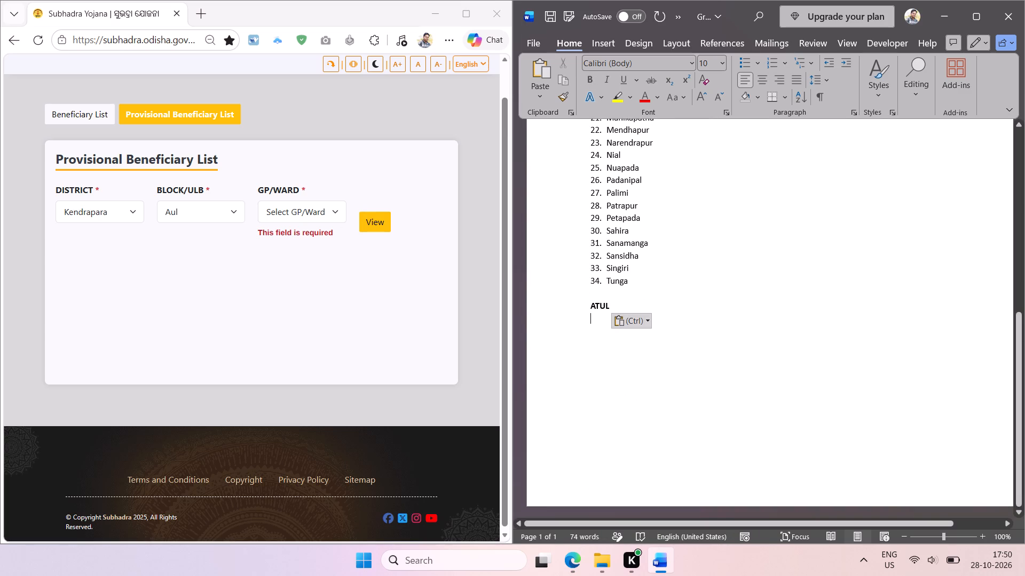
{"action": "scroll", "coordinate": [630, 288], "scroll_direction": "down", "scroll_amount": 1}
Replace the copied ATUL heading with DERABISH in uppercase, using the name extracted from the website with the Derabish block selected.
{"action": "left_click", "coordinate": [217, 215]}
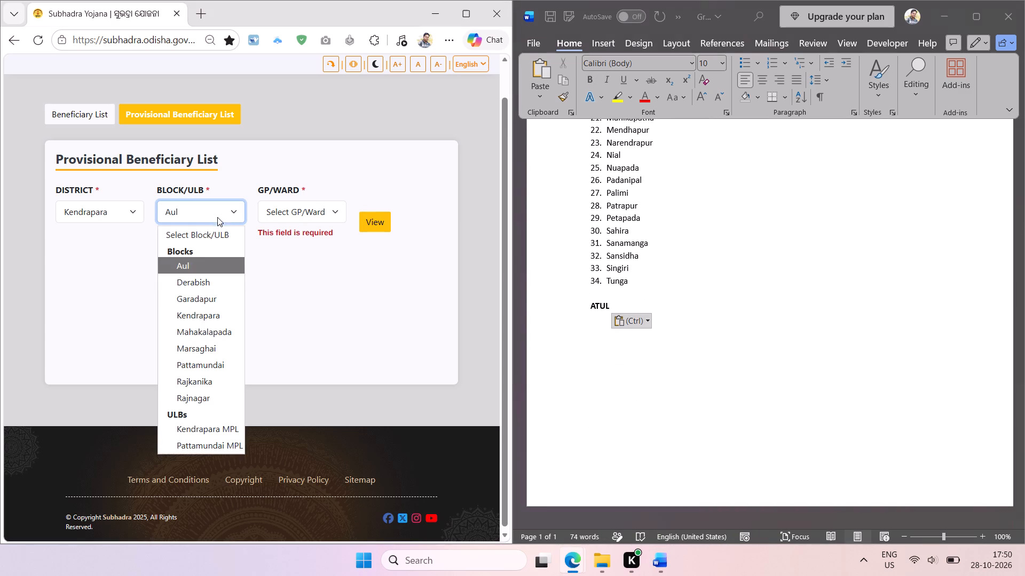
{"action": "left_click", "coordinate": [204, 279]}
{"action": "left_click", "coordinate": [224, 264]}
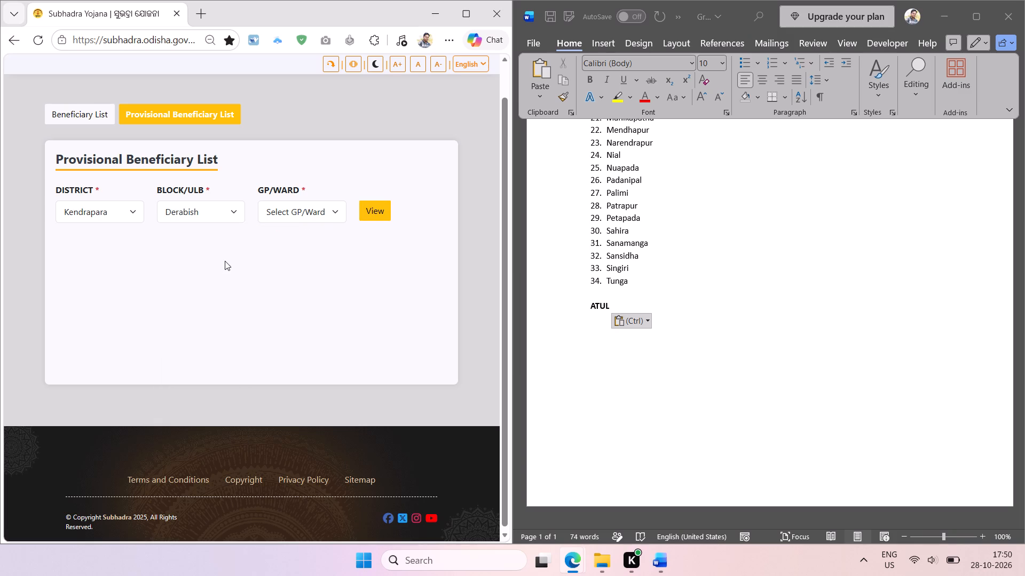
{"action": "key", "text": "shift+super+t"}
{"action": "left_click_drag", "start_coordinate": [163, 202], "coordinate": [218, 232]}
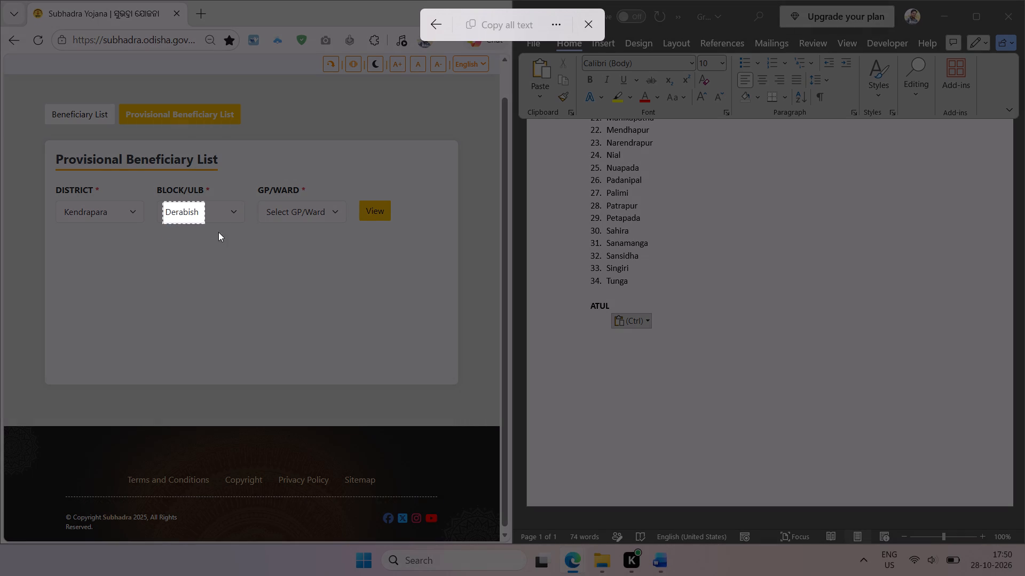
{"action": "left_click_drag", "start_coordinate": [218, 232], "coordinate": [207, 238]}
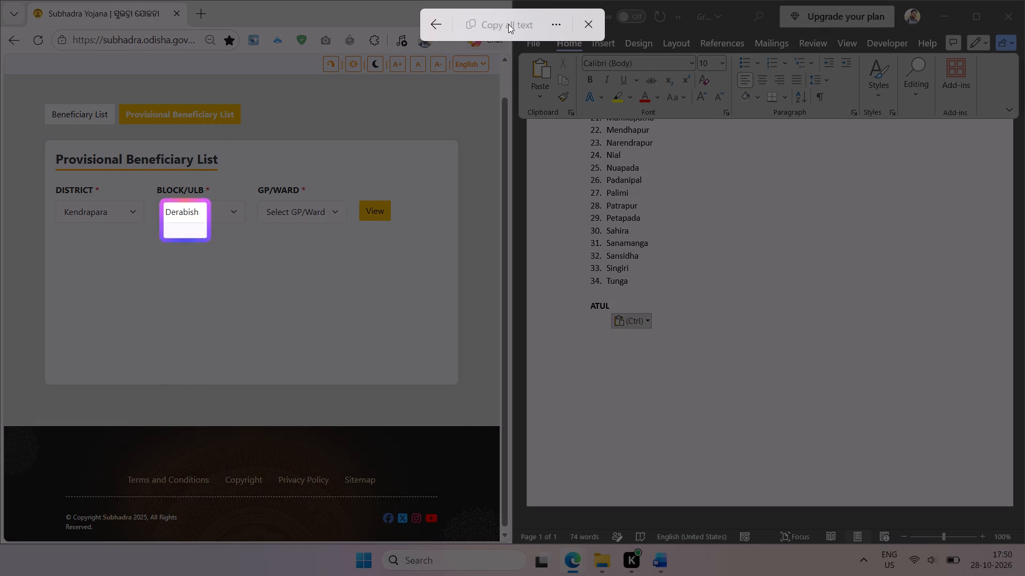
{"action": "left_click", "coordinate": [508, 23]}
{"action": "left_click", "coordinate": [665, 325]}
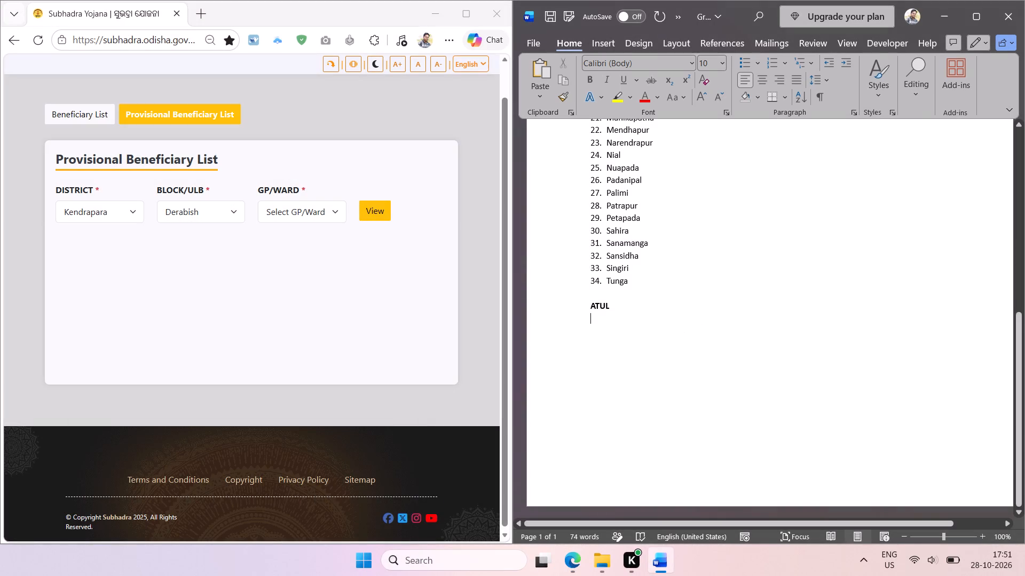
{"action": "double_click", "coordinate": [598, 311]}
{"action": "key", "text": "ctrl+v"}
{"action": "key", "text": "shift+F3"}
{"action": "left_click", "coordinate": [633, 312]}
Extract the Derabish gram panchayat names from Balia to Kusiapal and paste them on a new line below the DERABISH heading.
{"action": "key", "text": "Return"}
{"action": "left_click", "coordinate": [325, 219]}
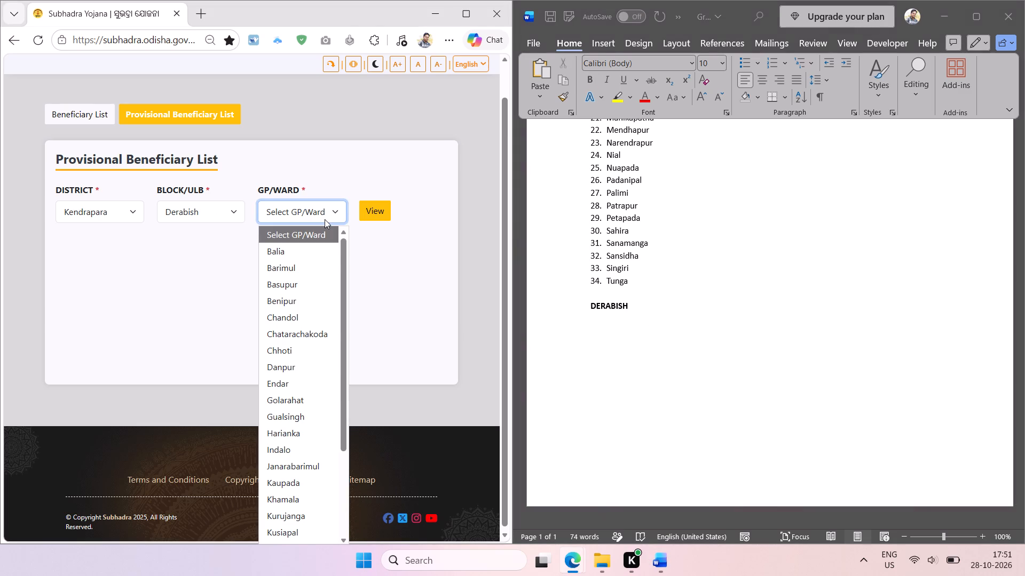
{"action": "key", "text": "shift+super+t"}
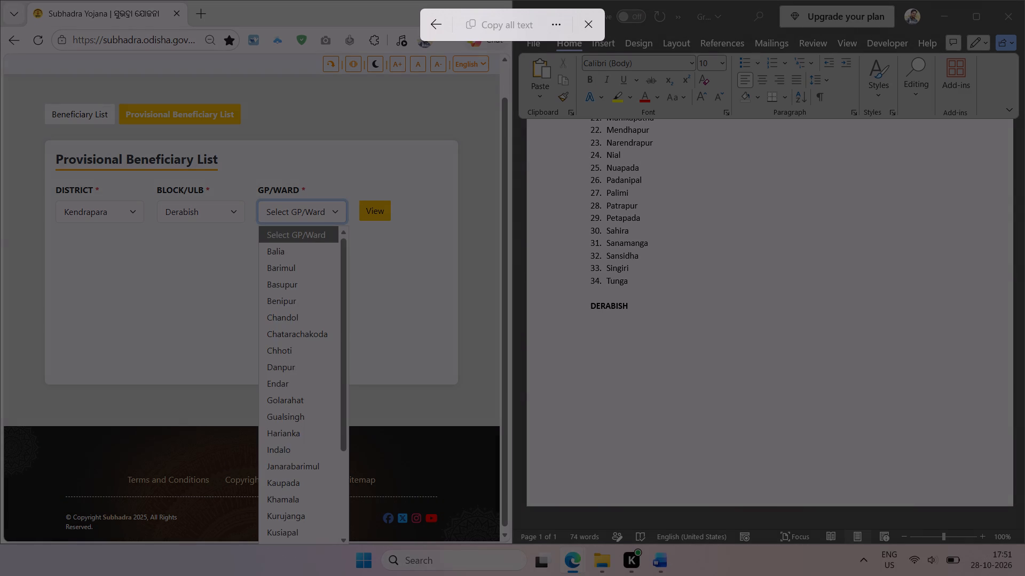
{"action": "left_click_drag", "start_coordinate": [259, 244], "coordinate": [338, 540]}
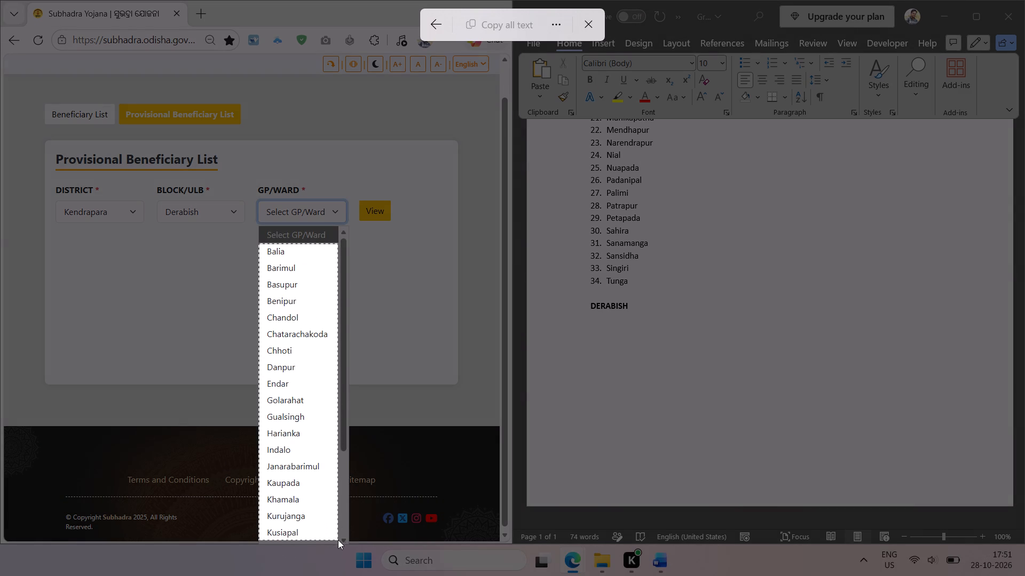
{"action": "left_click_drag", "start_coordinate": [338, 540], "coordinate": [338, 539]}
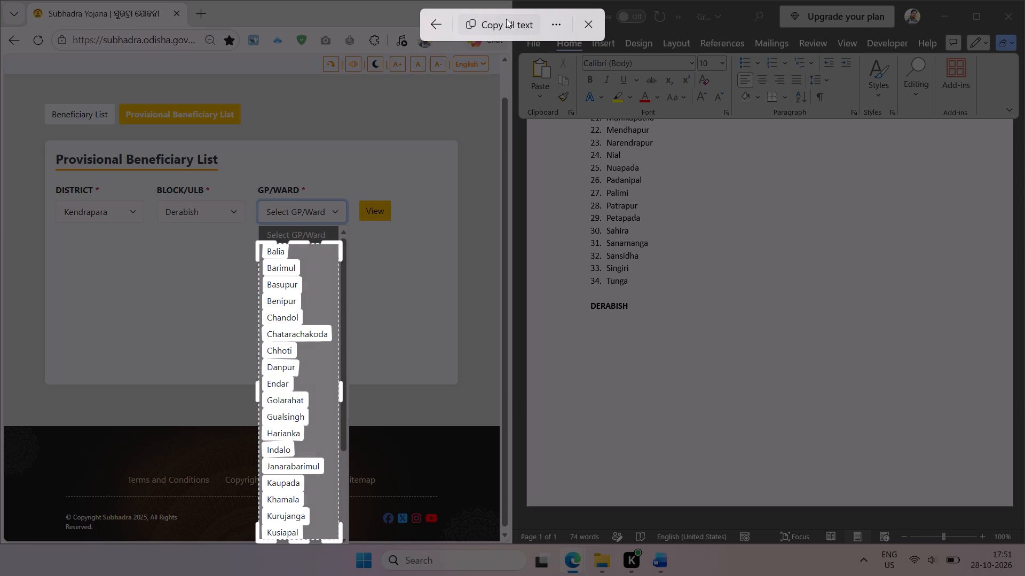
{"action": "left_click", "coordinate": [504, 18]}
{"action": "left_click", "coordinate": [617, 315]}
{"action": "key", "text": "ctrl+v"}
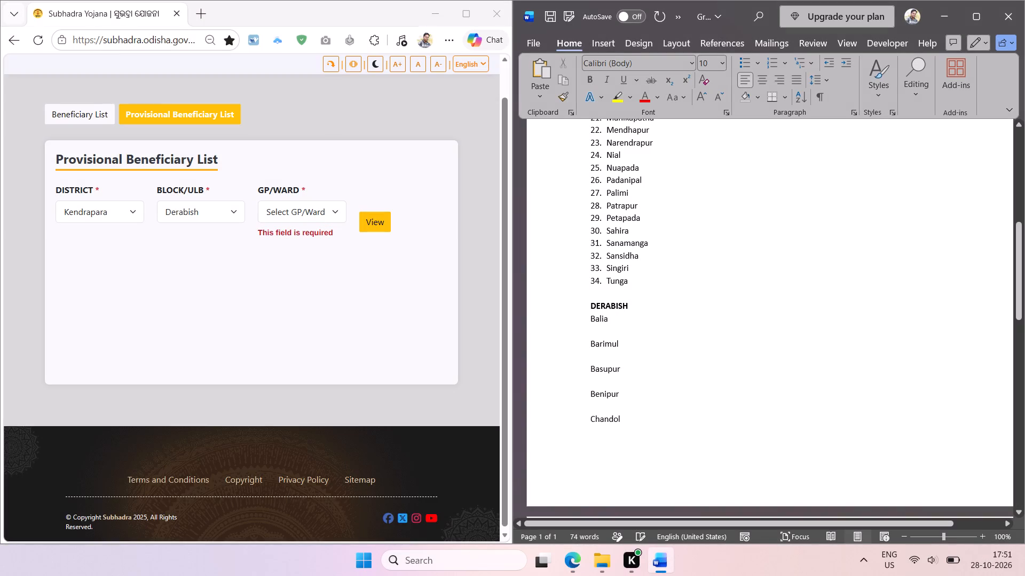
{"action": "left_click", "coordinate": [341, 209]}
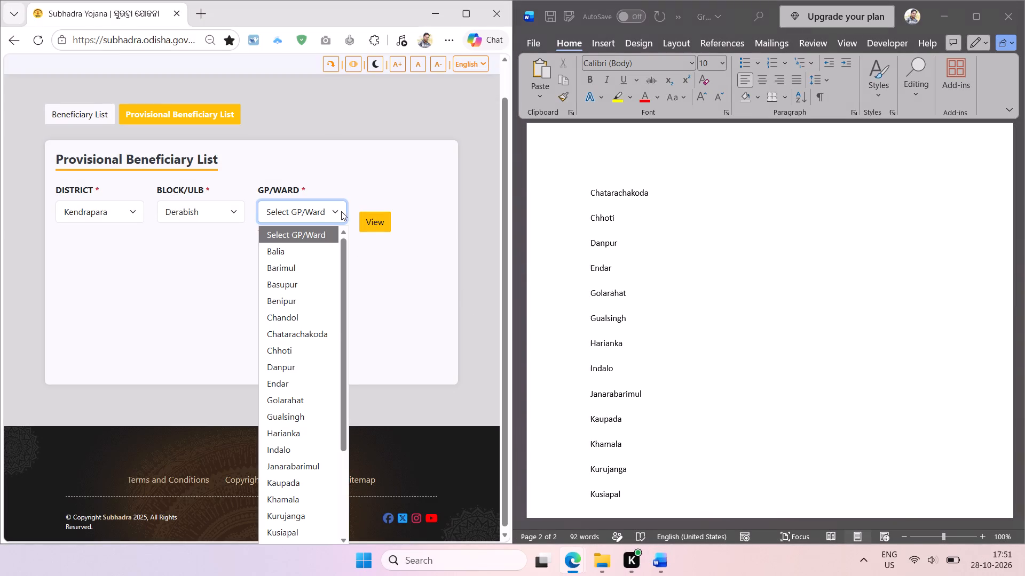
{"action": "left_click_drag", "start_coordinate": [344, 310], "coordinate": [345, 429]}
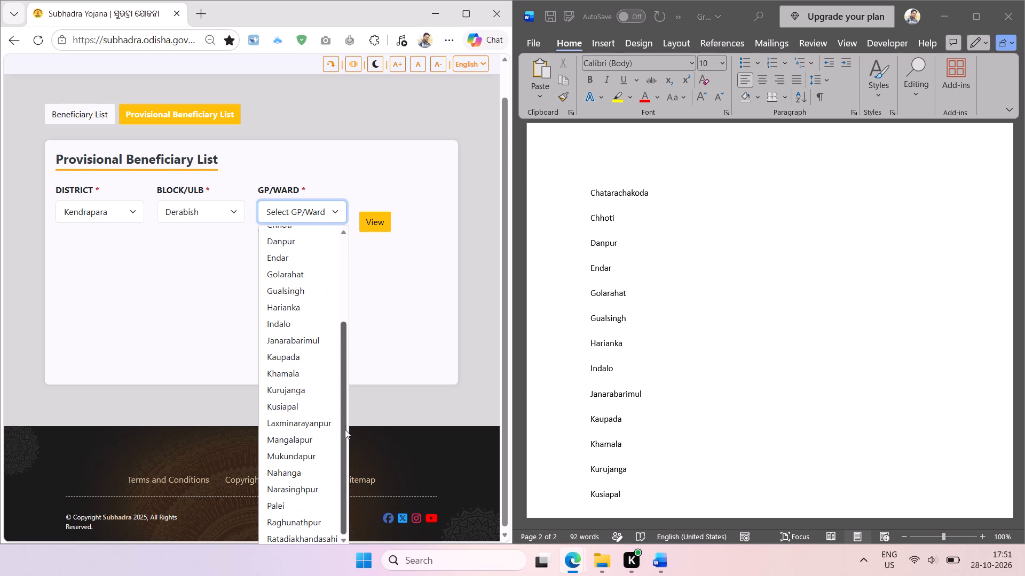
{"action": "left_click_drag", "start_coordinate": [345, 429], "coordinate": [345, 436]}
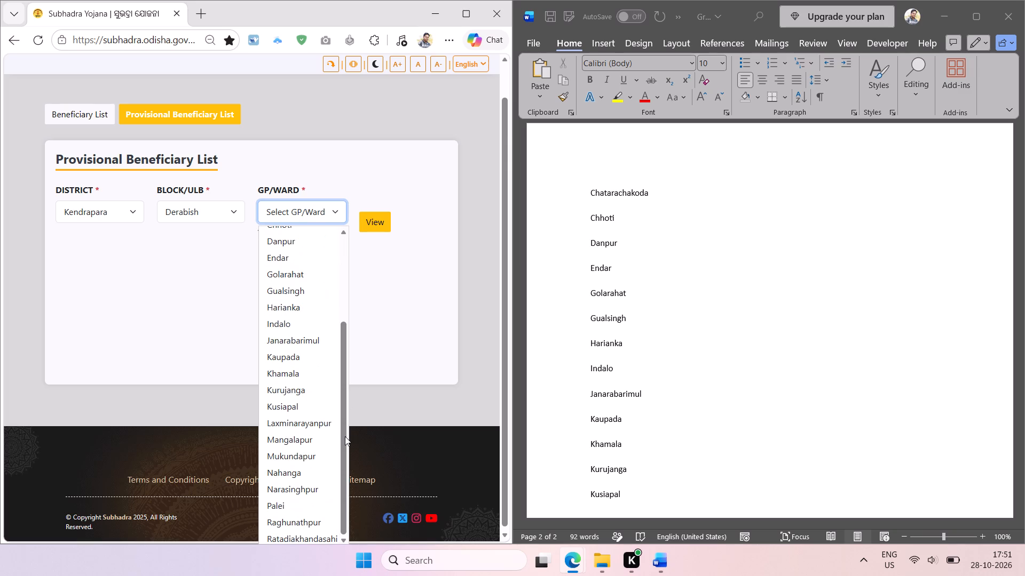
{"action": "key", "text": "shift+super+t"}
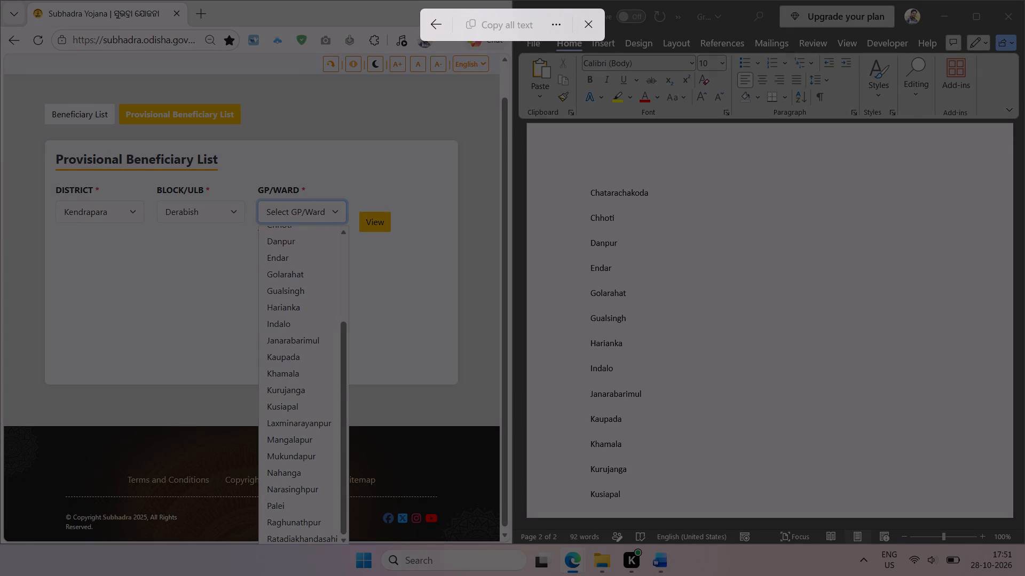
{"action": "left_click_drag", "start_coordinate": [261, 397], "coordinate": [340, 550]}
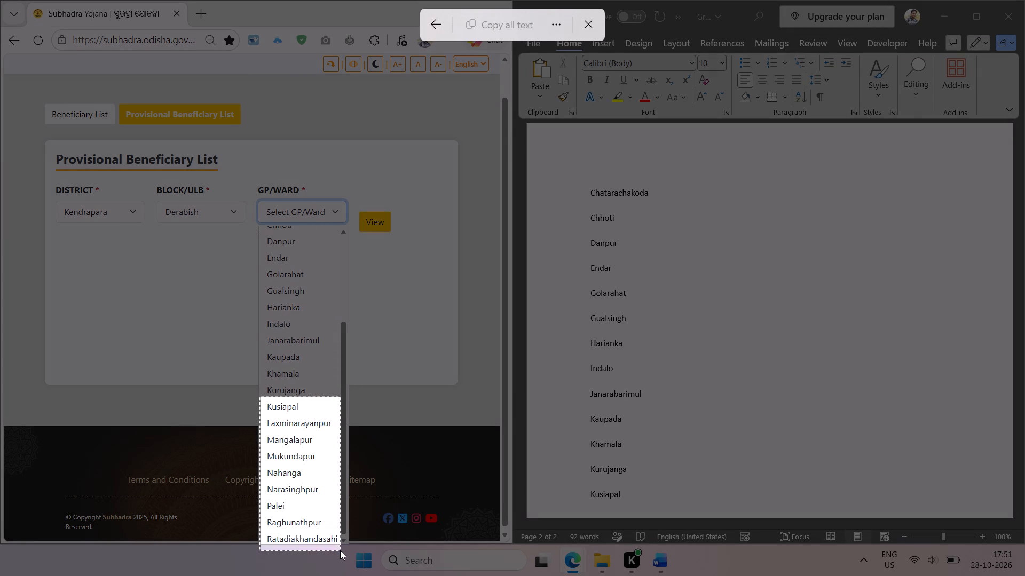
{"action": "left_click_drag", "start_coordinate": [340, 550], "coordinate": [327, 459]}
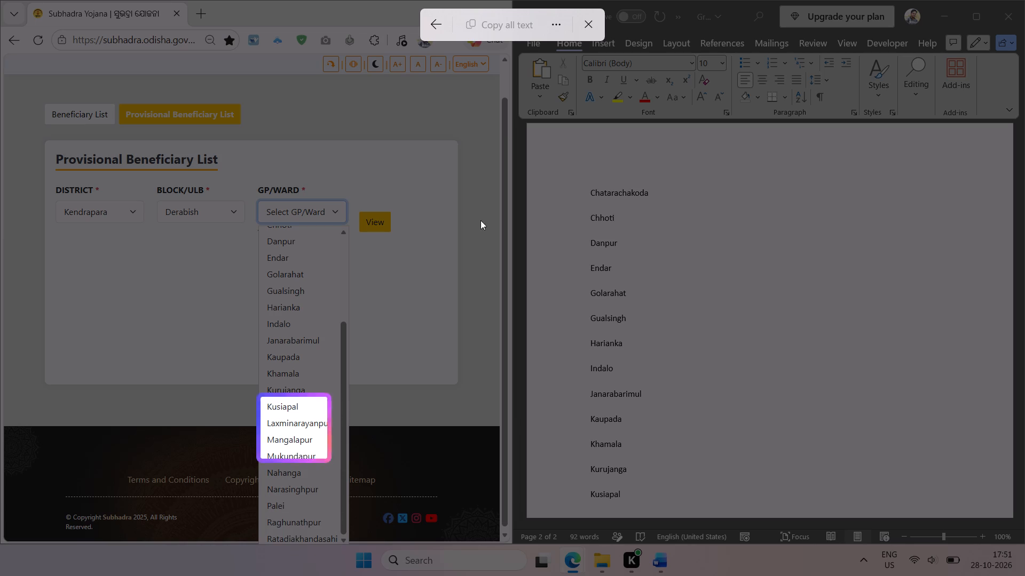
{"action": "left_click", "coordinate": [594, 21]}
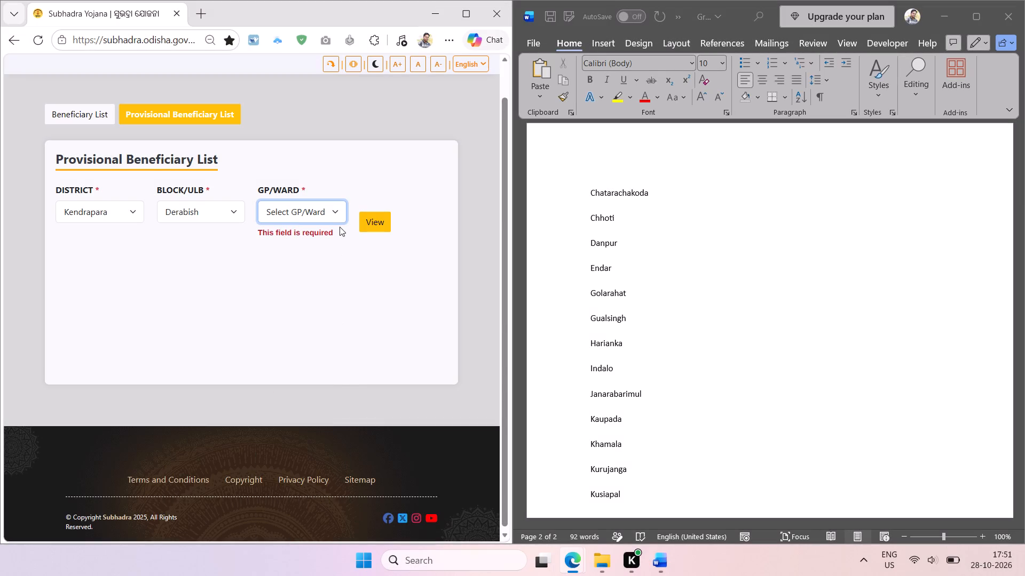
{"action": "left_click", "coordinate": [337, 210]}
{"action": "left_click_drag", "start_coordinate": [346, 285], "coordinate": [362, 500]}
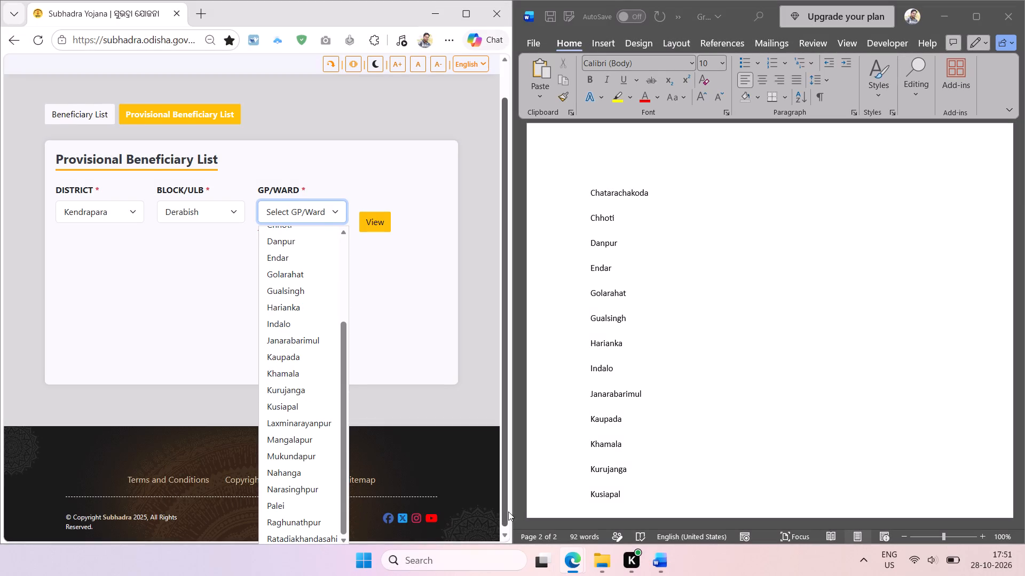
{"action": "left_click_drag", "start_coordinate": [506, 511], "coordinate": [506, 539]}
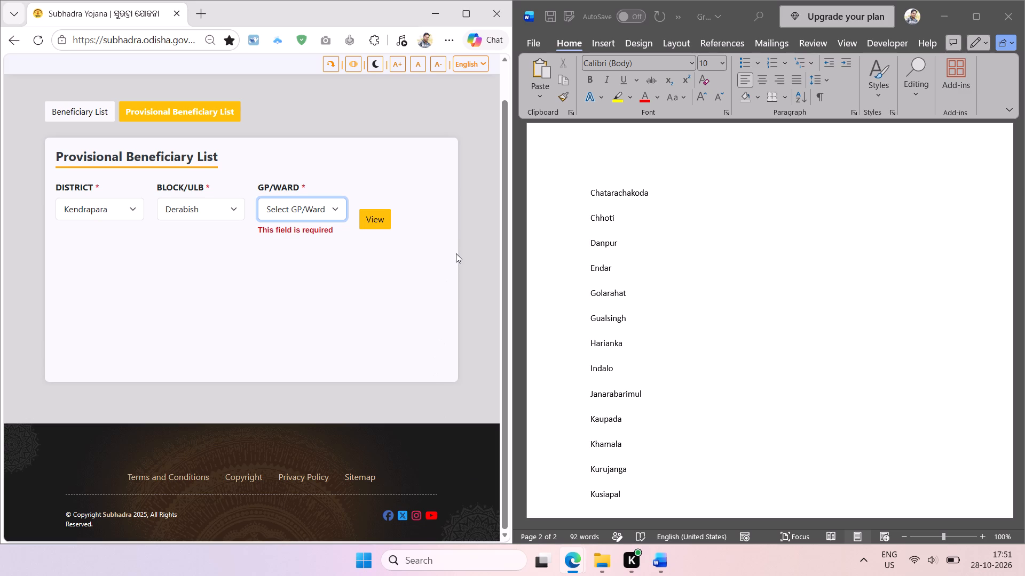
Zoom the website out to 75%, extract the Derabish gram panchayat names from Kusiapal to Ratadiakhandasahi, and paste them on a new line after Kusiapal.
{"action": "key", "text": "ctrl+minus"}
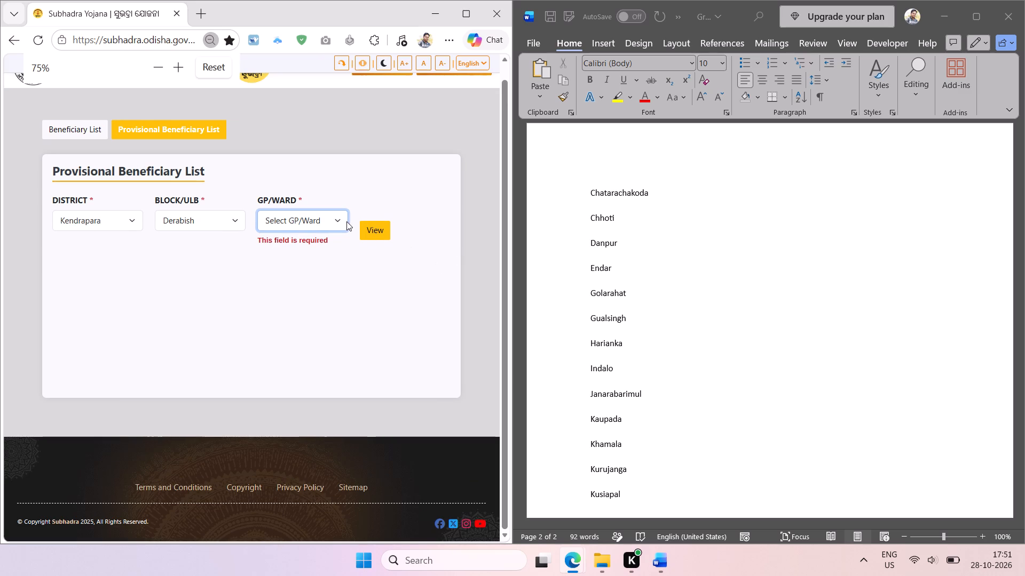
{"action": "left_click", "coordinate": [335, 218]}
{"action": "left_click_drag", "start_coordinate": [343, 398], "coordinate": [345, 425]}
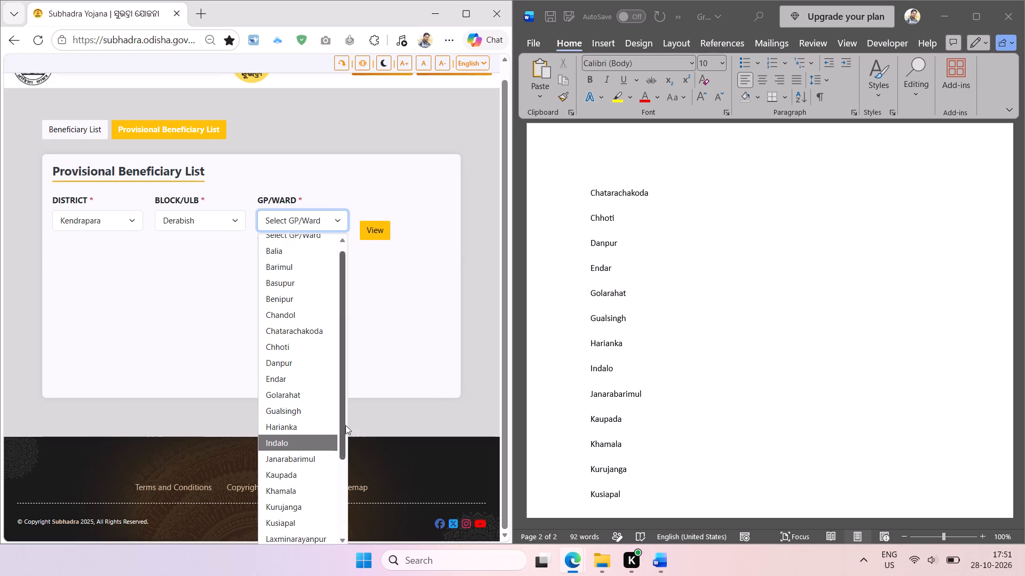
{"action": "left_click_drag", "start_coordinate": [345, 425], "coordinate": [345, 547]}
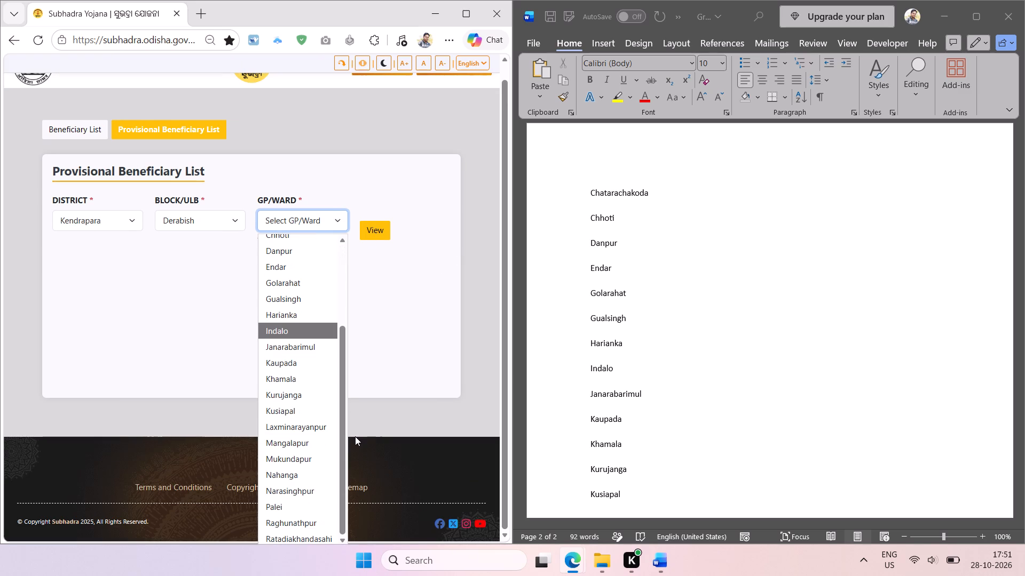
{"action": "key", "text": "shift+super+t"}
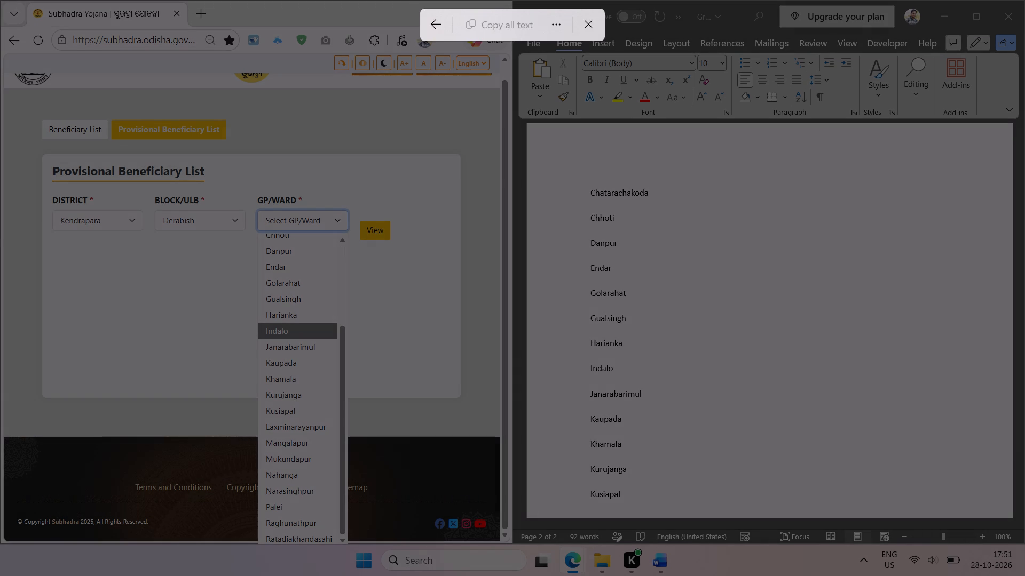
{"action": "left_click_drag", "start_coordinate": [262, 404], "coordinate": [343, 545]}
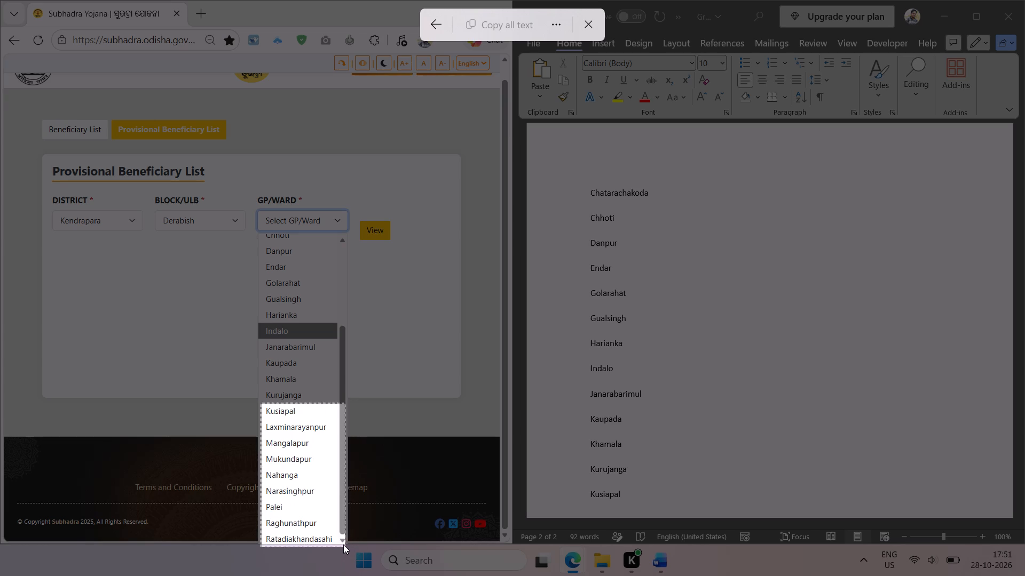
{"action": "left_click_drag", "start_coordinate": [343, 545], "coordinate": [338, 546]}
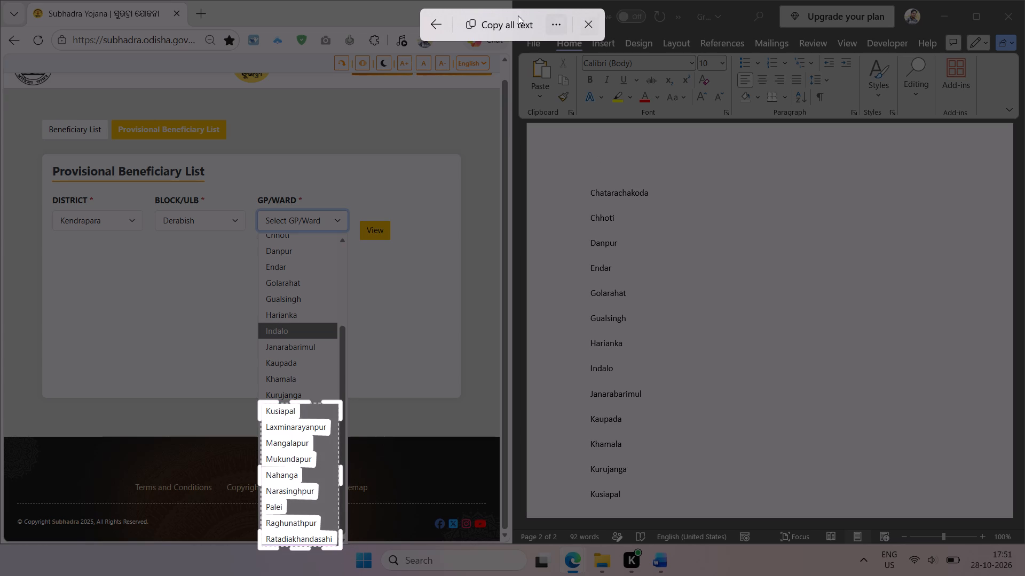
{"action": "left_click", "coordinate": [499, 29]}
{"action": "left_click", "coordinate": [634, 490]}
{"action": "key", "text": "Return"}
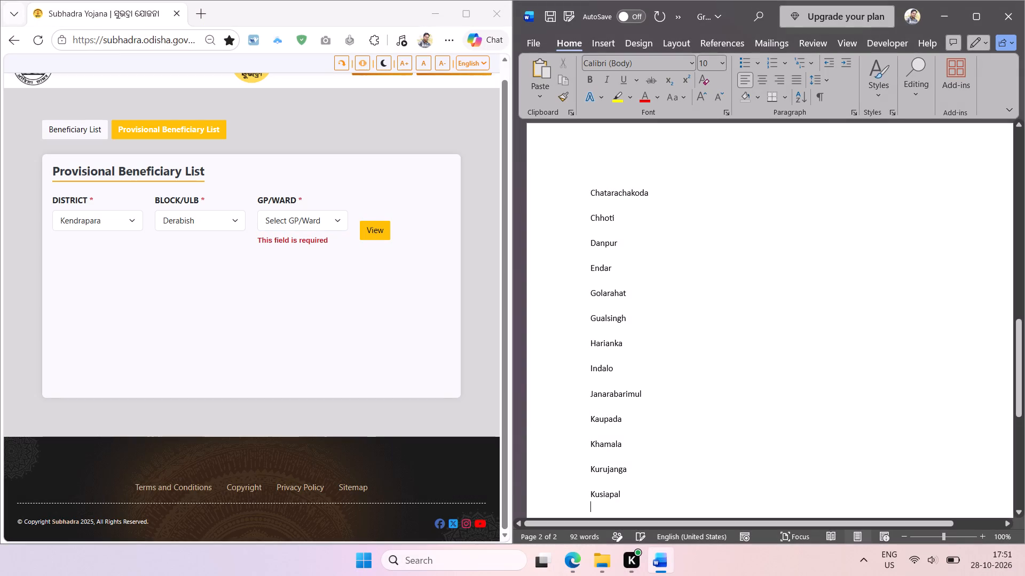
{"action": "key", "text": "ctrl+v"}
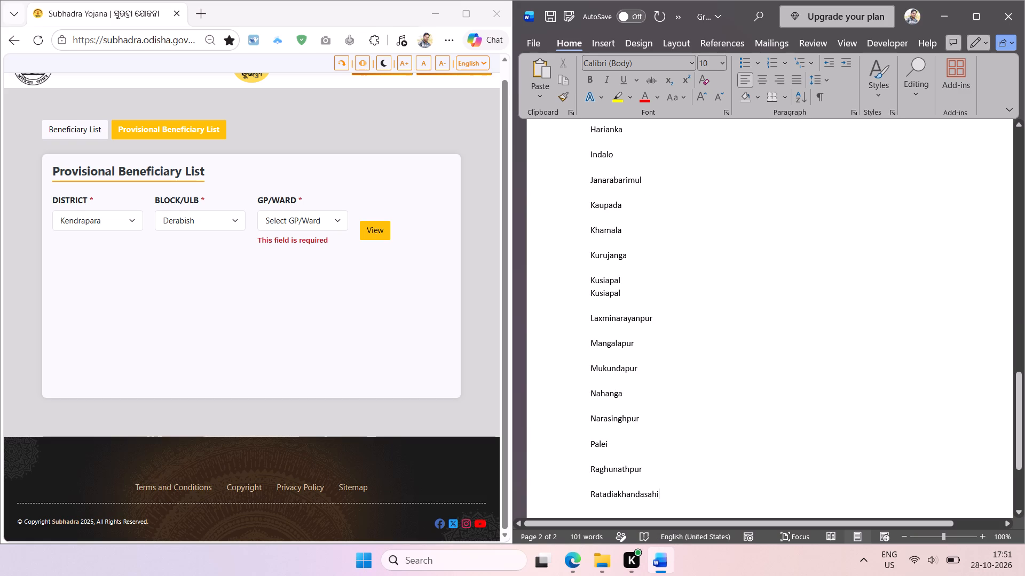
Delete the duplicate Kusiapal entry from the Derabish names.
{"action": "double_click", "coordinate": [605, 279]}
{"action": "key", "text": "BackSpace"}
Remove the blank lines between the Derabish names from Ratadiakhandasahi up to Harianka.
{"action": "left_click", "coordinate": [614, 471]}
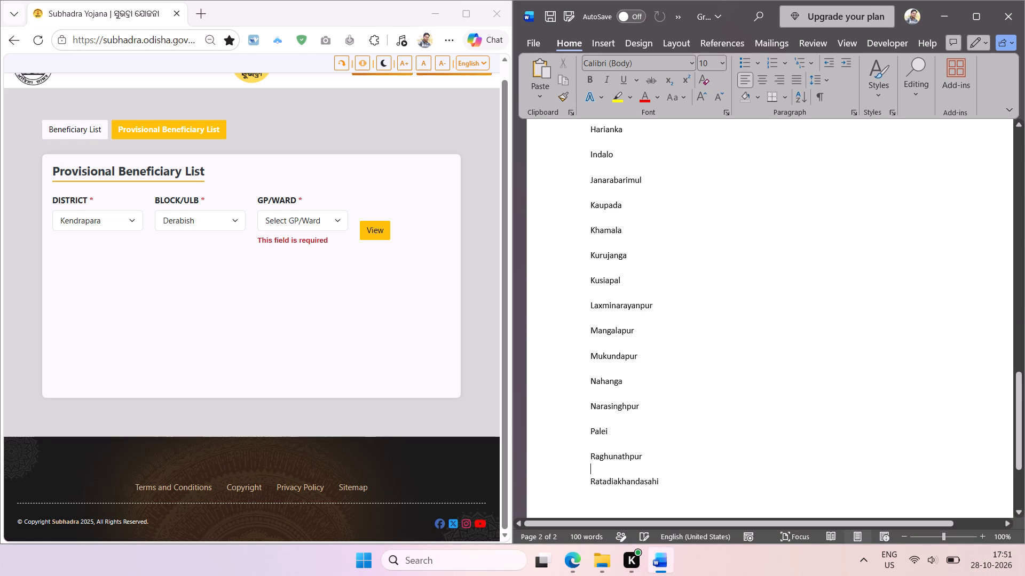
{"action": "key", "text": "BackSpace"}
{"action": "key", "text": "Up"}
{"action": "key", "text": "BackSpace"}
{"action": "key", "text": "Up"}
{"action": "key", "text": "BackSpace"}
{"action": "key", "text": "Up"}
{"action": "key", "text": "BackSpace"}
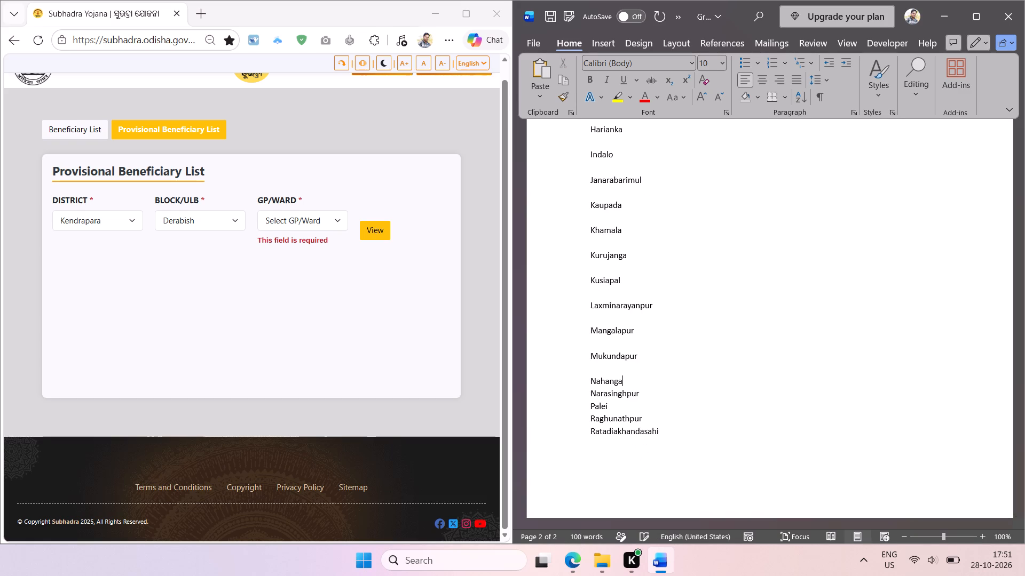
{"action": "key", "text": "Up"}
{"action": "key", "text": "BackSpace"}
{"action": "key", "text": "Up"}
{"action": "key", "text": "BackSpace"}
{"action": "key", "text": "Up"}
{"action": "key", "text": "BackSpace"}
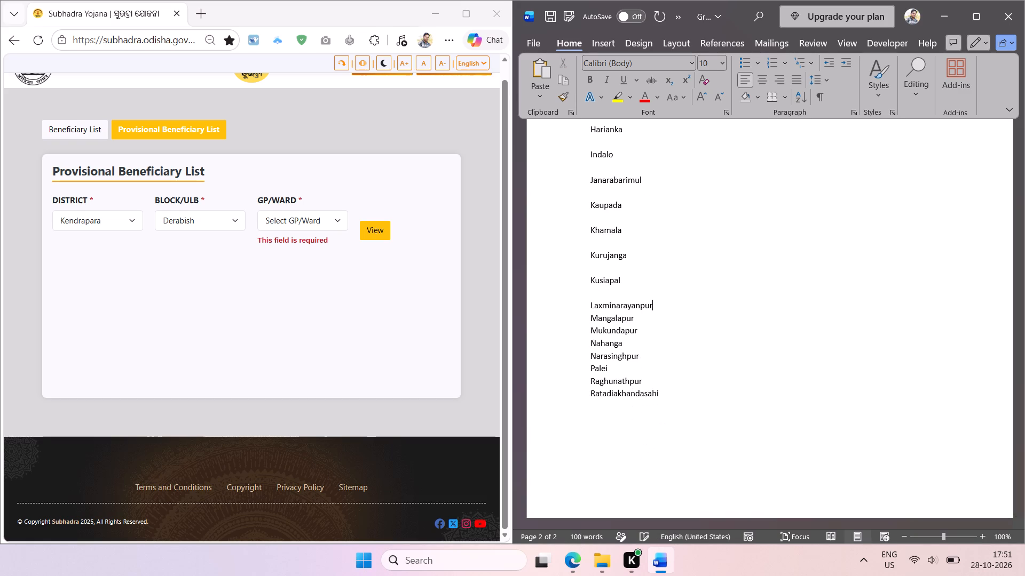
{"action": "key", "text": "Up"}
{"action": "key", "text": "BackSpace"}
{"action": "key", "text": "Up"}
{"action": "key", "text": "BackSpace"}
{"action": "key", "text": "Up"}
{"action": "key", "text": "BackSpace"}
{"action": "key", "text": "Up"}
{"action": "key", "text": "BackSpace"}
{"action": "key", "text": "Up"}
{"action": "key", "text": "BackSpace"}
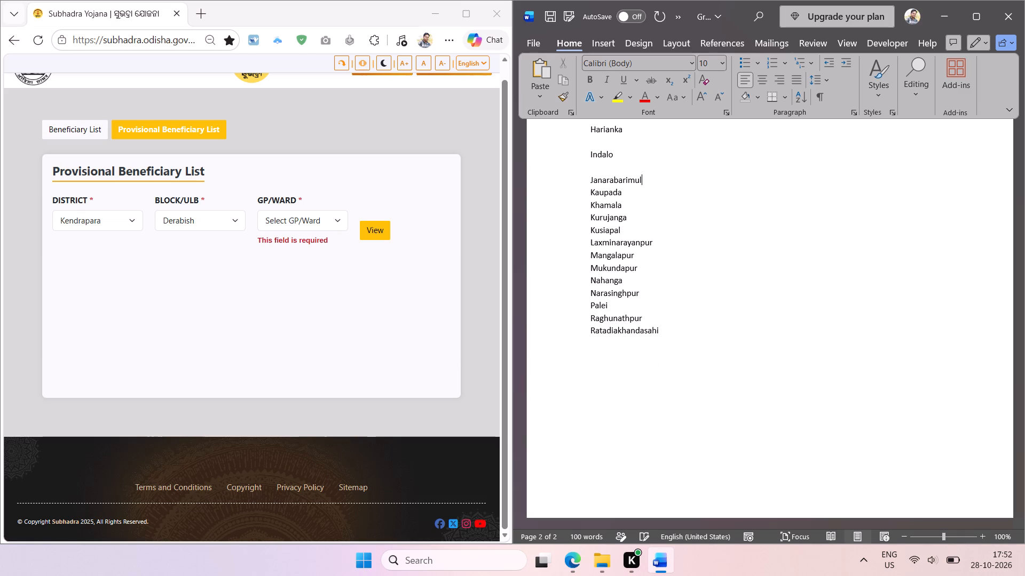
{"action": "key", "text": "Up"}
{"action": "key", "text": "BackSpace"}
{"action": "key", "text": "Up"}
{"action": "key", "text": "BackSpace"}
Remove the remaining blank lines between the Derabish names from Harianka up to Balia.
{"action": "scroll", "coordinate": [636, 471], "scroll_direction": "up", "scroll_amount": 1}
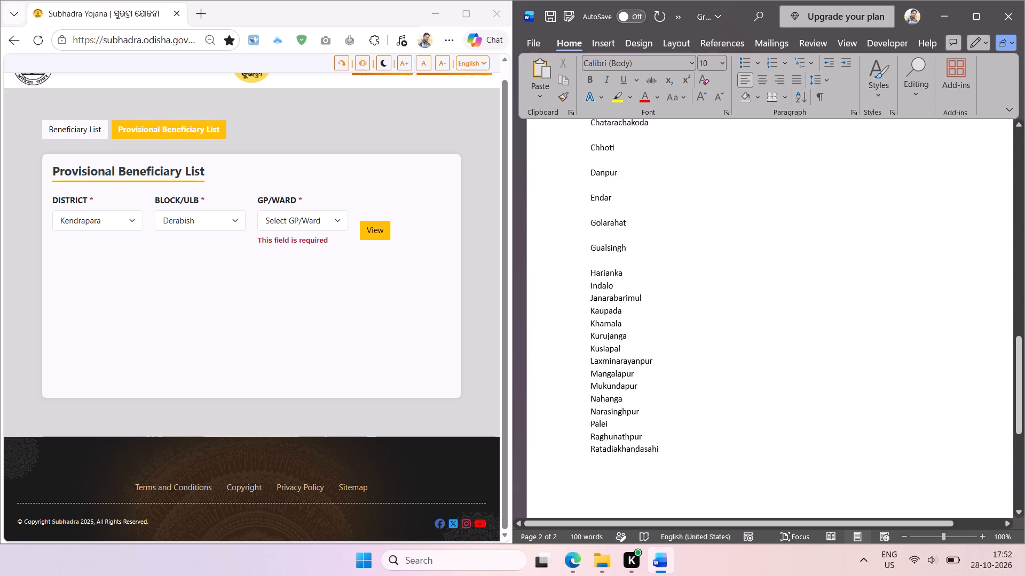
{"action": "scroll", "coordinate": [636, 471], "scroll_direction": "up", "scroll_amount": 2}
{"action": "key", "text": "Up"}
{"action": "key", "text": "BackSpace"}
{"action": "key", "text": "Up"}
{"action": "key", "text": "BackSpace"}
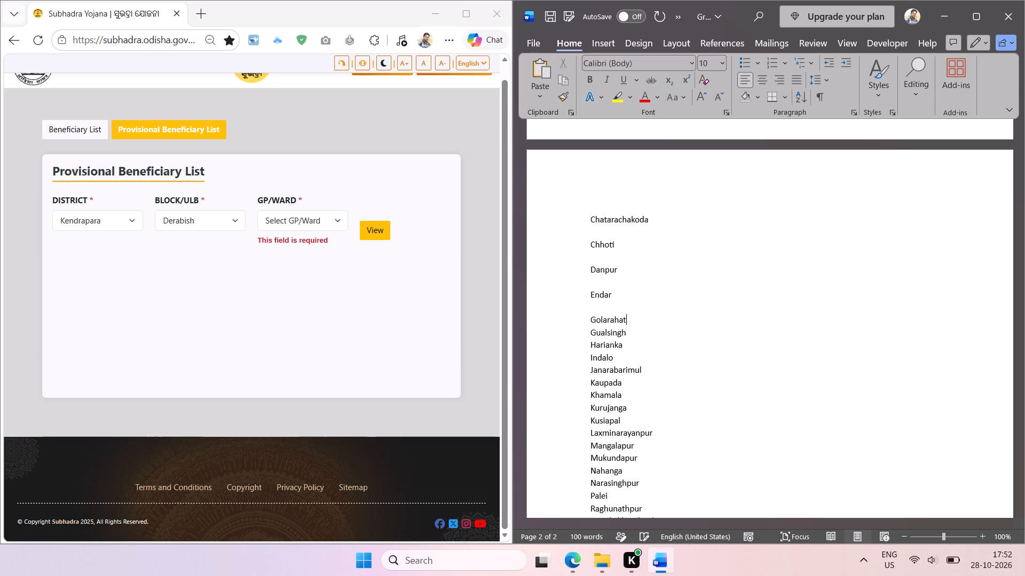
{"action": "key", "text": "Up"}
{"action": "key", "text": "BackSpace"}
{"action": "key", "text": "Up"}
{"action": "key", "text": "BackSpace"}
{"action": "key", "text": "Up"}
{"action": "key", "text": "BackSpace"}
{"action": "key", "text": "Up"}
{"action": "key", "text": "BackSpace"}
{"action": "key", "text": "Up"}
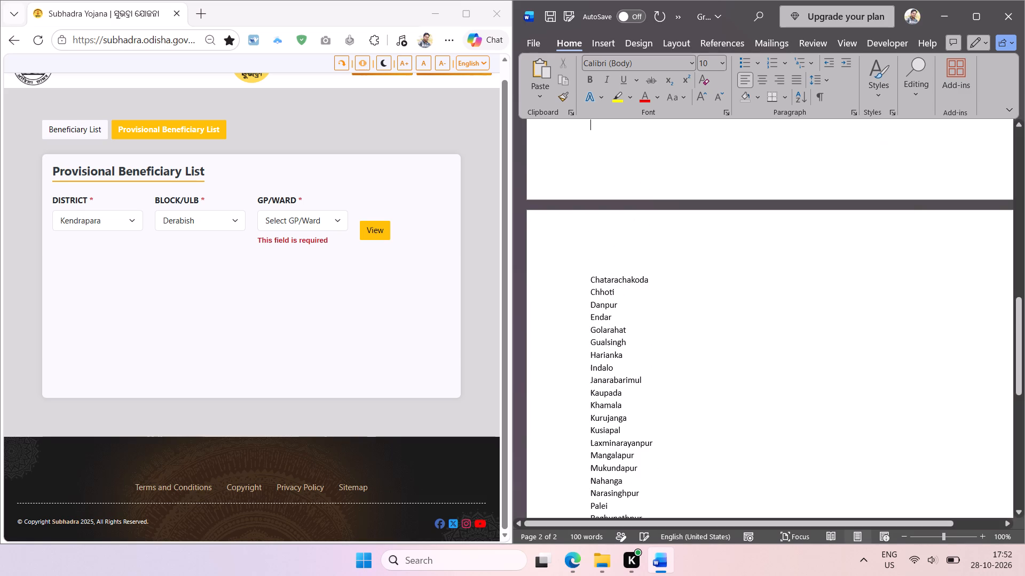
{"action": "key", "text": "BackSpace"}
{"action": "scroll", "coordinate": [636, 471], "scroll_direction": "up", "scroll_amount": 1}
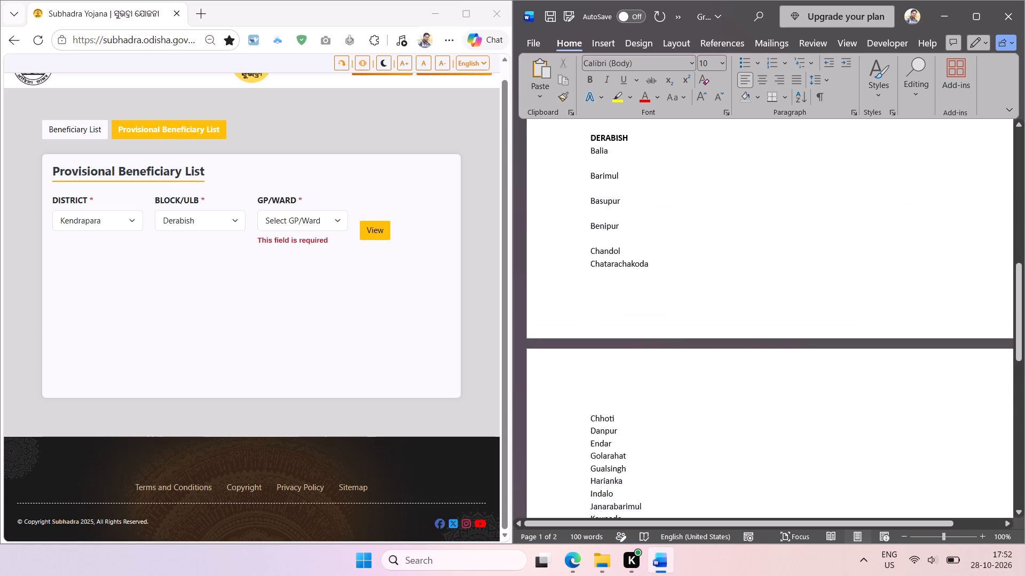
{"action": "scroll", "coordinate": [636, 471], "scroll_direction": "up", "scroll_amount": 2}
{"action": "key", "text": "Up"}
{"action": "key", "text": "BackSpace"}
{"action": "key", "text": "Up"}
{"action": "key", "text": "BackSpace"}
{"action": "key", "text": "Up"}
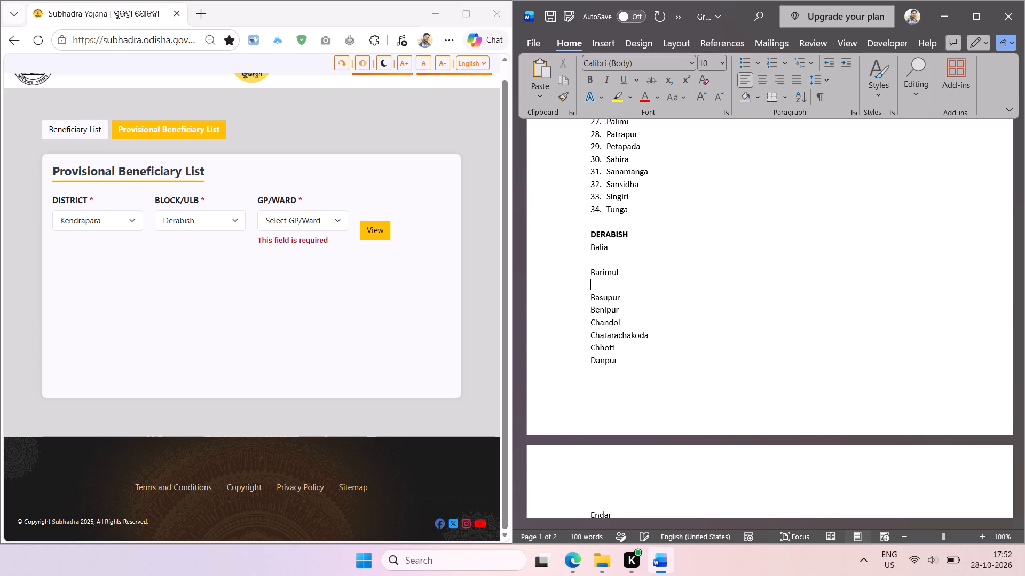
{"action": "key", "text": "BackSpace"}
{"action": "key", "text": "Up"}
{"action": "key", "text": "BackSpace"}
Insert a page break before the DERABISH heading so its list starts on a new page.
{"action": "key", "text": "Up"}
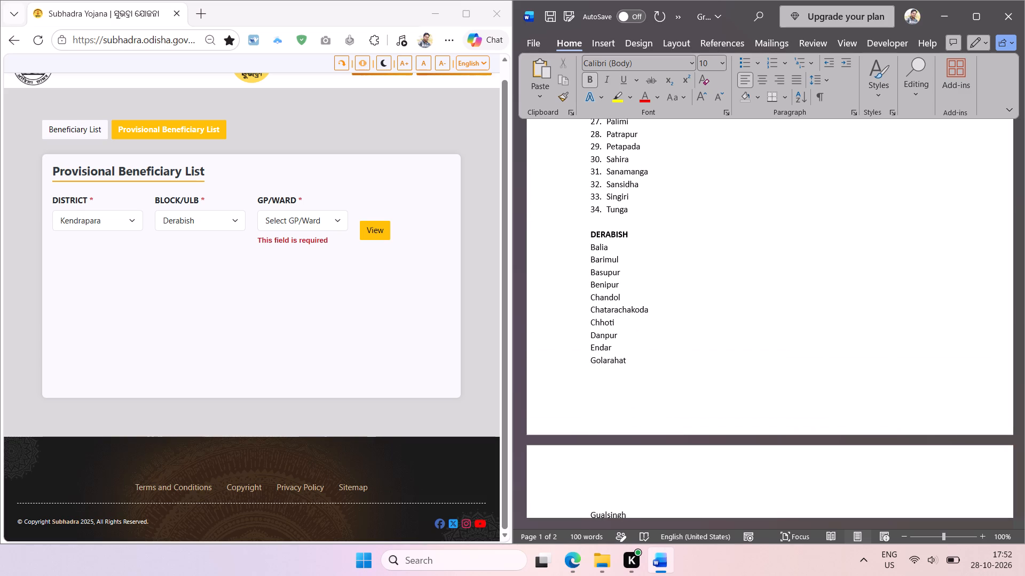
{"action": "key", "text": "Left"}
{"action": "key", "text": "Left"}
{"action": "key", "text": "Left"}
{"action": "key", "text": "Left"}
{"action": "key", "text": "ctrl+Return"}
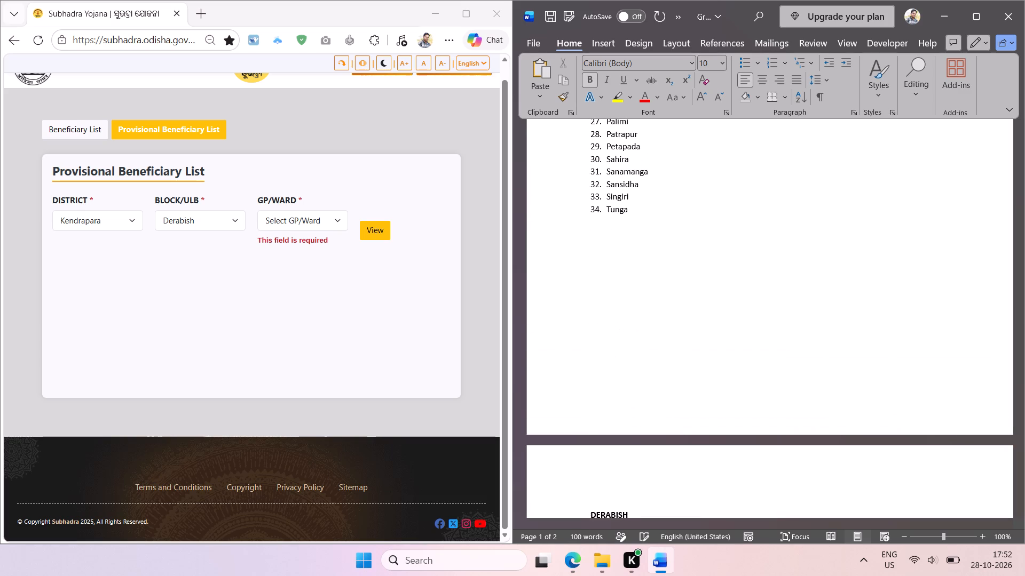
Sort the Derabish gram panchayat names from Balia to Ratadiakhandasahi alphabetically.
{"action": "scroll", "coordinate": [692, 555], "scroll_direction": "down", "scroll_amount": 5}
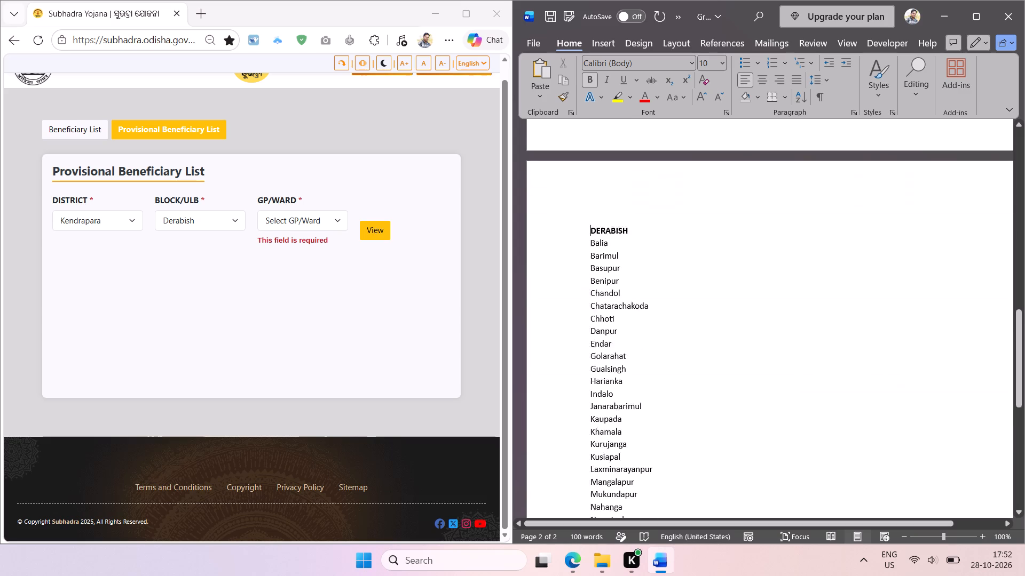
{"action": "scroll", "coordinate": [605, 410], "scroll_direction": "down", "scroll_amount": 2}
{"action": "left_click", "coordinate": [589, 183]}
{"action": "scroll", "coordinate": [628, 222], "scroll_direction": "down", "scroll_amount": 1}
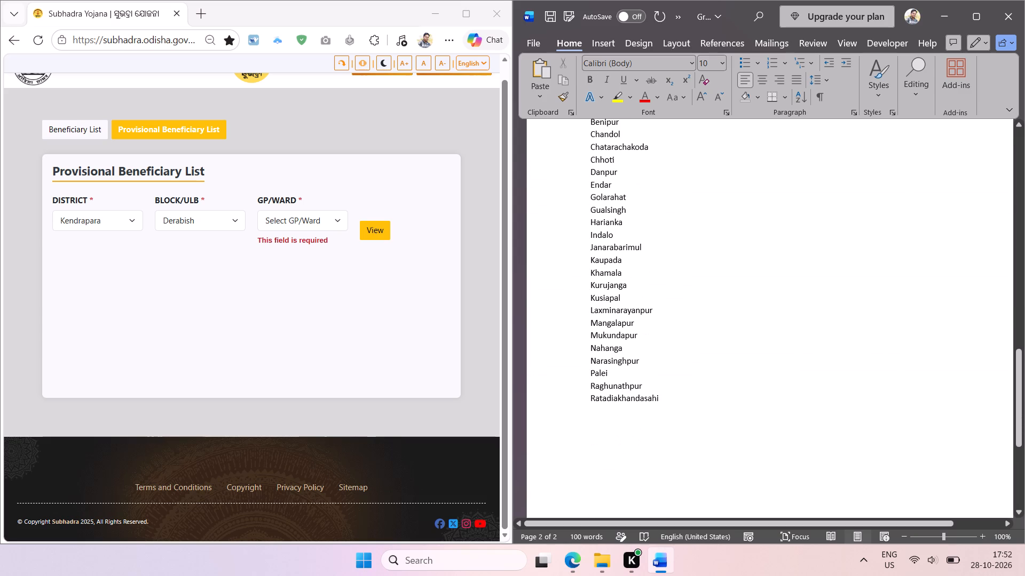
{"action": "left_click", "coordinate": [663, 403], "text": "shift"}
{"action": "left_click", "coordinate": [799, 104]}
{"action": "key", "text": "Return"}
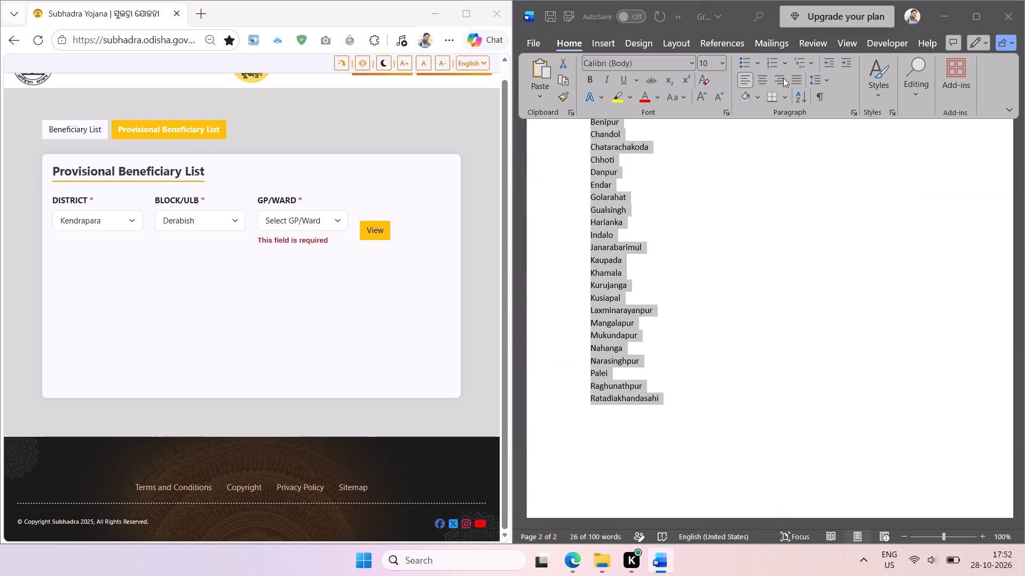
Turn the sorted Derabish names into a numbered list and decrease its indent by one level.
{"action": "left_click", "coordinate": [772, 65]}
{"action": "left_click", "coordinate": [828, 61]}
{"action": "left_click", "coordinate": [744, 245]}
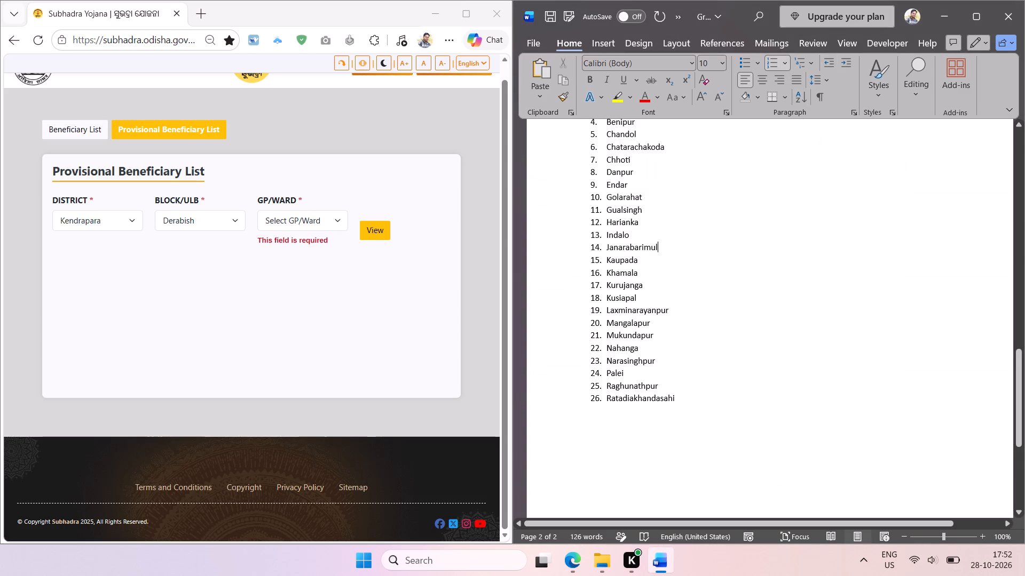
Copy the bold DERABISH heading and paste it below the numbered list, leaving one blank line after Ratadiakhandasahi.
{"action": "scroll", "coordinate": [697, 235], "scroll_direction": "up", "scroll_amount": 1}
{"action": "double_click", "coordinate": [616, 174]}
{"action": "key", "text": "ctrl+c"}
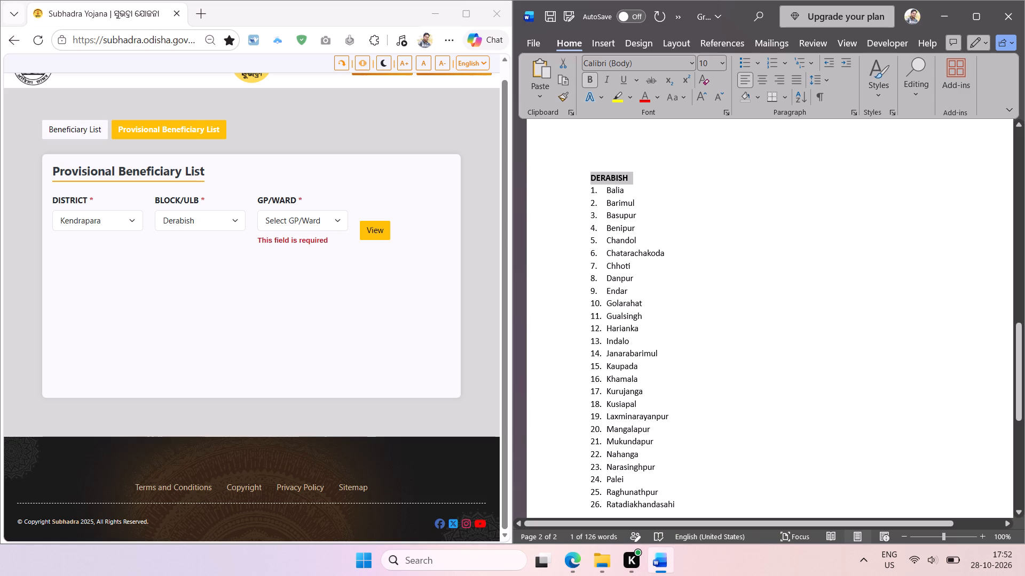
{"action": "scroll", "coordinate": [644, 419], "scroll_direction": "down", "scroll_amount": 1}
{"action": "left_click", "coordinate": [682, 292]}
{"action": "key", "text": "Return"}
{"action": "key", "text": "Return"}
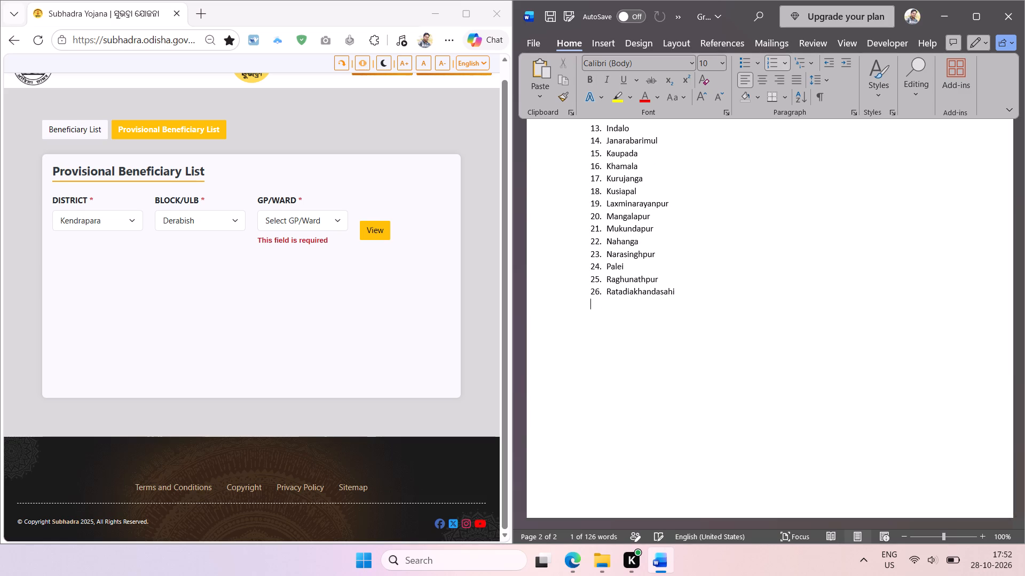
{"action": "key", "text": "Return"}
{"action": "key", "text": "ctrl+v"}
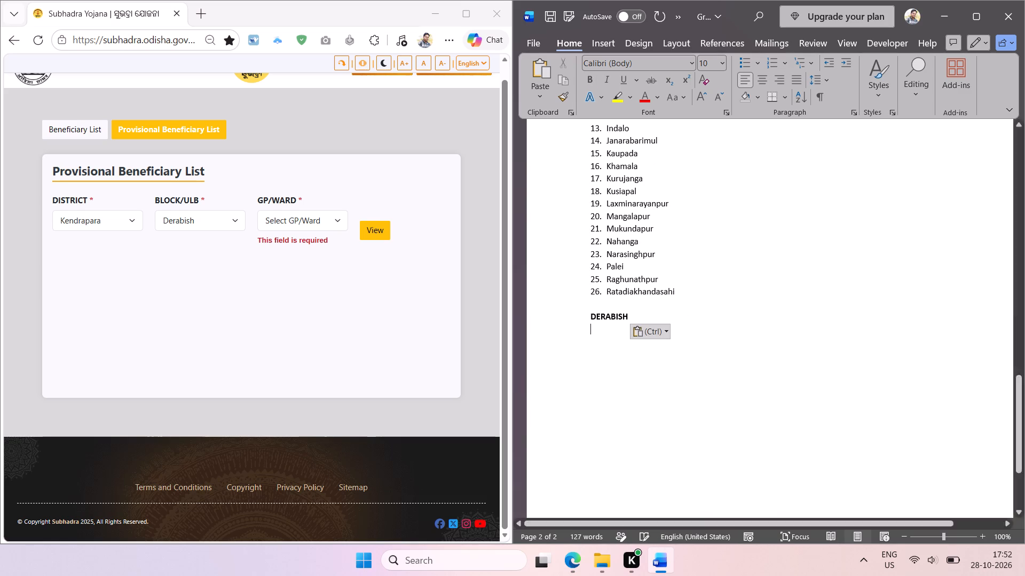
Choose the Garadapur block on the website and replace the duplicate DERABISH heading with its captured name in uppercase.
{"action": "left_click", "coordinate": [235, 221]}
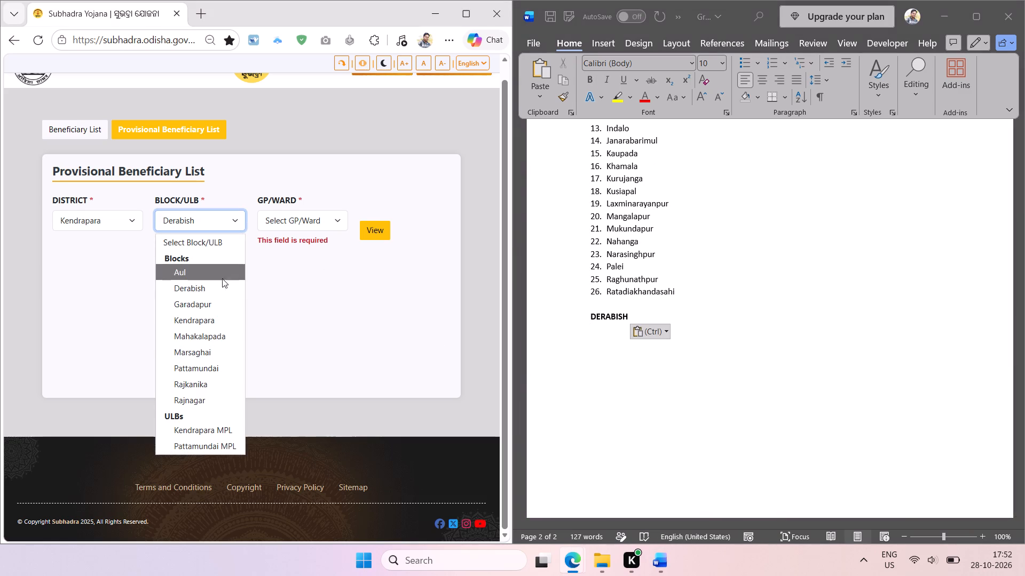
{"action": "left_click", "coordinate": [216, 298]}
{"action": "left_click", "coordinate": [241, 269]}
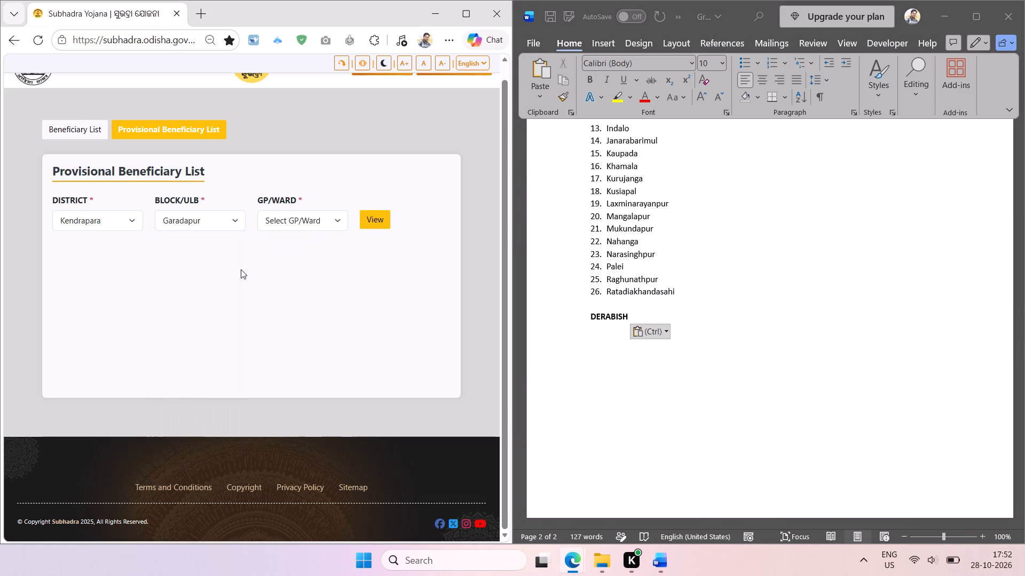
{"action": "key", "text": "shift+super+t"}
{"action": "left_click_drag", "start_coordinate": [161, 208], "coordinate": [207, 236]}
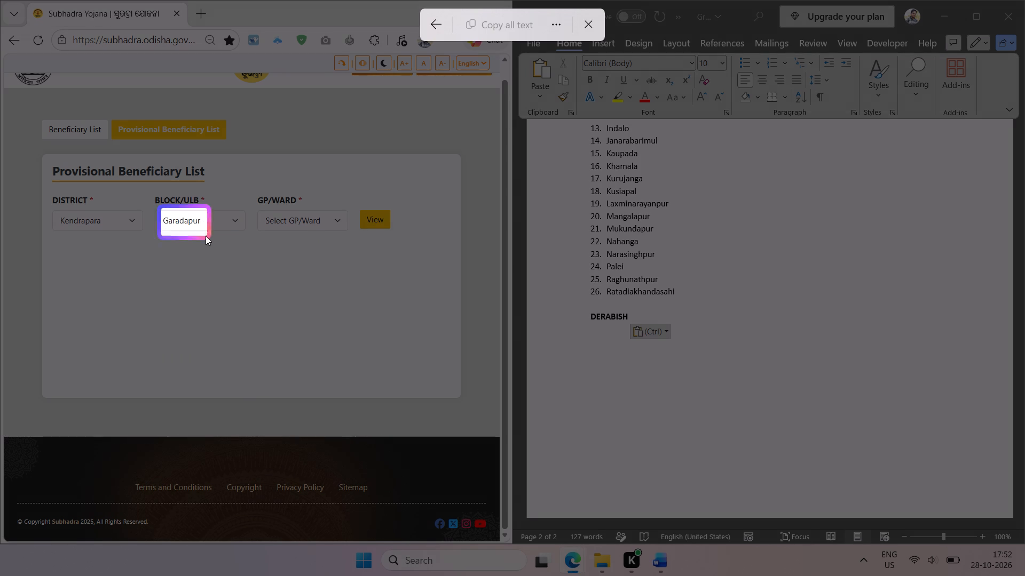
{"action": "left_click", "coordinate": [510, 19]}
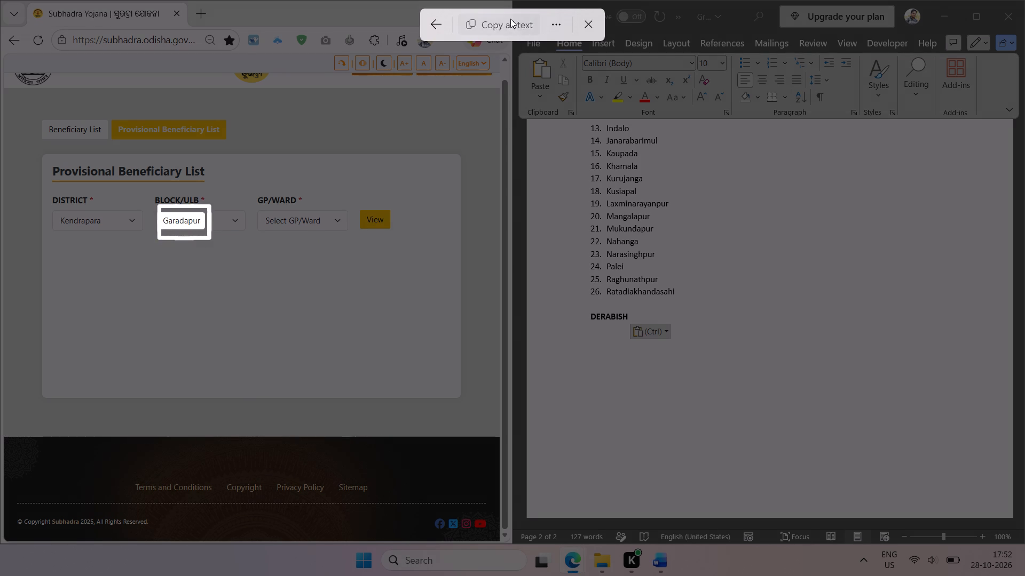
{"action": "left_click", "coordinate": [641, 322]}
{"action": "double_click", "coordinate": [612, 315]}
{"action": "key", "text": "ctrl+v"}
{"action": "key", "text": "shift+F3"}
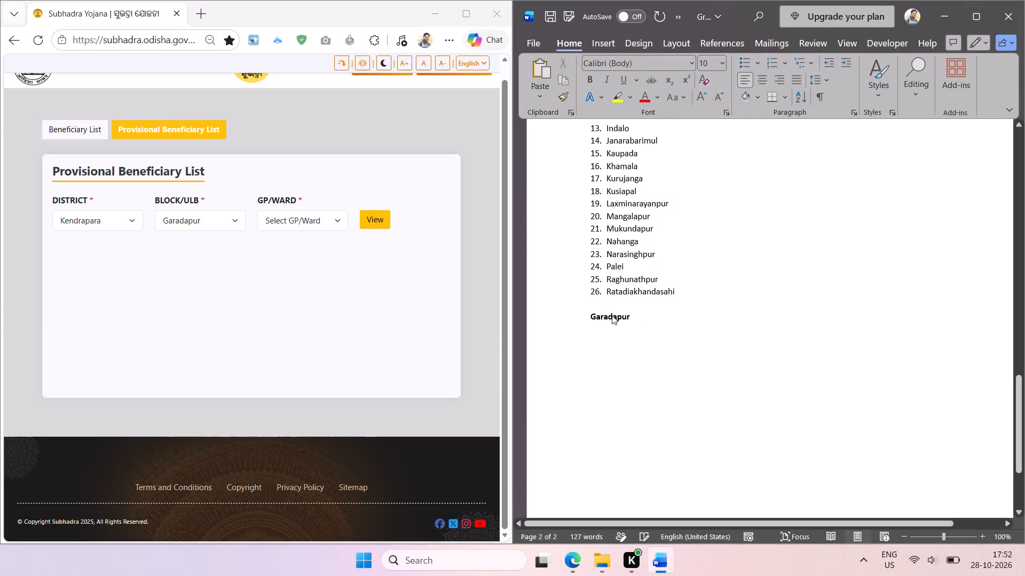
{"action": "key", "text": "Return"}
Capture the Garadapur gram panchayat names from Baadabetara to Tyendakuda as text and paste them below the GARADAPUR heading.
{"action": "left_click", "coordinate": [333, 221]}
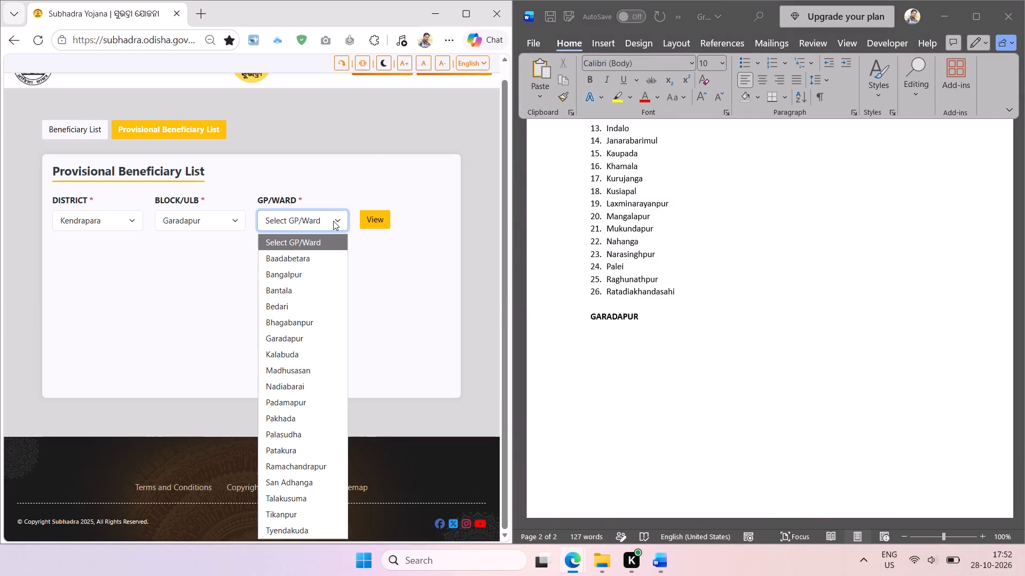
{"action": "key", "text": "shift+super+t"}
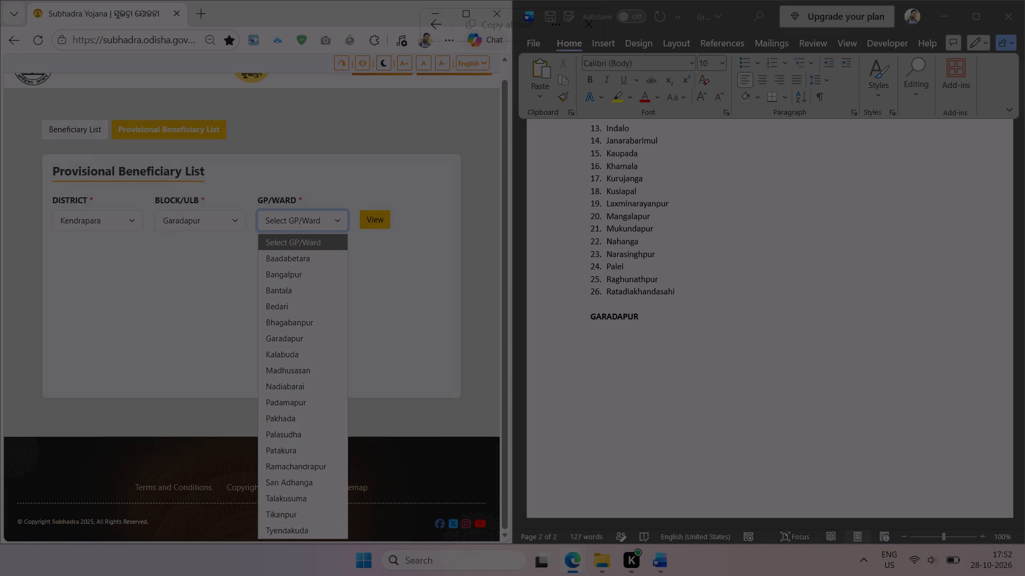
{"action": "left_click_drag", "start_coordinate": [259, 252], "coordinate": [333, 541]}
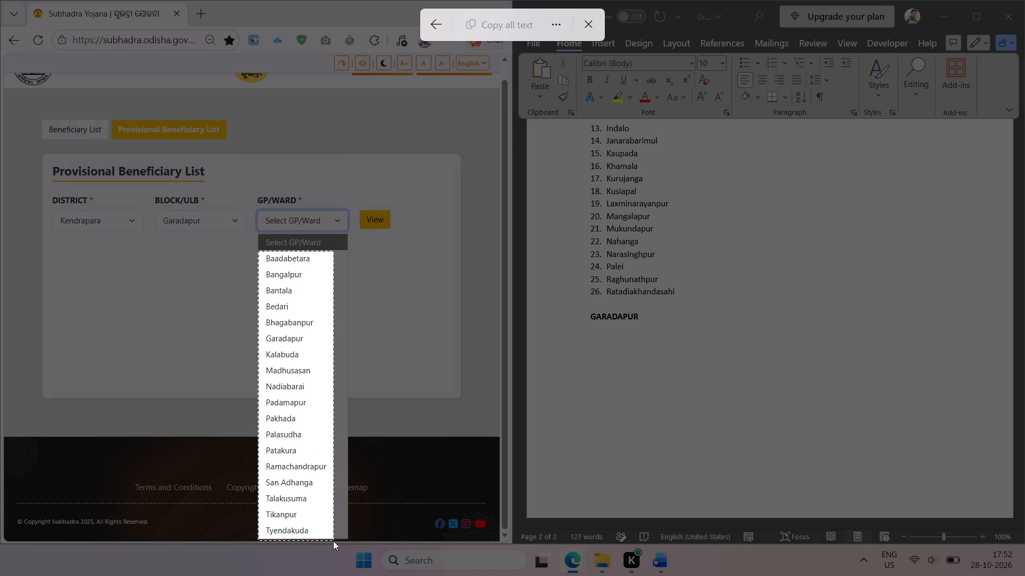
{"action": "left_click_drag", "start_coordinate": [333, 541], "coordinate": [334, 540]}
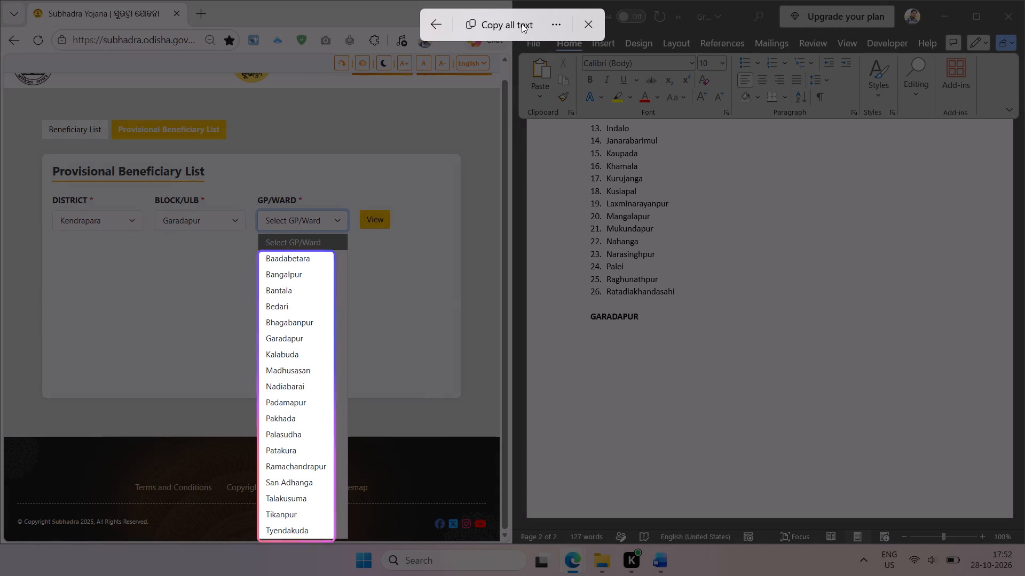
{"action": "left_click", "coordinate": [514, 18]}
{"action": "left_click", "coordinate": [598, 337]}
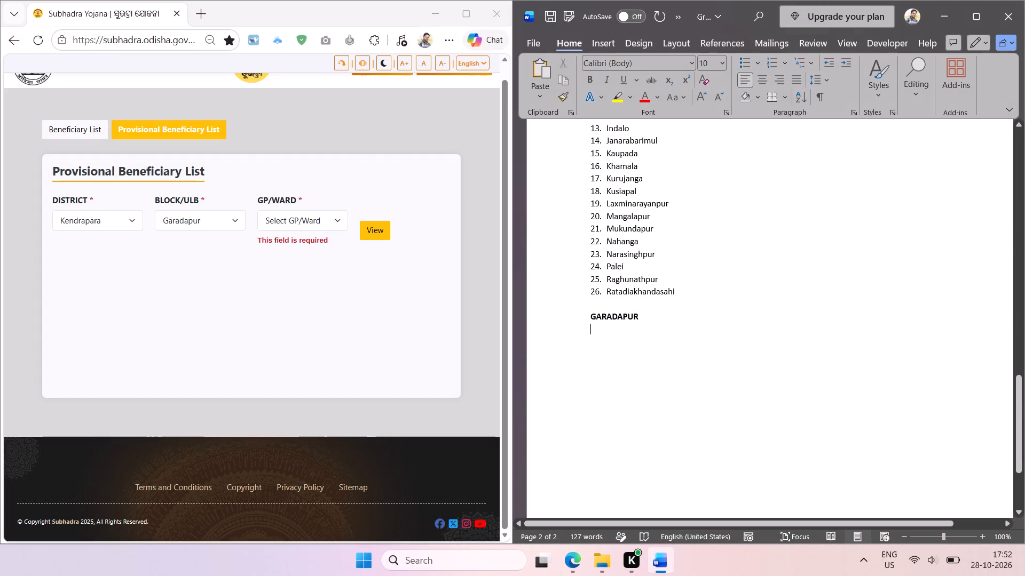
{"action": "key", "text": "ctrl+v"}
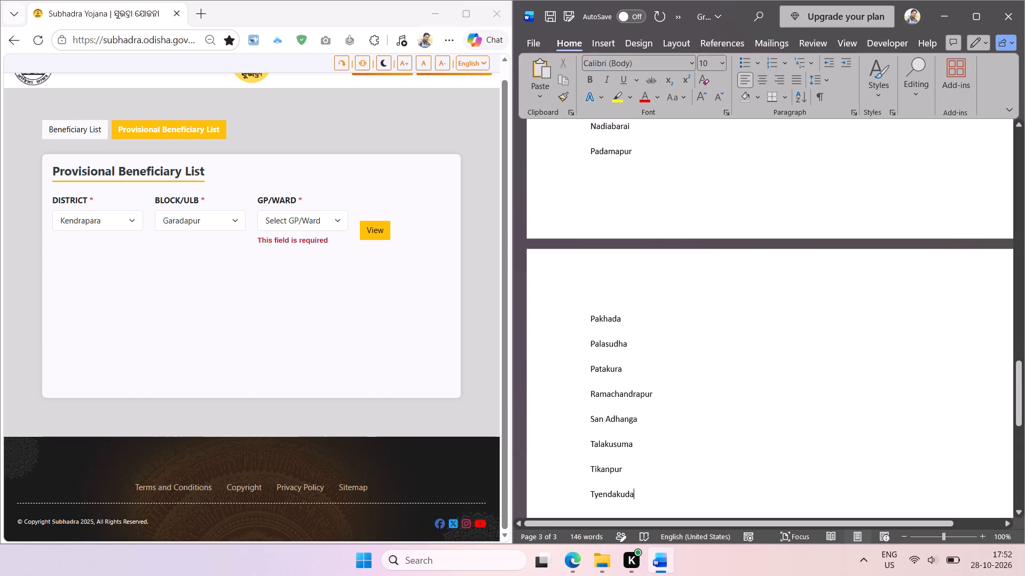
Remove the blank lines between the pasted Garadapur names, working from Tyendakuda up to Baadabetara.
{"action": "key", "text": "Up"}
{"action": "key", "text": "BackSpace"}
{"action": "key", "text": "Up"}
{"action": "key", "text": "BackSpace"}
{"action": "key", "text": "Up"}
{"action": "key", "text": "BackSpace"}
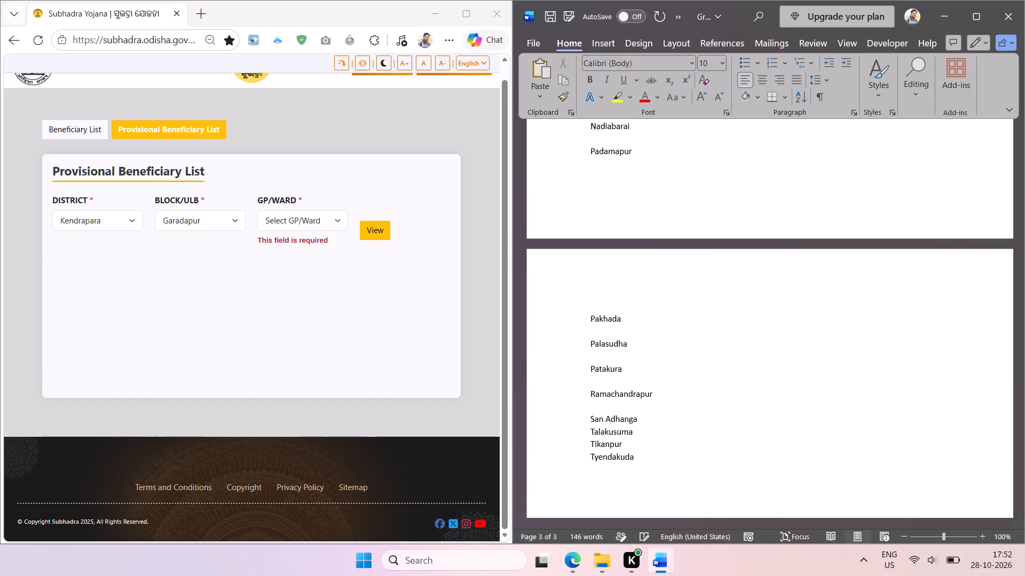
{"action": "key", "text": "Up"}
{"action": "key", "text": "BackSpace"}
{"action": "key", "text": "Up"}
{"action": "key", "text": "BackSpace"}
{"action": "key", "text": "Up"}
{"action": "key", "text": "BackSpace"}
{"action": "key", "text": "Up"}
{"action": "key", "text": "BackSpace"}
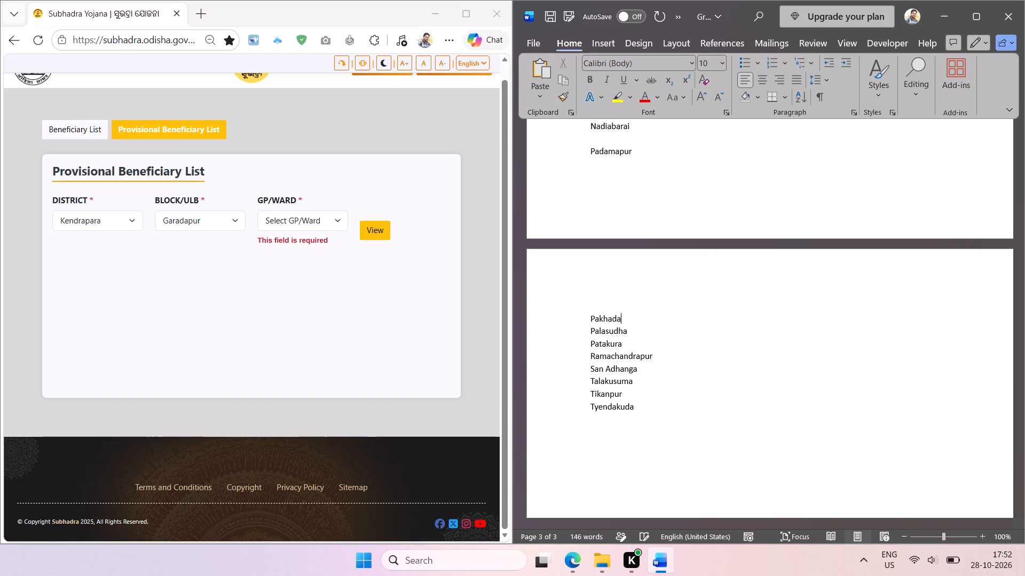
{"action": "key", "text": "Up"}
{"action": "key", "text": "BackSpace"}
{"action": "key", "text": "Up"}
{"action": "key", "text": "BackSpace"}
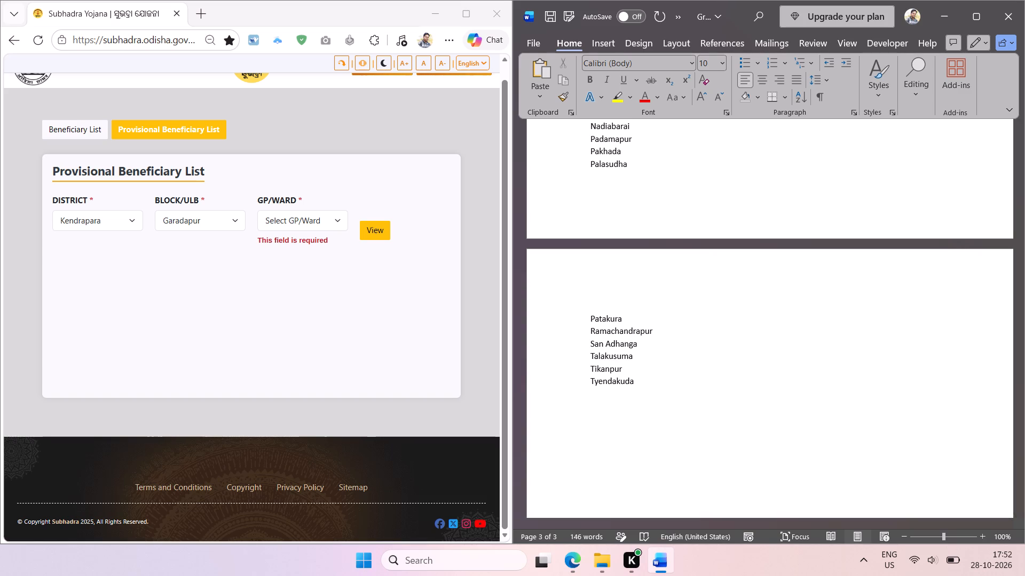
{"action": "scroll", "coordinate": [628, 462], "scroll_direction": "up", "scroll_amount": 4}
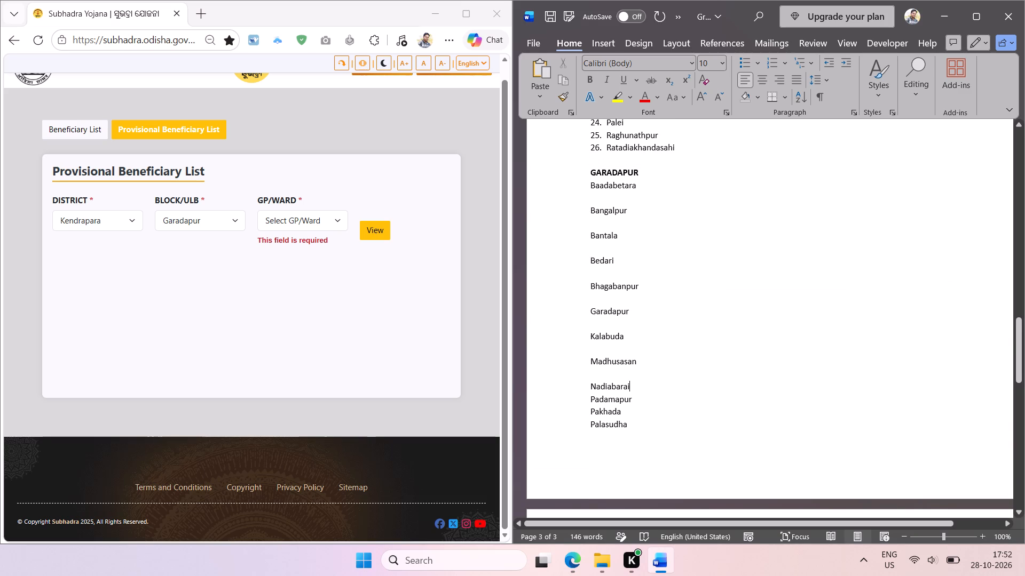
{"action": "key", "text": "Up"}
{"action": "key", "text": "BackSpace"}
{"action": "key", "text": "Up"}
{"action": "key", "text": "BackSpace"}
{"action": "key", "text": "Up"}
{"action": "key", "text": "BackSpace"}
{"action": "key", "text": "Up"}
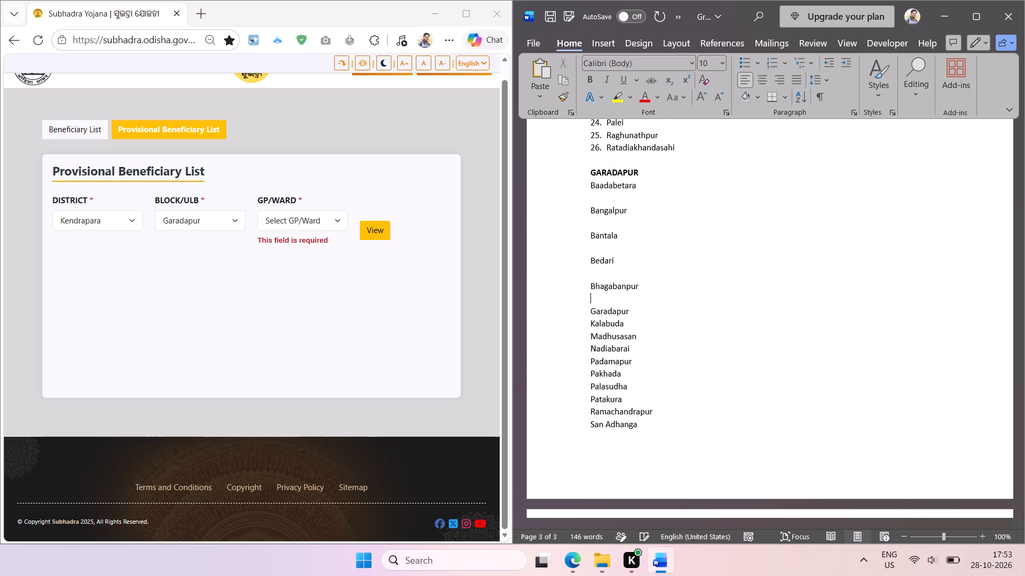
{"action": "key", "text": "BackSpace"}
{"action": "key", "text": "Up"}
{"action": "key", "text": "BackSpace"}
{"action": "key", "text": "Up"}
{"action": "key", "text": "BackSpace"}
{"action": "key", "text": "Up"}
{"action": "key", "text": "BackSpace"}
{"action": "key", "text": "Up"}
{"action": "key", "text": "BackSpace"}
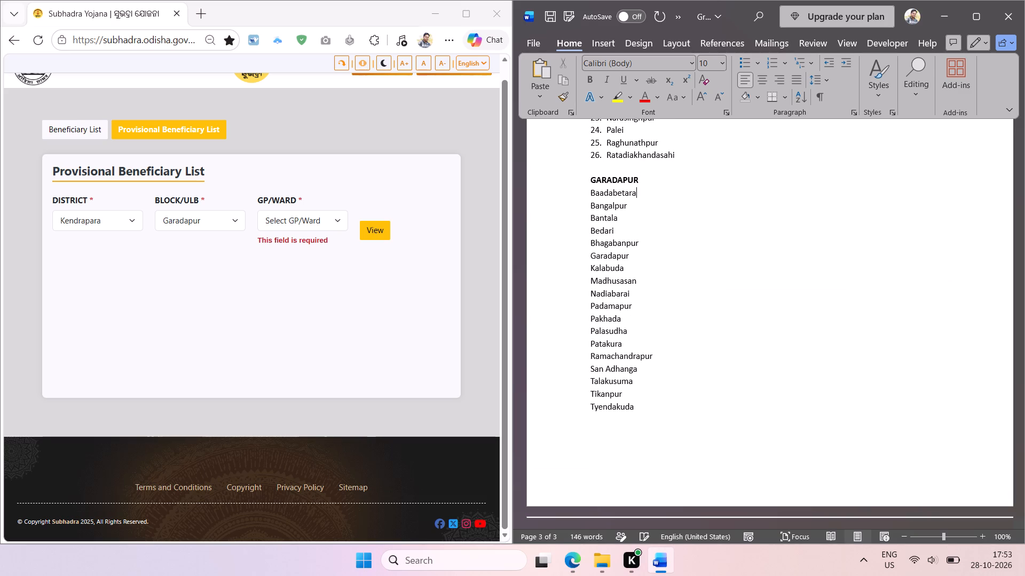
Sort the Garadapur gram panchayat names from Baadabetara to Tyendakuda alphabetically.
{"action": "scroll", "coordinate": [634, 463], "scroll_direction": "down", "scroll_amount": 2}
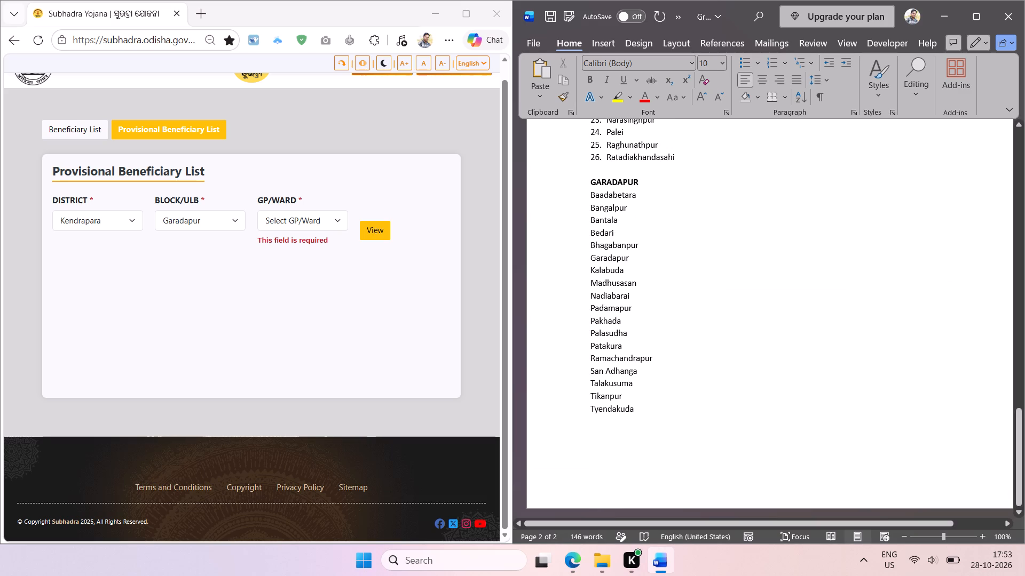
{"action": "left_click_drag", "start_coordinate": [637, 410], "coordinate": [593, 198]}
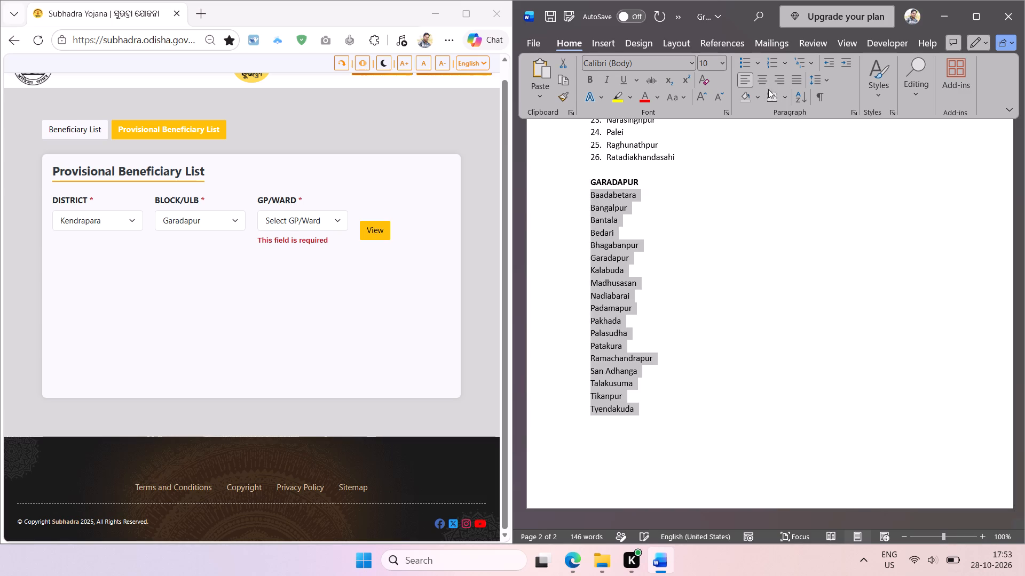
{"action": "left_click", "coordinate": [797, 100]}
{"action": "key", "text": "Return"}
Turn the sorted Garadapur names into a numbered list and decrease its indent by one level.
{"action": "left_click", "coordinate": [772, 66]}
{"action": "left_click", "coordinate": [823, 63]}
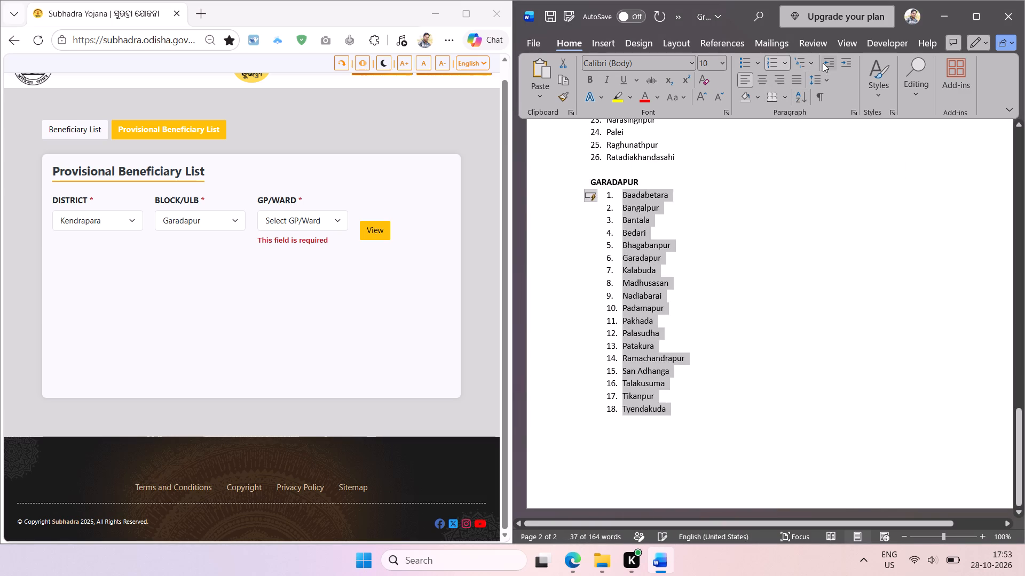
{"action": "left_click", "coordinate": [715, 197]}
Copy the bold GARADAPUR heading and paste it below the numbered list, leaving one blank line after Tyendakuda.
{"action": "double_click", "coordinate": [622, 182]}
{"action": "key", "text": "ctrl+c"}
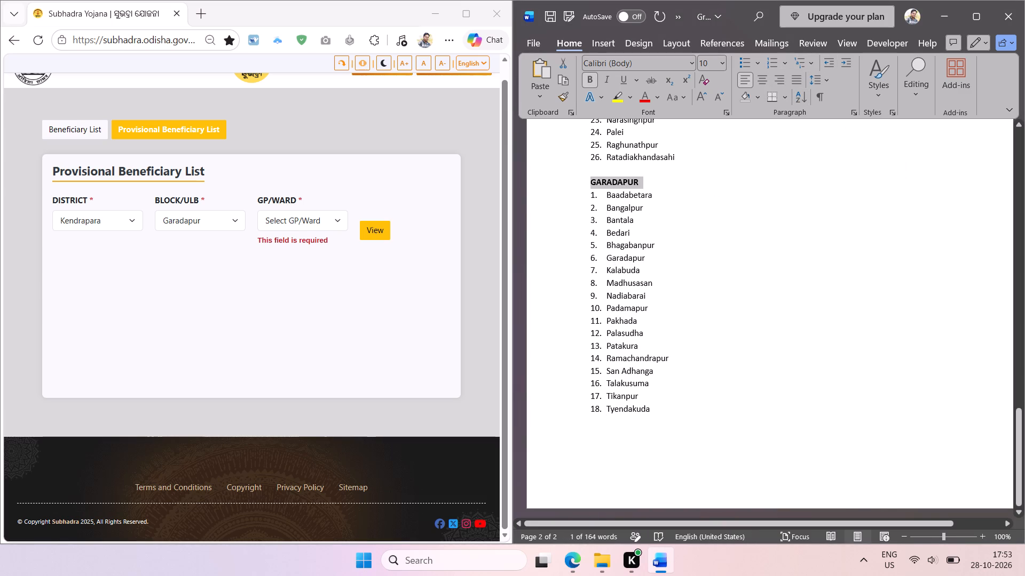
{"action": "left_click", "coordinate": [675, 422]}
{"action": "key", "text": "Return"}
{"action": "key", "text": "Return"}
{"action": "key", "text": "Return"}
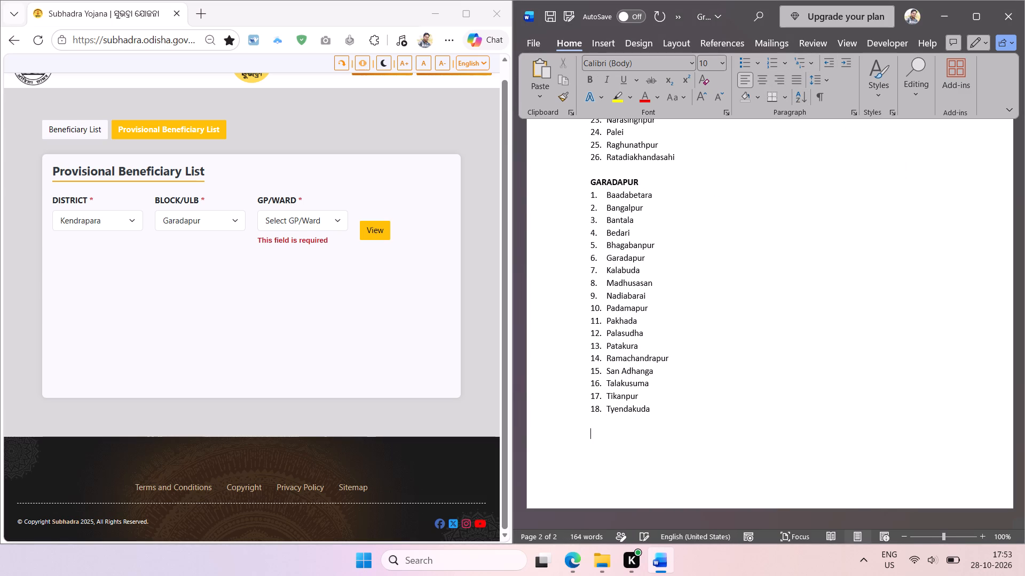
{"action": "key", "text": "ctrl+v"}
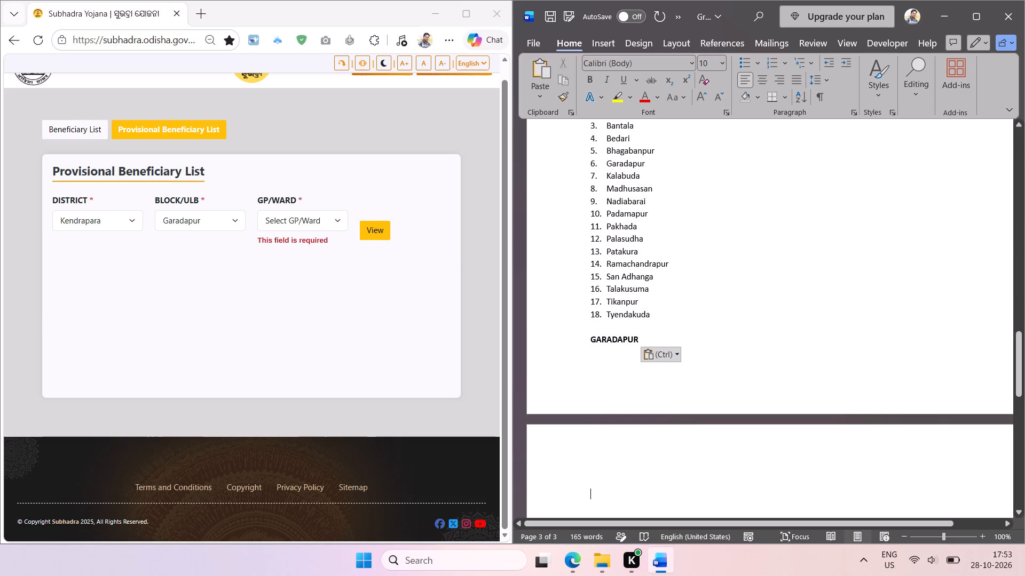
Insert a page break before the second GARADAPUR heading so it starts on a new page.
{"action": "left_click", "coordinate": [589, 337]}
{"action": "key", "text": "ctrl+Return"}
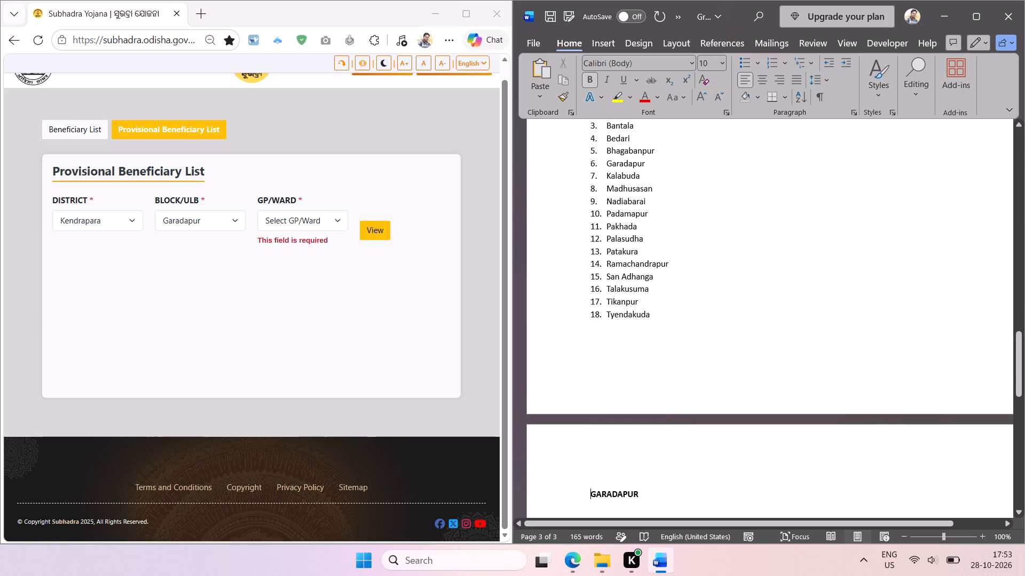
Choose the Kendrapara block on the website and replace the duplicate GARADAPUR heading with its captured name in uppercase.
{"action": "scroll", "coordinate": [624, 358], "scroll_direction": "down", "scroll_amount": 4}
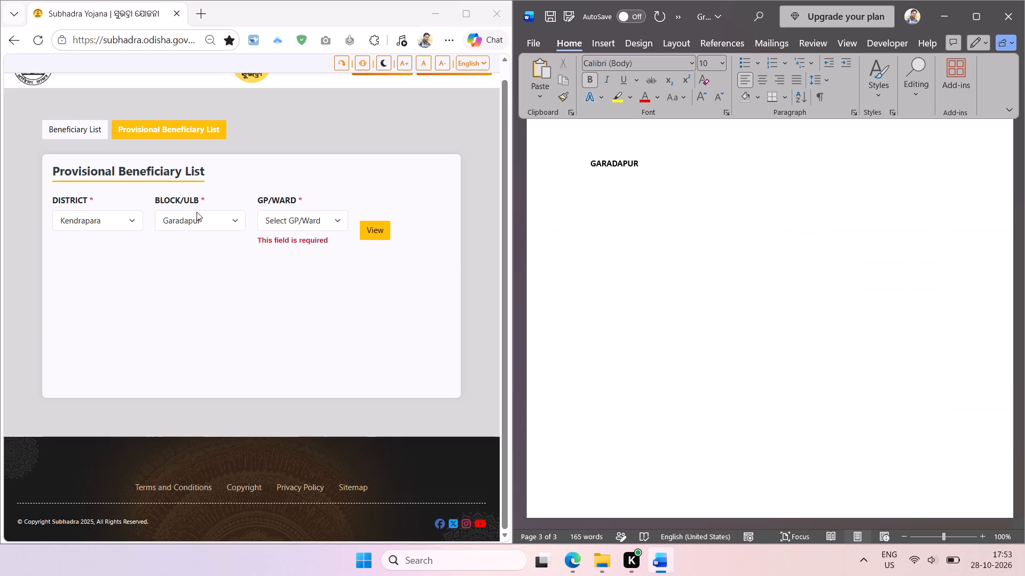
{"action": "left_click", "coordinate": [196, 217]}
{"action": "left_click", "coordinate": [199, 322]}
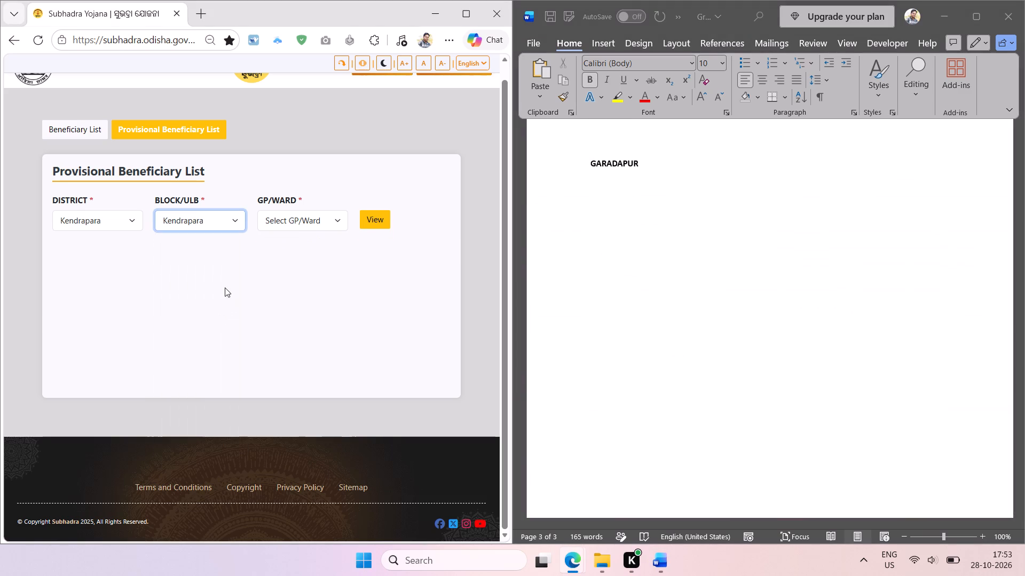
{"action": "left_click", "coordinate": [224, 284]}
{"action": "key", "text": "shift+super+t"}
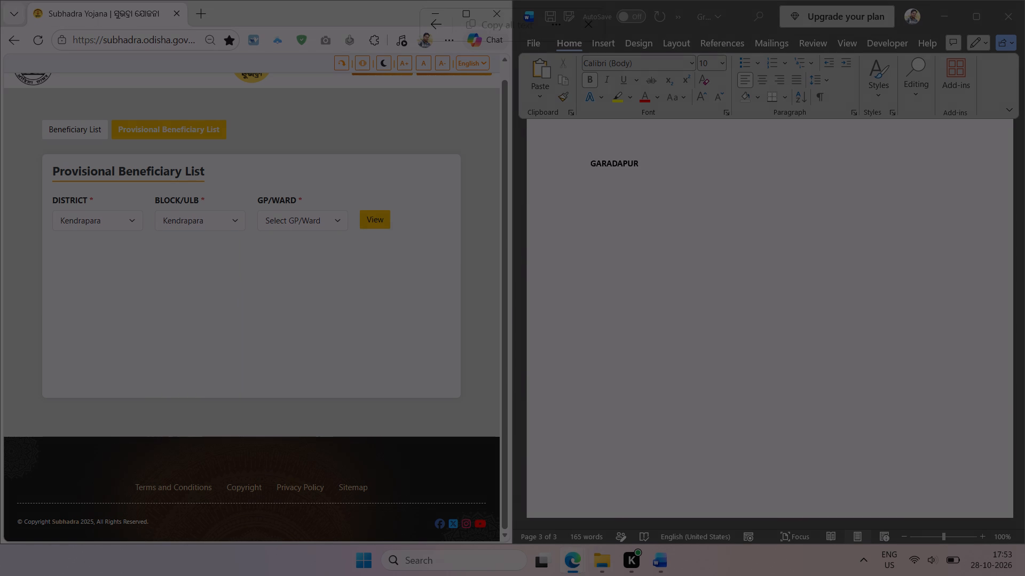
{"action": "left_click_drag", "start_coordinate": [160, 212], "coordinate": [215, 243]}
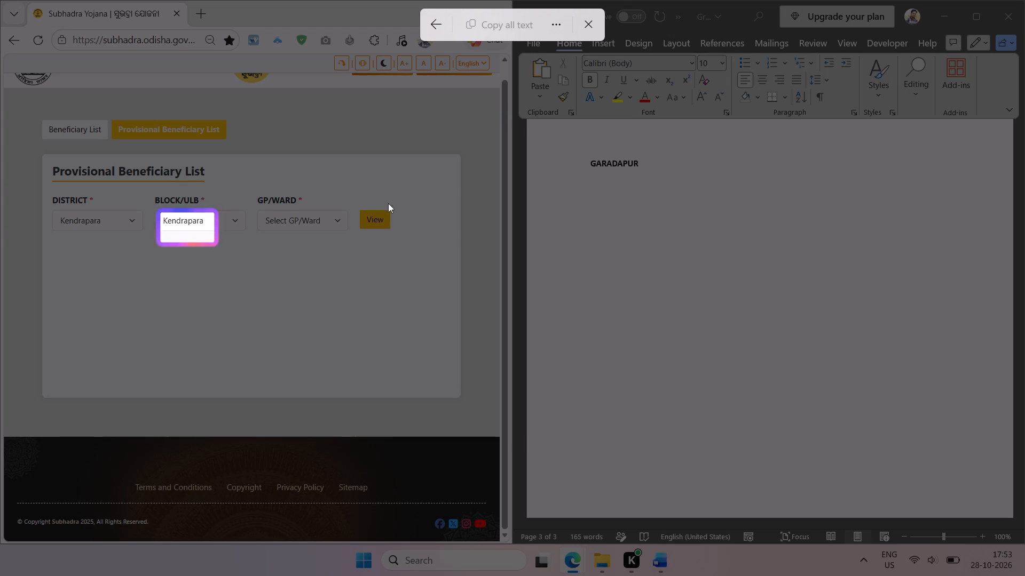
{"action": "left_click", "coordinate": [509, 23]}
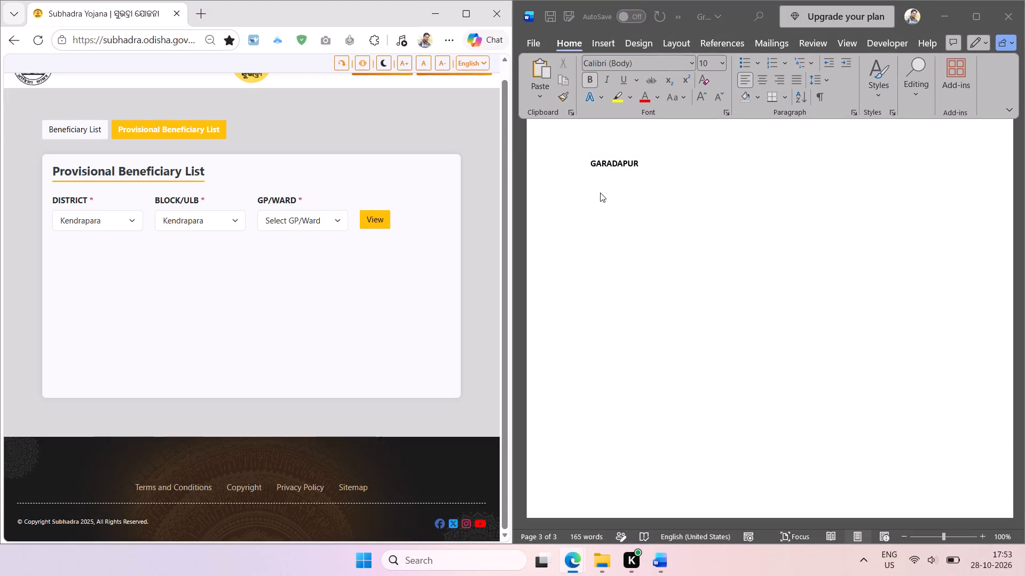
{"action": "left_click", "coordinate": [600, 193]}
{"action": "double_click", "coordinate": [615, 161]}
{"action": "key", "text": "ctrl+v"}
{"action": "key", "text": "shift+F3"}
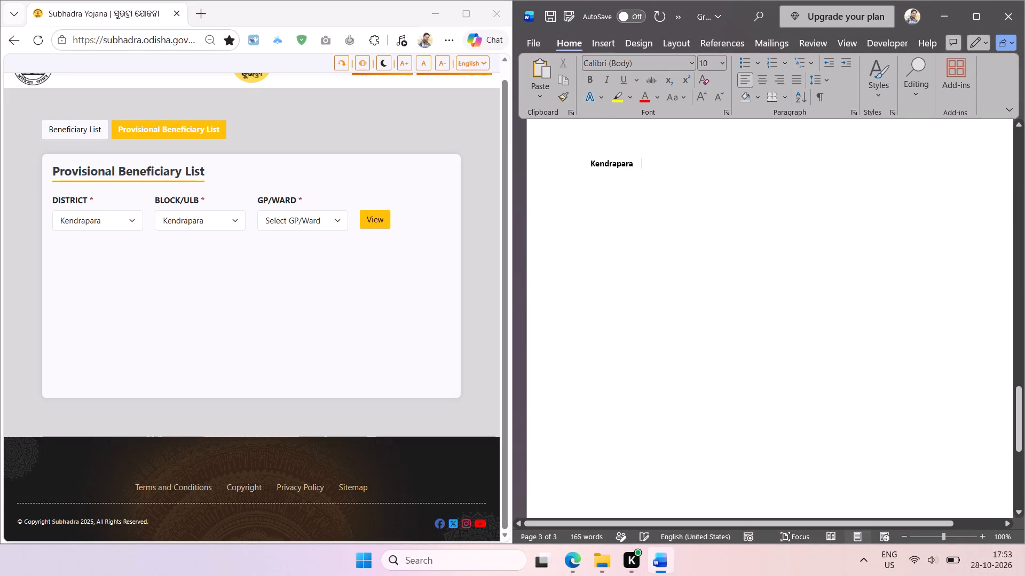
{"action": "key", "text": "Return"}
Capture the Kendrapara block's gram panchayat names Ayeba to Kapaleswar from the website and paste them below the KENDRAPARA heading.
{"action": "left_click", "coordinate": [312, 294]}
{"action": "left_click", "coordinate": [337, 223]}
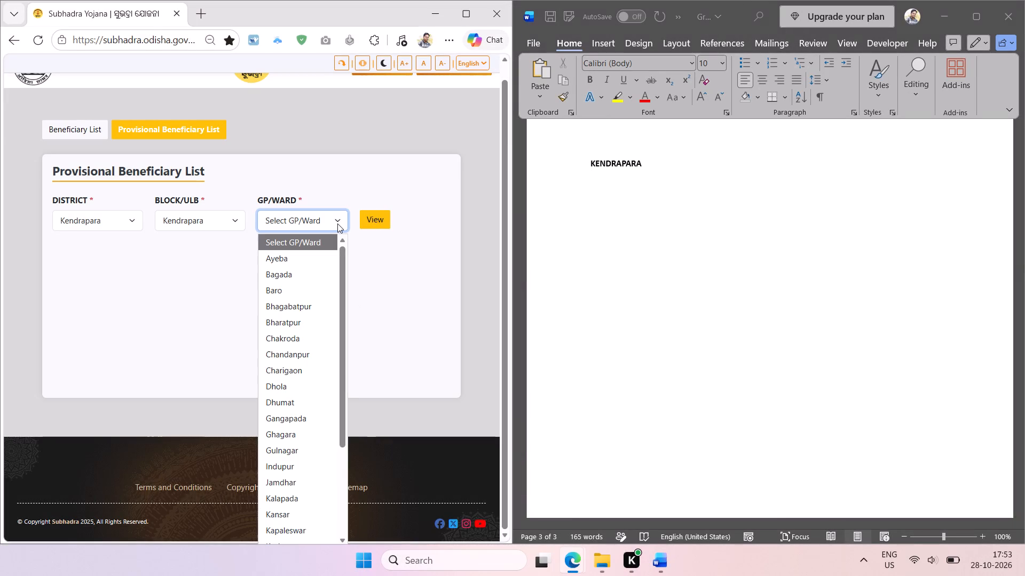
{"action": "key", "text": "shift+super+t"}
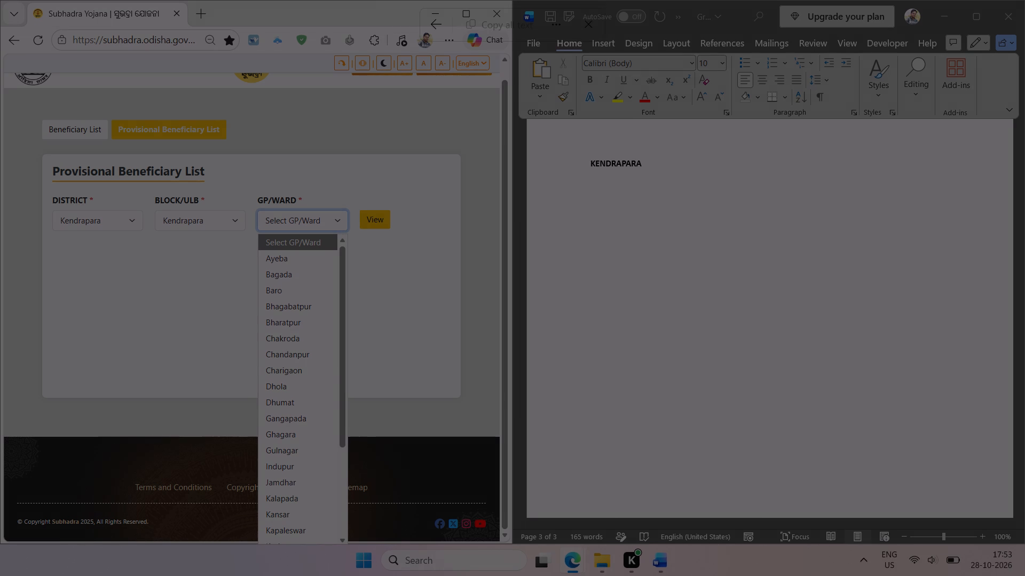
{"action": "left_click_drag", "start_coordinate": [262, 253], "coordinate": [334, 542]}
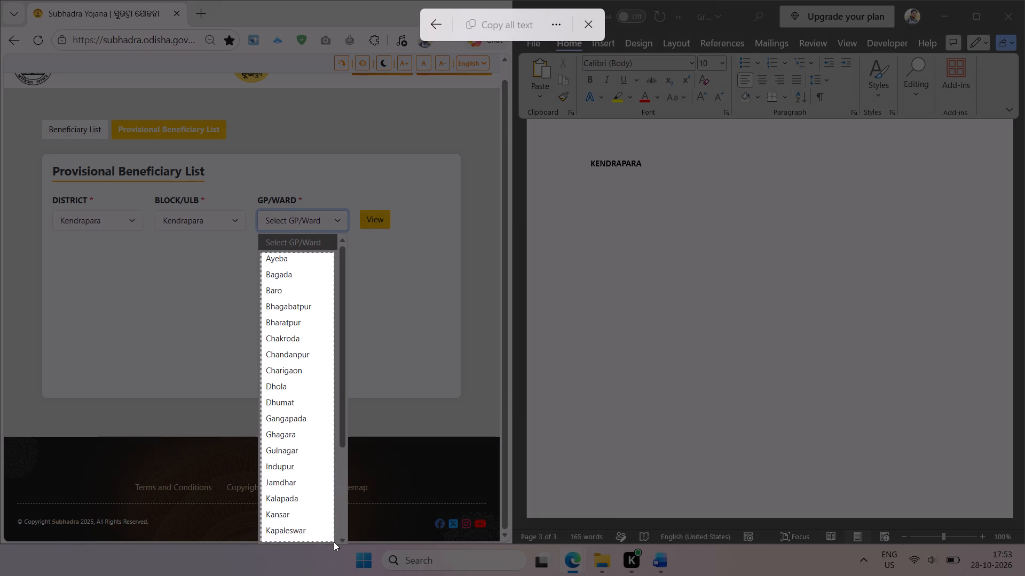
{"action": "left_click_drag", "start_coordinate": [334, 542], "coordinate": [334, 541]}
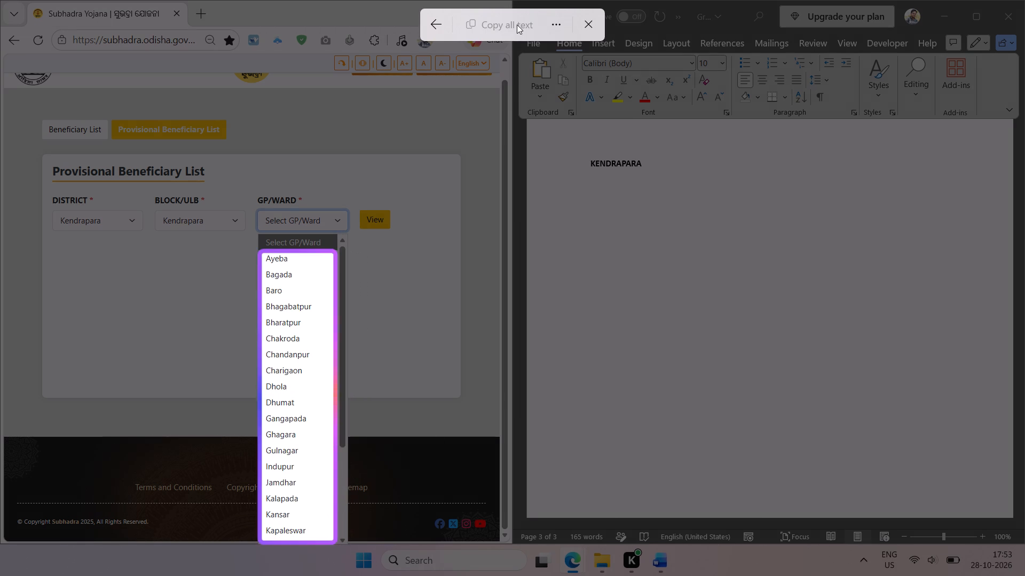
{"action": "left_click", "coordinate": [518, 15]}
{"action": "left_click", "coordinate": [601, 186]}
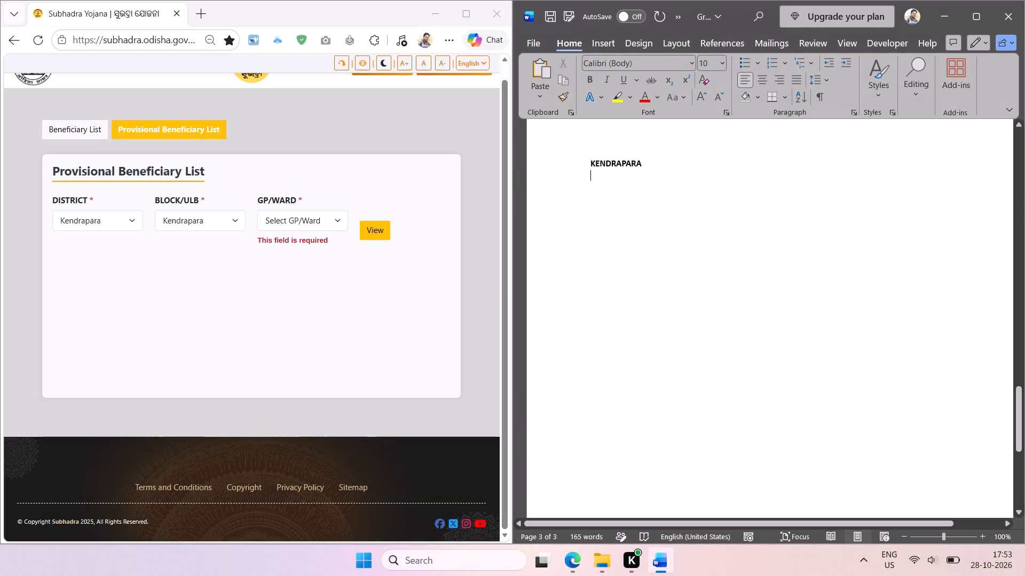
{"action": "key", "text": "ctrl+v"}
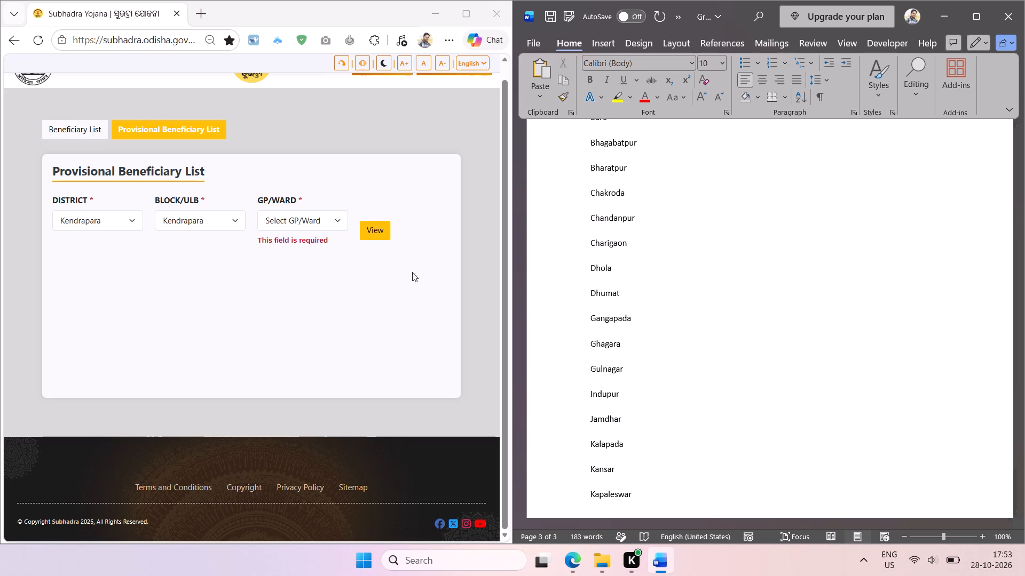
Capture the remaining gram panchayat names, Kapaleswar to Shyamsundarpur, from the website and paste them after the last name in the document.
{"action": "left_click", "coordinate": [334, 222]}
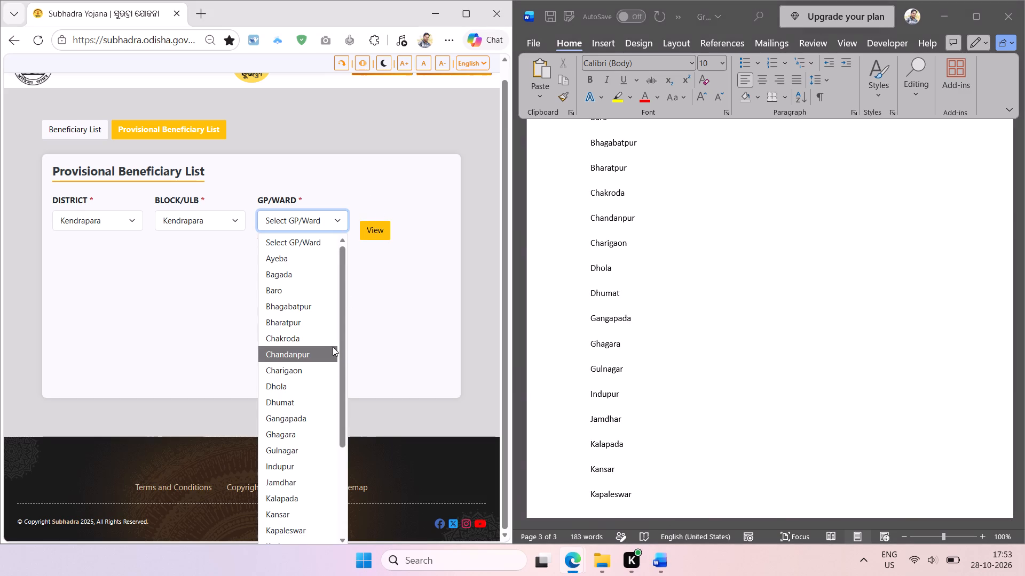
{"action": "left_click_drag", "start_coordinate": [343, 320], "coordinate": [343, 453]}
{"action": "key", "text": "shift+super+t"}
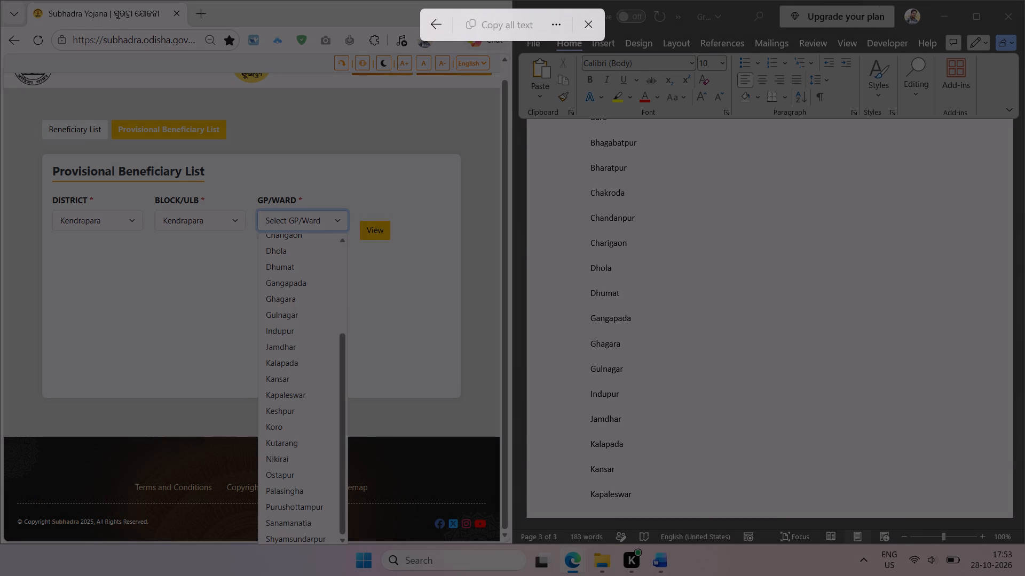
{"action": "left_click_drag", "start_coordinate": [260, 385], "coordinate": [335, 557]}
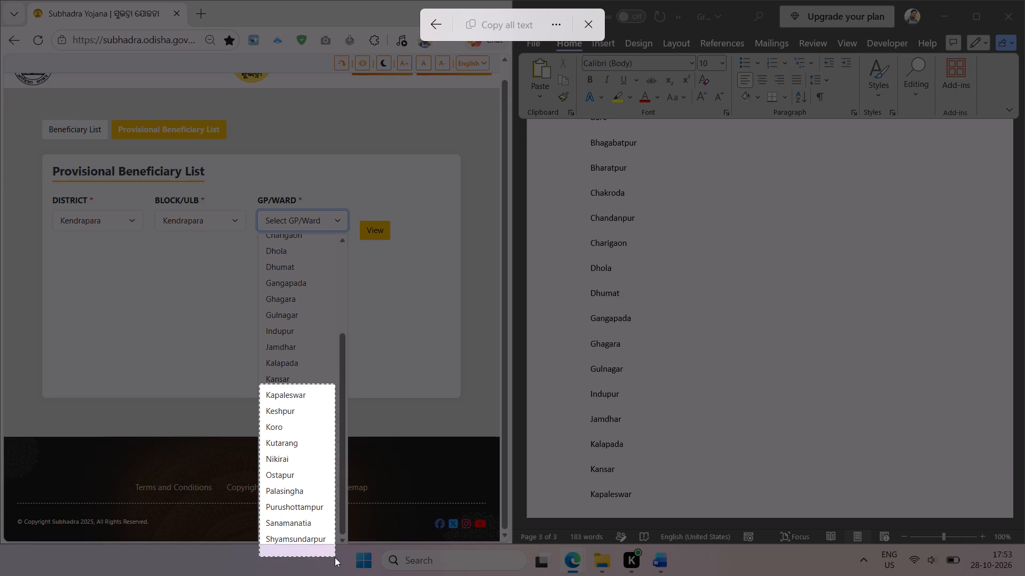
{"action": "left_click_drag", "start_coordinate": [335, 557], "coordinate": [335, 557]}
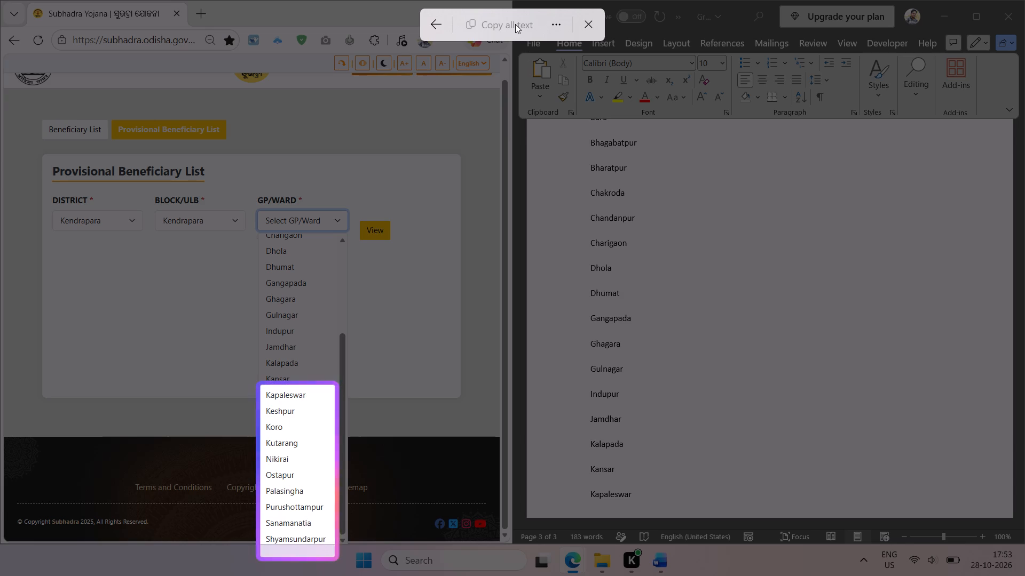
{"action": "left_click", "coordinate": [514, 22]}
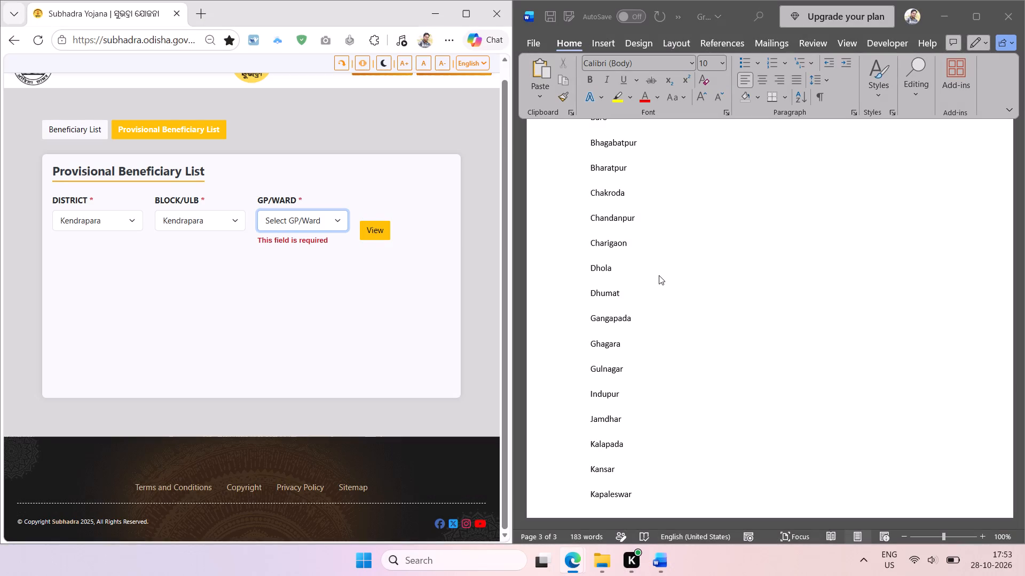
{"action": "left_click", "coordinate": [642, 489]}
{"action": "key", "text": "Return"}
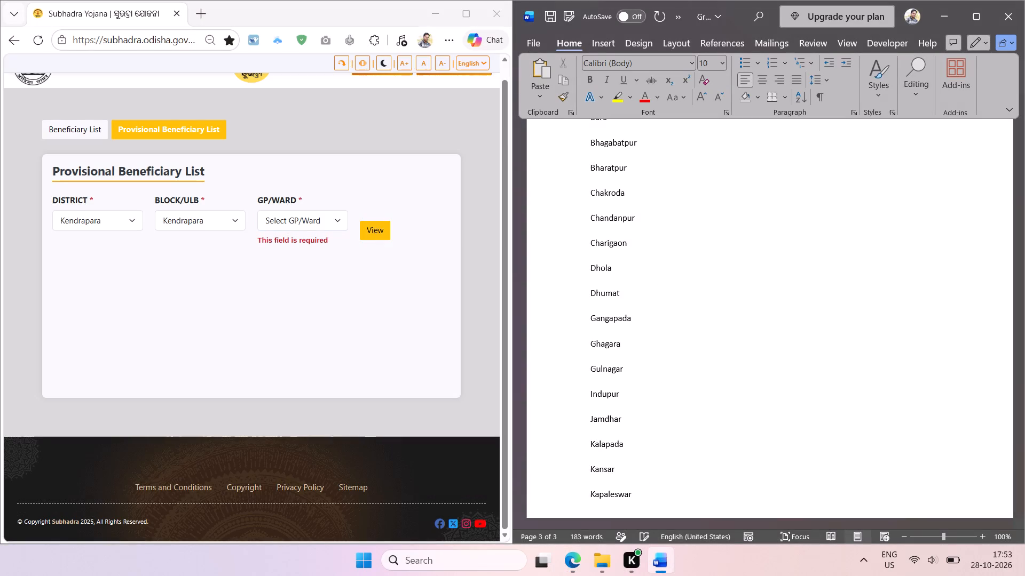
{"action": "key", "text": "ctrl+v"}
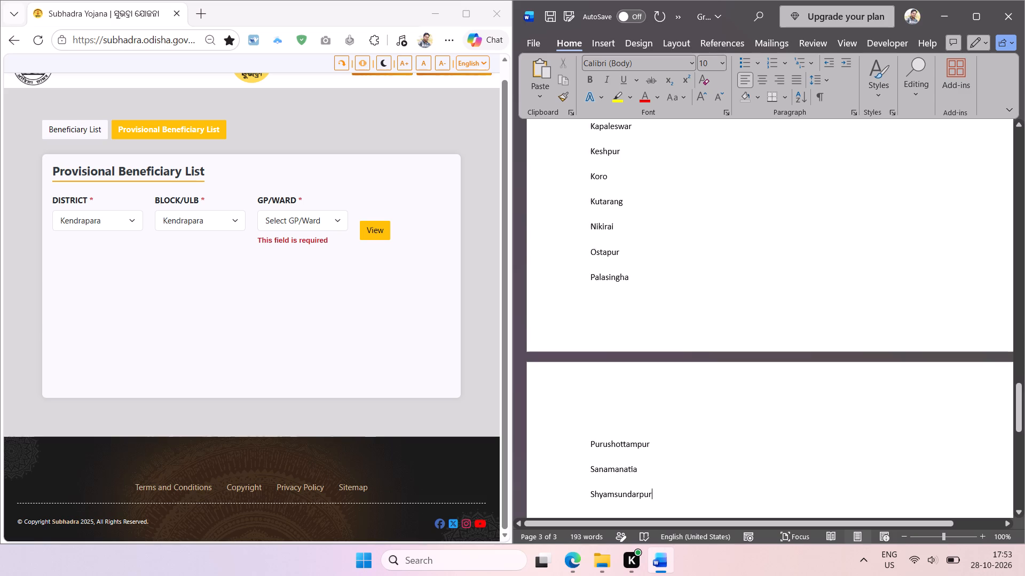
Delete the first of the two Kapaleswar entries.
{"action": "scroll", "coordinate": [638, 219], "scroll_direction": "up", "scroll_amount": 1}
{"action": "double_click", "coordinate": [616, 171]}
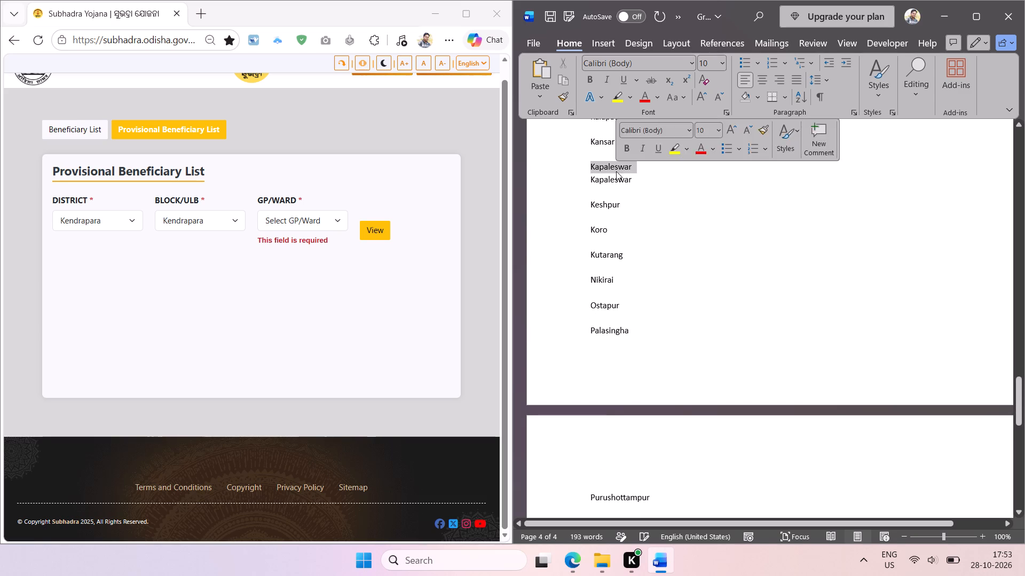
{"action": "key", "text": "BackSpace"}
Remove the blank lines between the names from Shyamsundarpur up to Gangapada.
{"action": "scroll", "coordinate": [655, 440], "scroll_direction": "down", "scroll_amount": 1}
{"action": "left_click", "coordinate": [620, 400]}
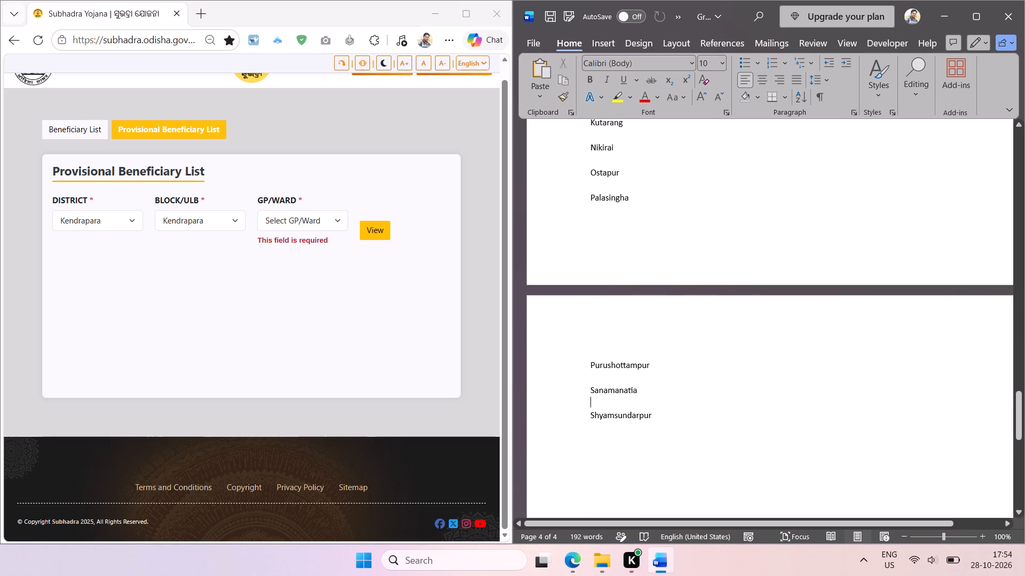
{"action": "key", "text": "BackSpace"}
{"action": "key", "text": "Up"}
{"action": "key", "text": "BackSpace"}
{"action": "key", "text": "Up"}
{"action": "key", "text": "BackSpace"}
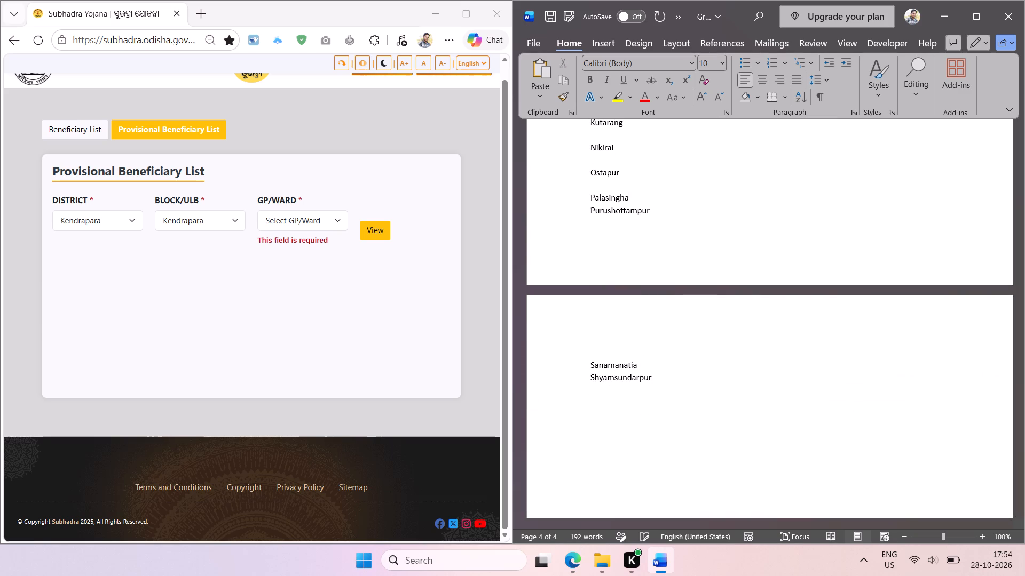
{"action": "key", "text": "Up"}
{"action": "key", "text": "BackSpace"}
{"action": "key", "text": "Up"}
{"action": "key", "text": "BackSpace"}
{"action": "key", "text": "Up"}
{"action": "key", "text": "BackSpace"}
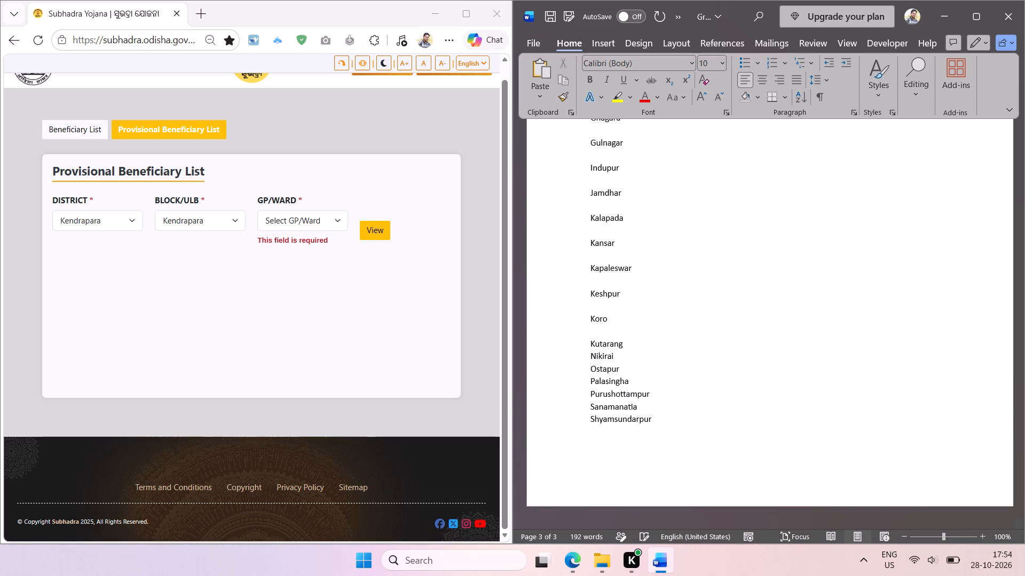
{"action": "key", "text": "Up"}
{"action": "key", "text": "BackSpace"}
{"action": "key", "text": "Up"}
{"action": "key", "text": "BackSpace"}
{"action": "key", "text": "Up"}
{"action": "key", "text": "BackSpace"}
{"action": "key", "text": "Up"}
{"action": "key", "text": "BackSpace"}
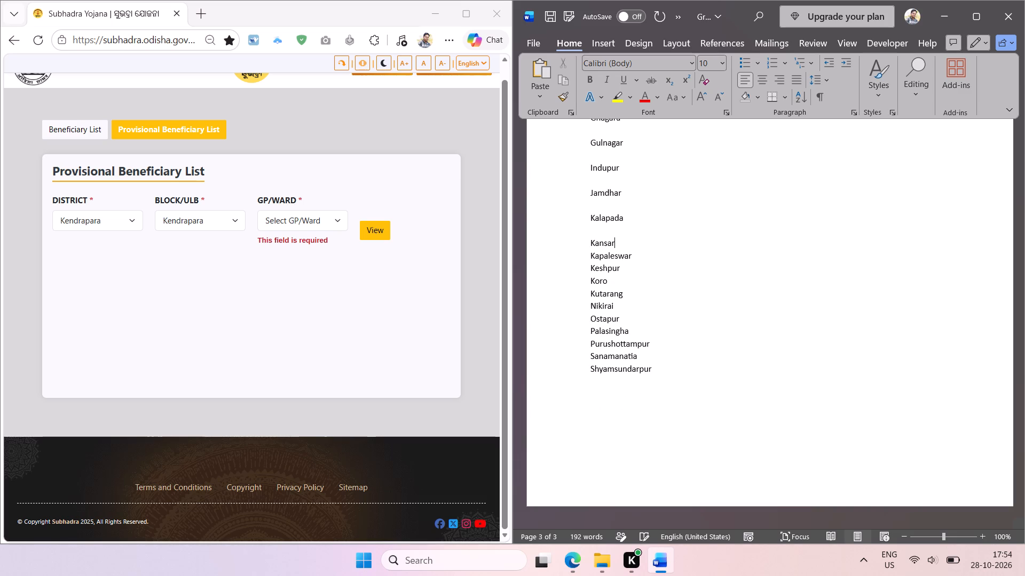
{"action": "key", "text": "Up"}
{"action": "key", "text": "BackSpace"}
{"action": "key", "text": "Up"}
{"action": "key", "text": "BackSpace"}
{"action": "key", "text": "Up"}
{"action": "key", "text": "BackSpace"}
{"action": "key", "text": "Up"}
{"action": "key", "text": "BackSpace"}
{"action": "key", "text": "Up"}
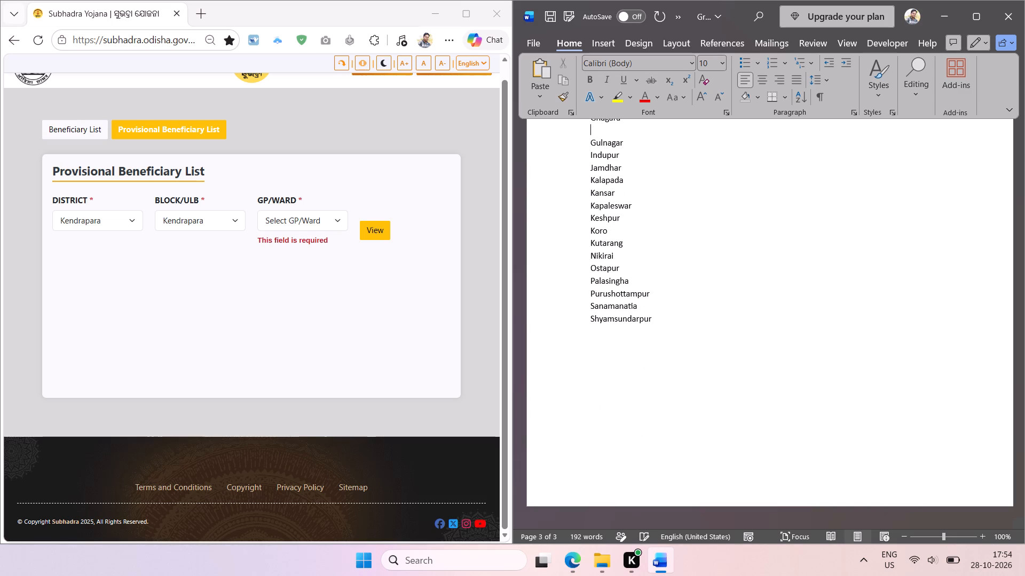
{"action": "key", "text": "BackSpace"}
{"action": "key", "text": "Up"}
{"action": "key", "text": "BackSpace"}
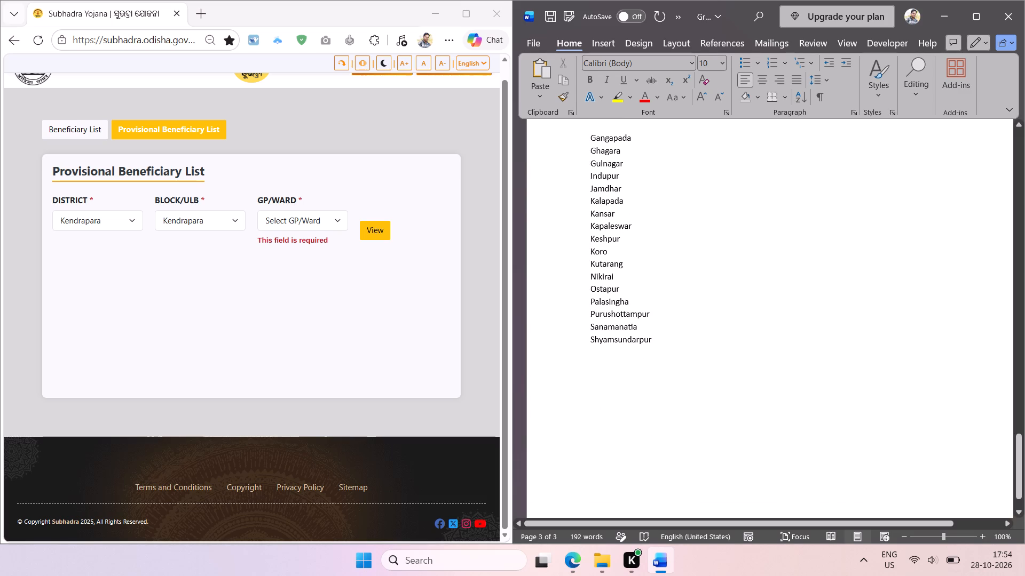
Remove the remaining blank lines between the names from Gangapada up to Ayeba.
{"action": "scroll", "coordinate": [696, 420], "scroll_direction": "up", "scroll_amount": 4}
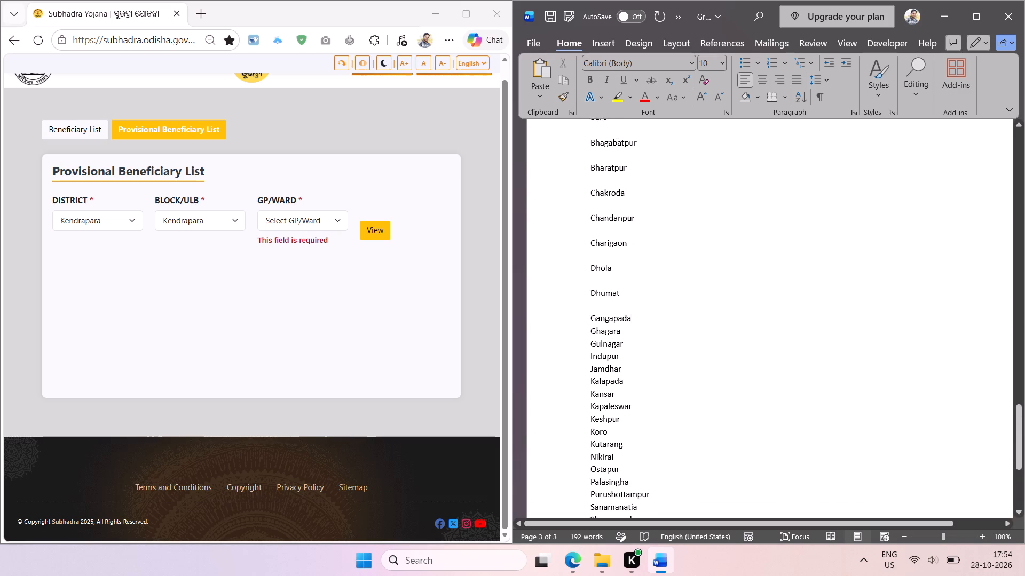
{"action": "scroll", "coordinate": [696, 420], "scroll_direction": "up", "scroll_amount": 1}
{"action": "key", "text": "Up"}
{"action": "key", "text": "BackSpace"}
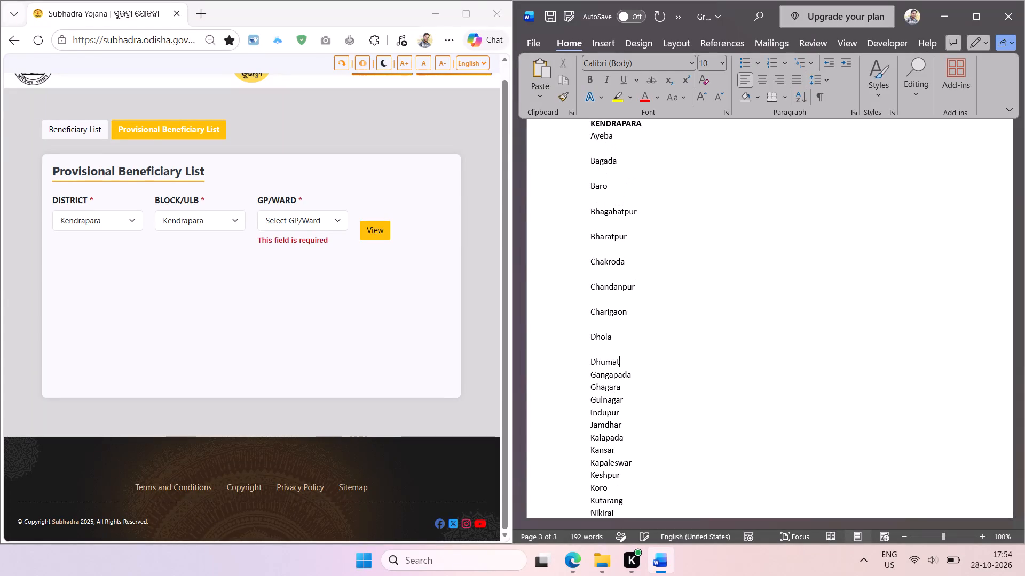
{"action": "key", "text": "Up"}
{"action": "key", "text": "BackSpace"}
{"action": "key", "text": "Up"}
{"action": "key", "text": "BackSpace"}
{"action": "key", "text": "Up"}
{"action": "key", "text": "BackSpace"}
{"action": "key", "text": "Up"}
{"action": "key", "text": "BackSpace"}
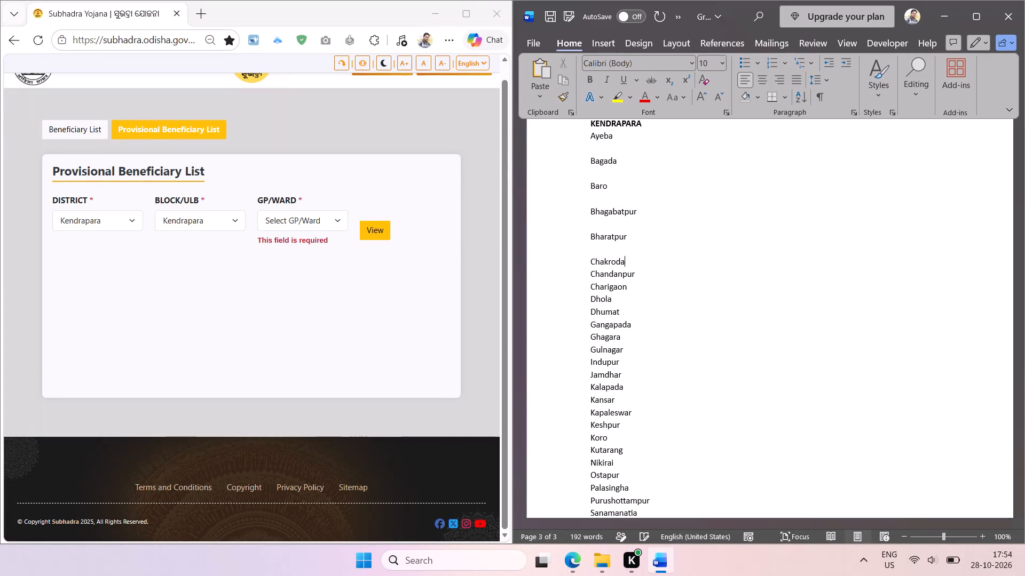
{"action": "key", "text": "Up"}
{"action": "key", "text": "BackSpace"}
{"action": "key", "text": "Up"}
{"action": "key", "text": "BackSpace"}
{"action": "key", "text": "Up"}
{"action": "key", "text": "BackSpace"}
{"action": "key", "text": "Up"}
{"action": "key", "text": "BackSpace"}
{"action": "key", "text": "Up"}
{"action": "key", "text": "BackSpace"}
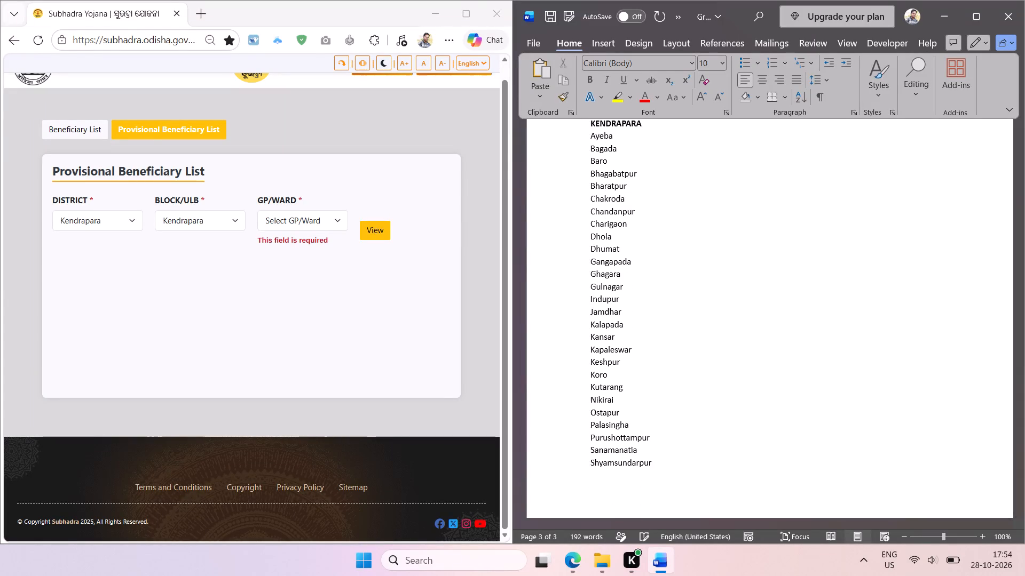
Sort the Kendrapara block names, Ayeba to Shyamsundarpur, using the default sort options.
{"action": "left_click_drag", "start_coordinate": [652, 464], "coordinate": [594, 139]}
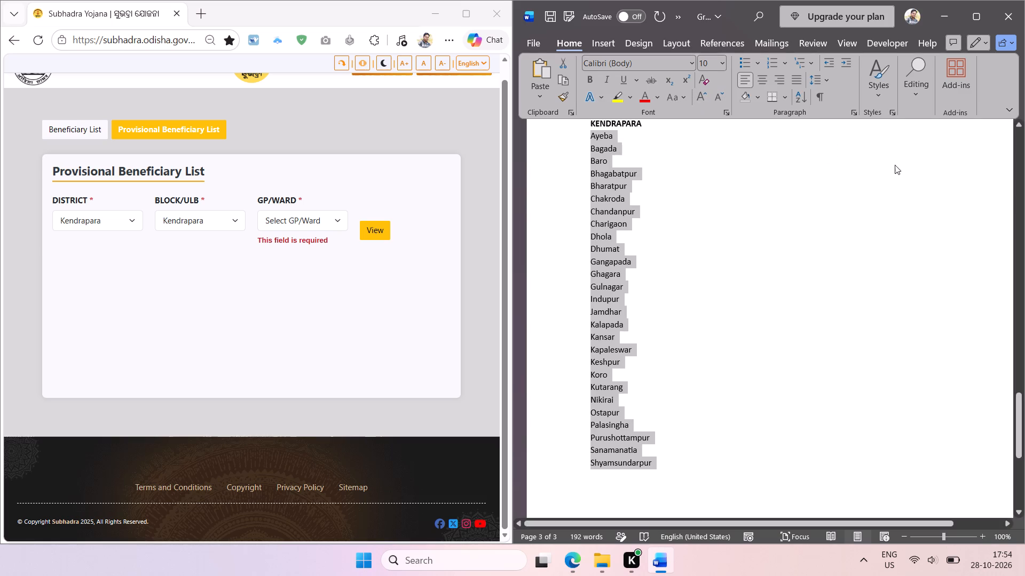
{"action": "left_click", "coordinate": [798, 97]}
{"action": "key", "text": "Return"}
Turn the sorted Kendrapara names into a numbered list and decrease its indent by one level.
{"action": "left_click", "coordinate": [776, 65]}
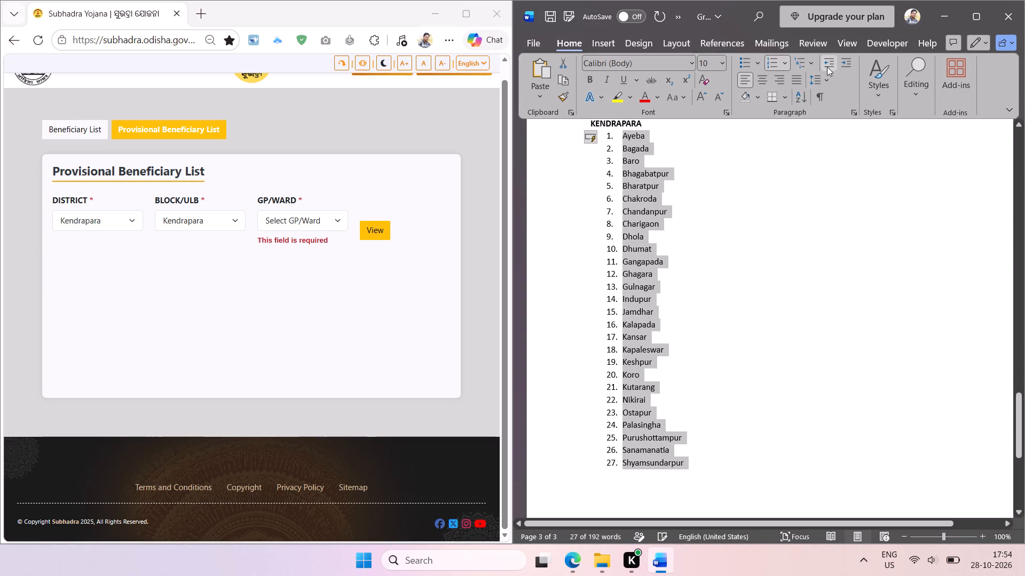
{"action": "left_click", "coordinate": [830, 65]}
{"action": "left_click", "coordinate": [765, 196]}
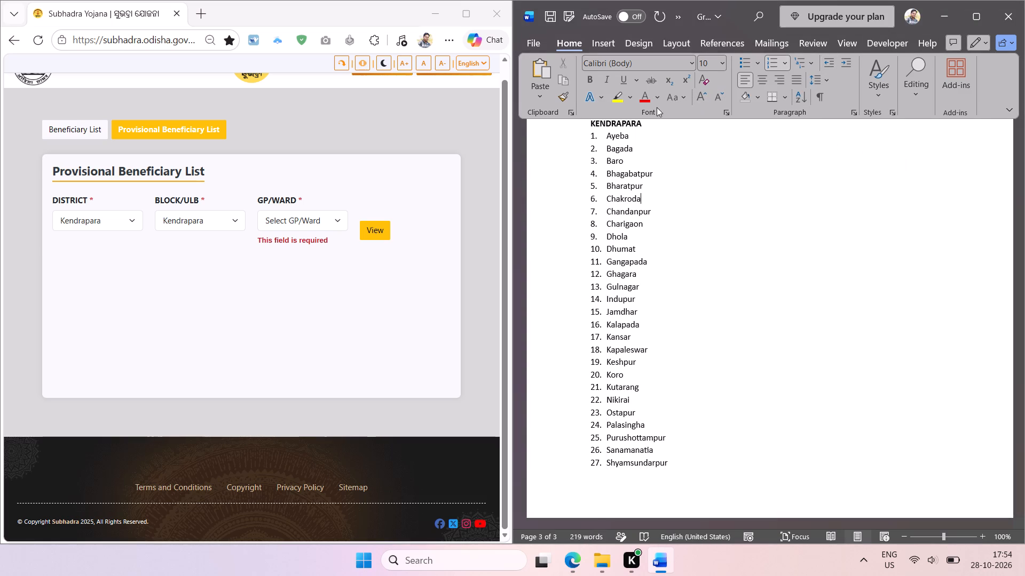
Save the document.
{"action": "key", "text": "ctrl+s"}
Copy the bold KENDRAPARA heading and paste it below the numbered list, leaving one blank line after Shyamsundarpur.
{"action": "double_click", "coordinate": [626, 122]}
{"action": "key", "text": "ctrl+c"}
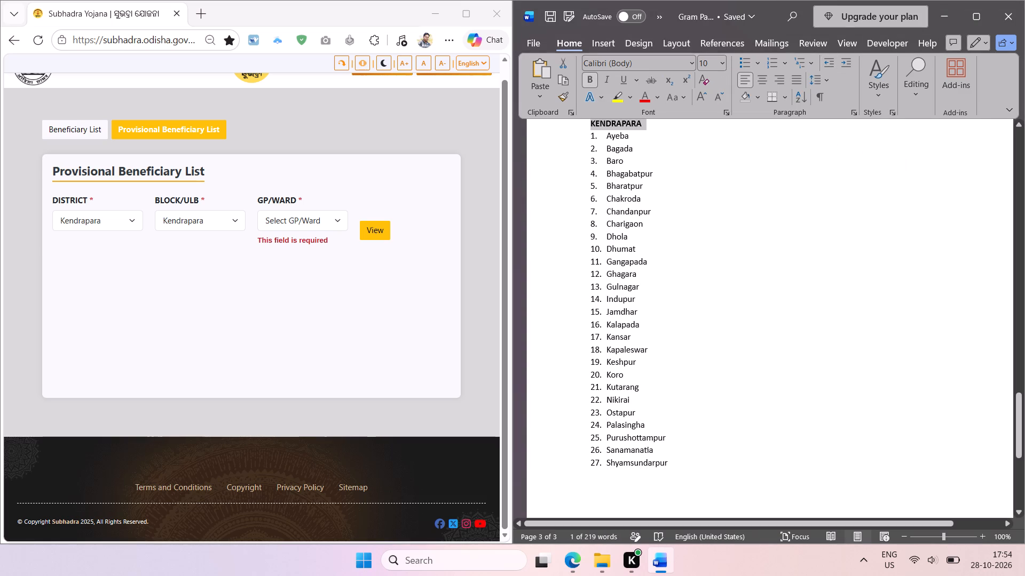
{"action": "left_click", "coordinate": [668, 294]}
{"action": "scroll", "coordinate": [669, 297], "scroll_direction": "down", "scroll_amount": 3}
{"action": "left_click", "coordinate": [674, 251]}
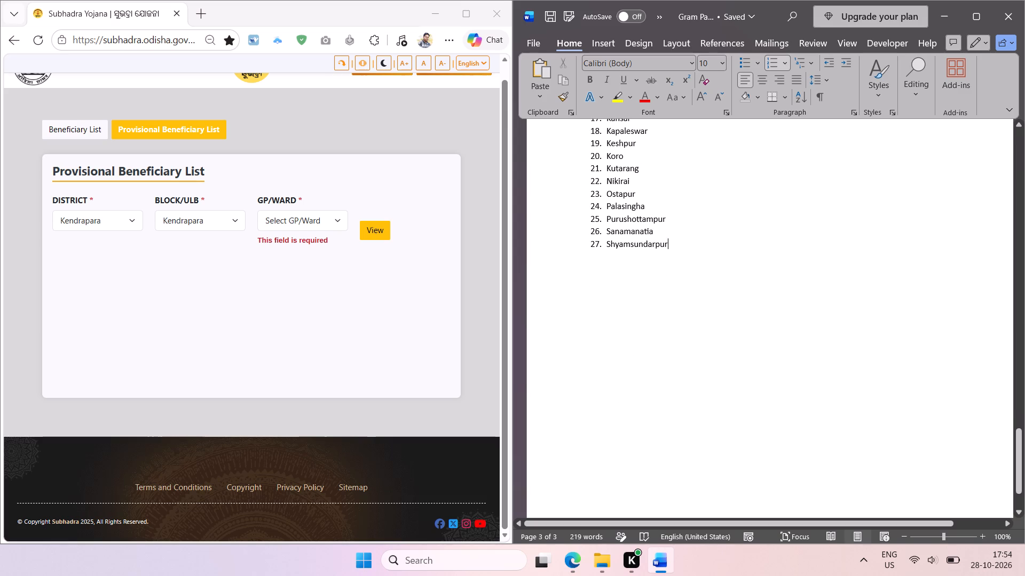
{"action": "key", "text": "Return"}
{"action": "key", "text": "Return"}
{"action": "key", "text": "Return"}
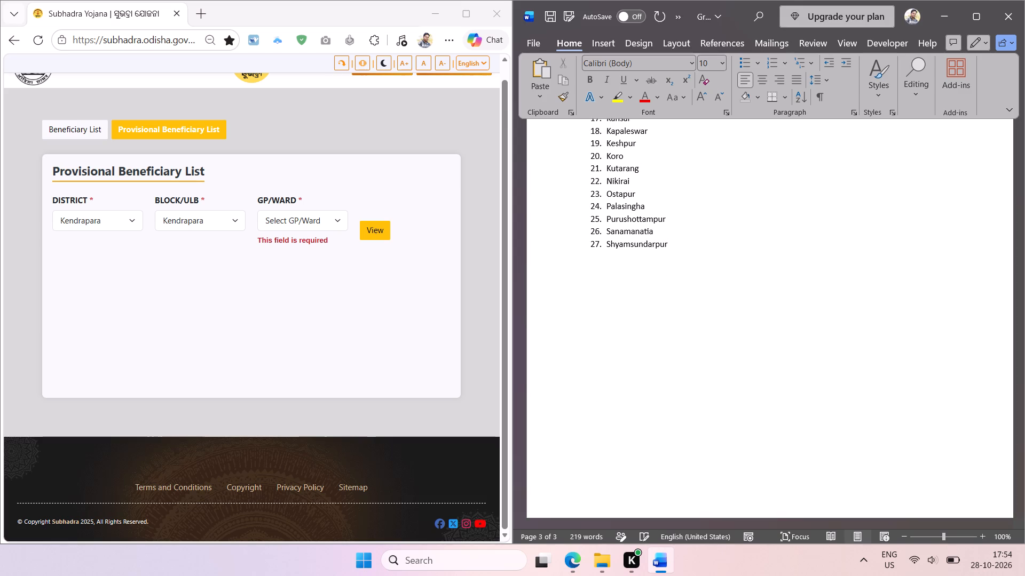
{"action": "key", "text": "ctrl+v"}
{"action": "scroll", "coordinate": [677, 268], "scroll_direction": "down", "scroll_amount": 2}
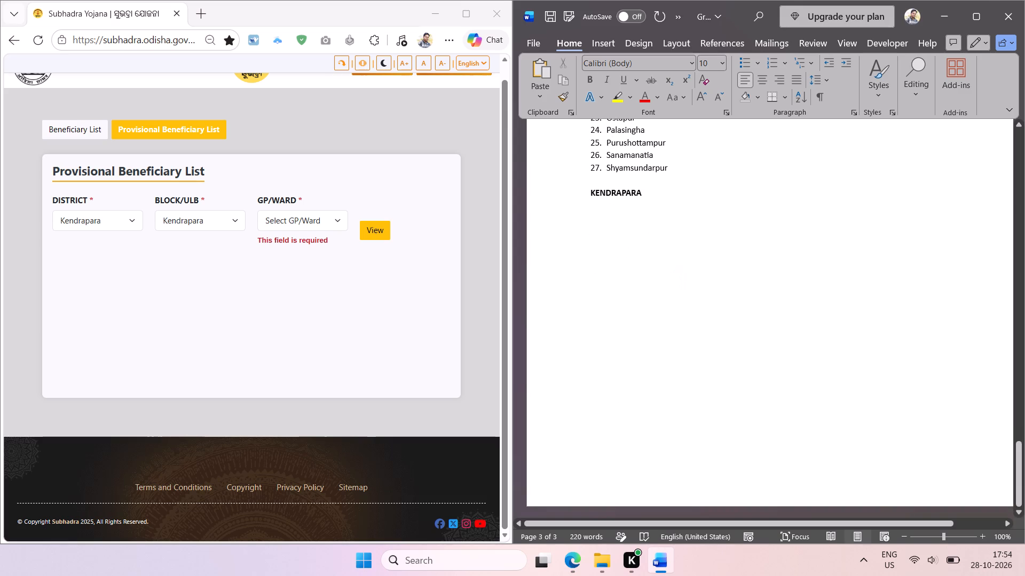
{"action": "scroll", "coordinate": [658, 270], "scroll_direction": "down", "scroll_amount": 1}
Choose Mahakalapada as the block for Kendrapara district on the Subhadra Yojana page.
{"action": "left_click", "coordinate": [216, 221]}
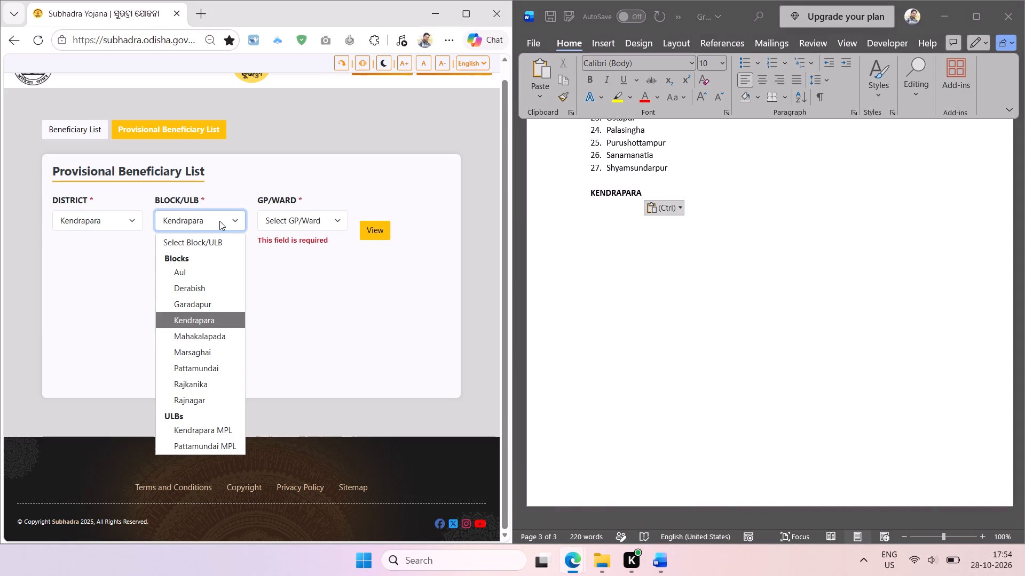
{"action": "left_click", "coordinate": [208, 335]}
{"action": "left_click", "coordinate": [210, 289]}
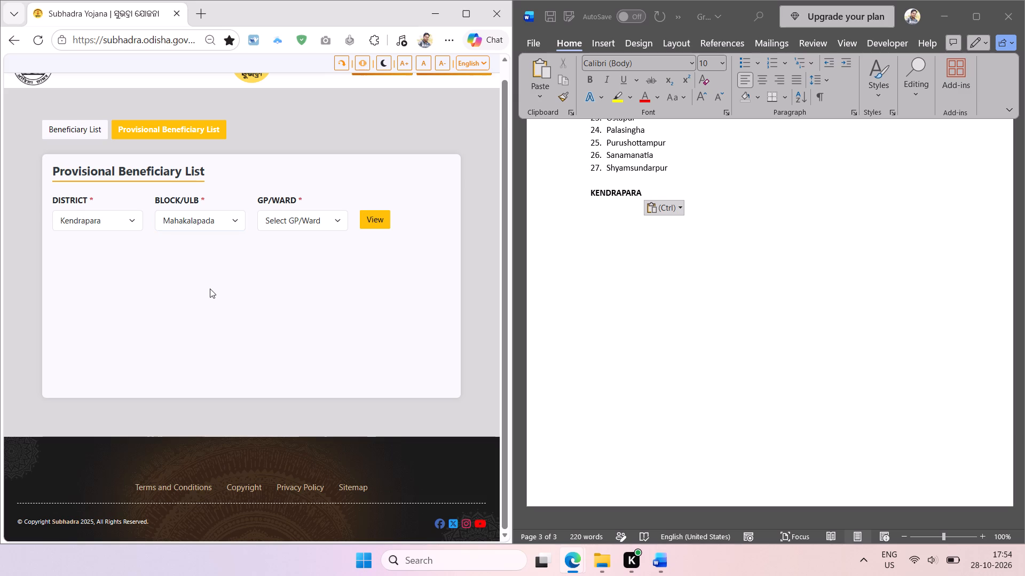
Extract the block name Mahakalapada from the page and replace the lower KENDRAPARA heading in the Word document with it in uppercase.
{"action": "key", "text": "shift+super+t"}
{"action": "left_click_drag", "start_coordinate": [158, 210], "coordinate": [219, 250]}
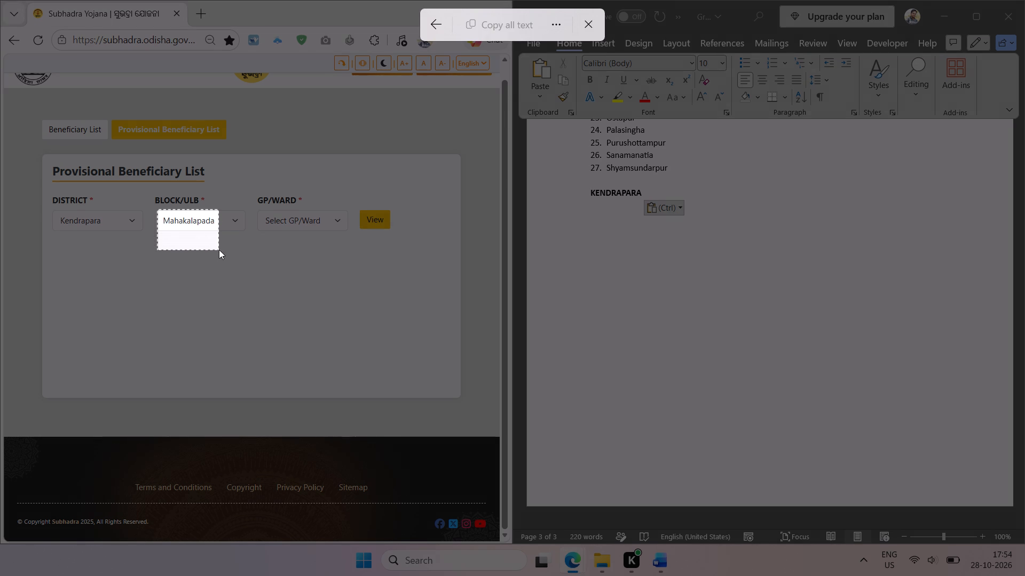
{"action": "left_click_drag", "start_coordinate": [219, 250], "coordinate": [219, 250]}
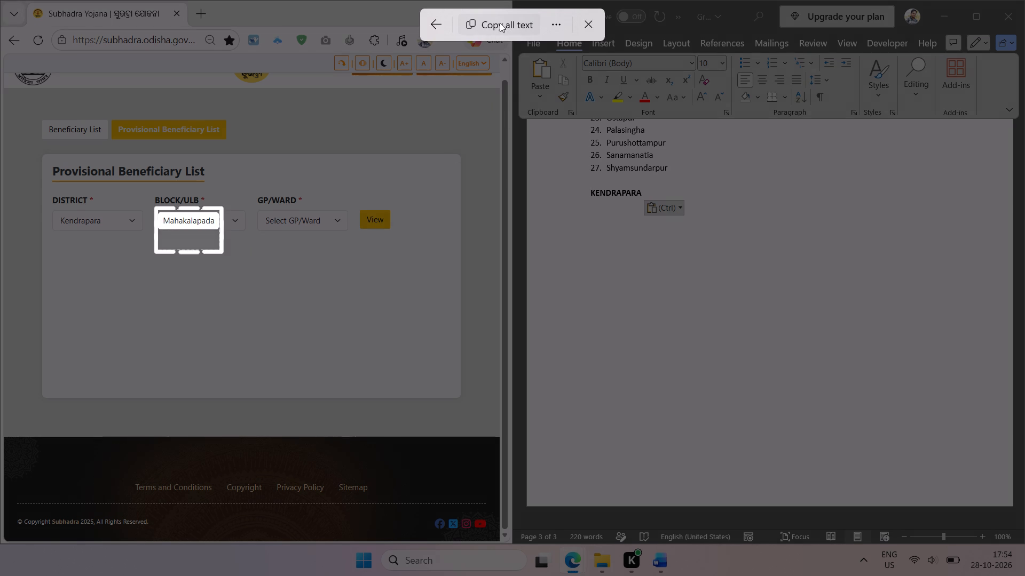
{"action": "left_click", "coordinate": [507, 24]}
{"action": "left_click", "coordinate": [634, 174]}
{"action": "double_click", "coordinate": [622, 193]}
{"action": "key", "text": "ctrl+v"}
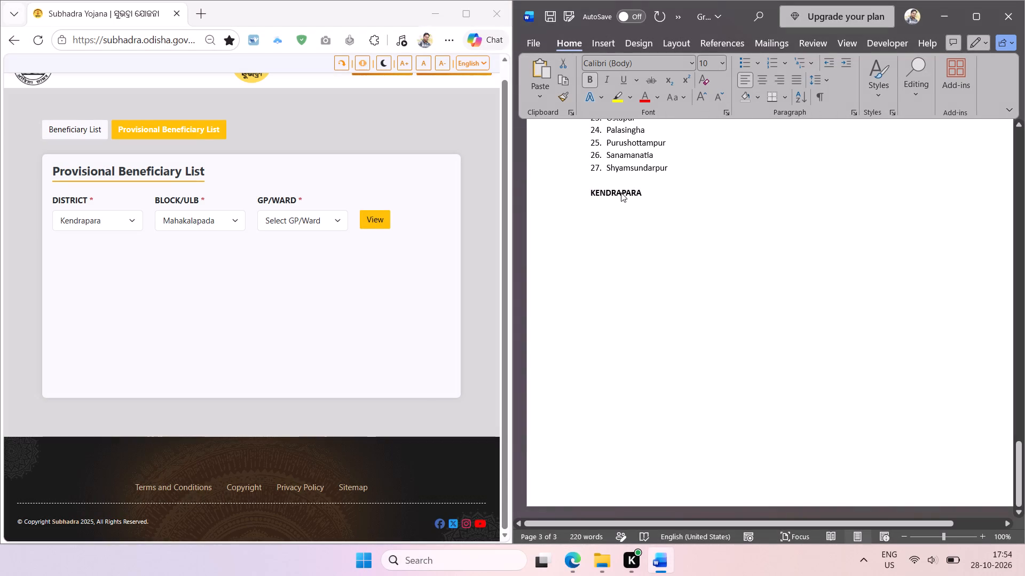
{"action": "key", "text": "shift+F3"}
{"action": "key", "text": "Return"}
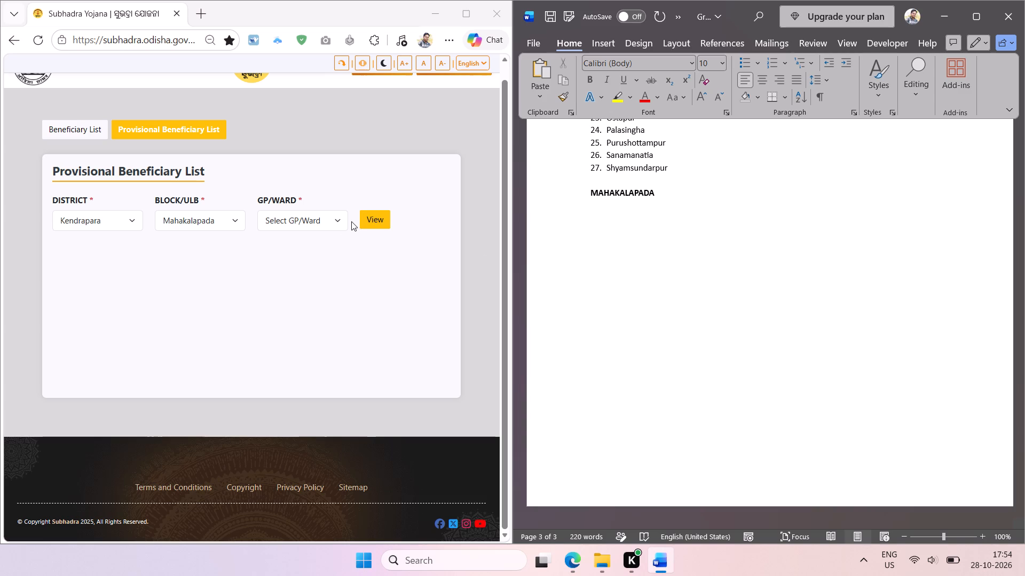
Extract the gram panchayat names Alailo to Karanja from the website's list and paste them below the MAHAKALAPADA heading.
{"action": "left_click", "coordinate": [347, 221]}
{"action": "key", "text": "shift+super+t"}
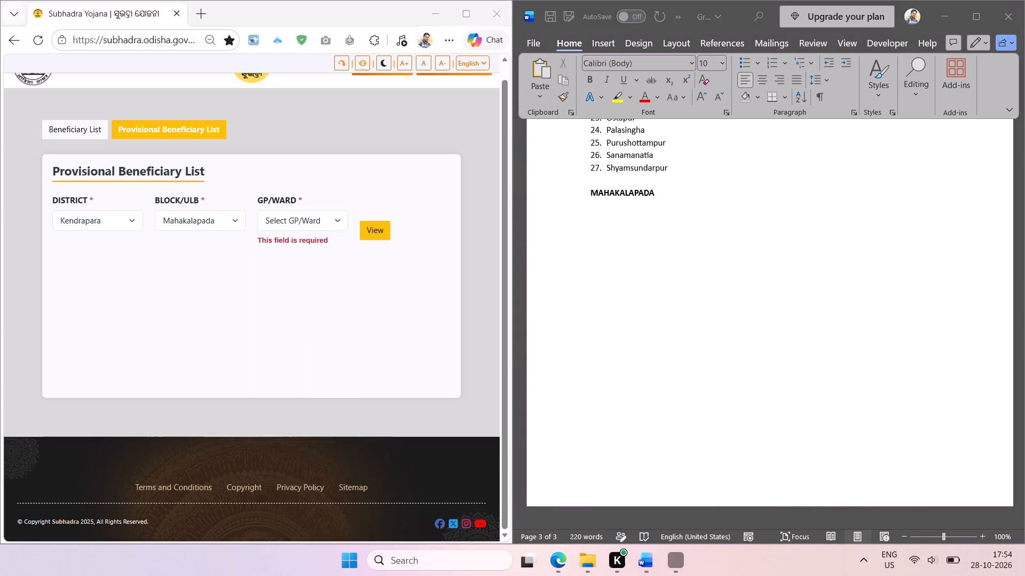
{"action": "left_click_drag", "start_coordinate": [262, 251], "coordinate": [327, 508]}
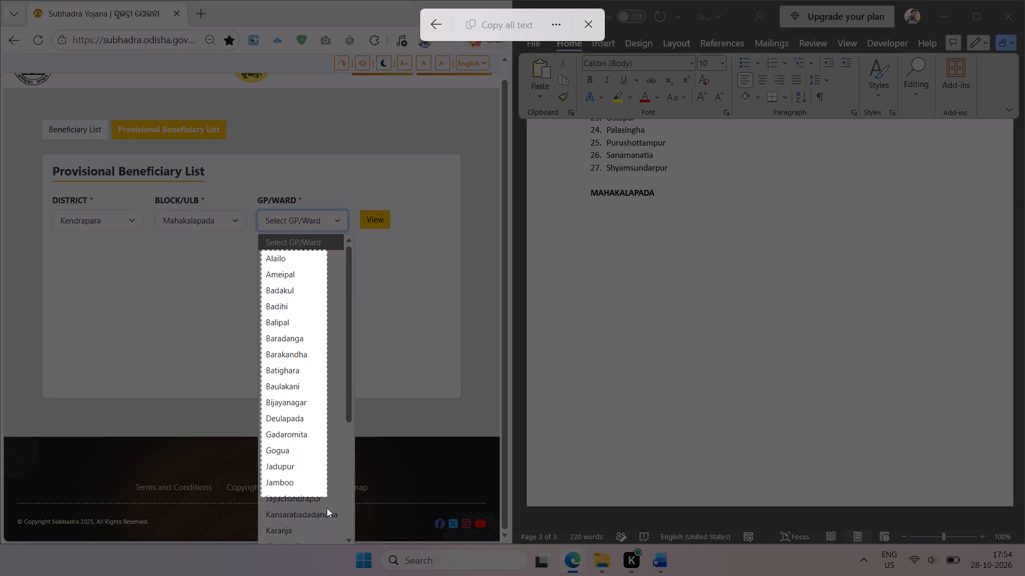
{"action": "left_click_drag", "start_coordinate": [327, 508], "coordinate": [340, 537]}
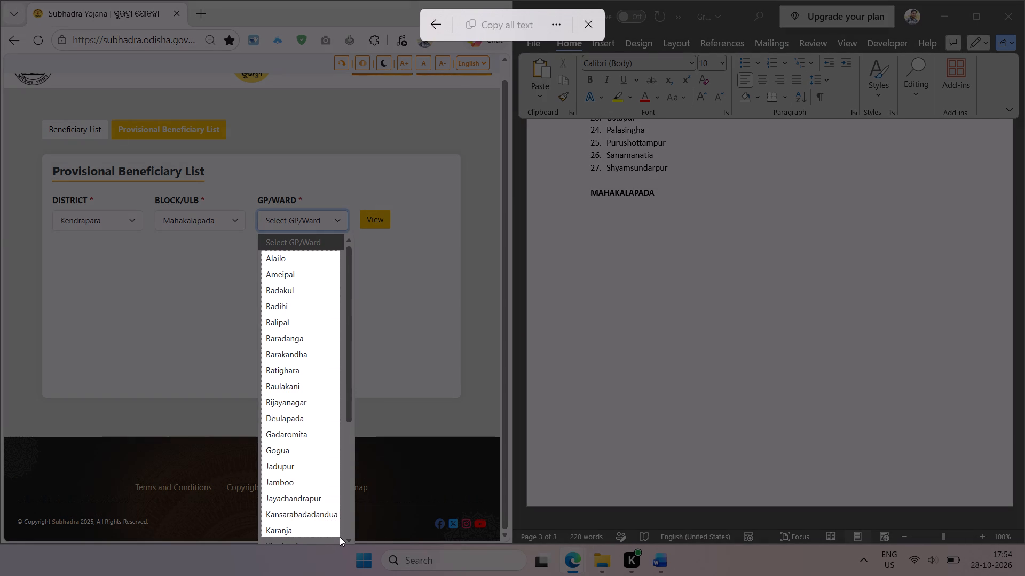
{"action": "left_click_drag", "start_coordinate": [340, 537], "coordinate": [341, 537]}
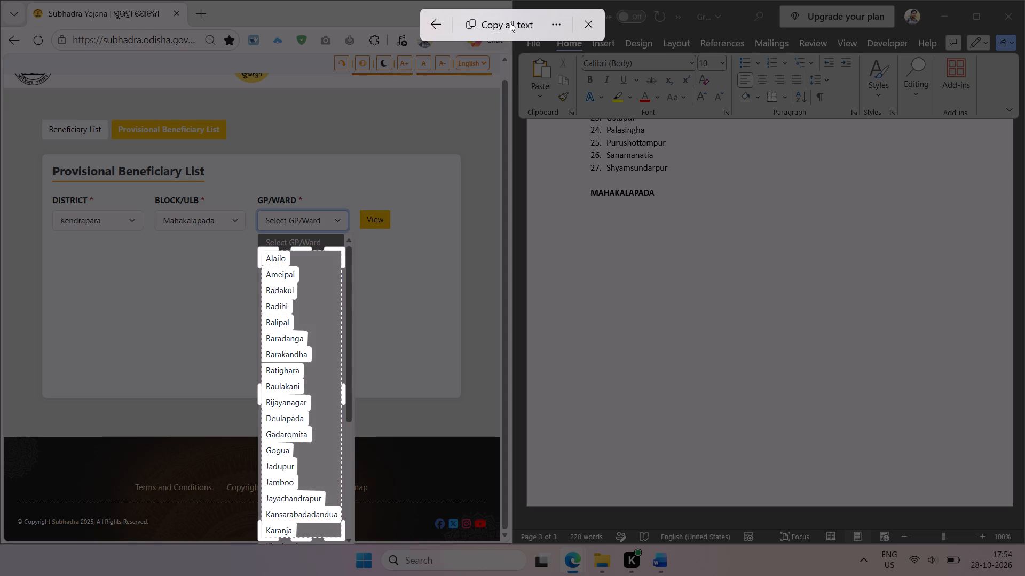
{"action": "left_click", "coordinate": [509, 21]}
{"action": "left_click", "coordinate": [663, 198]}
{"action": "key", "text": "ctrl+v"}
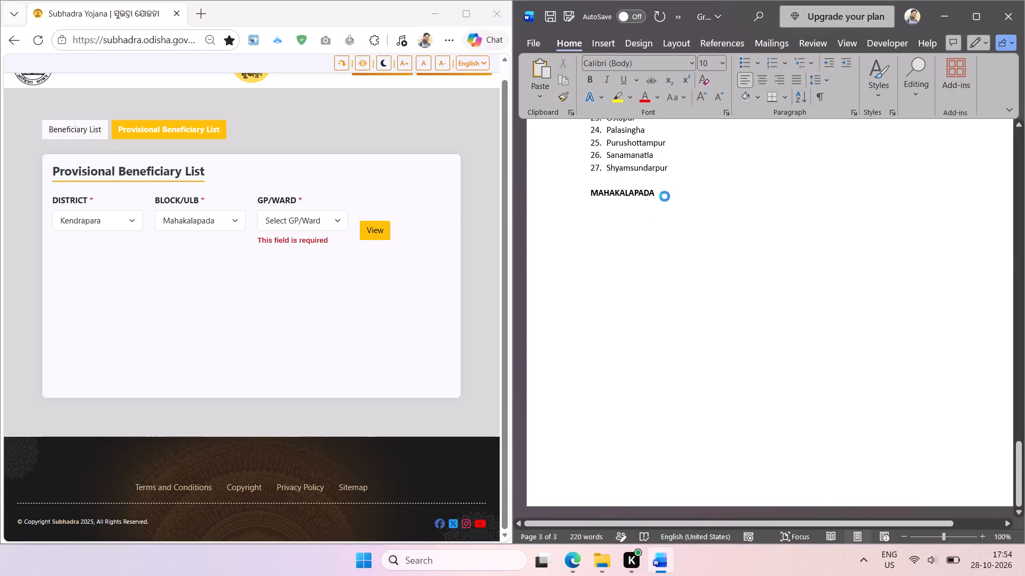
{"action": "key", "text": "Return"}
{"action": "key", "text": "Return"}
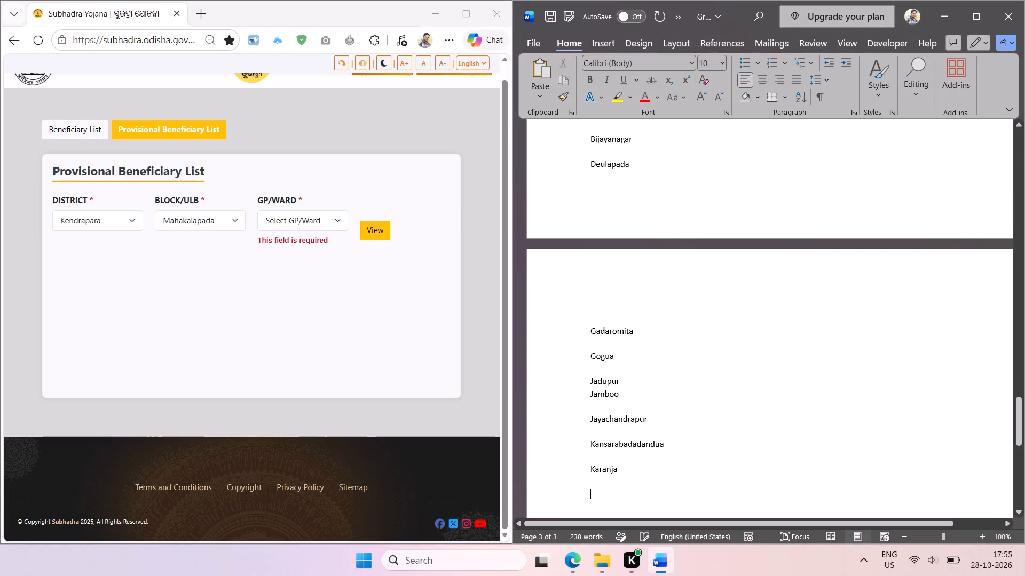
Extract the remaining gram panchayat names, Karanja to Tikarapanga, from the website's list and paste them below the first batch.
{"action": "scroll", "coordinate": [579, 339], "scroll_direction": "down", "scroll_amount": 2}
{"action": "left_click", "coordinate": [340, 222]}
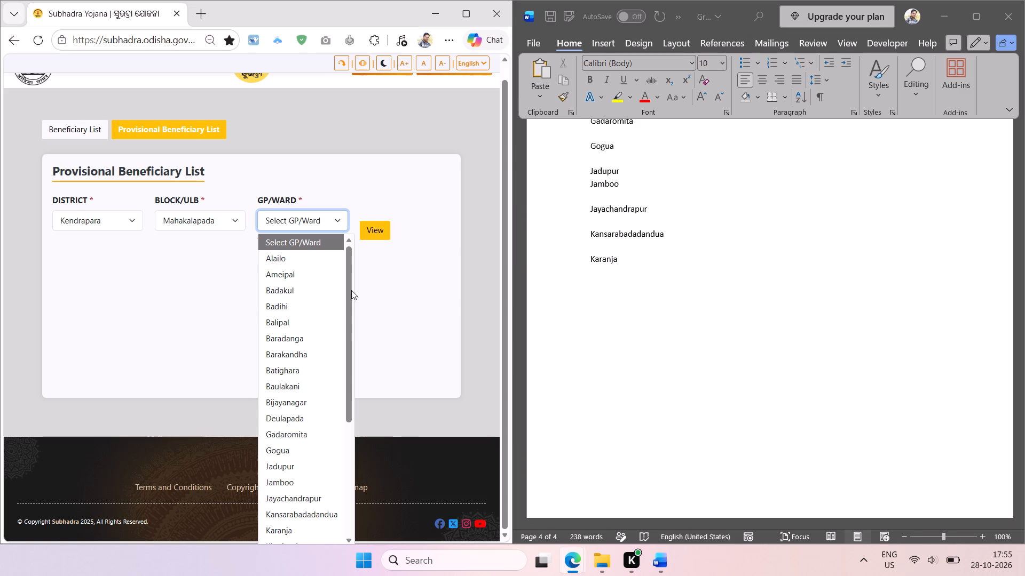
{"action": "left_click_drag", "start_coordinate": [351, 290], "coordinate": [357, 403]}
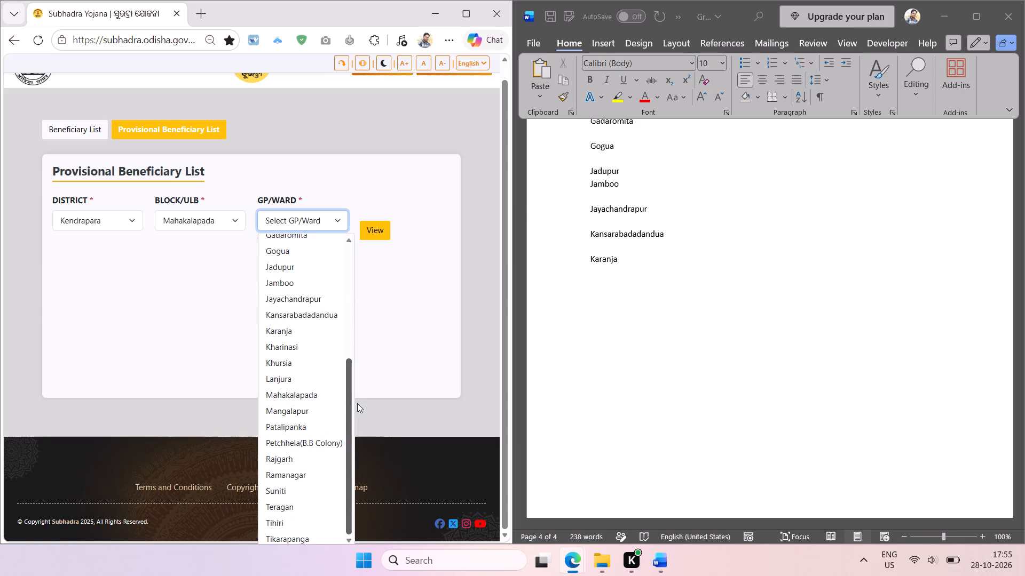
{"action": "left_click_drag", "start_coordinate": [357, 403], "coordinate": [357, 415]}
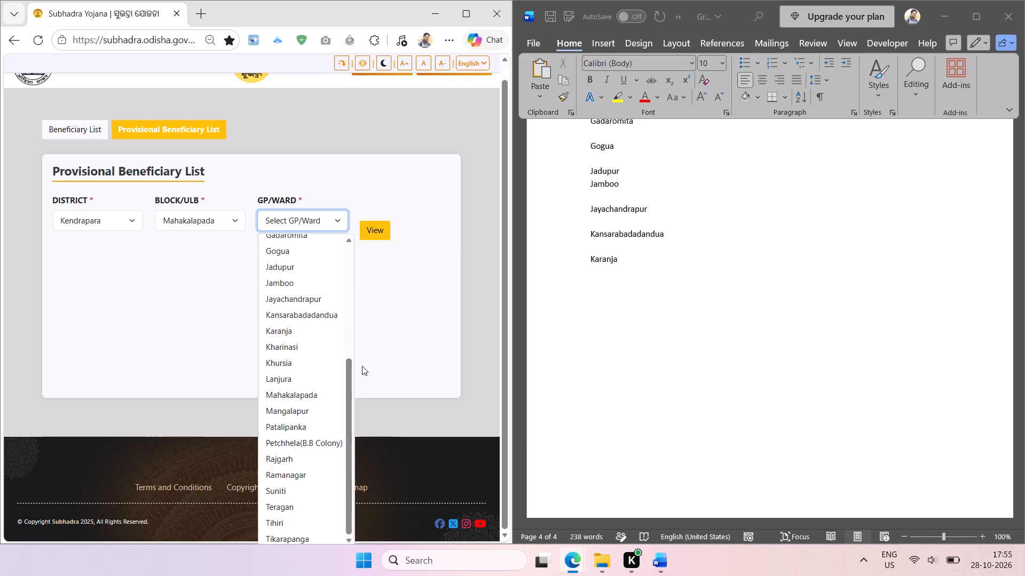
{"action": "key", "text": "shift+super+t"}
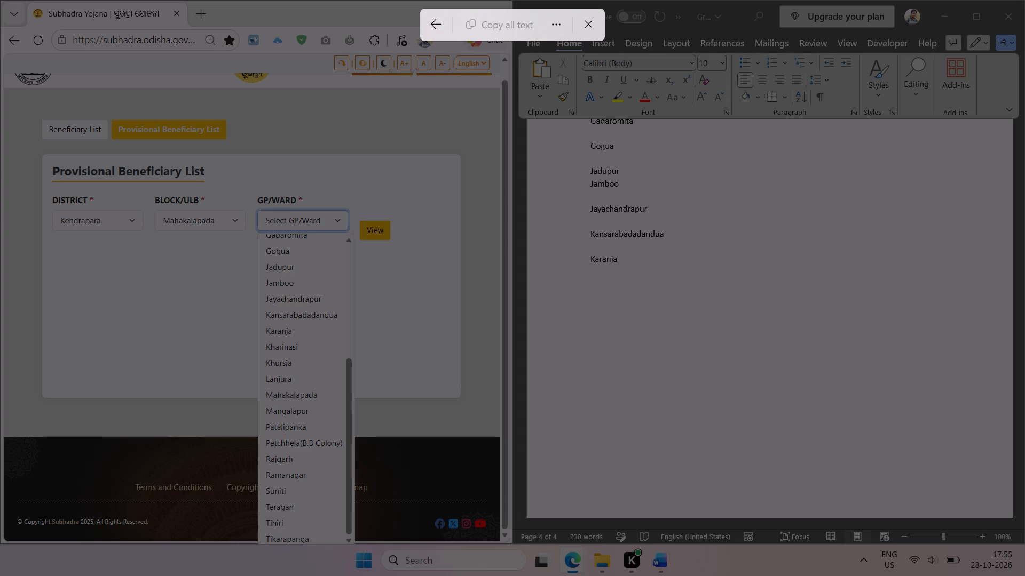
{"action": "left_click_drag", "start_coordinate": [261, 325], "coordinate": [346, 552]}
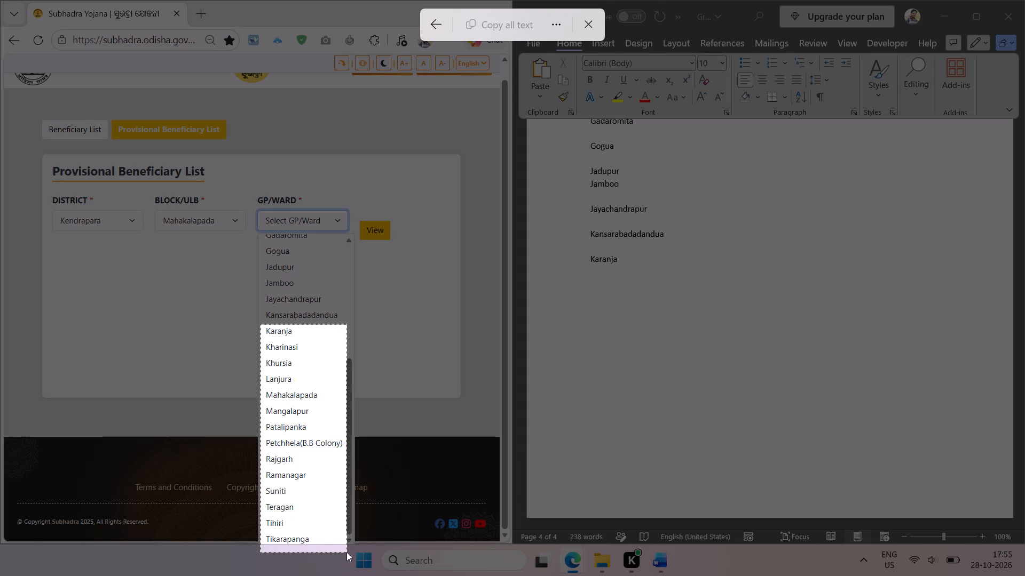
{"action": "left_click_drag", "start_coordinate": [346, 552], "coordinate": [346, 551]}
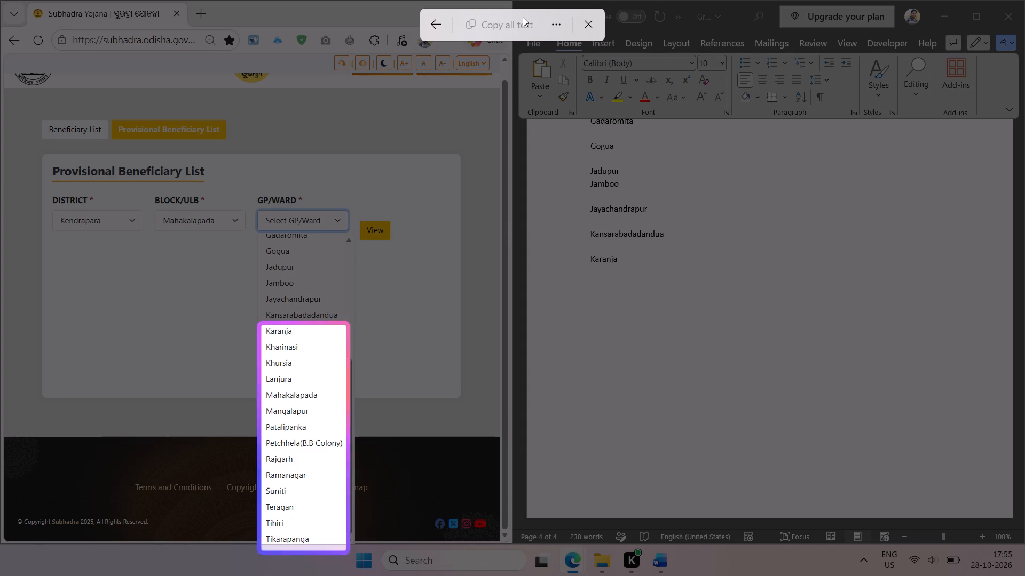
{"action": "left_click", "coordinate": [514, 21]}
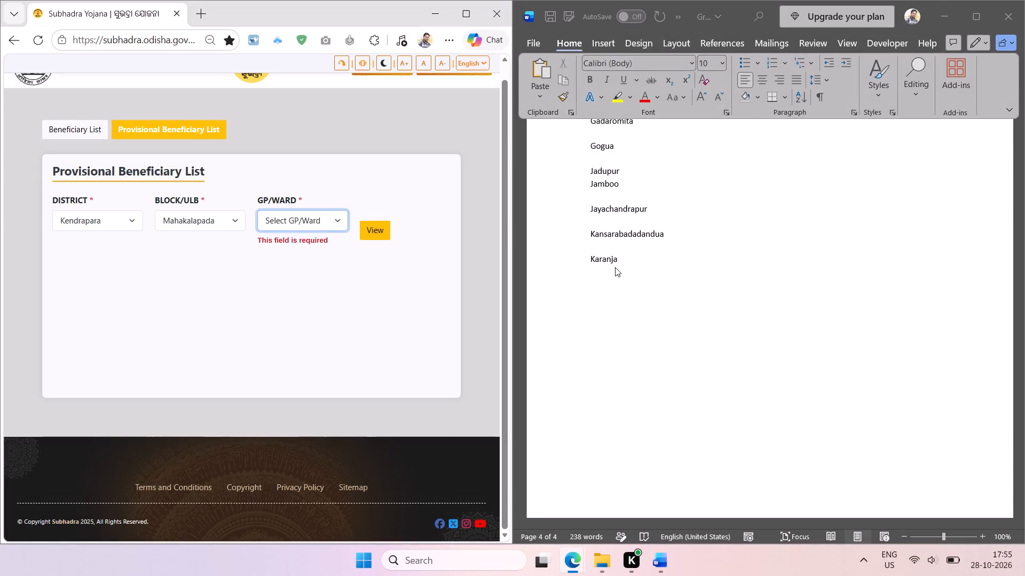
{"action": "left_click", "coordinate": [614, 267]}
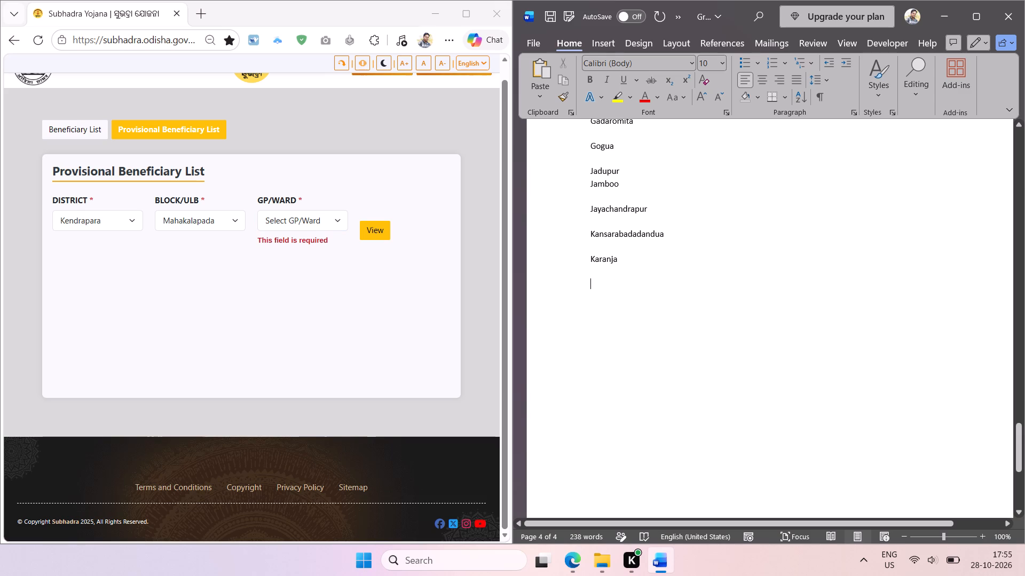
{"action": "key", "text": "ctrl+v"}
Delete the duplicate Karanja entry where the two pasted batches meet.
{"action": "double_click", "coordinate": [605, 207]}
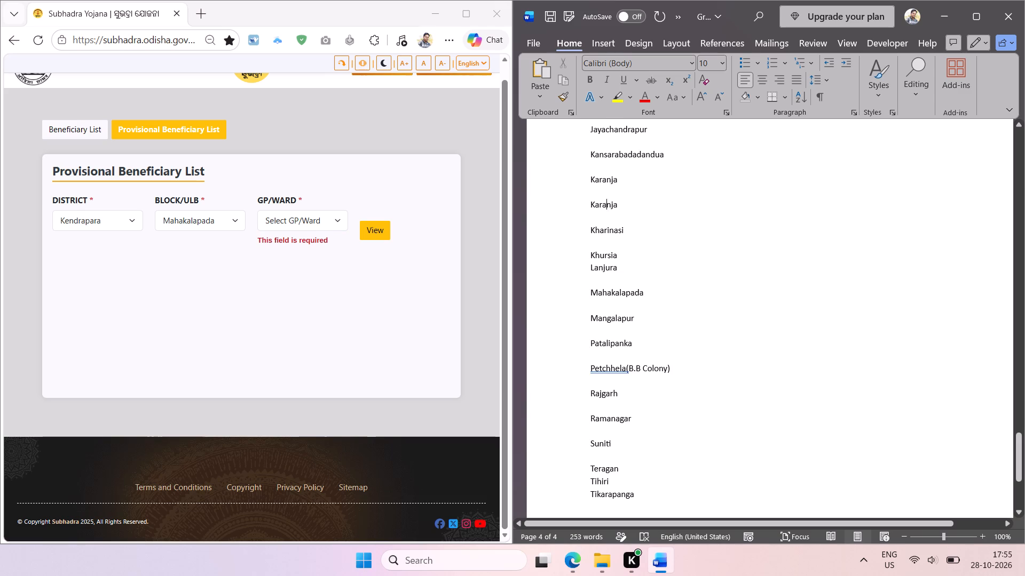
{"action": "key", "text": "BackSpace"}
Remove the blank lines between Petchhela(B.B Colony) and Teragan in the Mahakalapada list.
{"action": "left_click", "coordinate": [609, 444]}
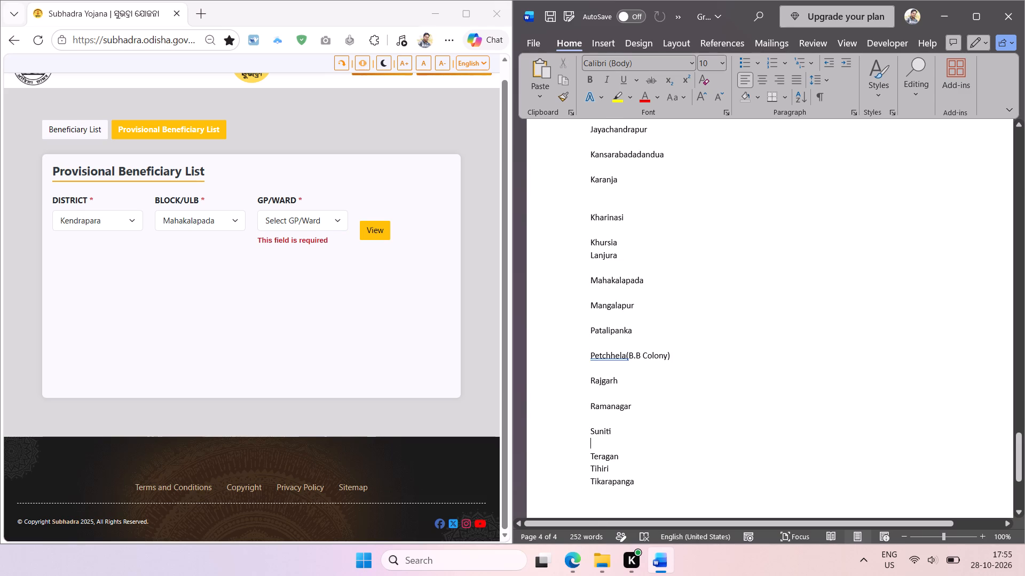
{"action": "key", "text": "BackSpace"}
{"action": "key", "text": "Up"}
{"action": "key", "text": "BackSpace"}
{"action": "key", "text": "Up"}
{"action": "key", "text": "BackSpace"}
{"action": "key", "text": "Up"}
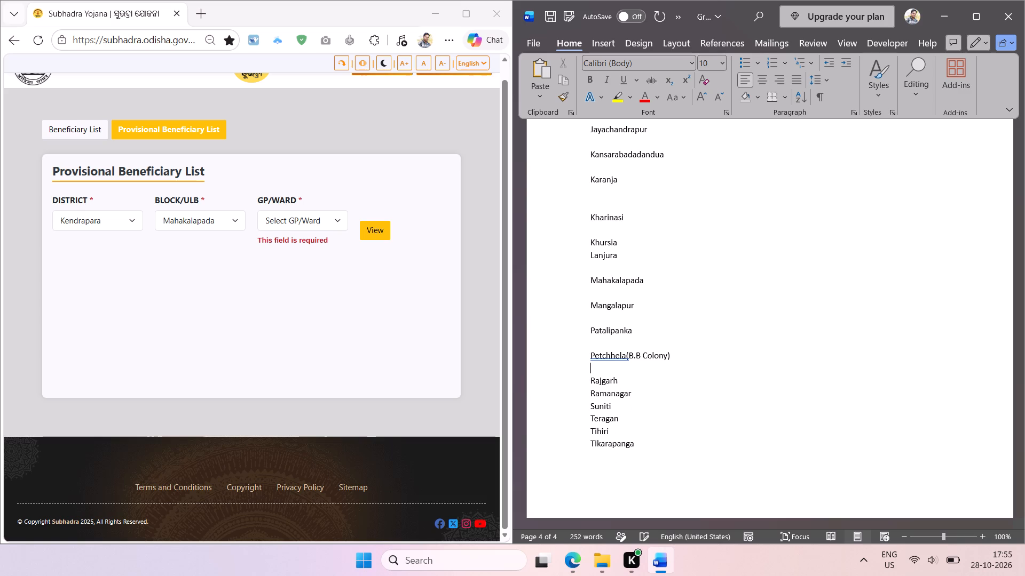
{"action": "key", "text": "BackSpace"}
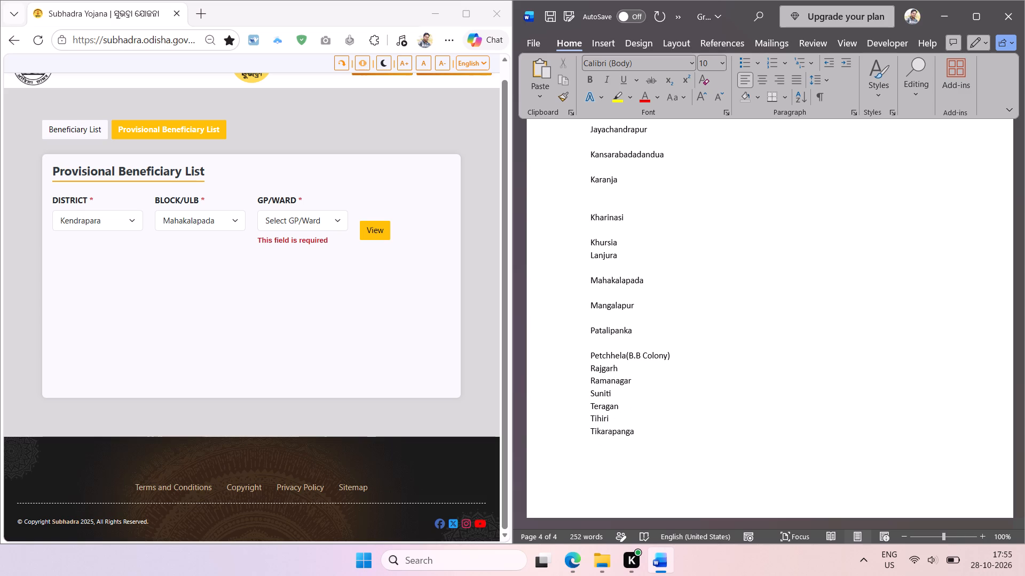
Insert a space before the opening bracket so the entry reads Petchhela (B.B Colony).
{"action": "key", "text": "Left"}
{"action": "key", "text": "Left"}
{"action": "key", "text": "Left"}
{"action": "key", "text": "Left"}
{"action": "key", "text": "Left"}
{"action": "key", "text": "Left"}
{"action": "key", "text": "Left"}
{"action": "key", "text": "Left"}
{"action": "key", "text": "Left"}
{"action": "key", "text": "Left"}
{"action": "key", "text": "Left"}
{"action": "key", "text": "Left"}
{"action": "key", "text": "space"}
Remove the blank lines between Kansarabadadandua and Petchhela (B.B Colony) in the Mahakalapada list.
{"action": "key", "text": "Up"}
{"action": "key", "text": "BackSpace"}
{"action": "key", "text": "Up"}
{"action": "key", "text": "BackSpace"}
{"action": "key", "text": "Up"}
{"action": "key", "text": "BackSpace"}
{"action": "key", "text": "Up"}
{"action": "key", "text": "BackSpace"}
{"action": "key", "text": "Up"}
{"action": "key", "text": "Up"}
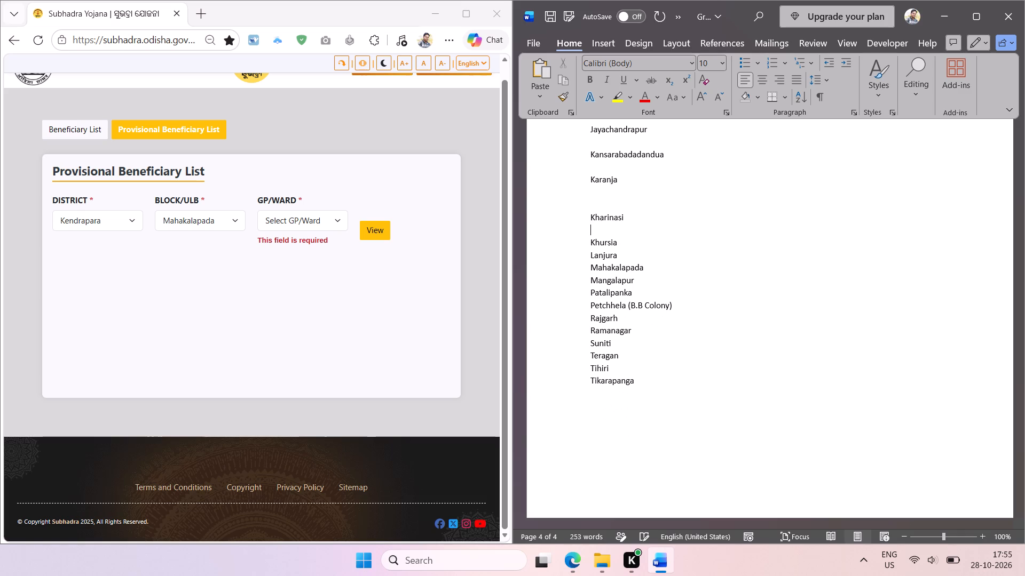
{"action": "key", "text": "BackSpace"}
{"action": "key", "text": "Up"}
{"action": "key", "text": "BackSpace"}
{"action": "key", "text": "Up"}
{"action": "key", "text": "Down"}
{"action": "key", "text": "BackSpace"}
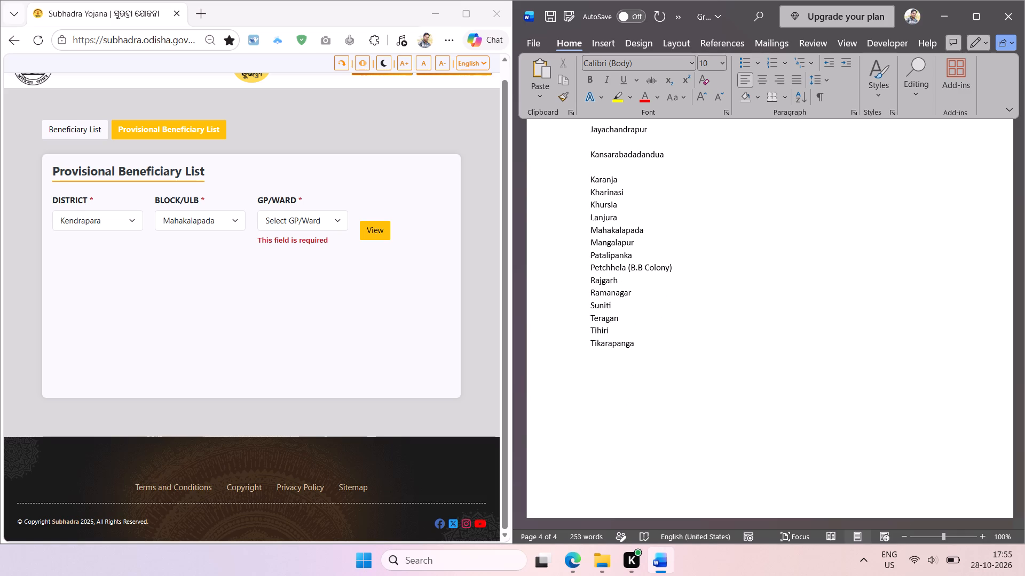
{"action": "key", "text": "Up"}
{"action": "key", "text": "BackSpace"}
Remove the blank lines between Gadaromita and Kansarabadadandua in the Mahakalapada list.
{"action": "scroll", "coordinate": [609, 444], "scroll_direction": "up", "scroll_amount": 1}
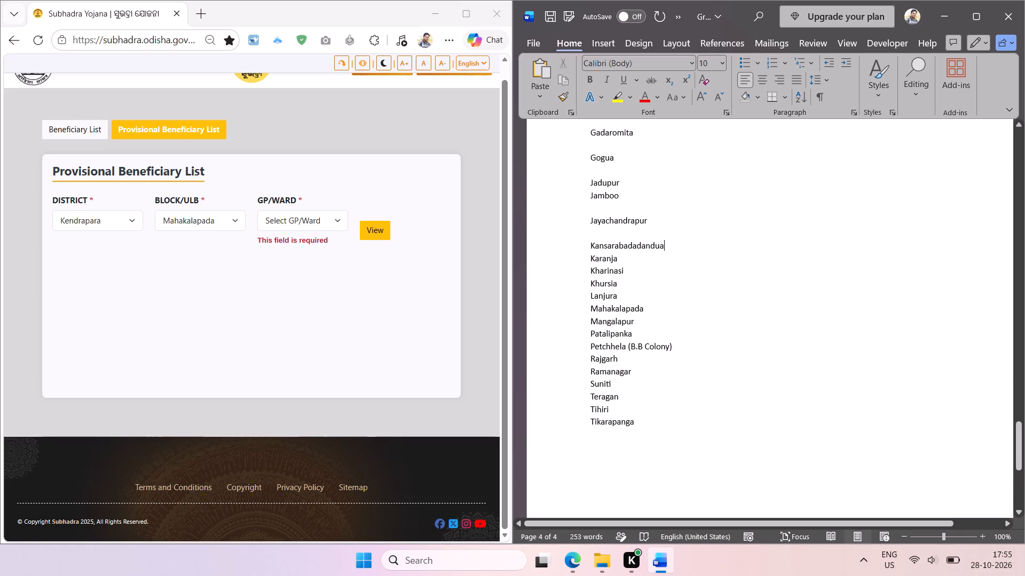
{"action": "key", "text": "Up"}
{"action": "key", "text": "BackSpace"}
{"action": "key", "text": "Up"}
{"action": "key", "text": "BackSpace"}
{"action": "key", "text": "Up"}
{"action": "key", "text": "Up"}
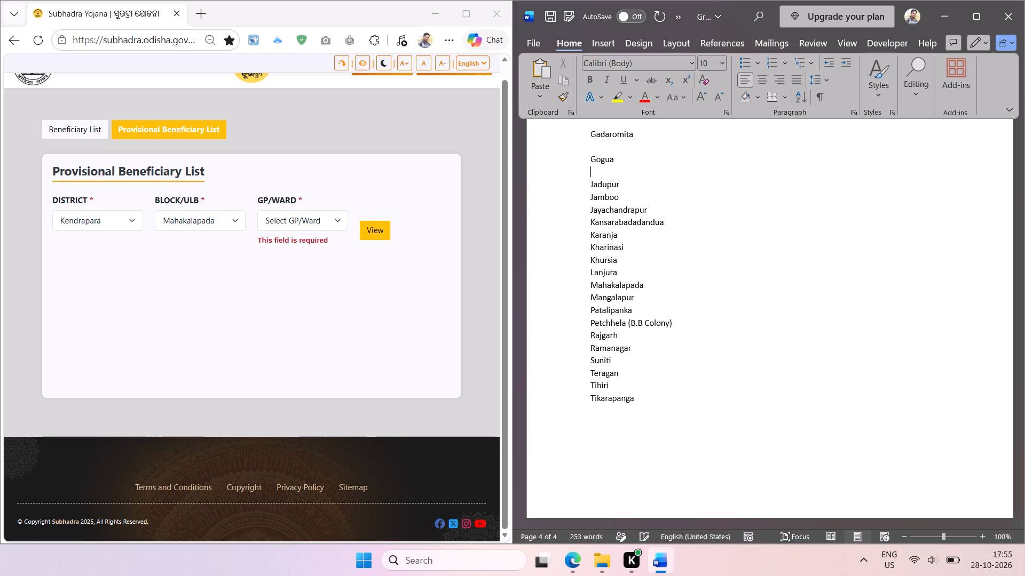
{"action": "key", "text": "BackSpace"}
{"action": "key", "text": "Up"}
{"action": "key", "text": "BackSpace"}
Remove the blank lines between Barakandha and Deulapada in the Mahakalapada list.
{"action": "scroll", "coordinate": [609, 444], "scroll_direction": "up", "scroll_amount": 1}
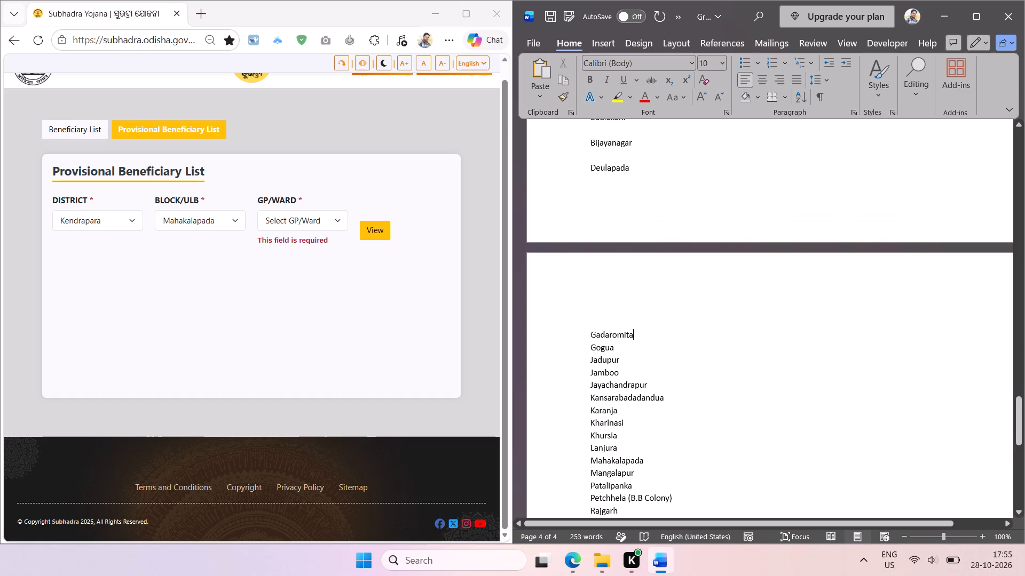
{"action": "scroll", "coordinate": [609, 444], "scroll_direction": "up", "scroll_amount": 1}
{"action": "key", "text": "Up"}
{"action": "key", "text": "Up"}
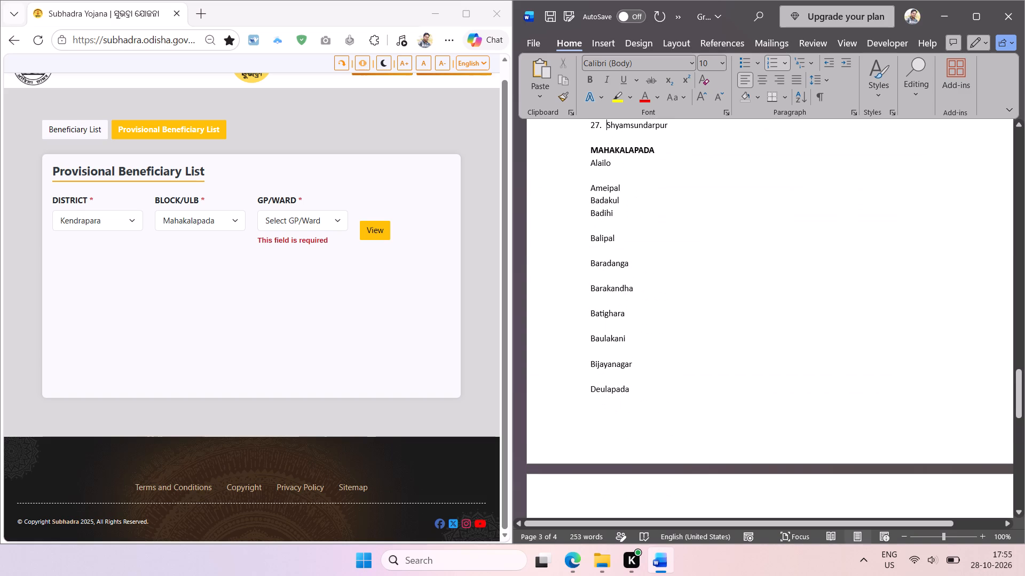
{"action": "left_click", "coordinate": [625, 378]}
{"action": "key", "text": "BackSpace"}
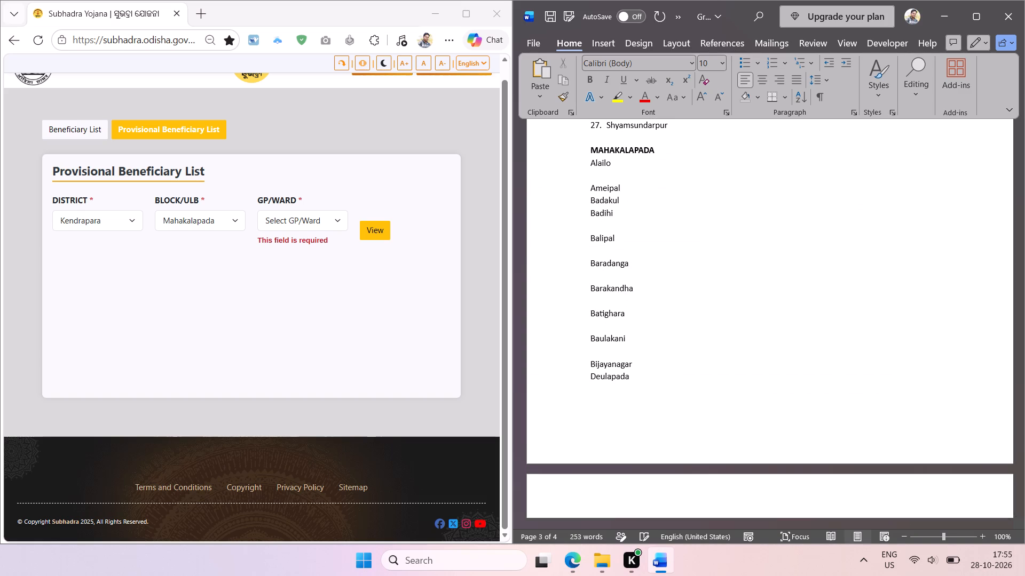
{"action": "key", "text": "Up"}
{"action": "key", "text": "BackSpace"}
{"action": "key", "text": "Up"}
{"action": "key", "text": "BackSpace"}
{"action": "key", "text": "Up"}
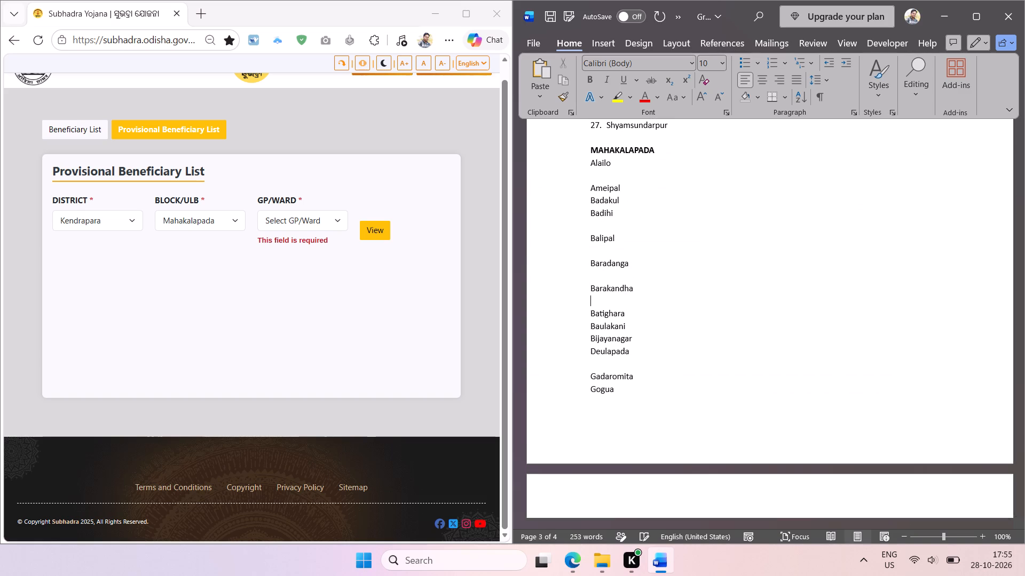
{"action": "key", "text": "BackSpace"}
Remove the blank lines between Alailo and Barakandha in the Mahakalapada list.
{"action": "key", "text": "Up"}
{"action": "key", "text": "BackSpace"}
{"action": "key", "text": "Up"}
{"action": "key", "text": "BackSpace"}
{"action": "key", "text": "Up"}
{"action": "key", "text": "BackSpace"}
{"action": "key", "text": "Up"}
{"action": "key", "text": "Up"}
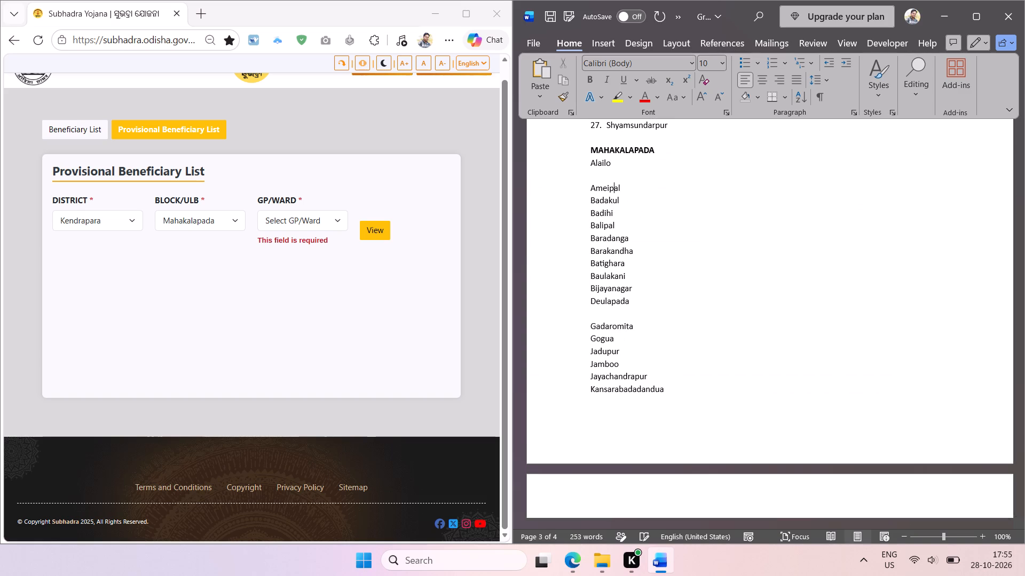
{"action": "key", "text": "Up"}
{"action": "key", "text": "BackSpace"}
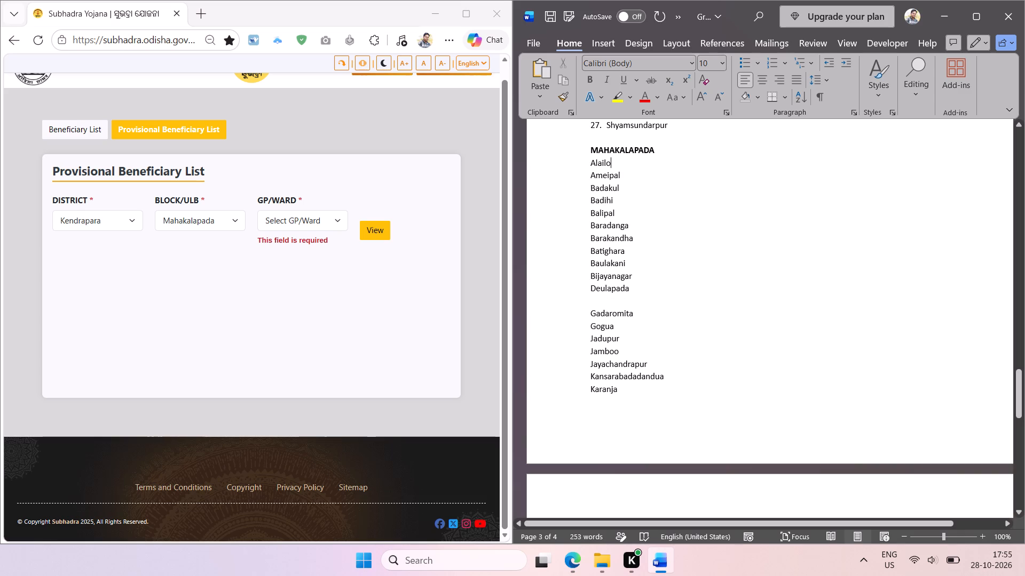
Remove the blank line between Deulapada and Gadaromita in the Mahakalapada list.
{"action": "left_click", "coordinate": [598, 302]}
{"action": "key", "text": "BackSpace"}
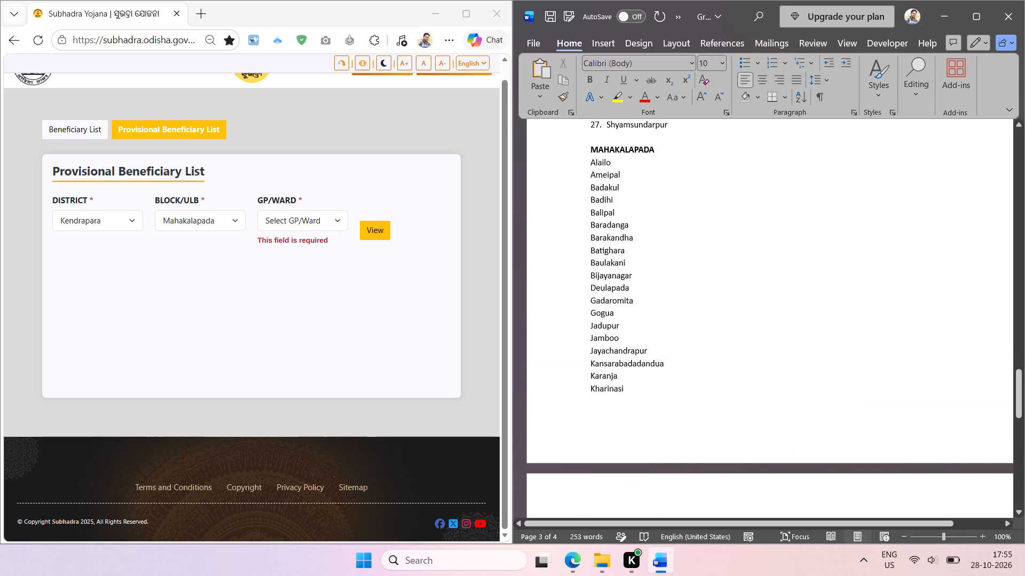
Insert a page break before the MAHAKALAPADA heading.
{"action": "left_click", "coordinate": [590, 148]}
{"action": "key", "text": "ctrl+Return"}
Sort the Mahakalapada names from Alailo to Tikarapanga as text paragraphs in ascending order, with no header row.
{"action": "scroll", "coordinate": [693, 215], "scroll_direction": "down", "scroll_amount": 1}
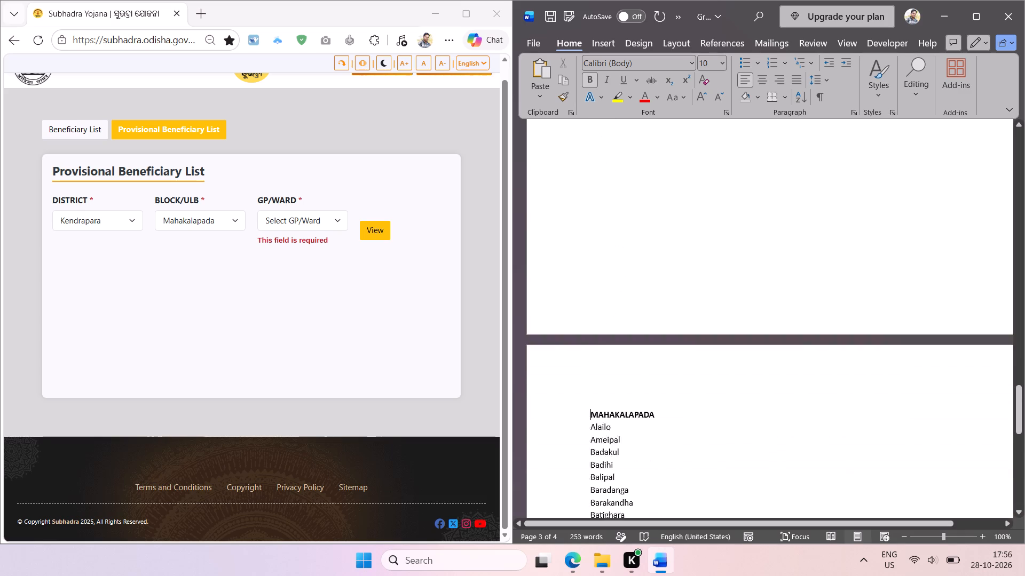
{"action": "scroll", "coordinate": [687, 241], "scroll_direction": "down", "scroll_amount": 3}
{"action": "left_click", "coordinate": [592, 138]}
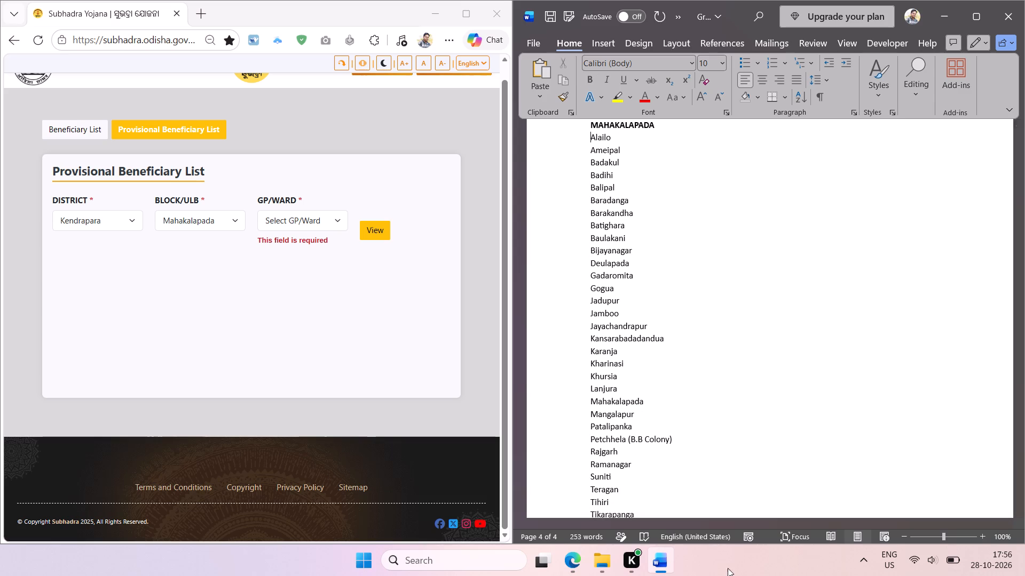
{"action": "scroll", "coordinate": [636, 249], "scroll_direction": "down", "scroll_amount": 1}
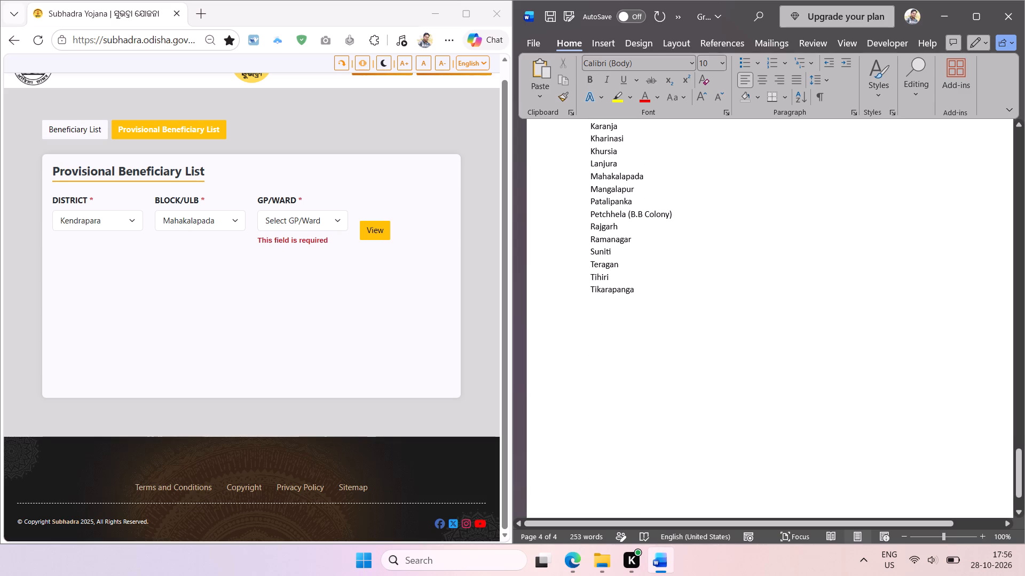
{"action": "left_click", "coordinate": [637, 293], "text": "shift"}
{"action": "left_click", "coordinate": [797, 96]}
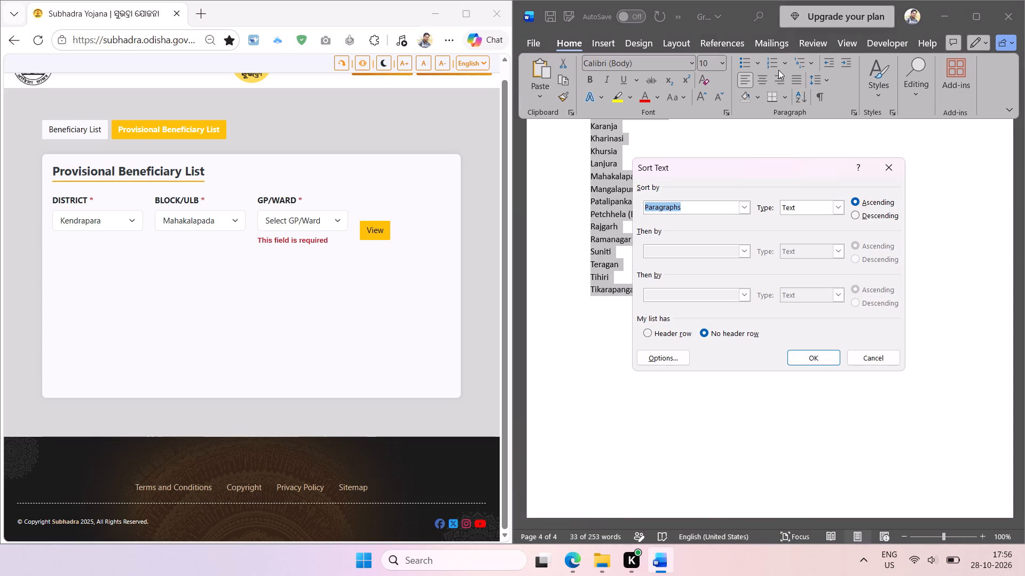
{"action": "left_click", "coordinate": [772, 64]}
{"action": "key", "text": "Return"}
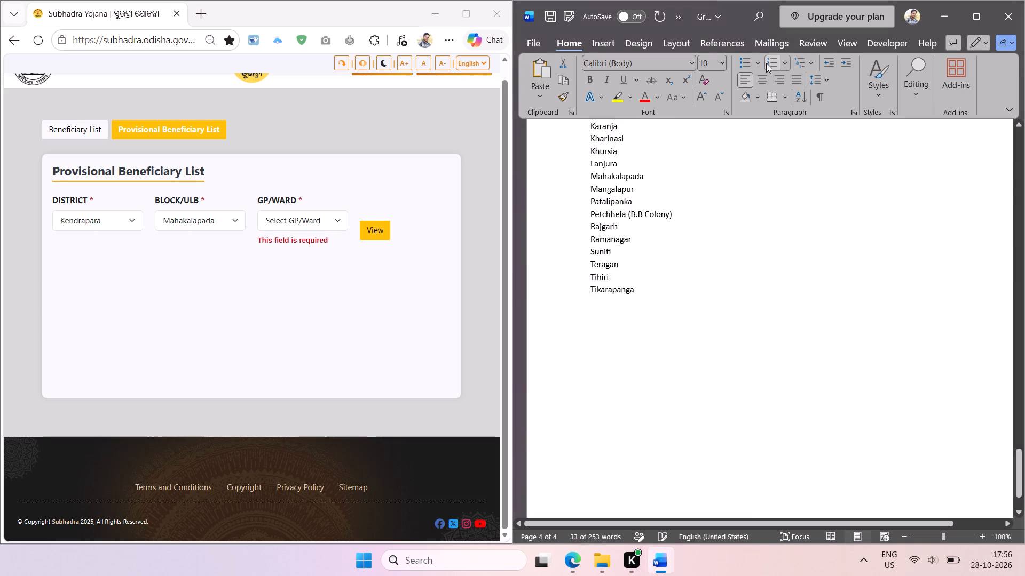
Number the selected Mahakalapada names and reduce the list's indent to line its numbers up with the heading.
{"action": "left_click", "coordinate": [766, 63]}
{"action": "double_click", "coordinate": [826, 64]}
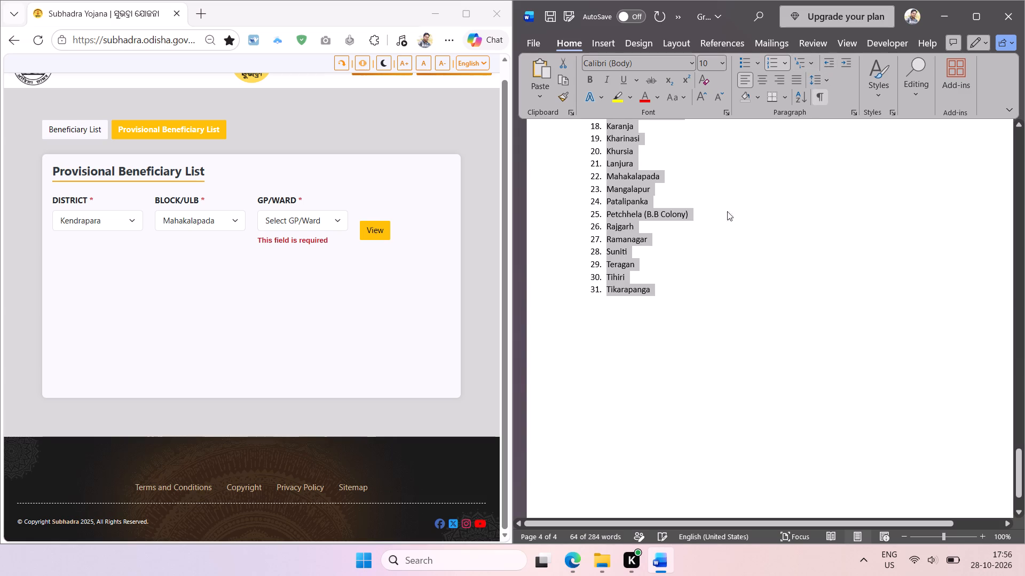
{"action": "left_click", "coordinate": [721, 215]}
Copy the MAHAKALAPADA heading below Tikarapanga as an unnumbered line, leaving one blank line above it.
{"action": "scroll", "coordinate": [697, 317], "scroll_direction": "up", "scroll_amount": 3}
{"action": "double_click", "coordinate": [647, 198]}
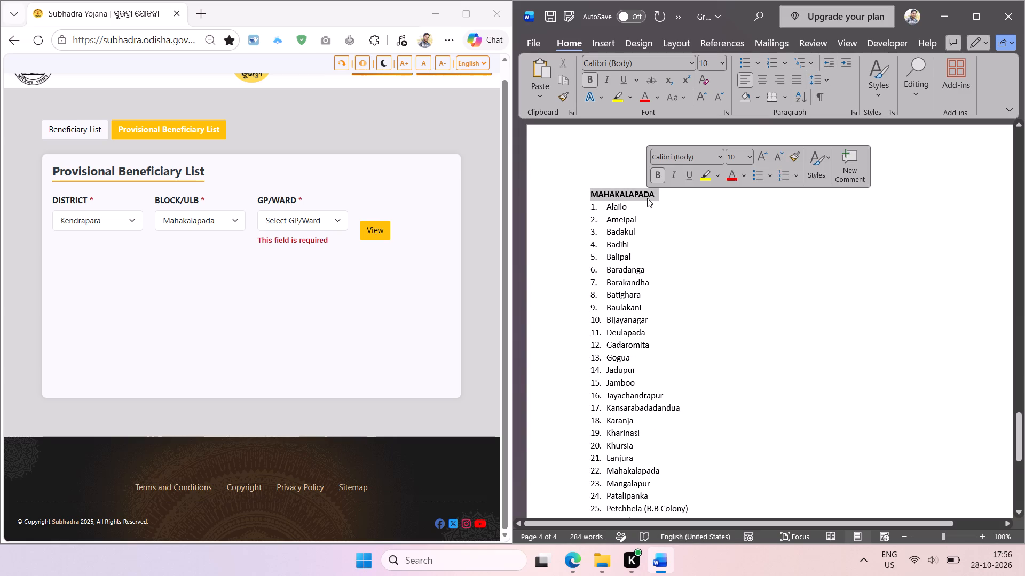
{"action": "key", "text": "ctrl+c"}
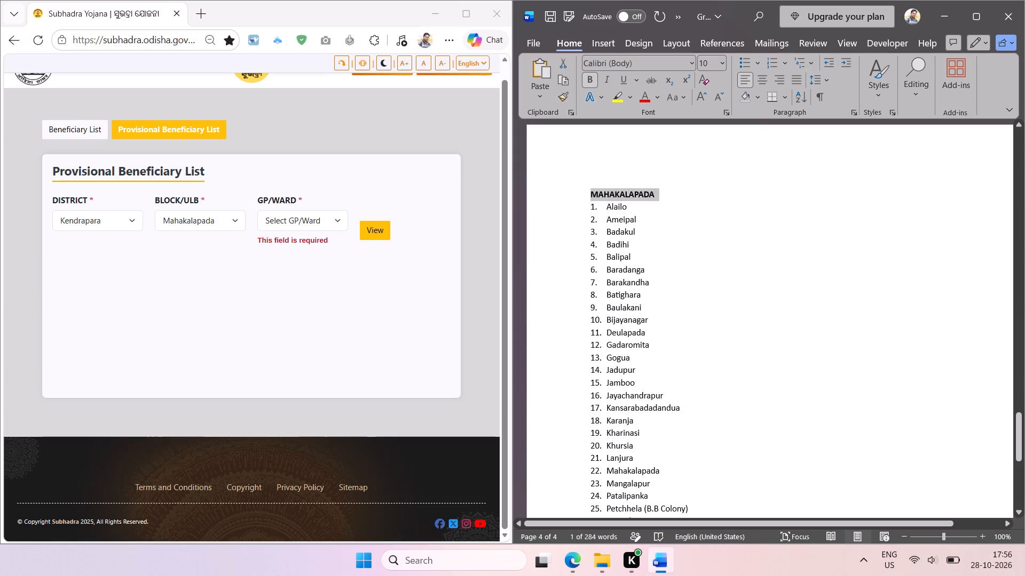
{"action": "scroll", "coordinate": [715, 398], "scroll_direction": "down", "scroll_amount": 2}
{"action": "left_click", "coordinate": [670, 379]}
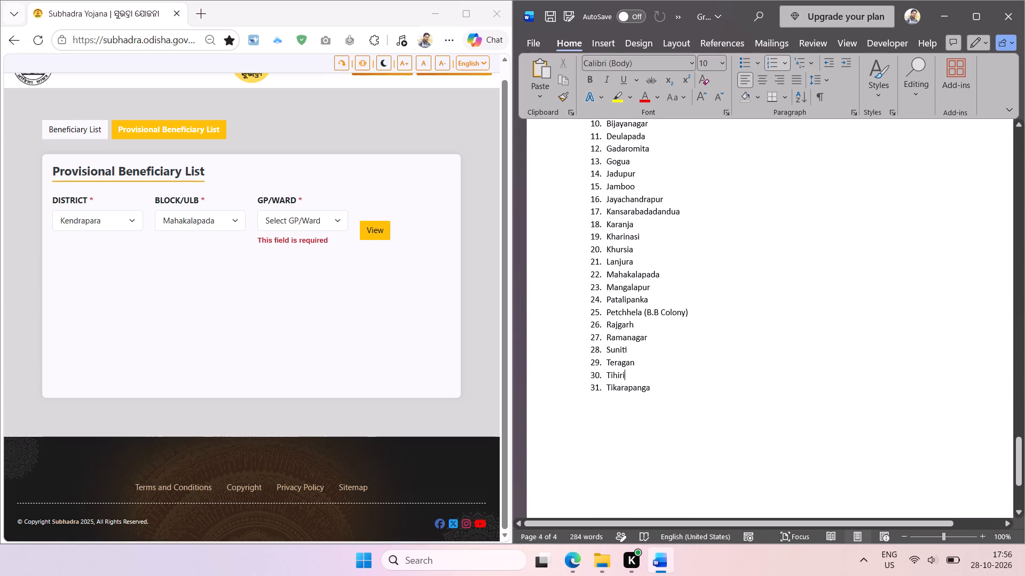
{"action": "left_click", "coordinate": [668, 391]}
{"action": "key", "text": "Return"}
{"action": "key", "text": "Return"}
{"action": "key", "text": "Return"}
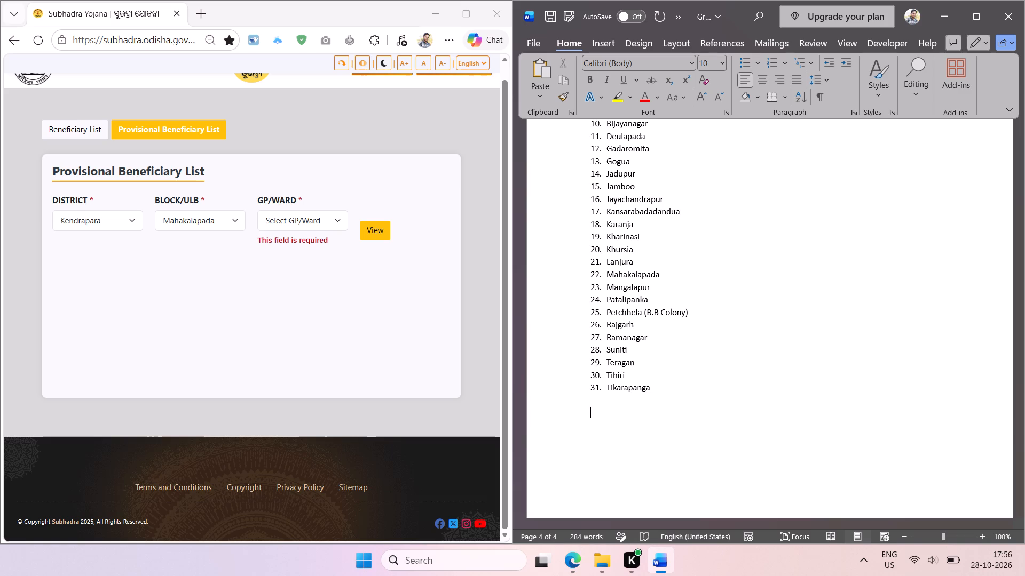
{"action": "key", "text": "ctrl+v"}
Switch to the Subhadra Yojana page and choose Marsaghai as the block for Kendrapara district.
{"action": "scroll", "coordinate": [673, 396], "scroll_direction": "down", "scroll_amount": 2}
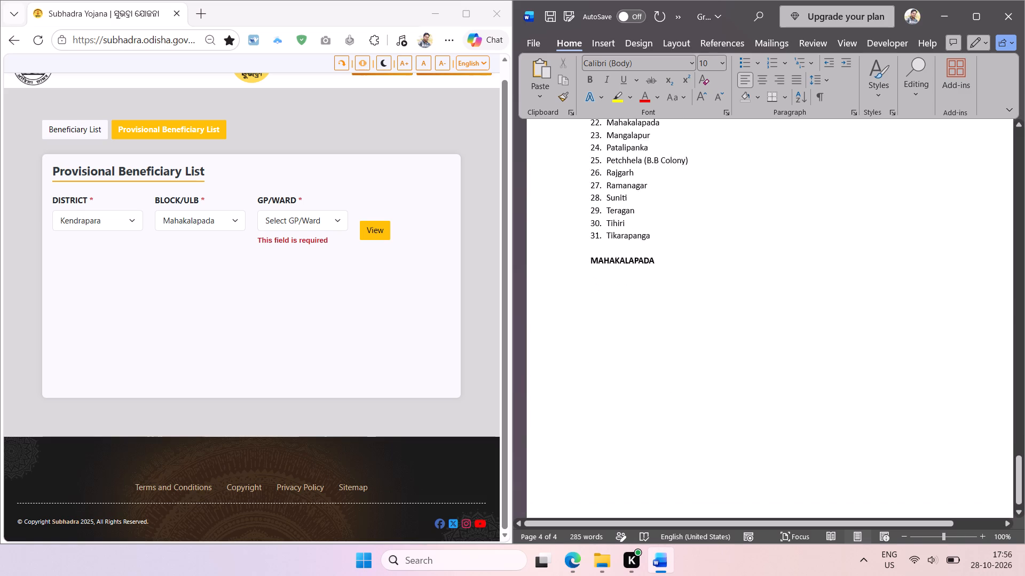
{"action": "scroll", "coordinate": [670, 381], "scroll_direction": "down", "scroll_amount": 1}
{"action": "left_click", "coordinate": [200, 221]}
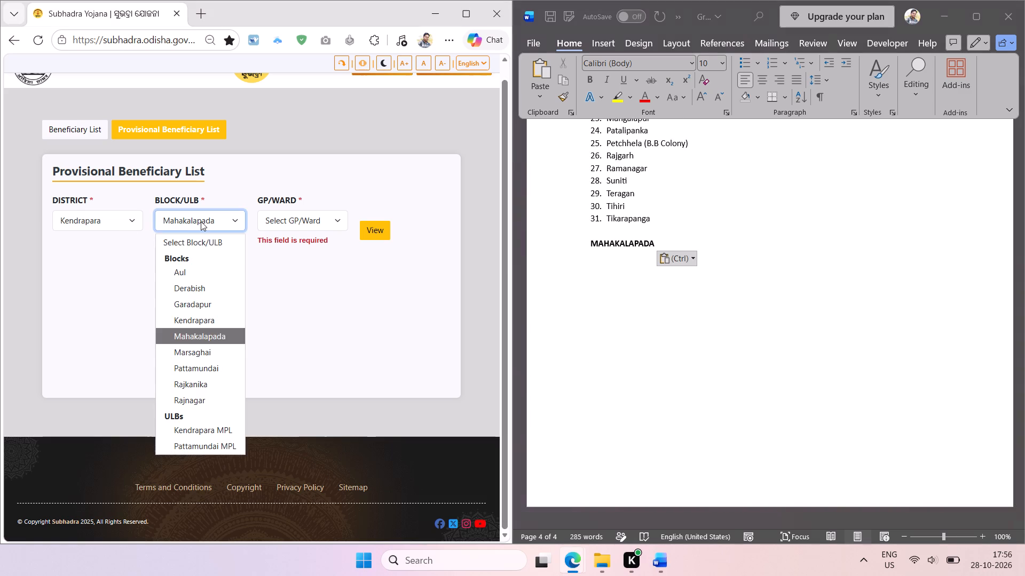
{"action": "left_click", "coordinate": [209, 350]}
{"action": "left_click", "coordinate": [228, 284]}
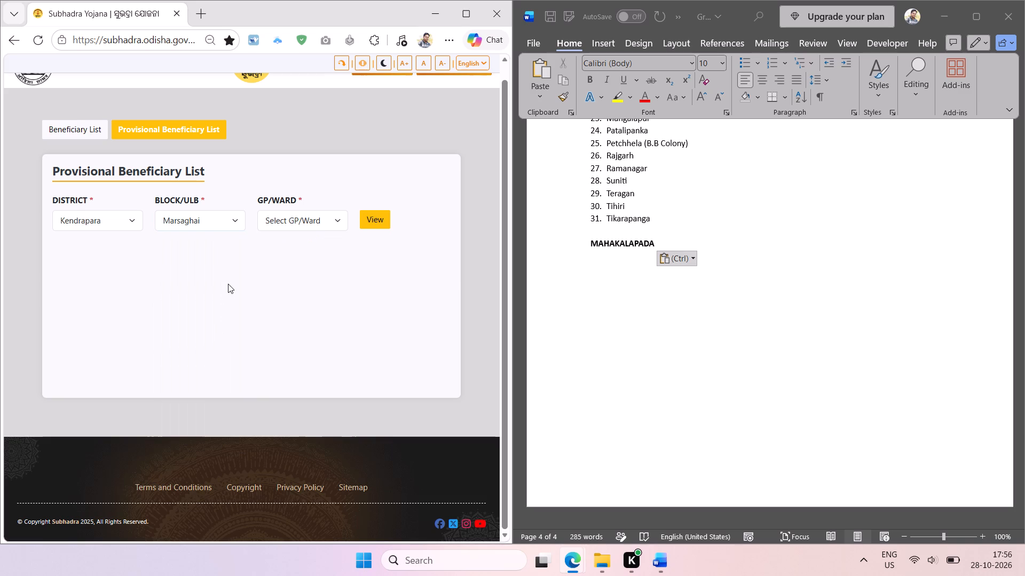
Extract the block name Marsaghai from the web page as text and paste it over the copied MAHAKALAPADA heading in Word.
{"action": "key", "text": "shift+super+t"}
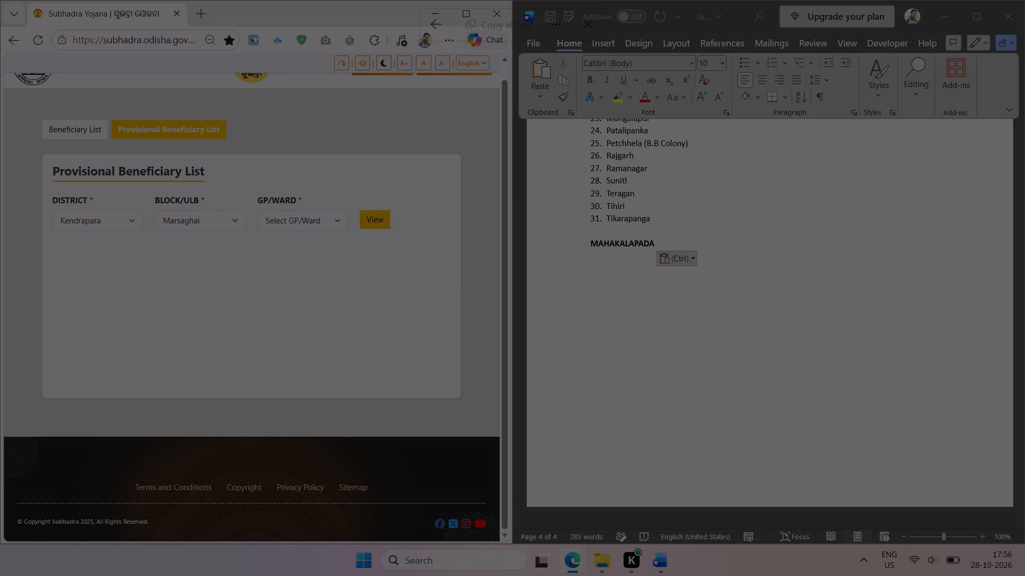
{"action": "left_click_drag", "start_coordinate": [159, 211], "coordinate": [211, 241]}
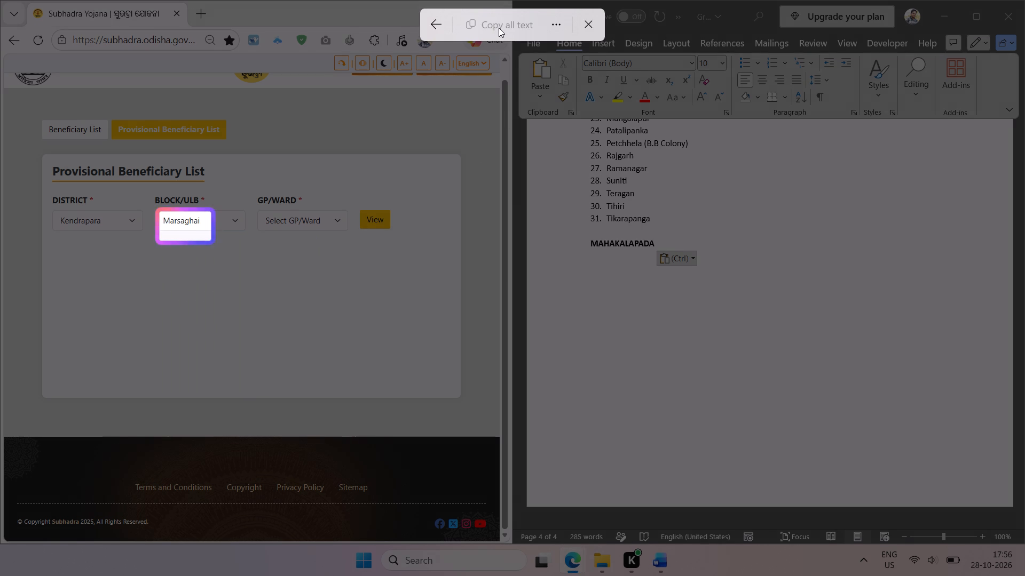
{"action": "left_click", "coordinate": [498, 18]}
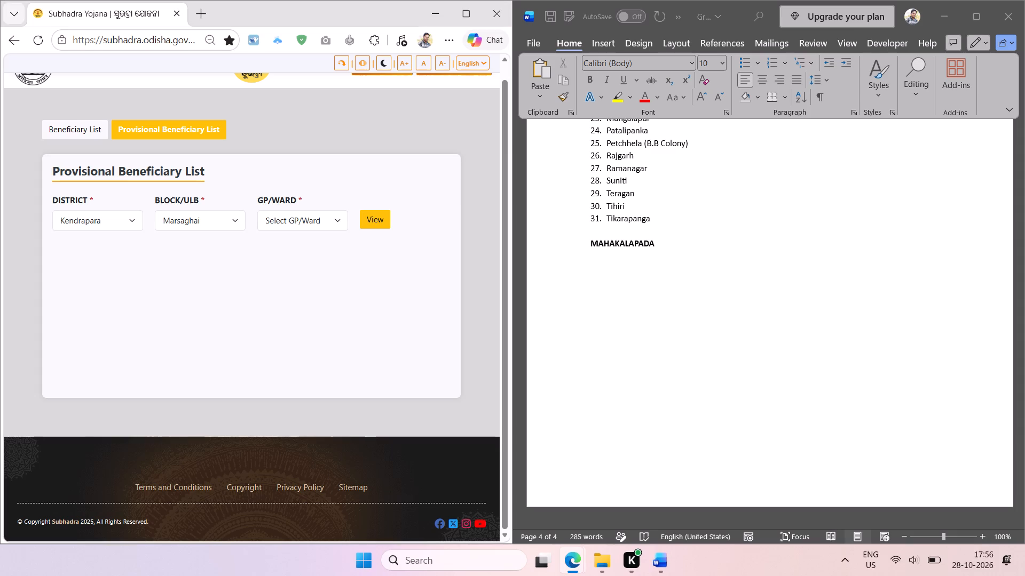
{"action": "left_click", "coordinate": [637, 236]}
{"action": "double_click", "coordinate": [625, 240]}
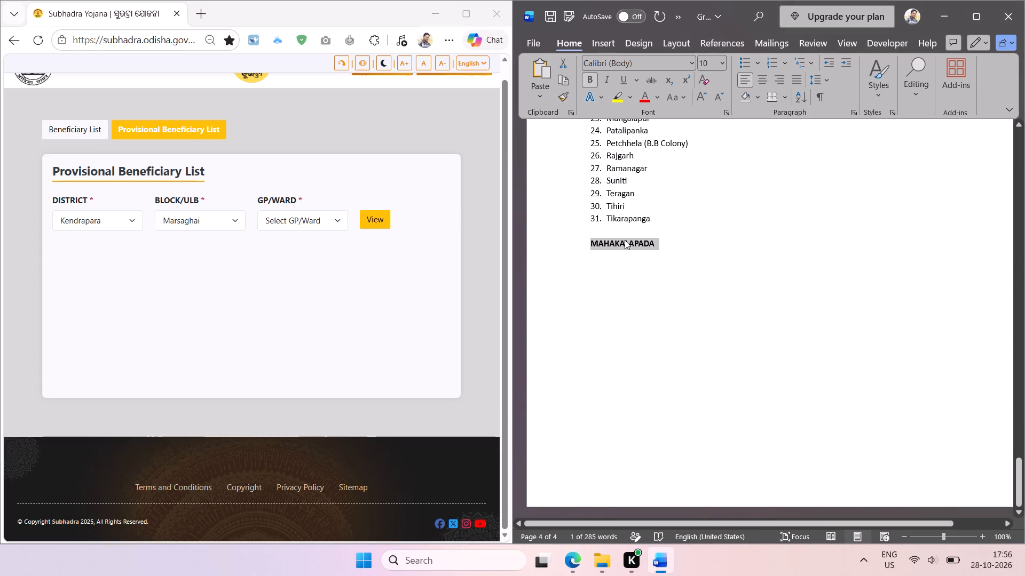
{"action": "key", "text": "ctrl+v"}
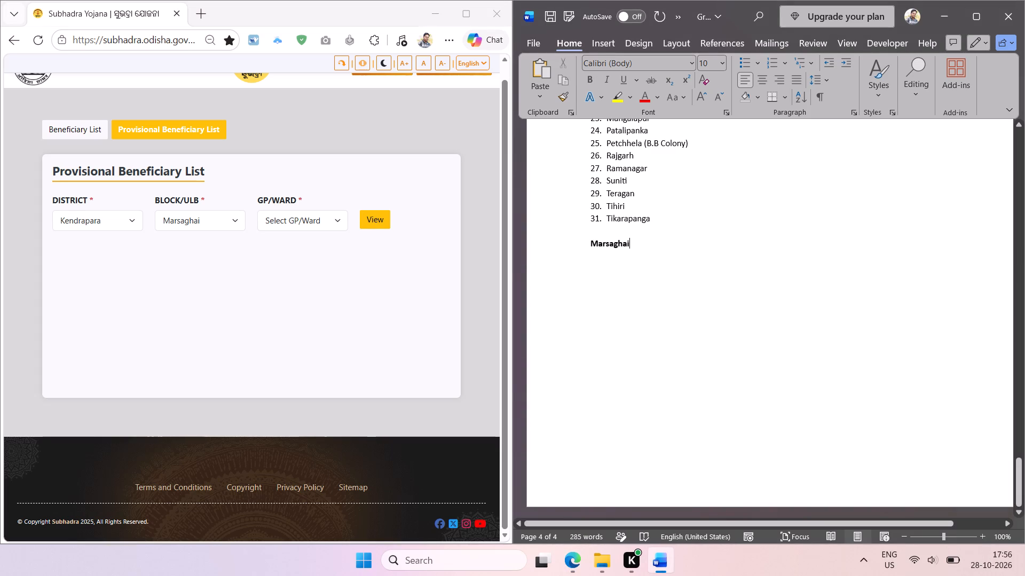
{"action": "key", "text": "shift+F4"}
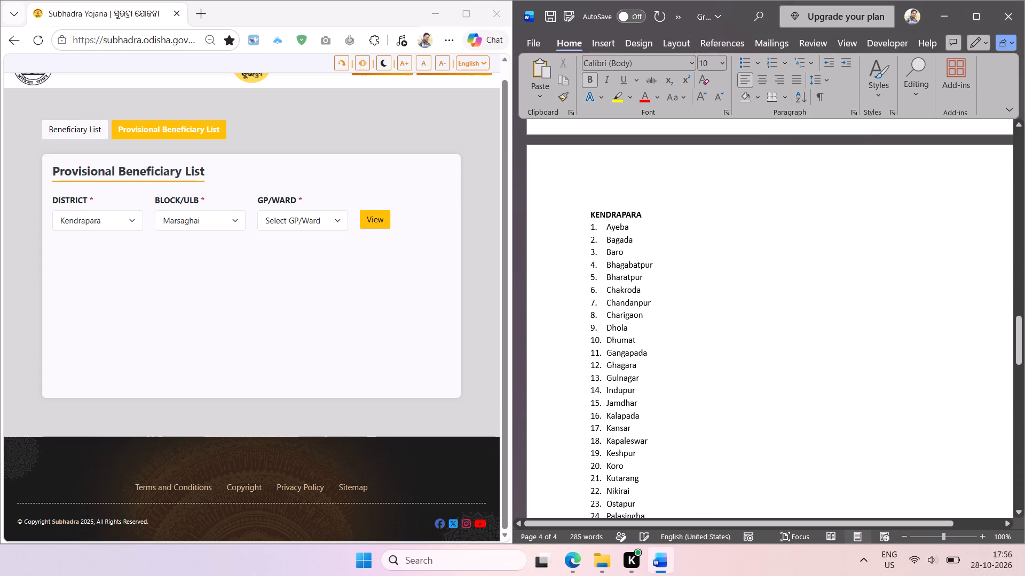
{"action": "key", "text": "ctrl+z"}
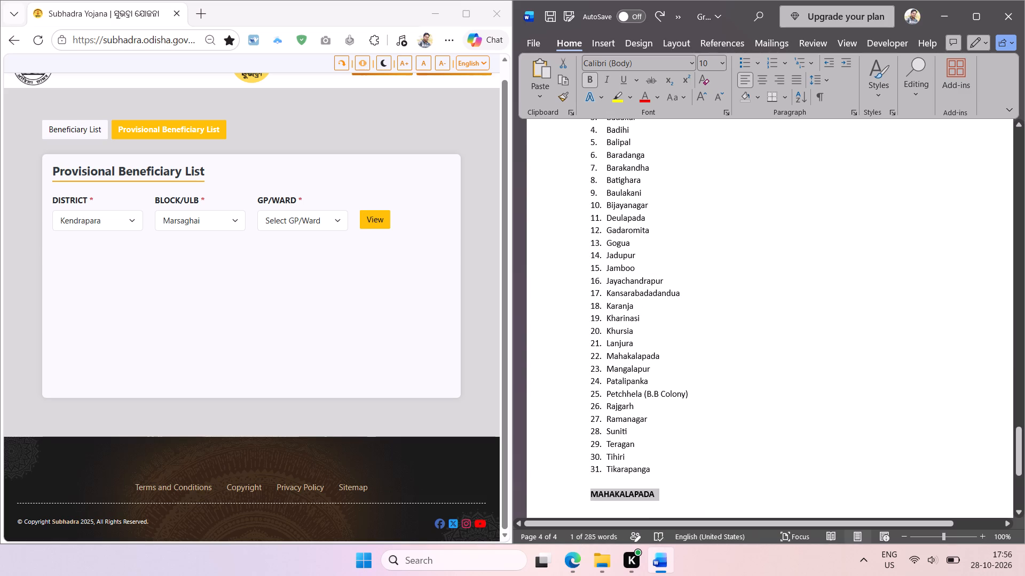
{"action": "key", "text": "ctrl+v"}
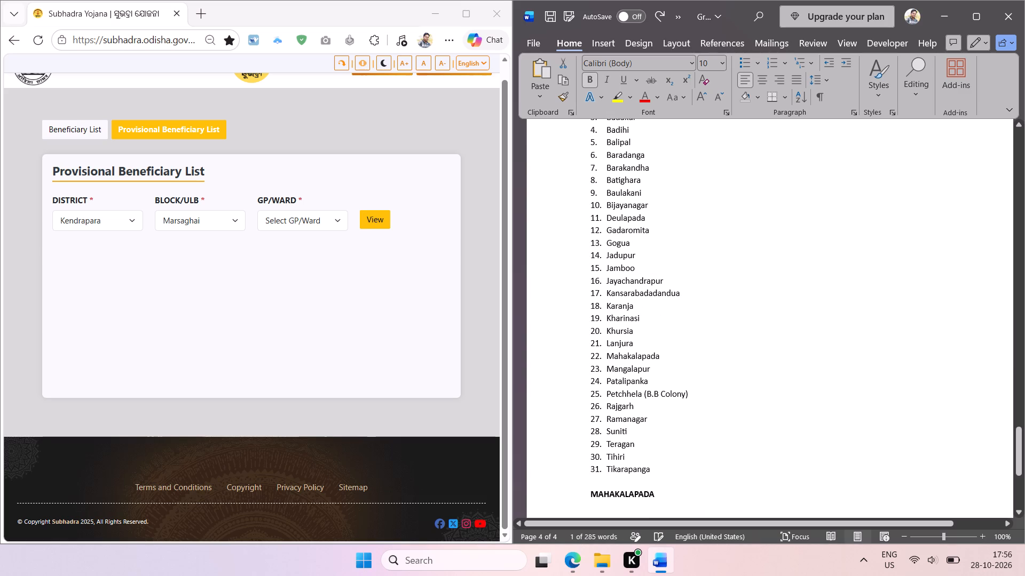
Change the new Marsaghai heading to uppercase.
{"action": "scroll", "coordinate": [684, 329], "scroll_direction": "down", "scroll_amount": 1}
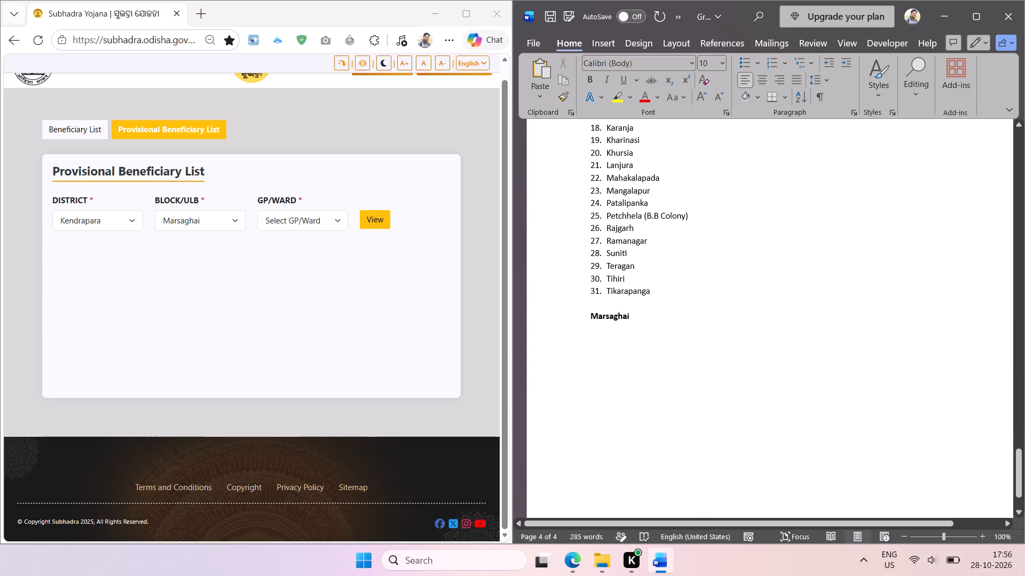
{"action": "key", "text": "shift+F3"}
Review the block headings and gram panchayat lists in the Kendrapara Word document alongside the website's block list.
{"action": "scroll", "coordinate": [645, 153], "scroll_direction": "up", "scroll_amount": 2}
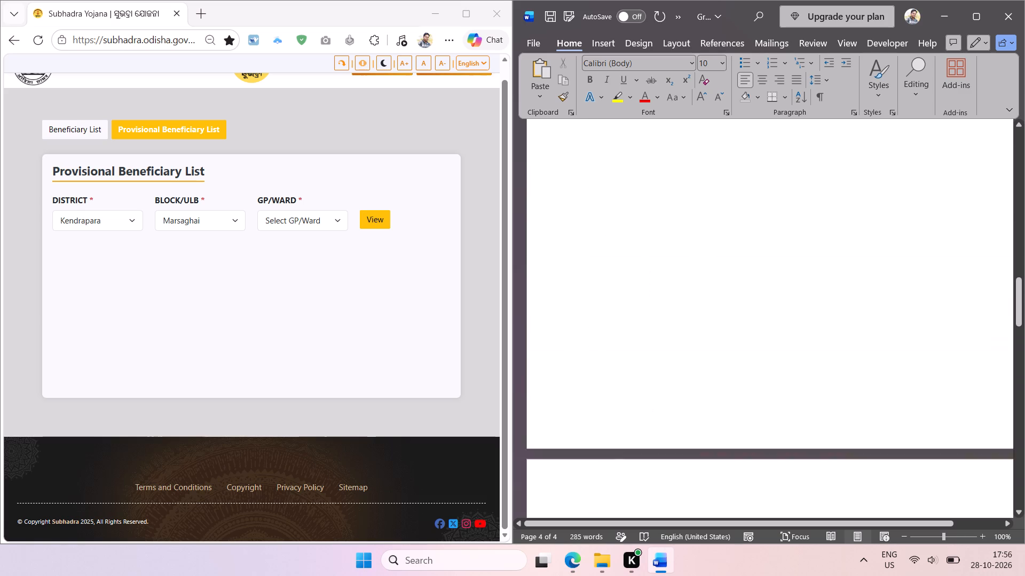
{"action": "scroll", "coordinate": [667, 262], "scroll_direction": "up", "scroll_amount": 2}
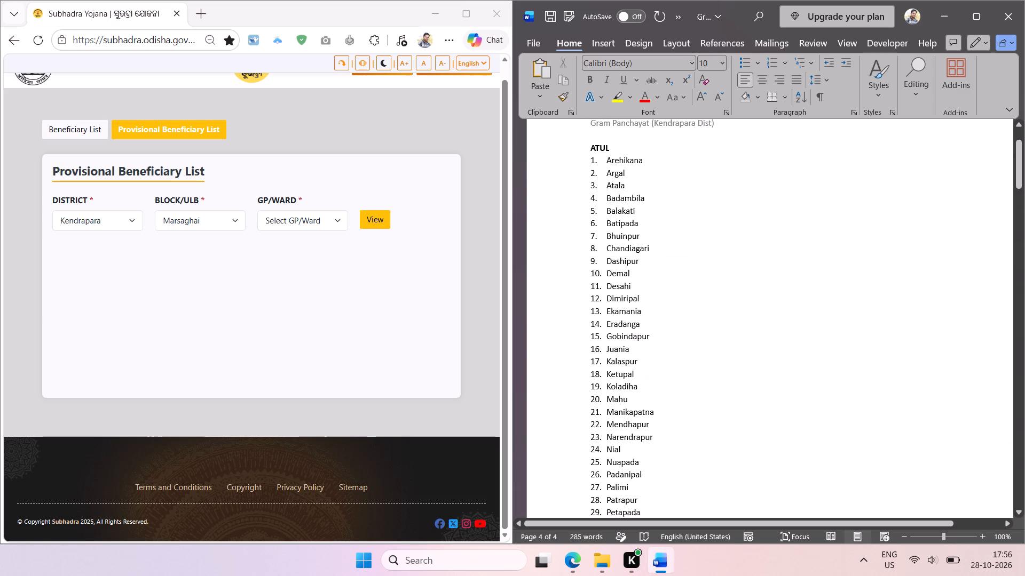
{"action": "scroll", "coordinate": [666, 259], "scroll_direction": "up", "scroll_amount": 1}
{"action": "scroll", "coordinate": [656, 243], "scroll_direction": "down", "scroll_amount": 9}
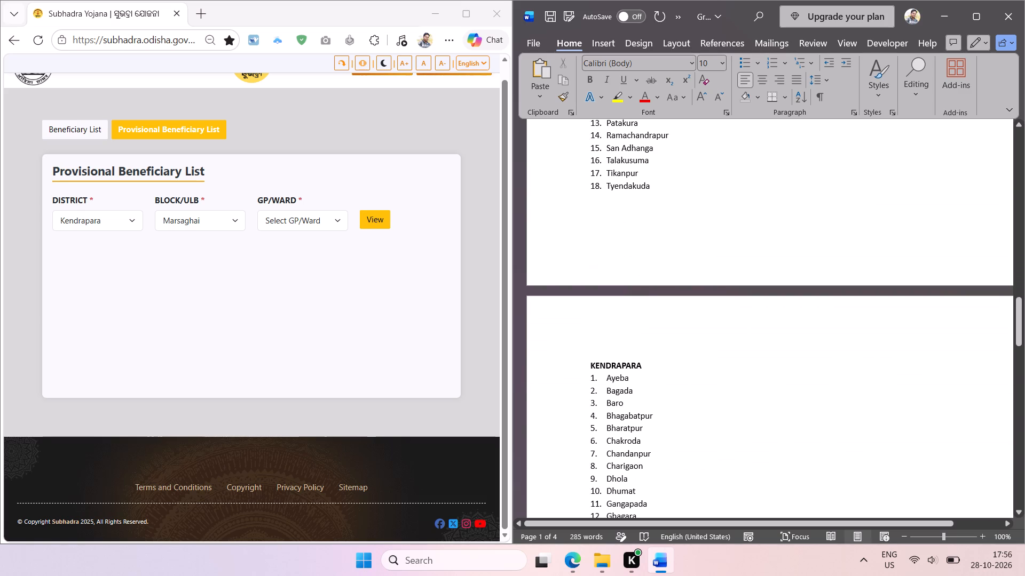
{"action": "scroll", "coordinate": [656, 243], "scroll_direction": "down", "scroll_amount": 4}
{"action": "scroll", "coordinate": [656, 243], "scroll_direction": "up", "scroll_amount": 1}
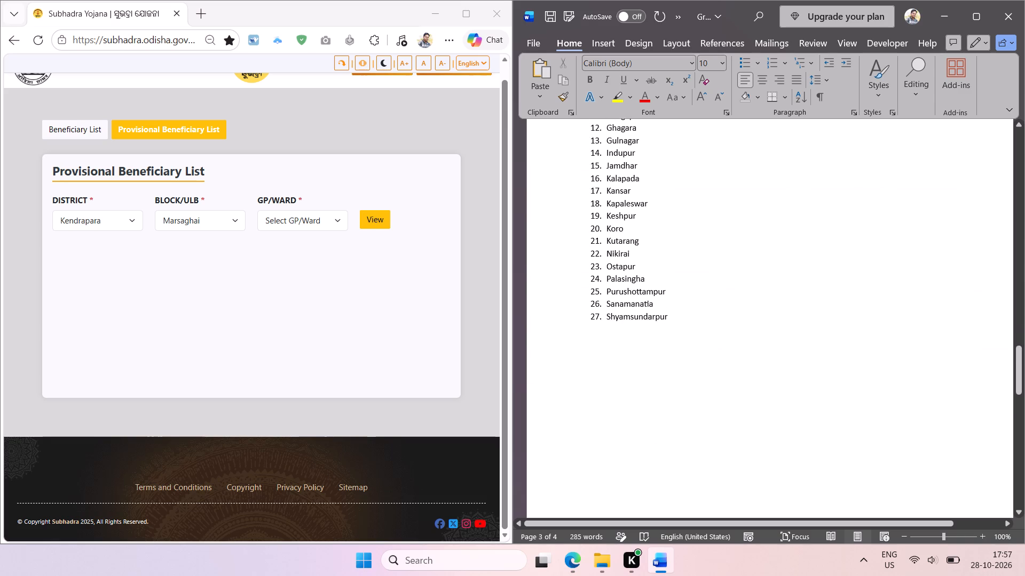
{"action": "scroll", "coordinate": [656, 243], "scroll_direction": "up", "scroll_amount": 1}
{"action": "scroll", "coordinate": [656, 245], "scroll_direction": "down", "scroll_amount": 3}
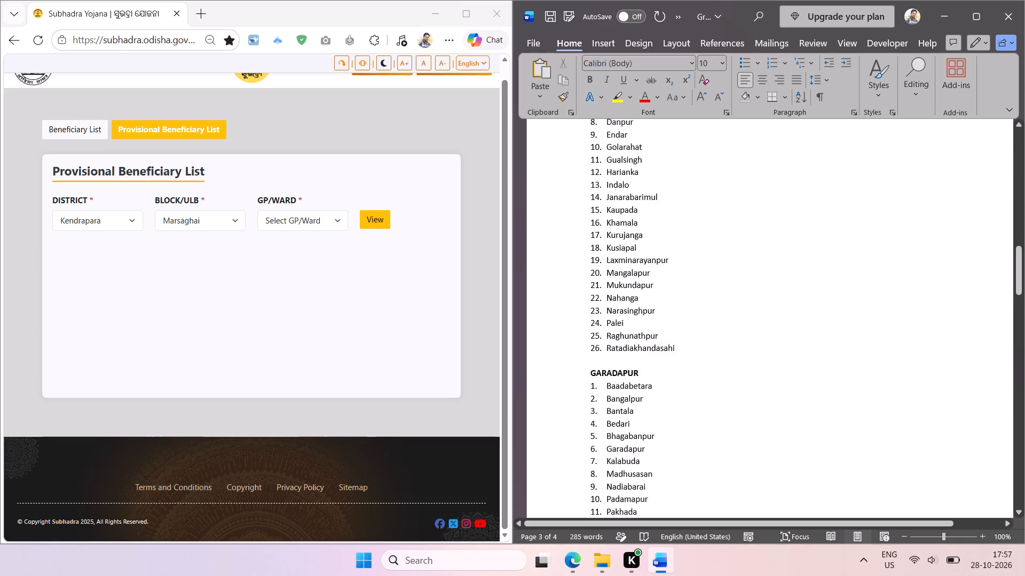
{"action": "scroll", "coordinate": [656, 245], "scroll_direction": "down", "scroll_amount": 3}
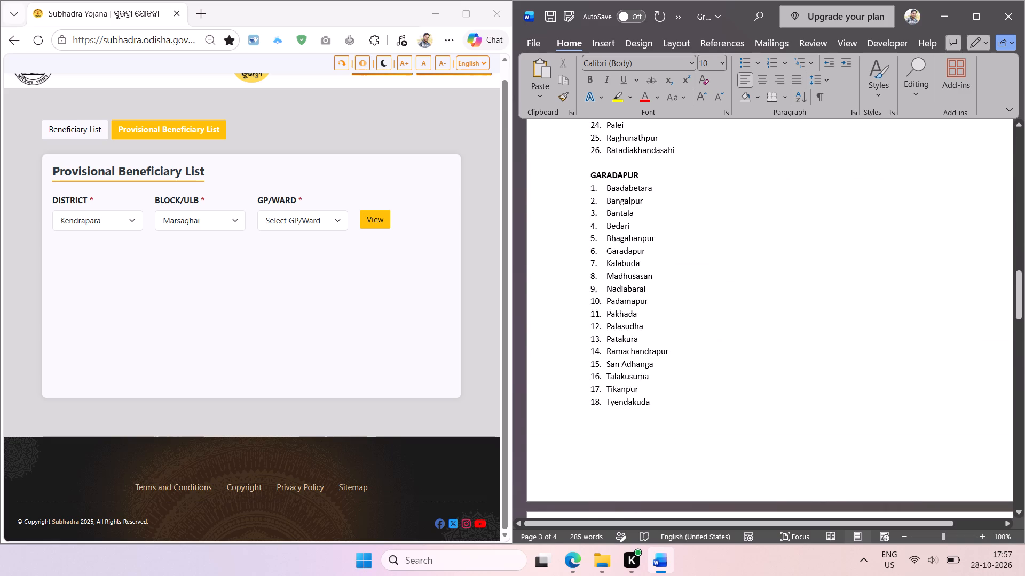
{"action": "scroll", "coordinate": [652, 279], "scroll_direction": "down", "scroll_amount": 6}
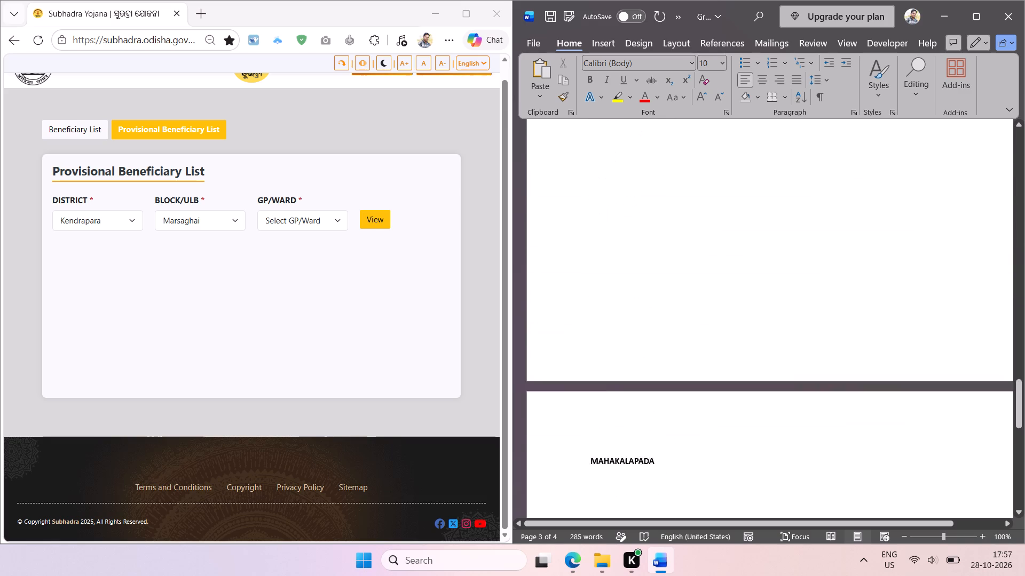
{"action": "scroll", "coordinate": [676, 293], "scroll_direction": "down", "scroll_amount": 1}
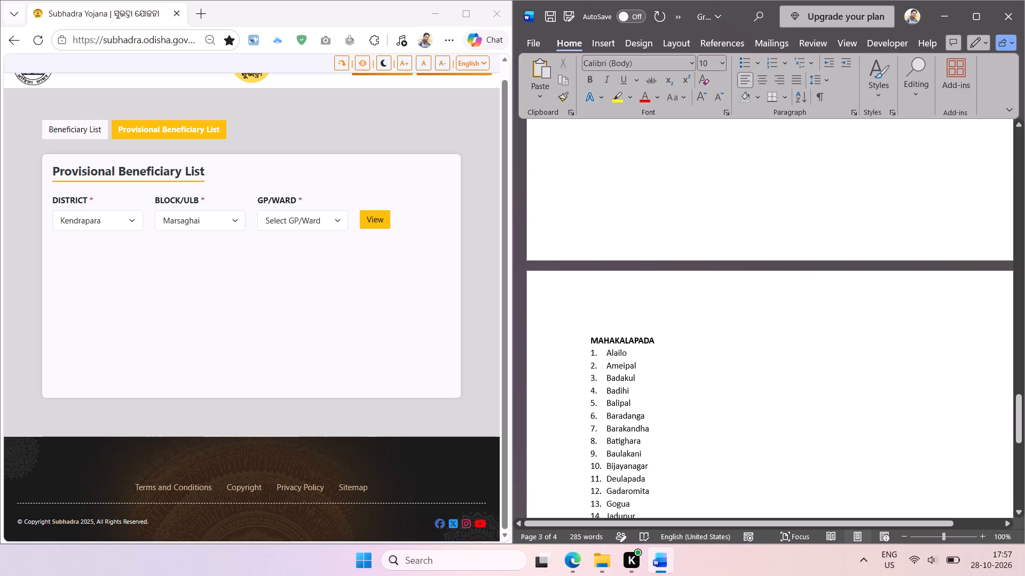
{"action": "left_click", "coordinate": [235, 220]}
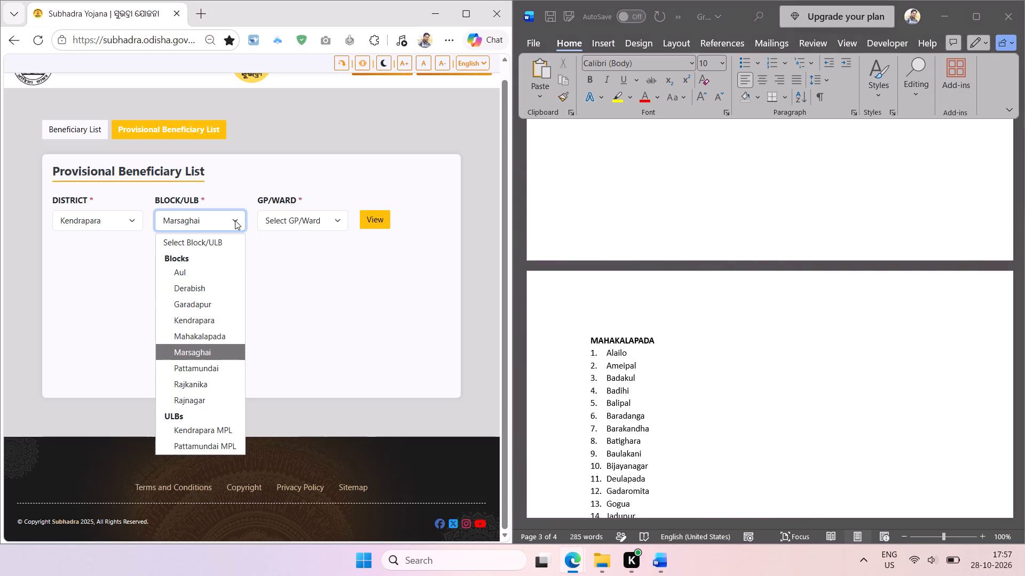
{"action": "left_click", "coordinate": [235, 220]}
{"action": "scroll", "coordinate": [617, 438], "scroll_direction": "down", "scroll_amount": 4}
{"action": "scroll", "coordinate": [590, 368], "scroll_direction": "down", "scroll_amount": 1}
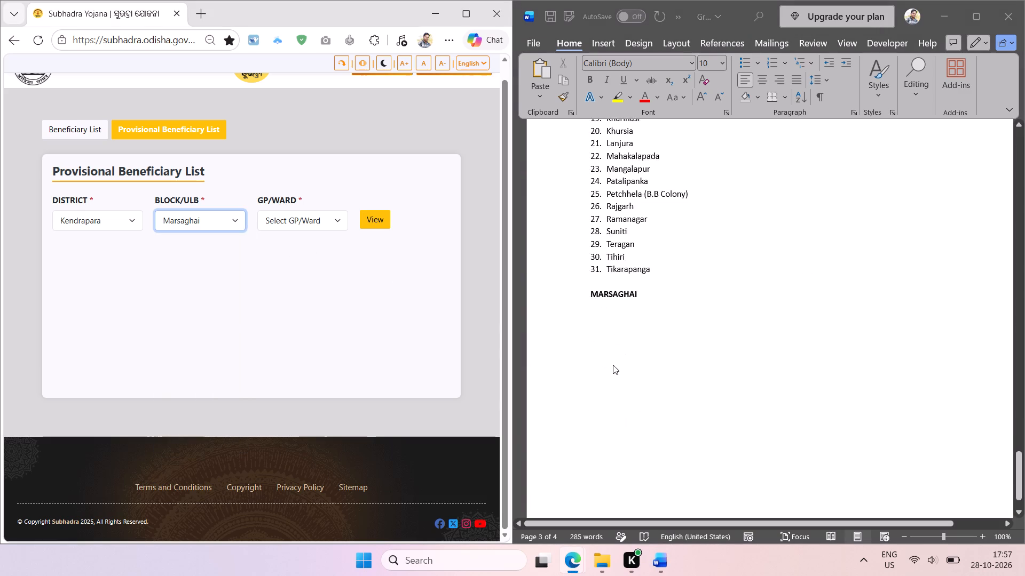
{"action": "scroll", "coordinate": [613, 365], "scroll_direction": "down", "scroll_amount": 1}
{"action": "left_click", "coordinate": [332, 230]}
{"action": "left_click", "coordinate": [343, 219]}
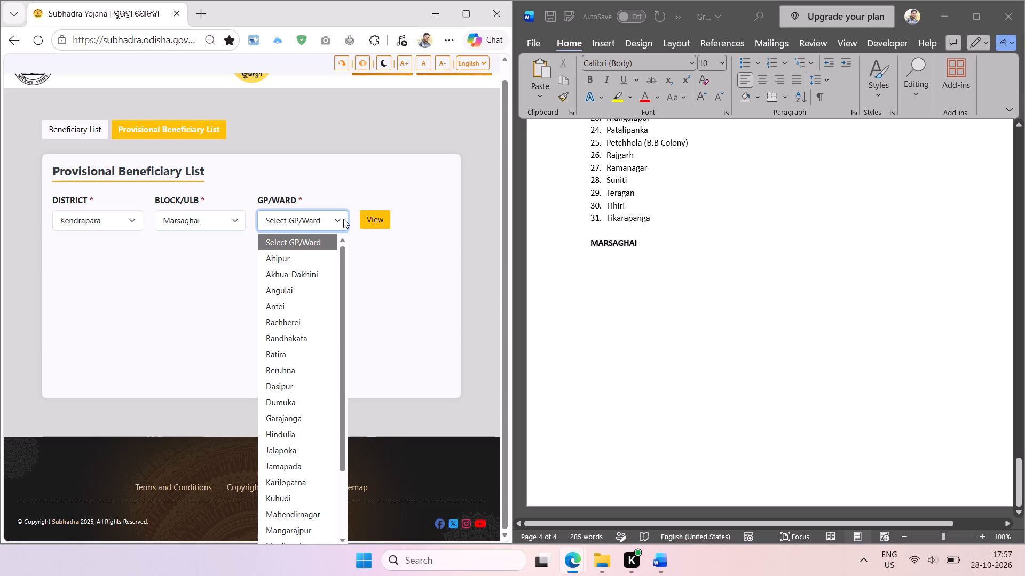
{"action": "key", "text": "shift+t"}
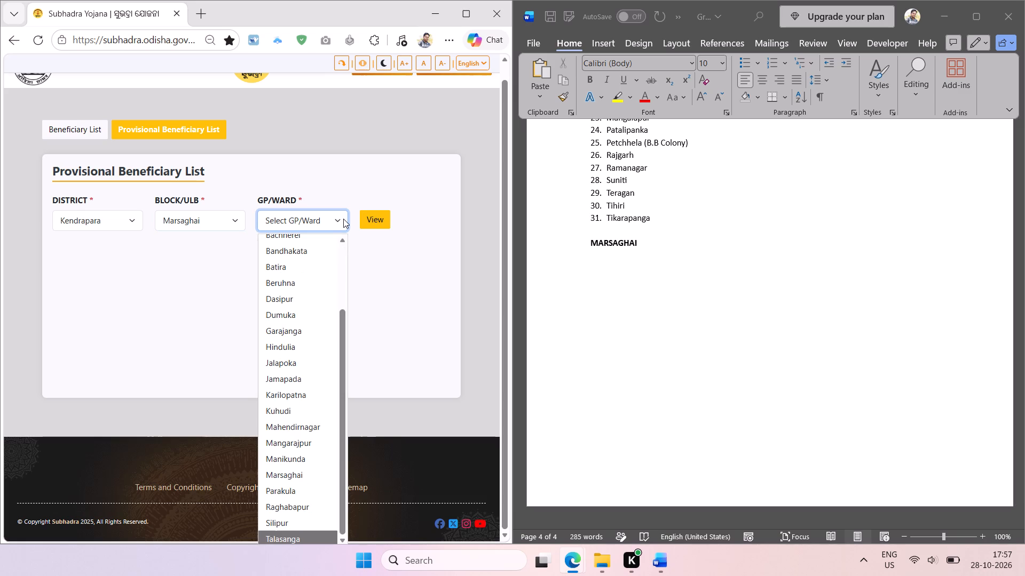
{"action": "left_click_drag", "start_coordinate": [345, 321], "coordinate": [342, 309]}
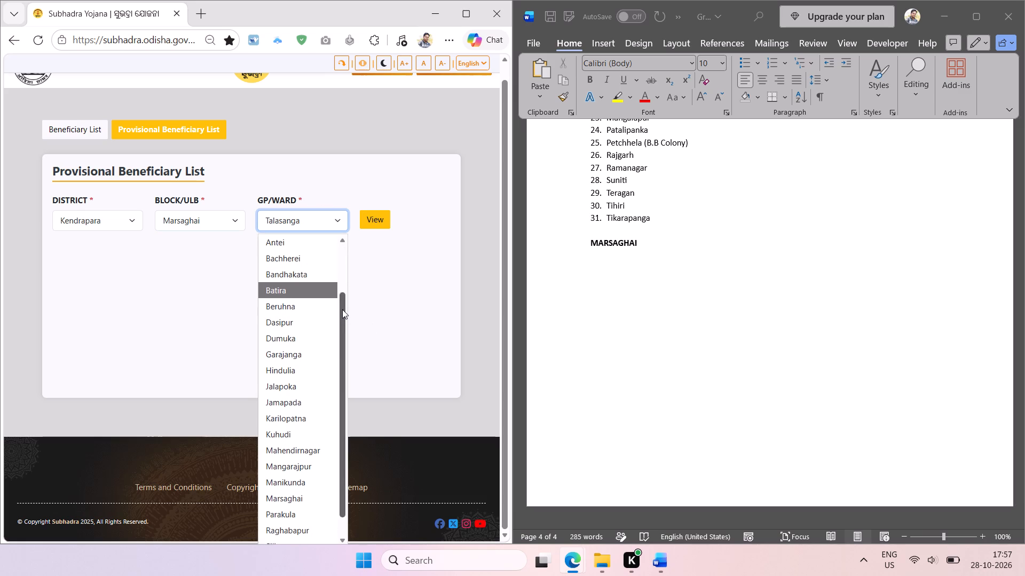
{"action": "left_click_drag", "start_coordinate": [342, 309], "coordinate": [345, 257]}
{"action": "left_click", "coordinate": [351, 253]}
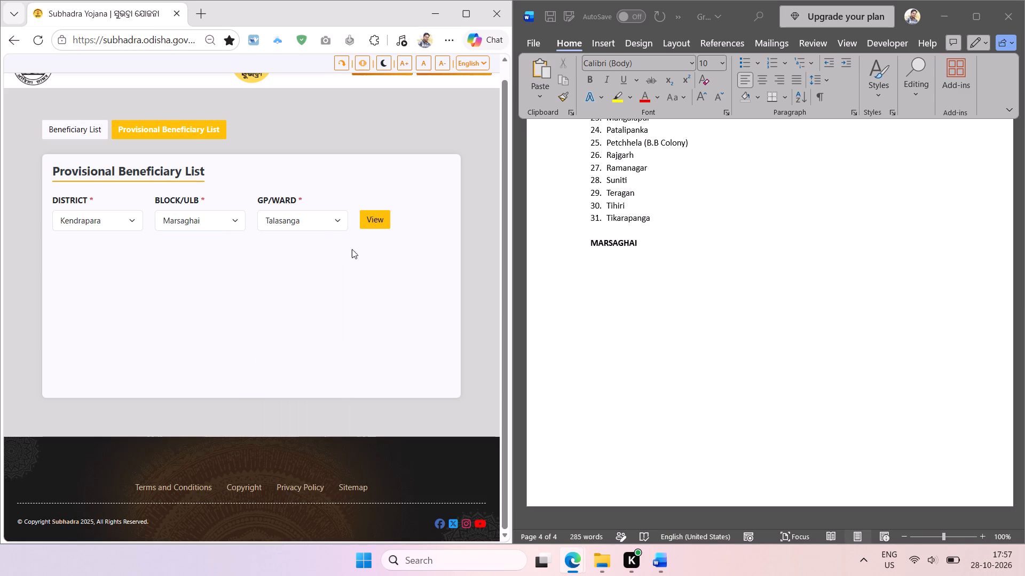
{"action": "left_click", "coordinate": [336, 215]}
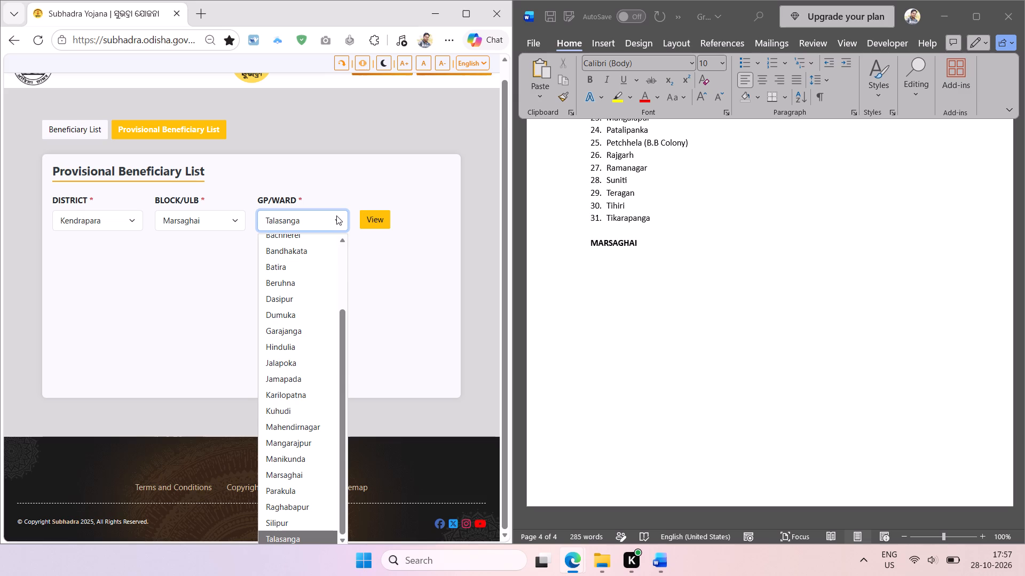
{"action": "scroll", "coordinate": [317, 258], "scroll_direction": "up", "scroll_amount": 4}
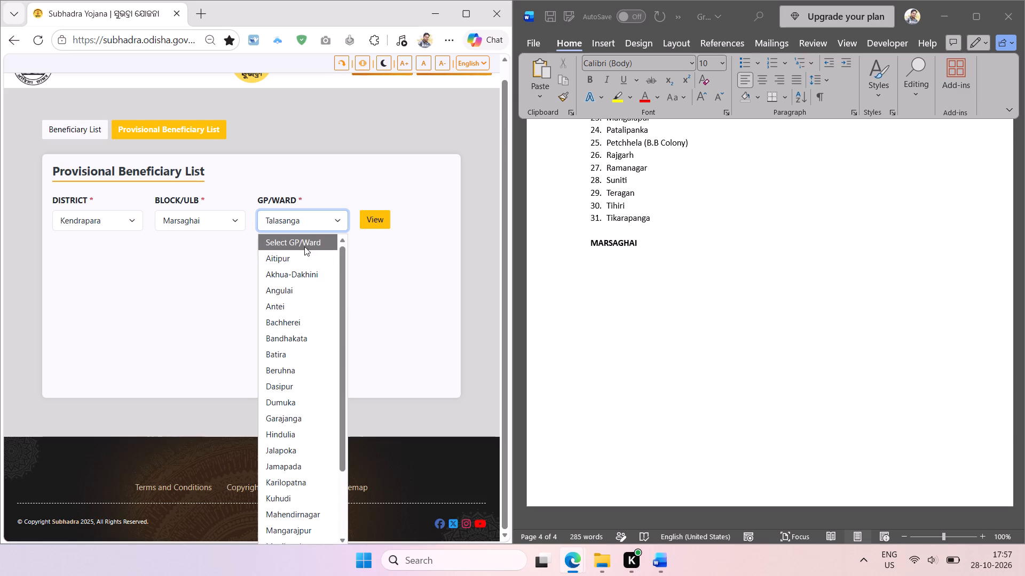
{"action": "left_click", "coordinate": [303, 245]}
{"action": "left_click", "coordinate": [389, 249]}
Extract Marsaghai's gram panchayat names from Aitipur to Mangarajpur as text from the web page's GP/Ward list.
{"action": "left_click", "coordinate": [337, 216]}
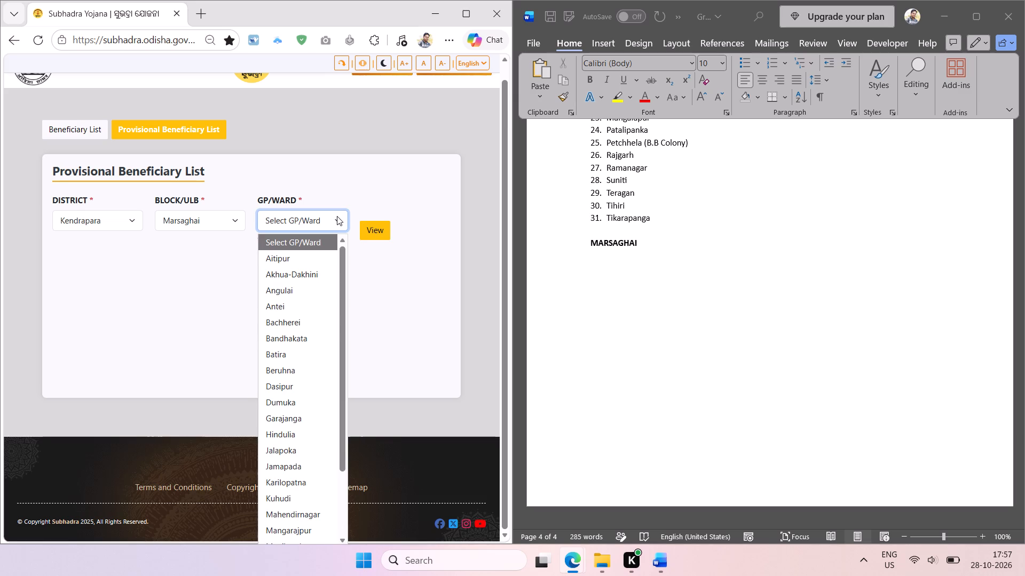
{"action": "key", "text": "shift+super+t"}
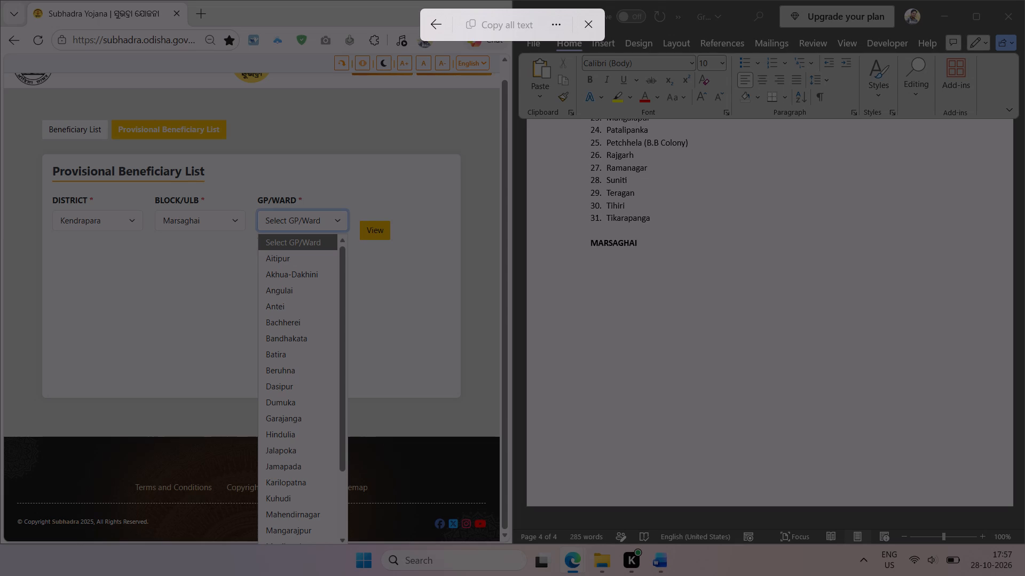
{"action": "left_click_drag", "start_coordinate": [261, 251], "coordinate": [333, 541]}
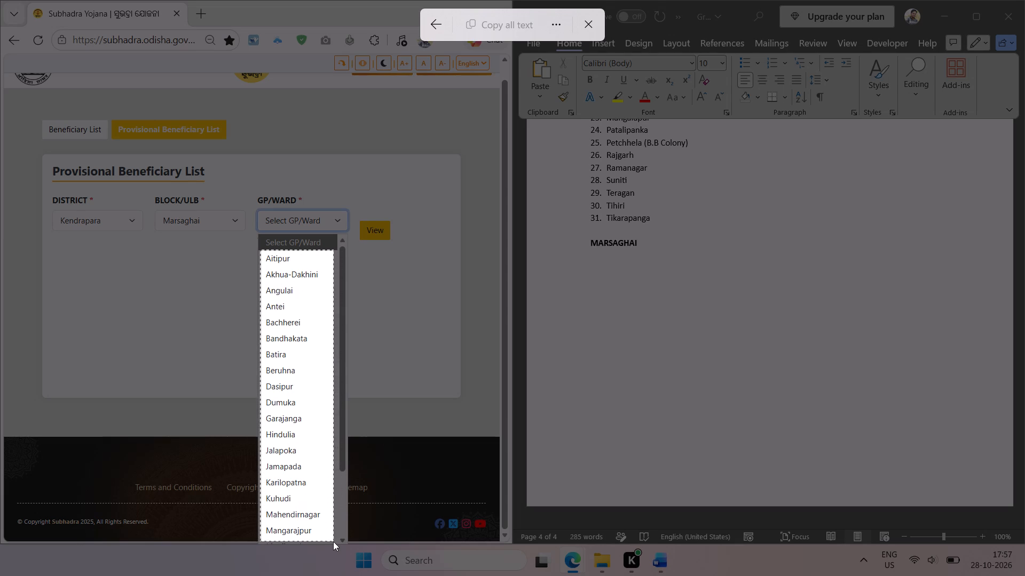
{"action": "left_click_drag", "start_coordinate": [333, 541], "coordinate": [340, 538]}
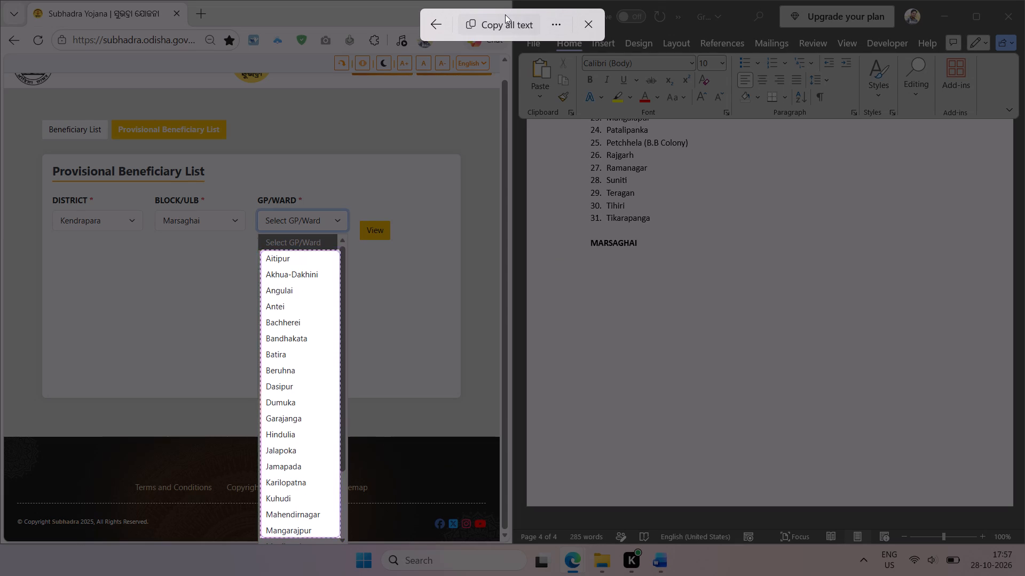
{"action": "left_click", "coordinate": [504, 13]}
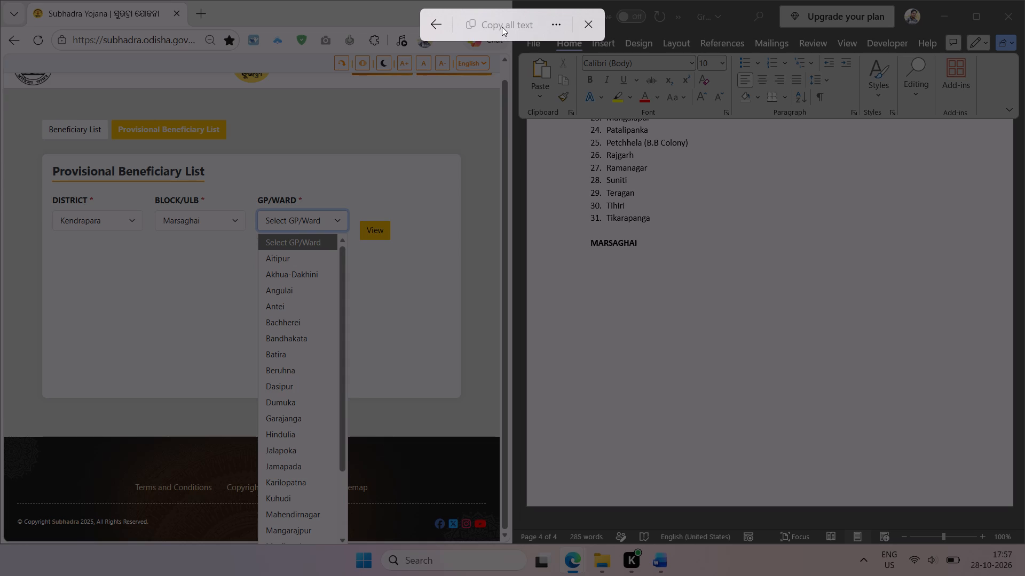
{"action": "left_click_drag", "start_coordinate": [262, 252], "coordinate": [373, 493]}
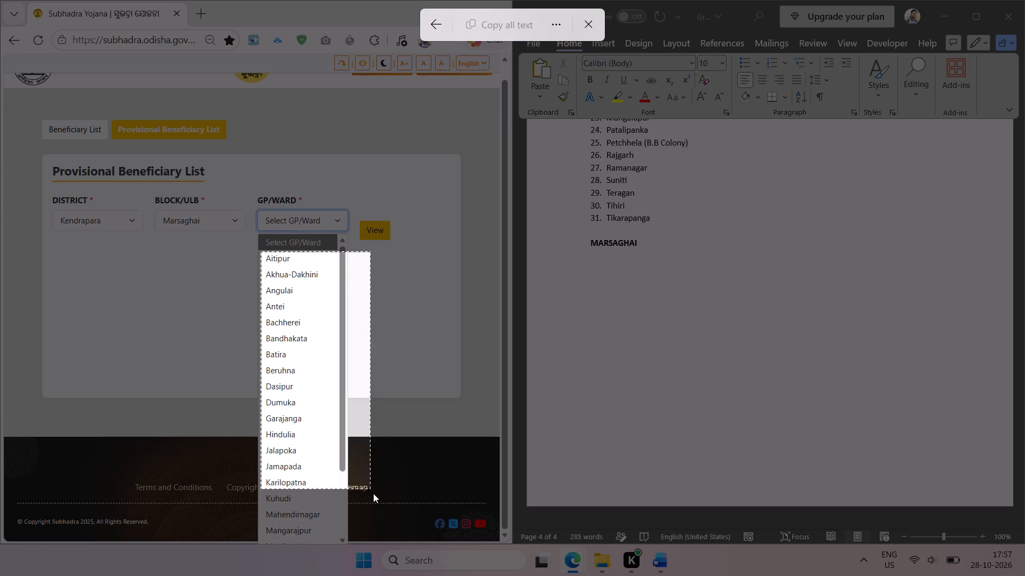
{"action": "left_click_drag", "start_coordinate": [373, 493], "coordinate": [339, 539]}
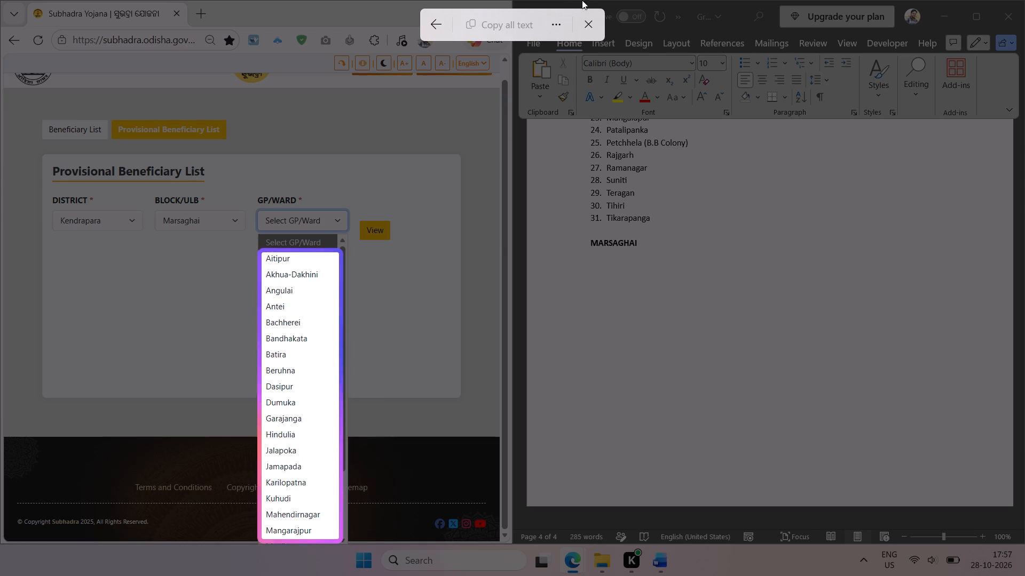
{"action": "left_click", "coordinate": [512, 21]}
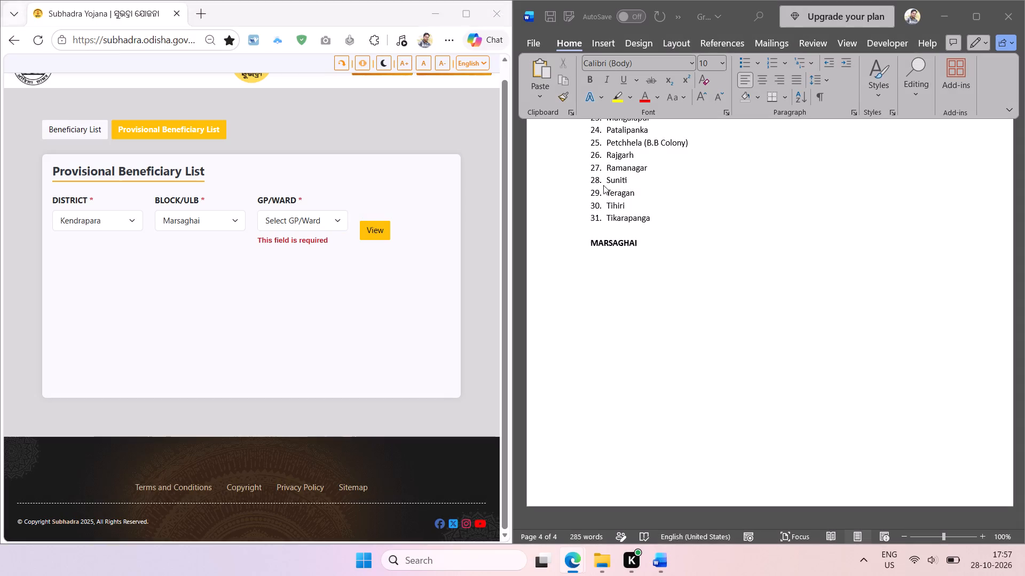
Paste the extracted gram panchayat names on a new line below the MARSAGHAI heading in Word.
{"action": "left_click", "coordinate": [605, 254]}
{"action": "left_click", "coordinate": [612, 255]}
{"action": "left_click", "coordinate": [652, 245]}
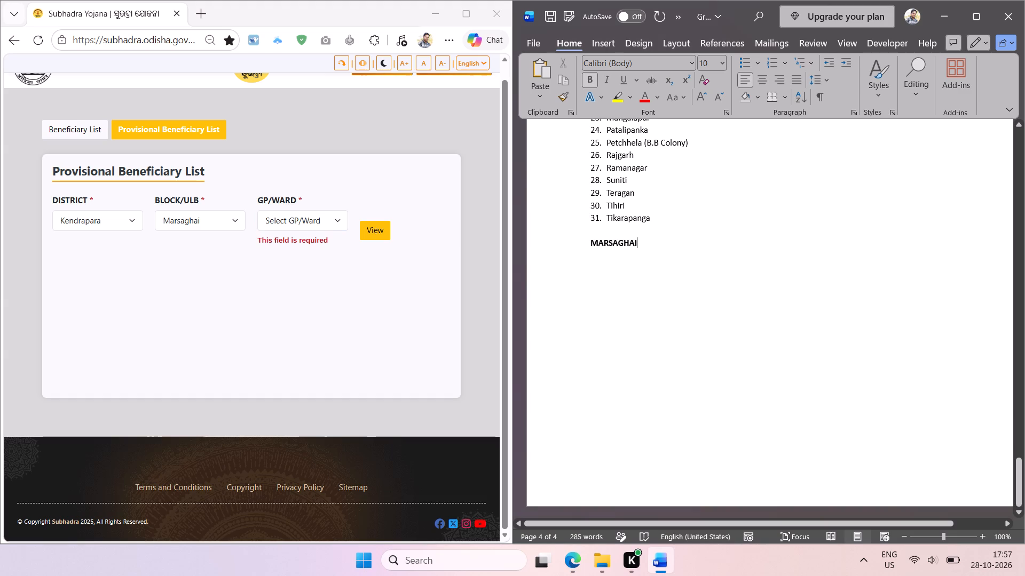
{"action": "key", "text": "Return"}
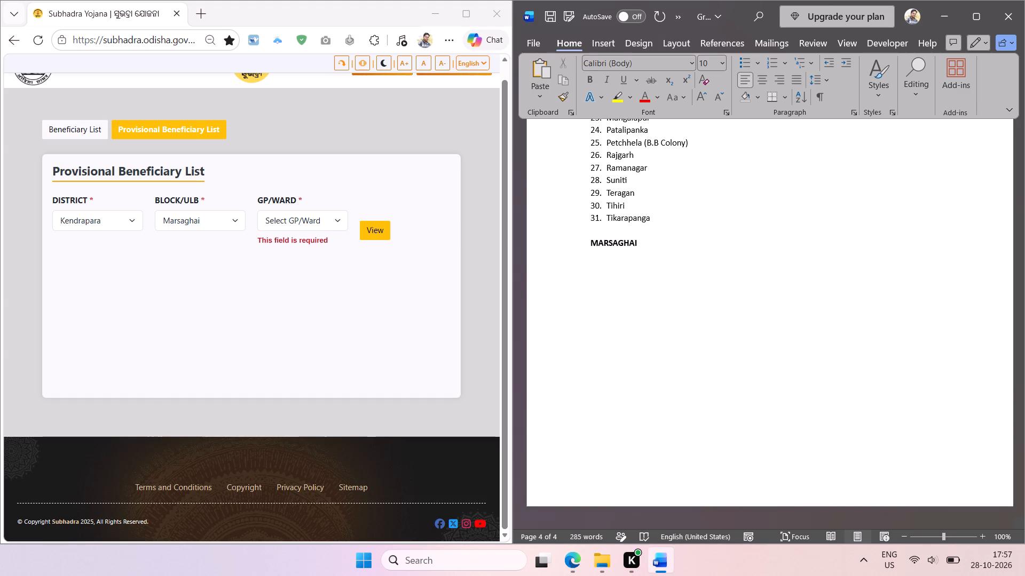
{"action": "key", "text": "ctrl+v"}
Switch to the Subhadra Yojana page and extract the end of Marsaghai's GP/Ward list, Mangarajpur to Talasanga, as text.
{"action": "scroll", "coordinate": [655, 251], "scroll_direction": "down", "scroll_amount": 1}
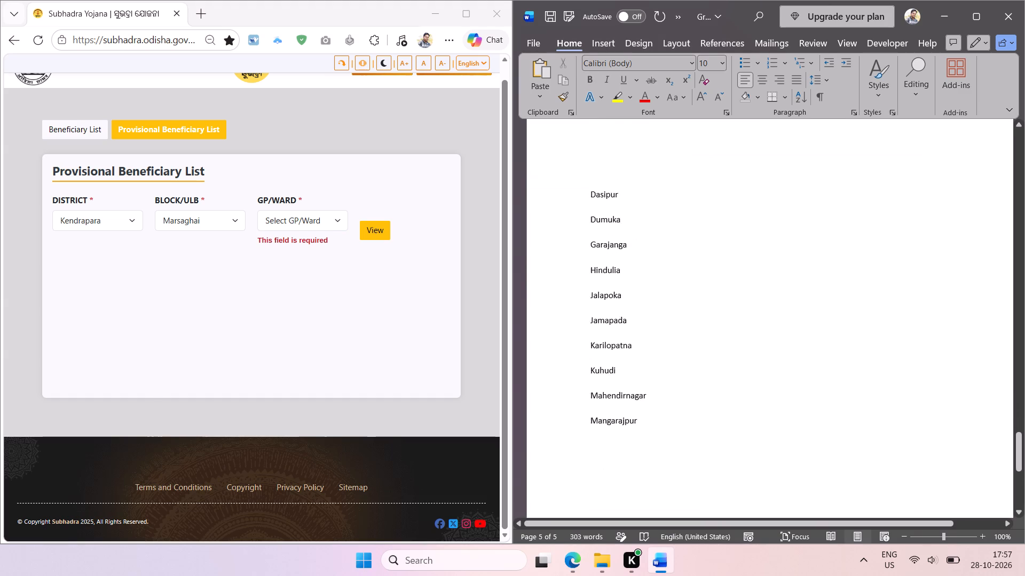
{"action": "scroll", "coordinate": [655, 251], "scroll_direction": "down", "scroll_amount": 1}
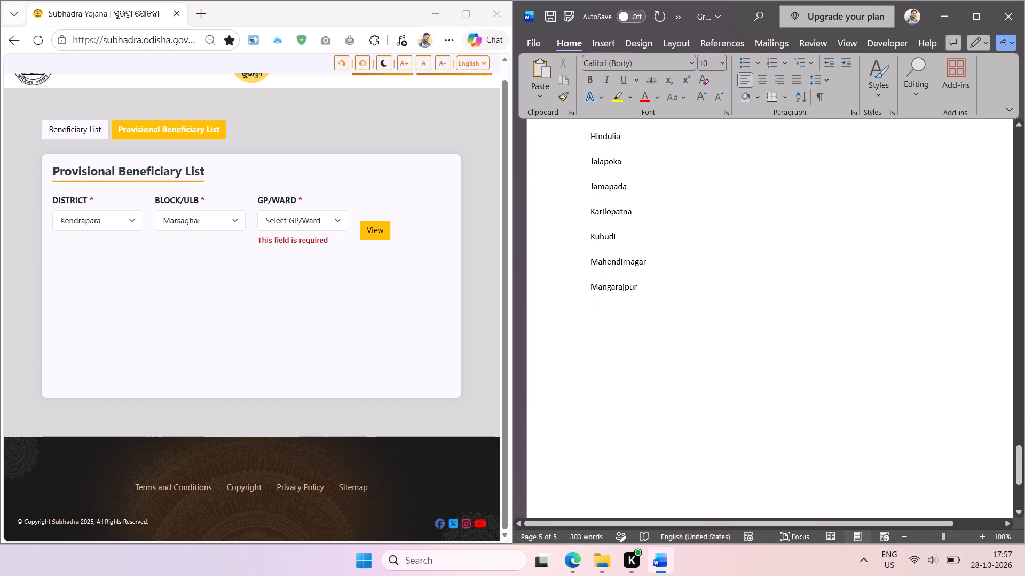
{"action": "scroll", "coordinate": [655, 251], "scroll_direction": "down", "scroll_amount": 1}
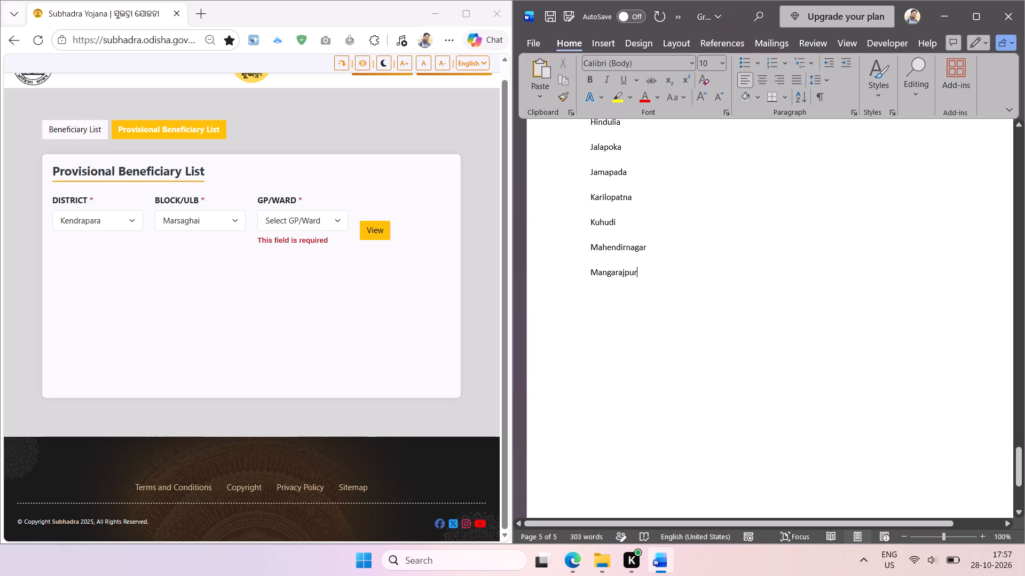
{"action": "left_click", "coordinate": [337, 223]}
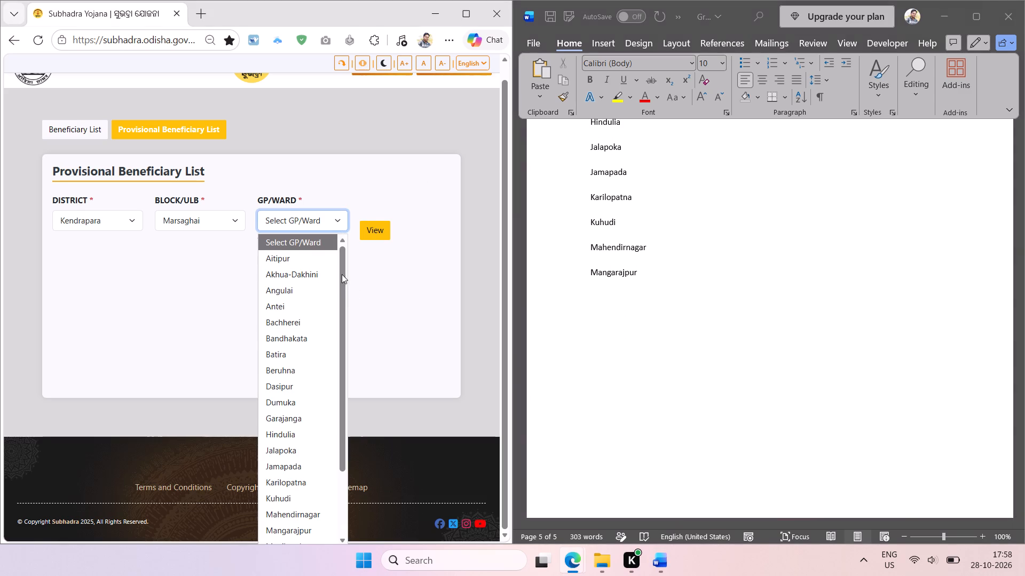
{"action": "left_click_drag", "start_coordinate": [343, 273], "coordinate": [367, 435]}
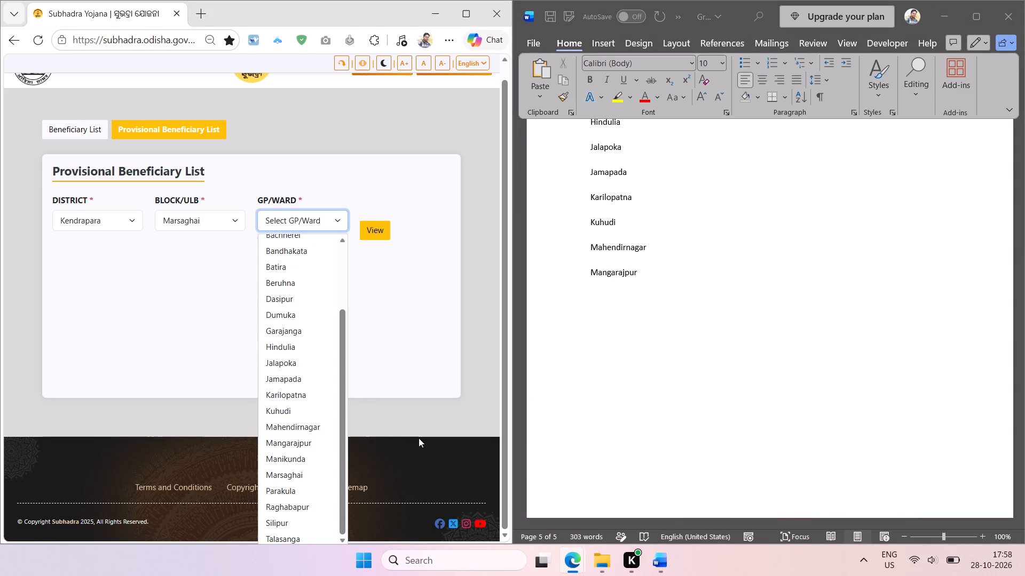
{"action": "key", "text": "shift+super+t"}
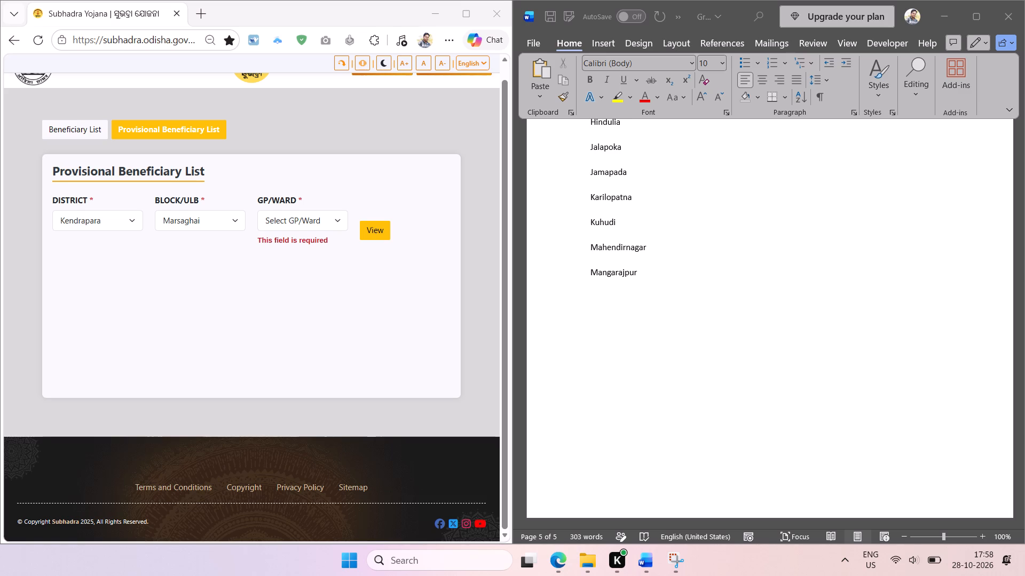
{"action": "left_click_drag", "start_coordinate": [262, 437], "coordinate": [335, 545]}
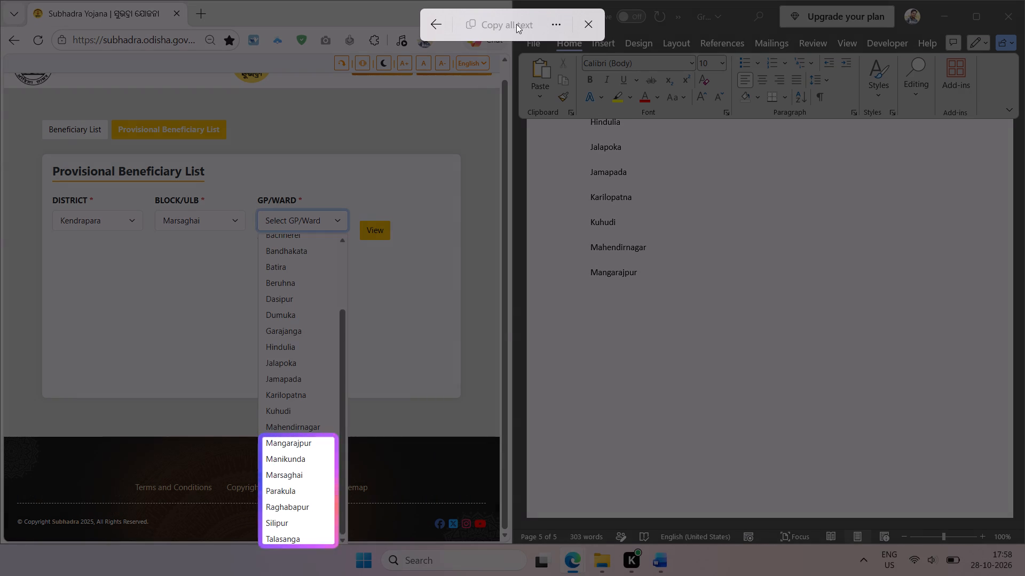
{"action": "left_click", "coordinate": [512, 24]}
Paste the extracted names, Mangarajpur to Talasanga, at the end of the Word list and delete the duplicate Mangarajpur entry.
{"action": "left_click", "coordinate": [644, 279]}
{"action": "left_click", "coordinate": [606, 291]}
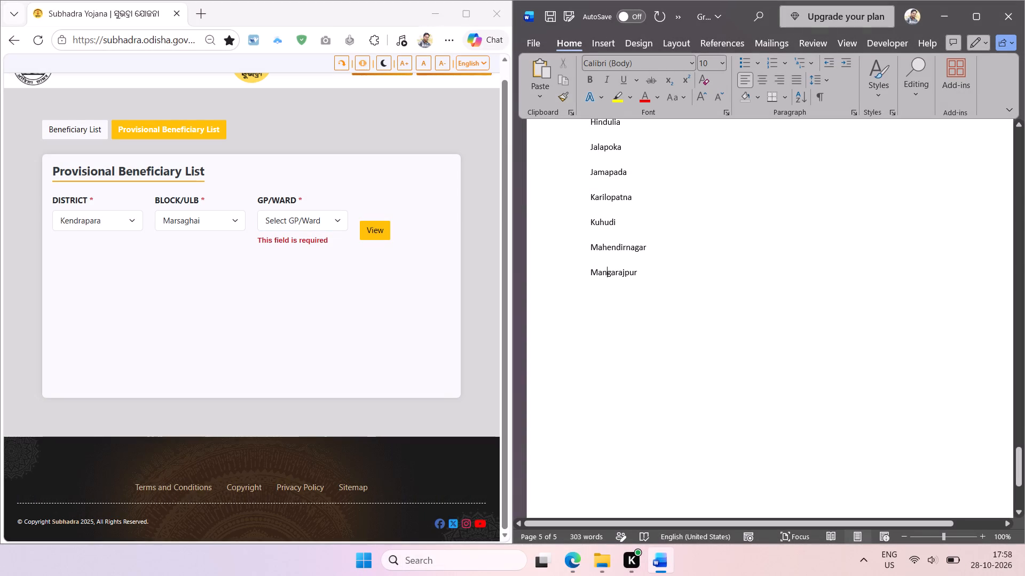
{"action": "left_click", "coordinate": [646, 274]}
{"action": "key", "text": "Return"}
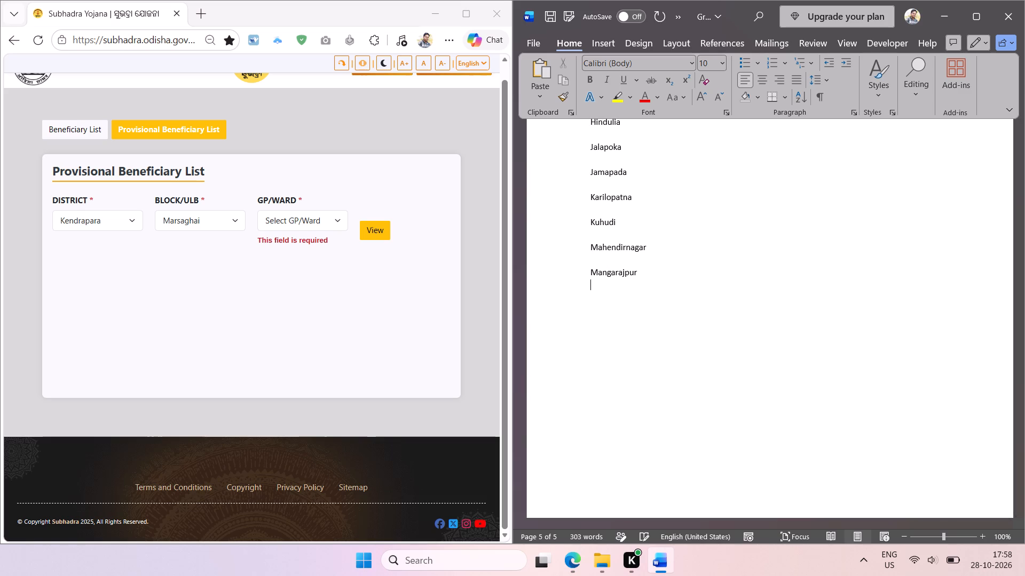
{"action": "key", "text": "ctrl+v"}
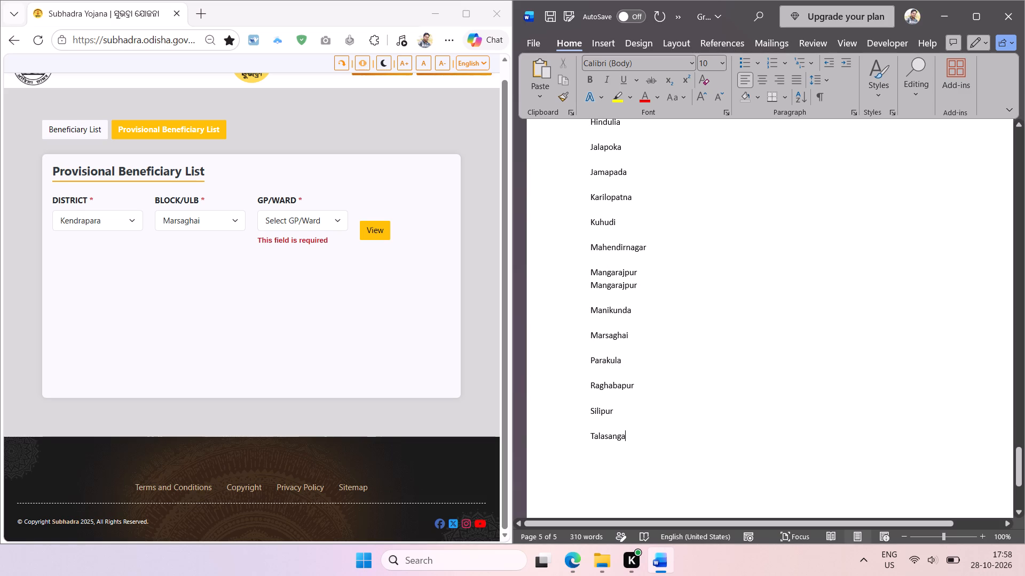
{"action": "double_click", "coordinate": [617, 273]}
{"action": "key", "text": "BackSpace"}
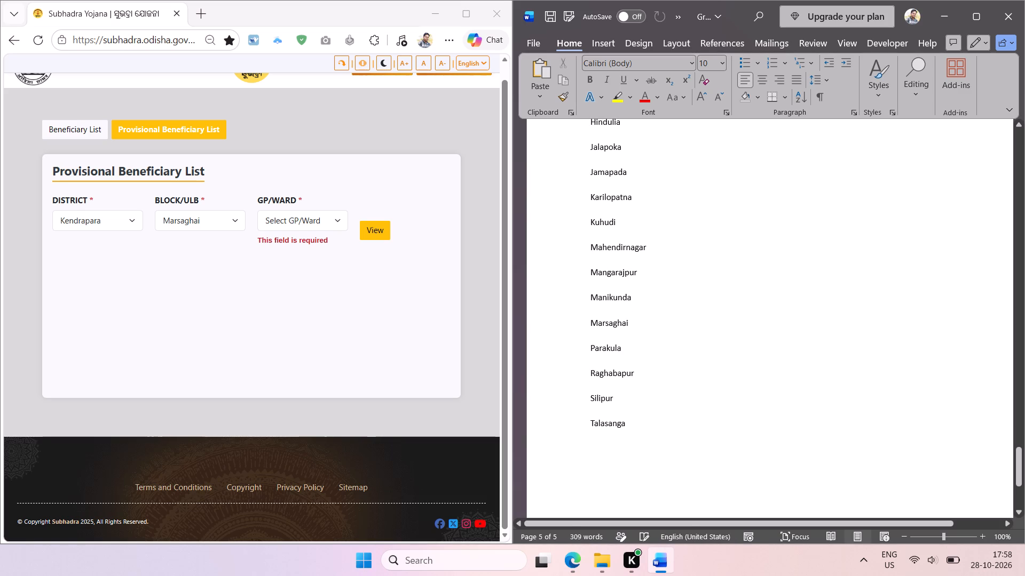
Remove the blank lines between the gram panchayat names from Talasanga up to Hindulia.
{"action": "left_click", "coordinate": [613, 410]}
{"action": "key", "text": "BackSpace"}
{"action": "key", "text": "Up"}
{"action": "key", "text": "BackSpace"}
{"action": "key", "text": "Up"}
{"action": "key", "text": "BackSpace"}
{"action": "key", "text": "Up"}
{"action": "key", "text": "BackSpace"}
{"action": "key", "text": "Up"}
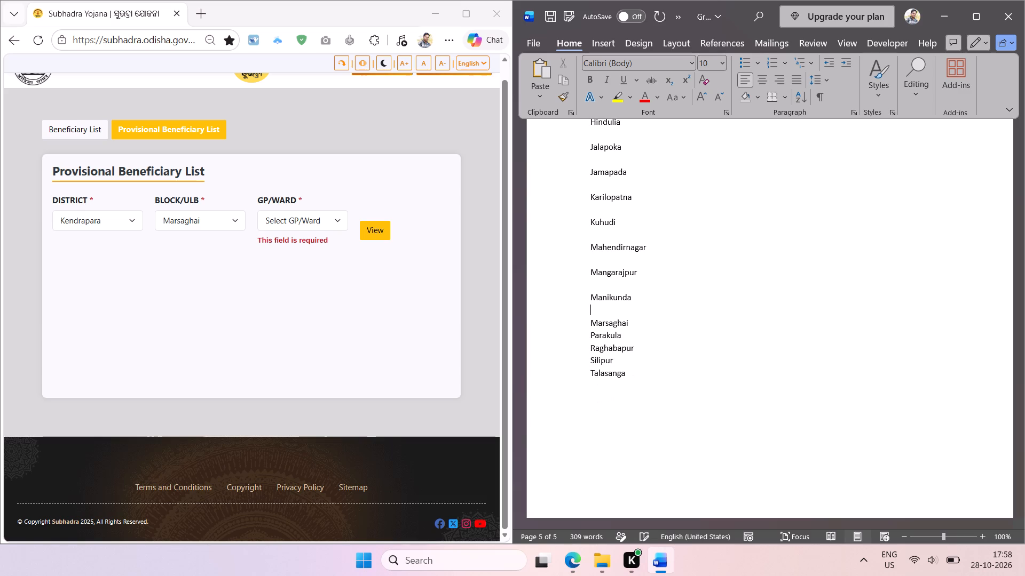
{"action": "key", "text": "BackSpace"}
{"action": "key", "text": "Up"}
{"action": "key", "text": "BackSpace"}
{"action": "key", "text": "Up"}
{"action": "key", "text": "BackSpace"}
{"action": "key", "text": "Up"}
{"action": "key", "text": "BackSpace"}
{"action": "key", "text": "Up"}
{"action": "key", "text": "BackSpace"}
{"action": "key", "text": "Up"}
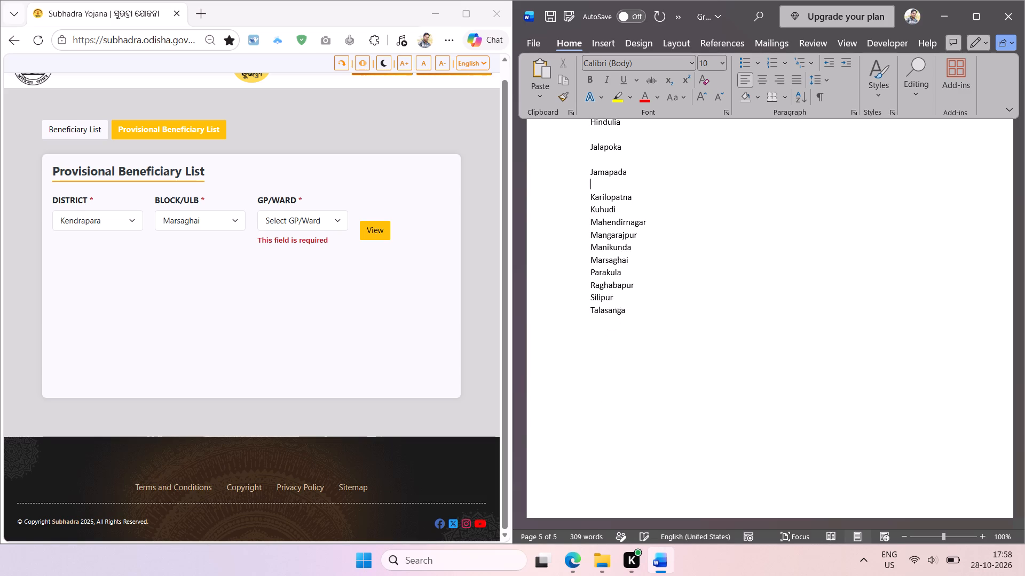
{"action": "key", "text": "BackSpace"}
{"action": "key", "text": "Up"}
{"action": "key", "text": "BackSpace"}
{"action": "key", "text": "Up"}
{"action": "key", "text": "BackSpace"}
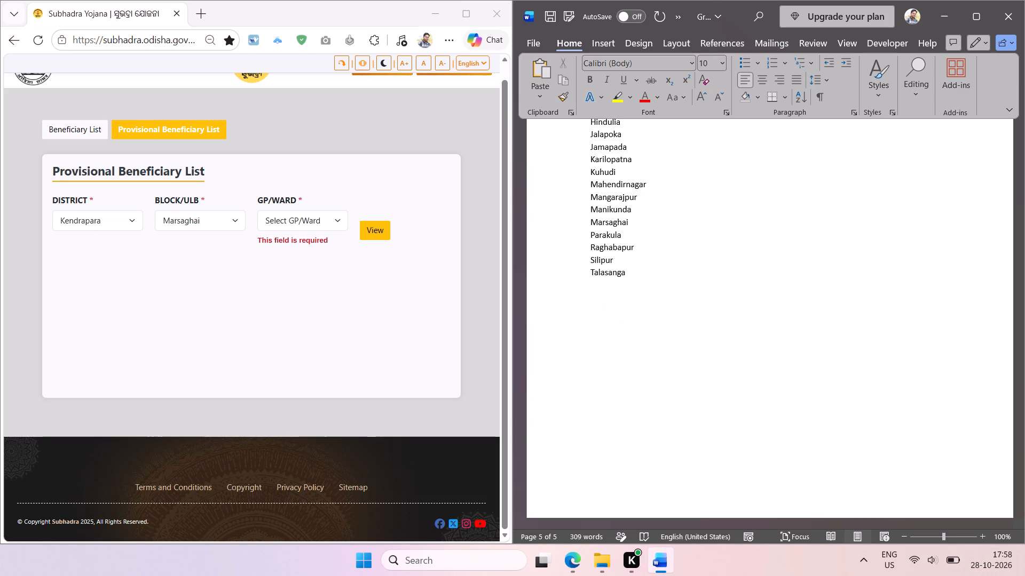
Remove the blank lines between the gram panchayat names from Hindulia up to Beruhna.
{"action": "scroll", "coordinate": [613, 410], "scroll_direction": "up", "scroll_amount": 2}
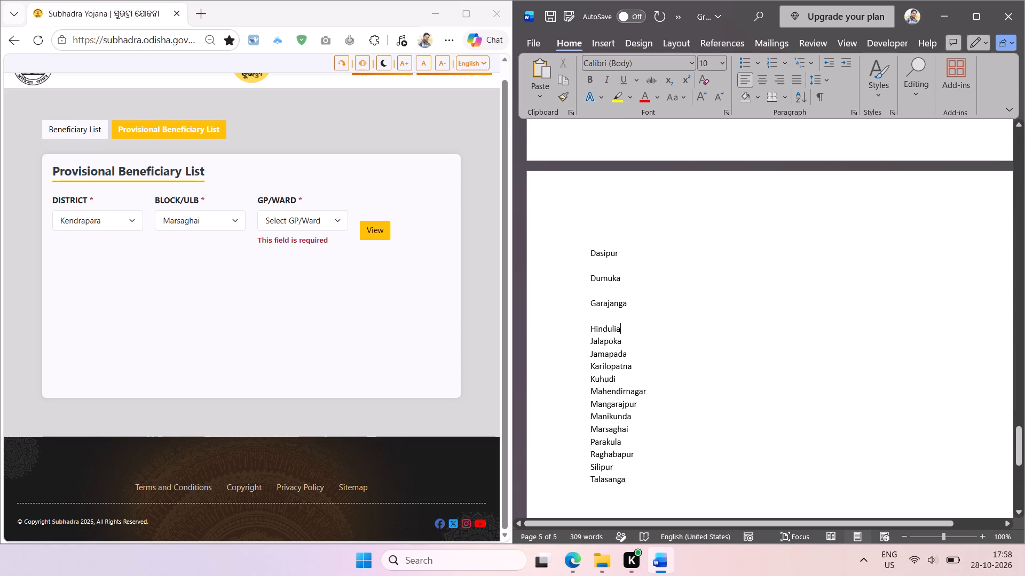
{"action": "scroll", "coordinate": [613, 410], "scroll_direction": "up", "scroll_amount": 2}
{"action": "key", "text": "Up"}
{"action": "key", "text": "BackSpace"}
{"action": "key", "text": "Up"}
{"action": "key", "text": "BackSpace"}
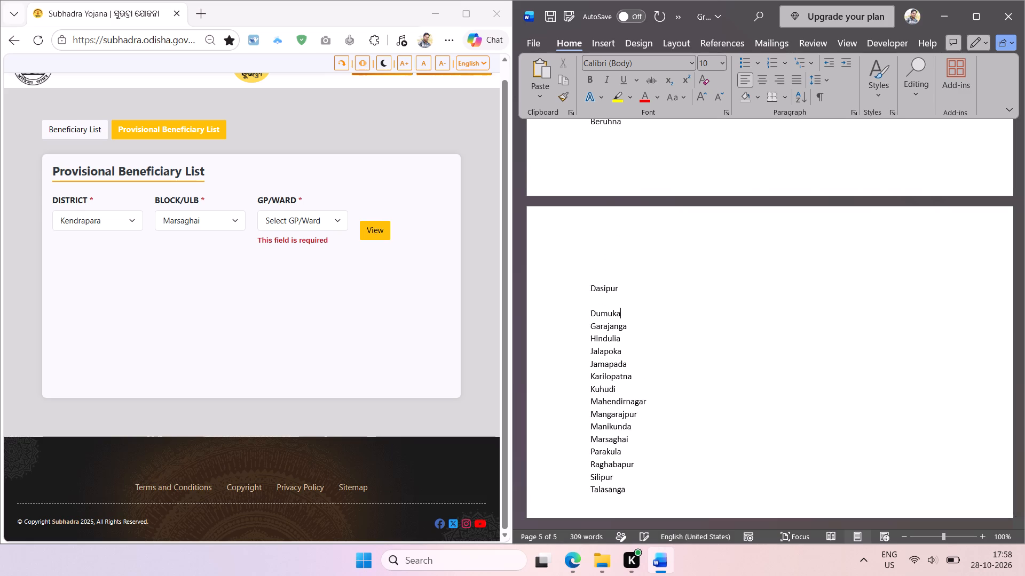
{"action": "key", "text": "Up"}
{"action": "key", "text": "BackSpace"}
{"action": "key", "text": "Up"}
{"action": "key", "text": "BackSpace"}
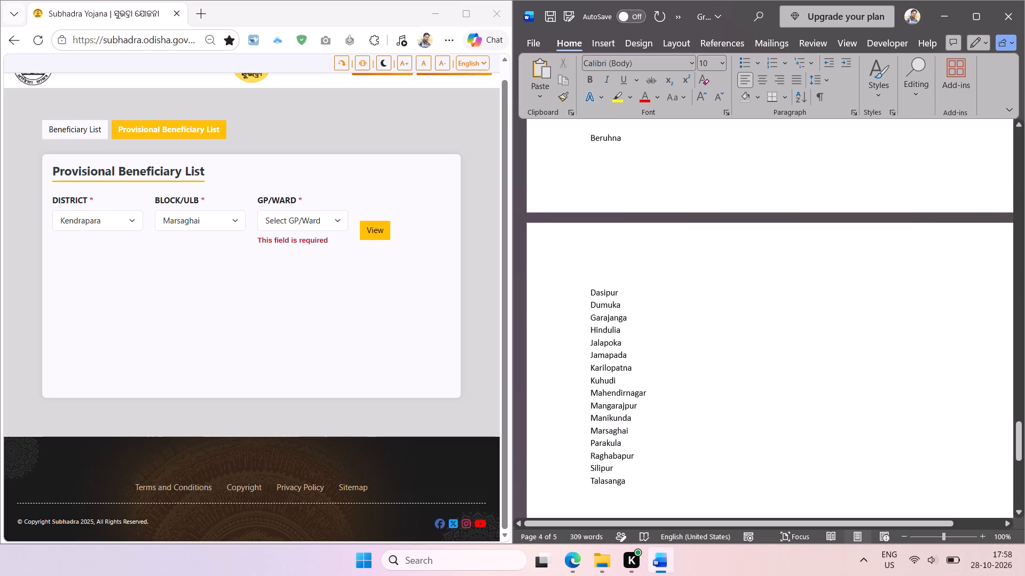
Remove the blank lines between the gram panchayat names from Beruhna up to Aitipur.
{"action": "scroll", "coordinate": [613, 410], "scroll_direction": "up", "scroll_amount": 4}
{"action": "key", "text": "Up"}
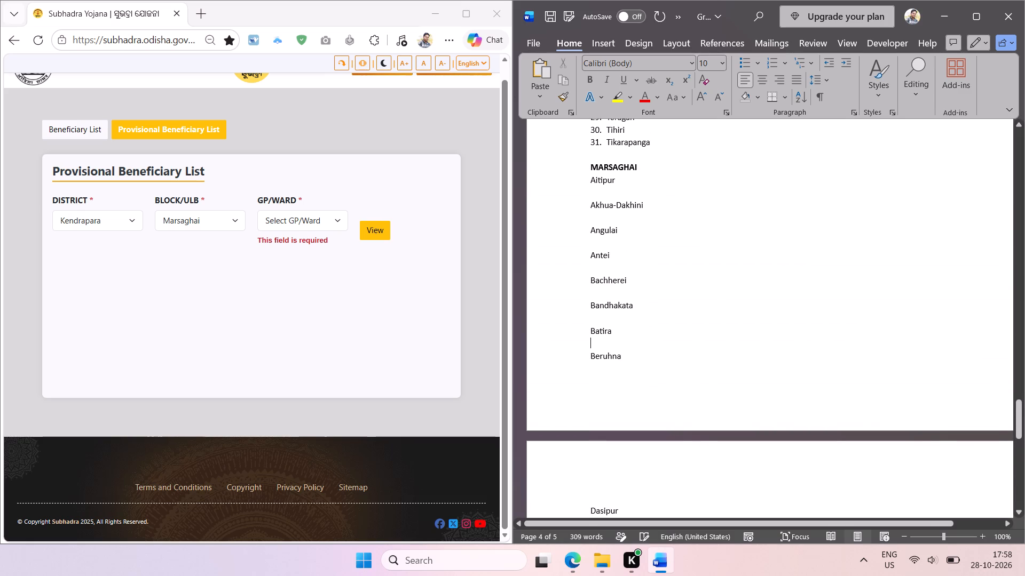
{"action": "key", "text": "BackSpace"}
{"action": "key", "text": "Up"}
{"action": "key", "text": "BackSpace"}
{"action": "key", "text": "Up"}
{"action": "key", "text": "BackSpace"}
{"action": "key", "text": "Up"}
{"action": "key", "text": "BackSpace"}
{"action": "key", "text": "Up"}
{"action": "key", "text": "BackSpace"}
{"action": "key", "text": "Up"}
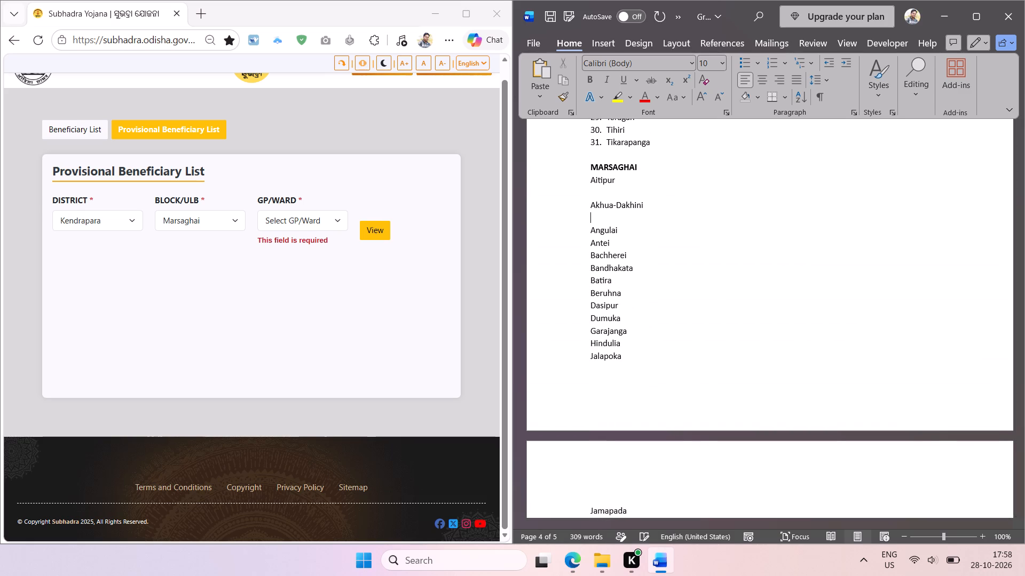
{"action": "key", "text": "BackSpace"}
{"action": "key", "text": "Up"}
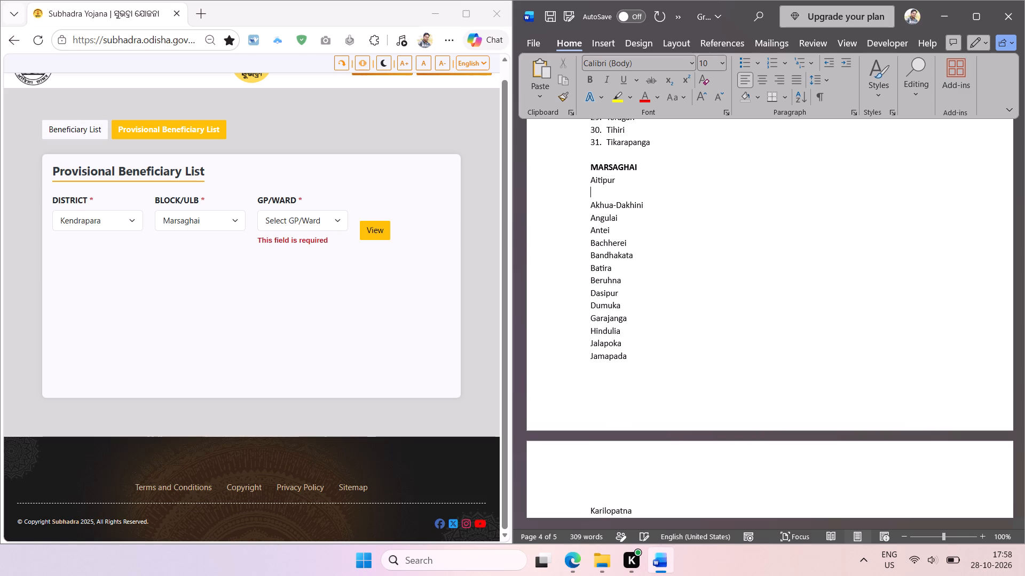
{"action": "key", "text": "BackSpace"}
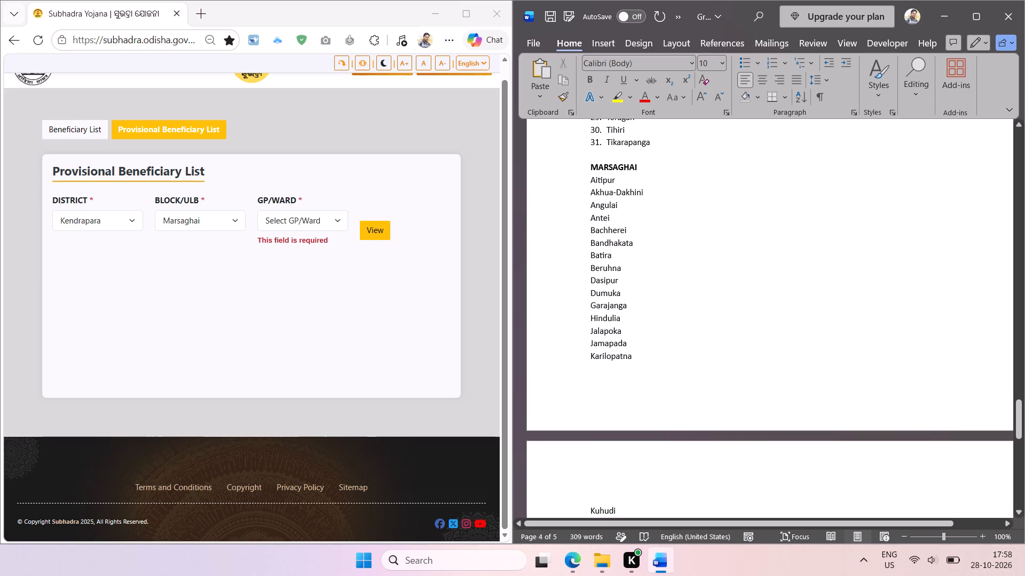
Insert a page break before the MARSAGHAI heading.
{"action": "left_click", "coordinate": [592, 167]}
{"action": "key", "text": "ctrl+Return"}
Sort the names from Aitipur to Talasanga alphabetically and format them as a numbered list with decreased indent.
{"action": "scroll", "coordinate": [683, 392], "scroll_direction": "down", "scroll_amount": 1}
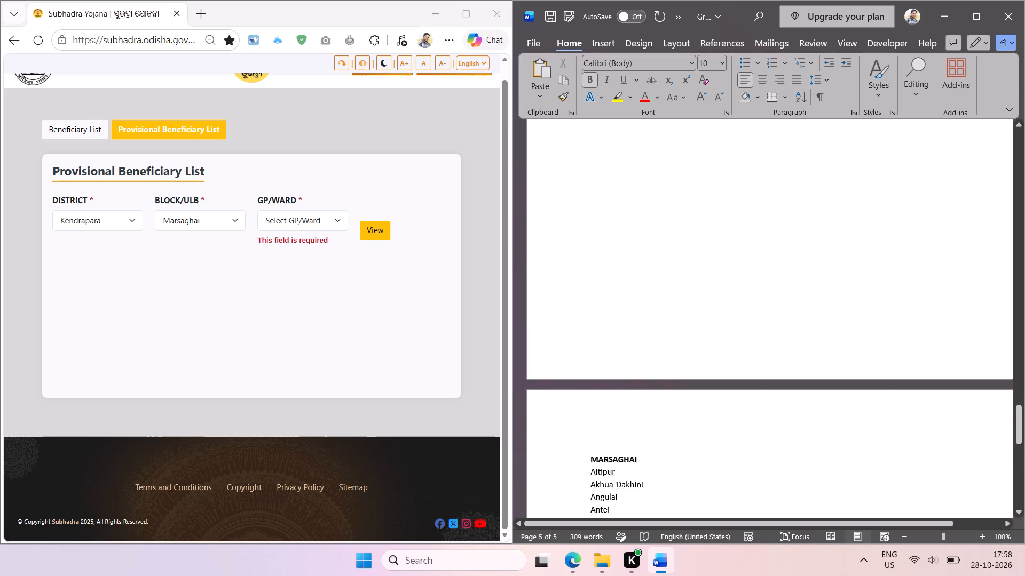
{"action": "scroll", "coordinate": [683, 393], "scroll_direction": "down", "scroll_amount": 3}
{"action": "left_click_drag", "start_coordinate": [628, 453], "coordinate": [602, 170]}
{"action": "left_click", "coordinate": [799, 103]}
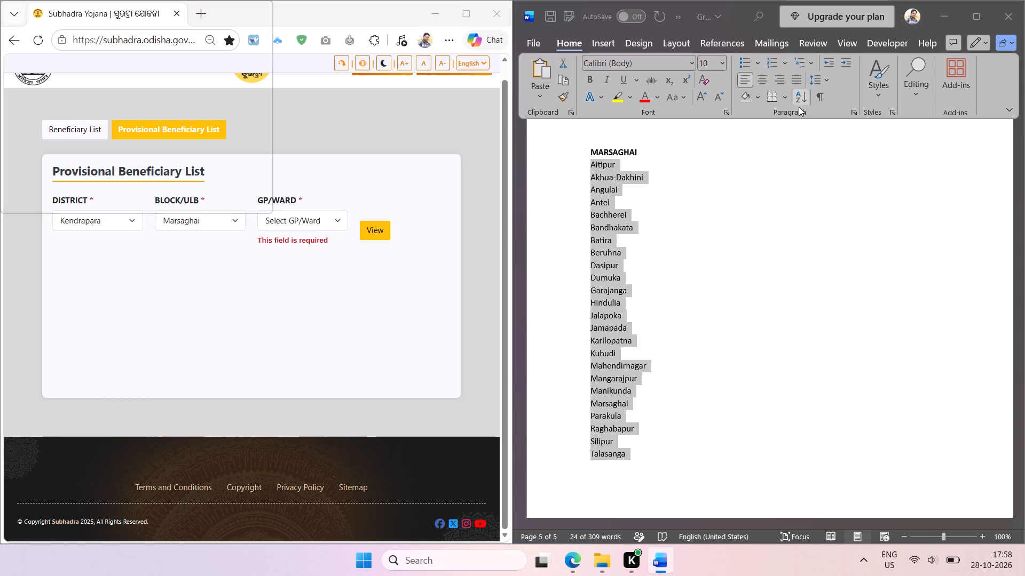
{"action": "key", "text": "Return"}
{"action": "left_click", "coordinate": [772, 59]}
{"action": "left_click", "coordinate": [832, 63]}
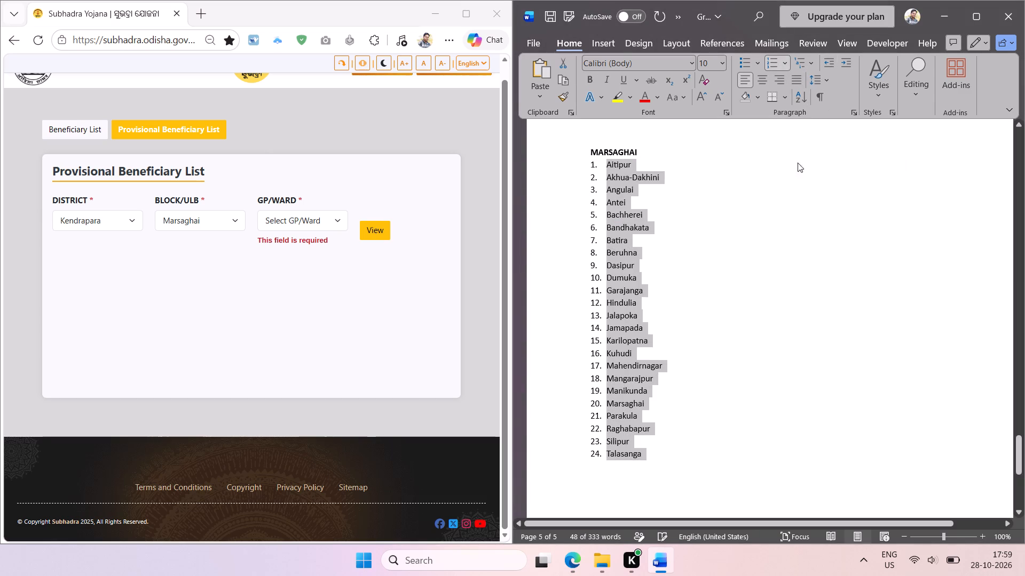
{"action": "left_click_drag", "start_coordinate": [728, 287], "coordinate": [728, 294]}
End the numbered list after Talasanga and paste a copy of the MARSAGHAI heading below it, leaving one blank line between.
{"action": "left_click", "coordinate": [660, 457]}
{"action": "key", "text": "Return"}
{"action": "key", "text": "Return"}
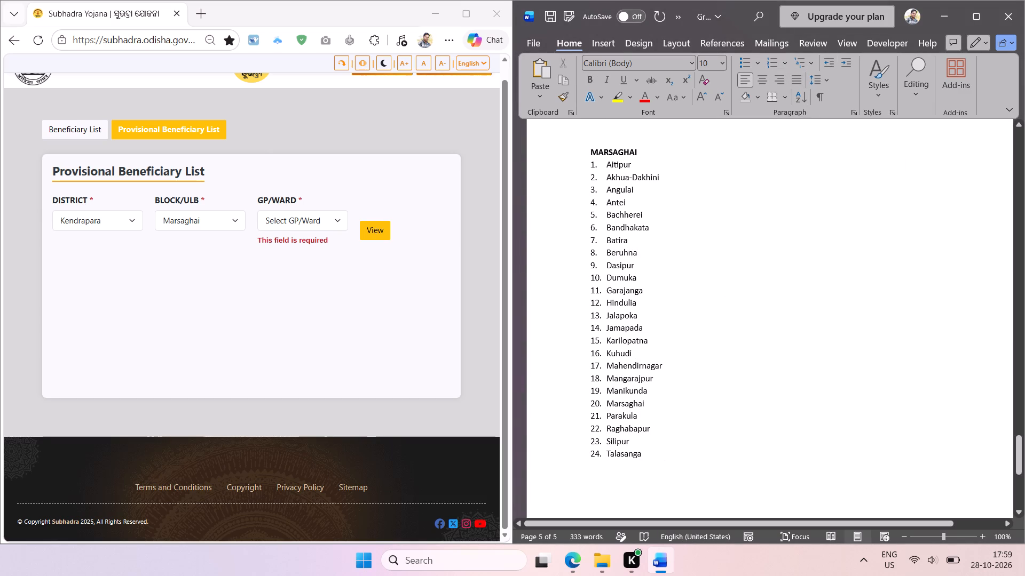
{"action": "double_click", "coordinate": [619, 149]}
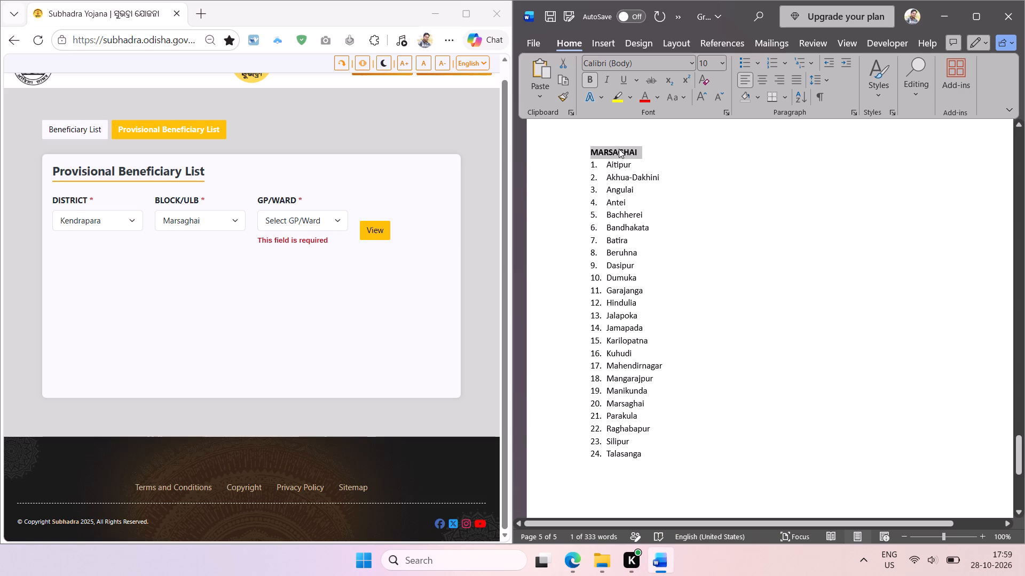
{"action": "key", "text": "ctrl+c"}
{"action": "left_click", "coordinate": [646, 458]}
{"action": "key", "text": "Return"}
{"action": "key", "text": "Return"}
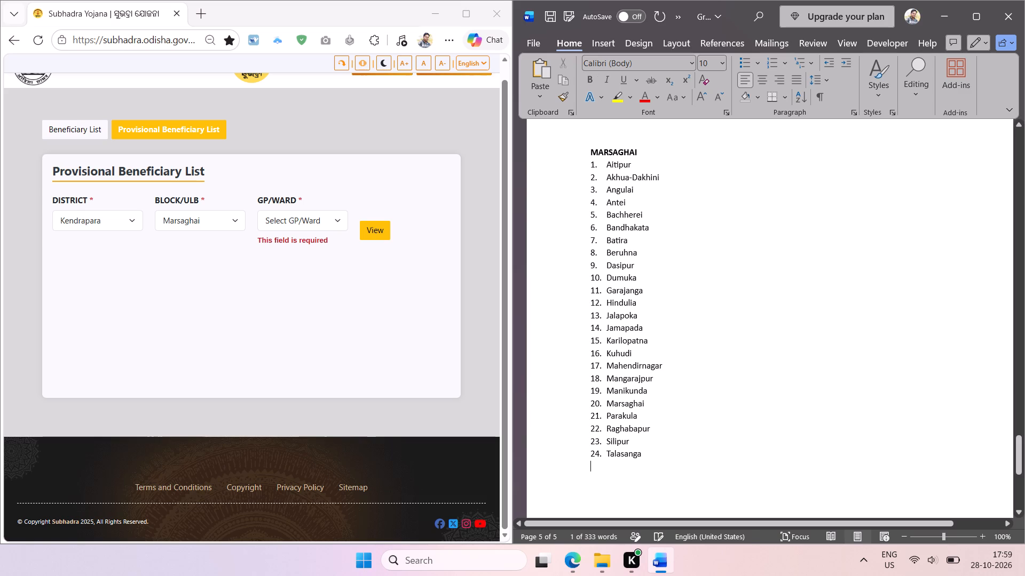
{"action": "key", "text": "Return"}
{"action": "key", "text": "ctrl+v"}
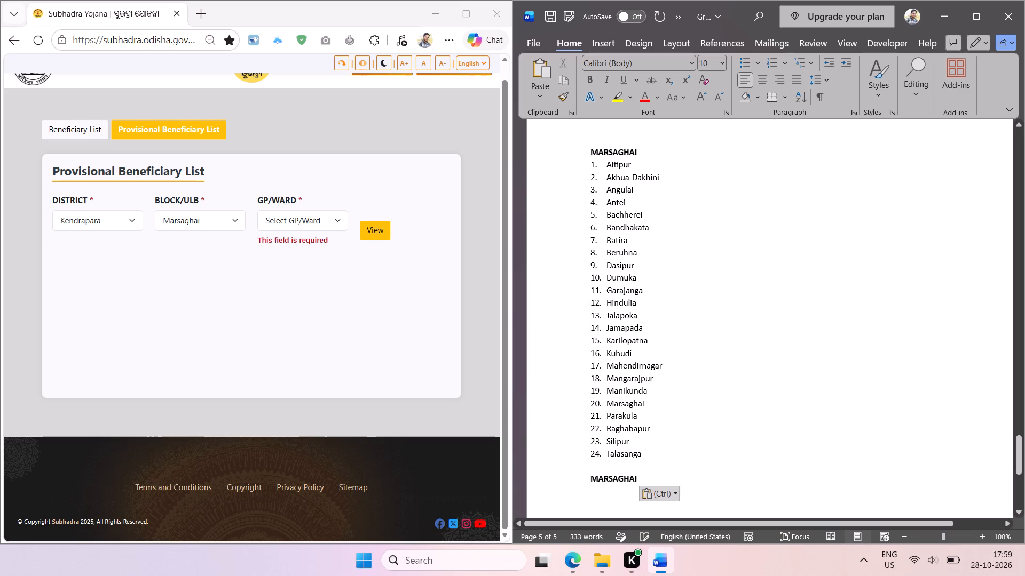
Switch to the Subhadra Yojana page and open the list of Kendrapara's blocks and ULBs.
{"action": "scroll", "coordinate": [665, 444], "scroll_direction": "down", "scroll_amount": 3}
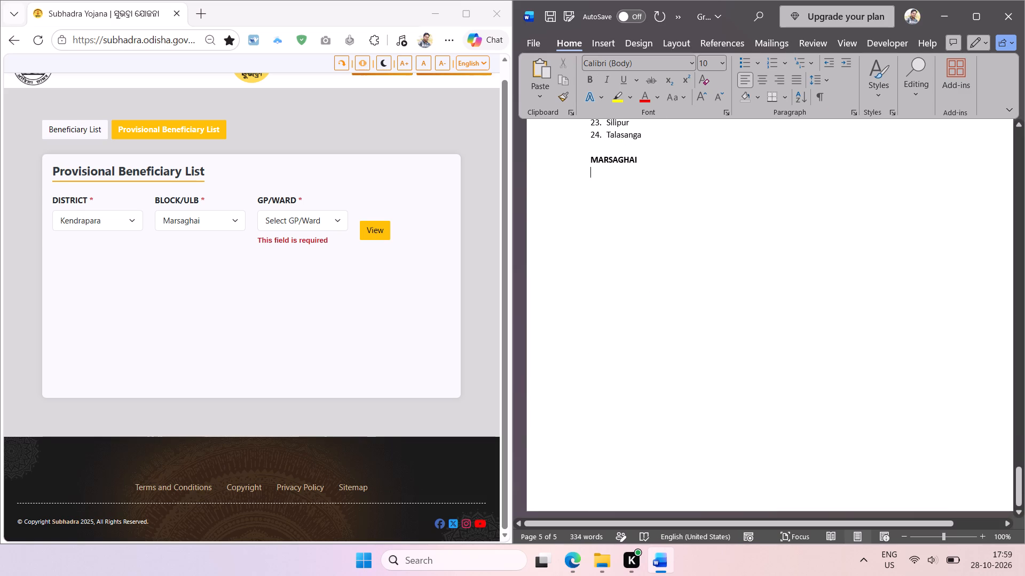
{"action": "scroll", "coordinate": [676, 364], "scroll_direction": "down", "scroll_amount": 1}
{"action": "left_click", "coordinate": [232, 219]}
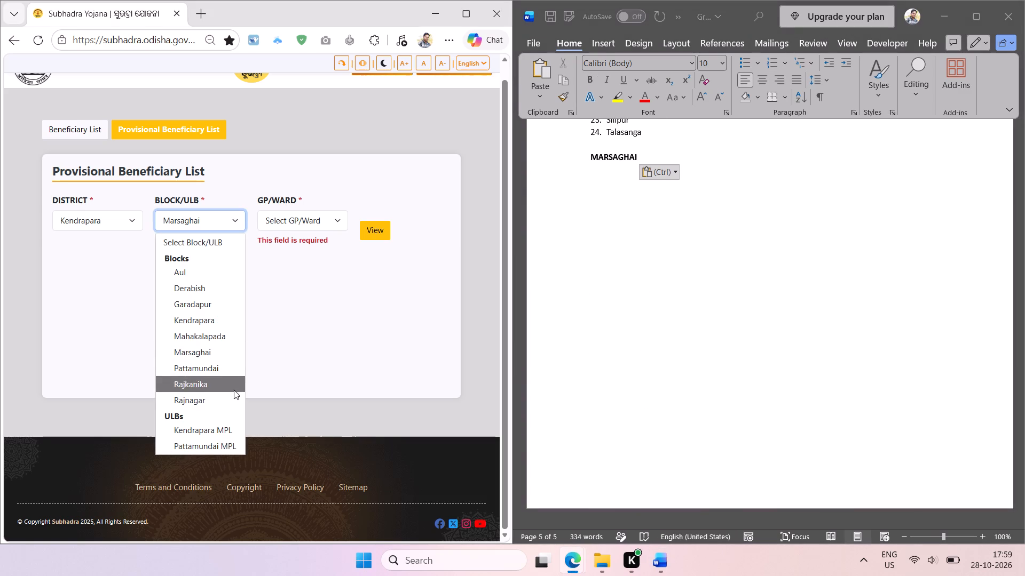